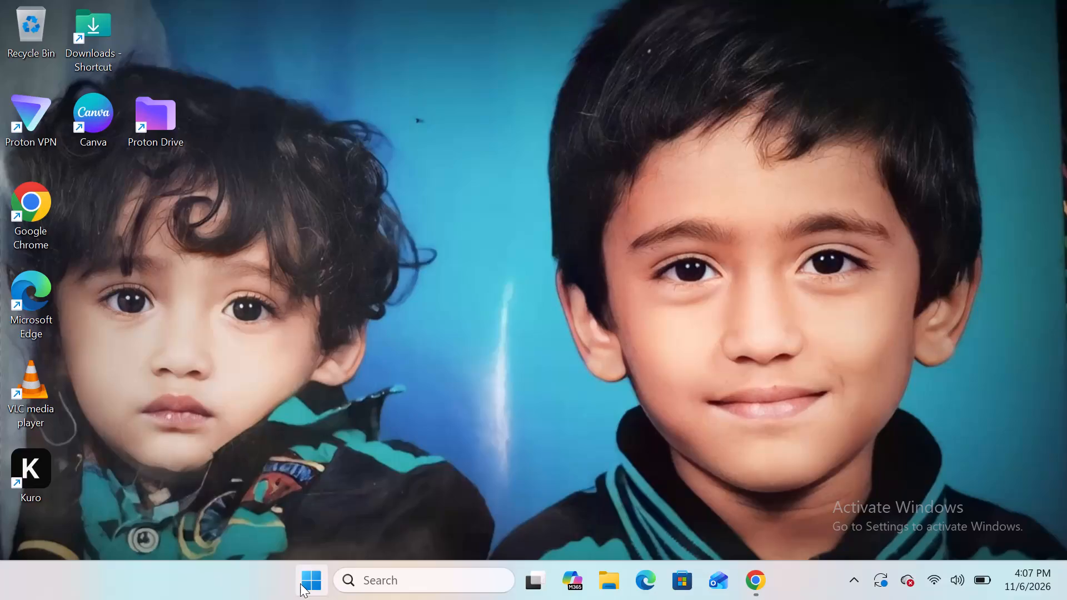
Open Windows Start to show the pinned and recently added apps.
click(300, 583)
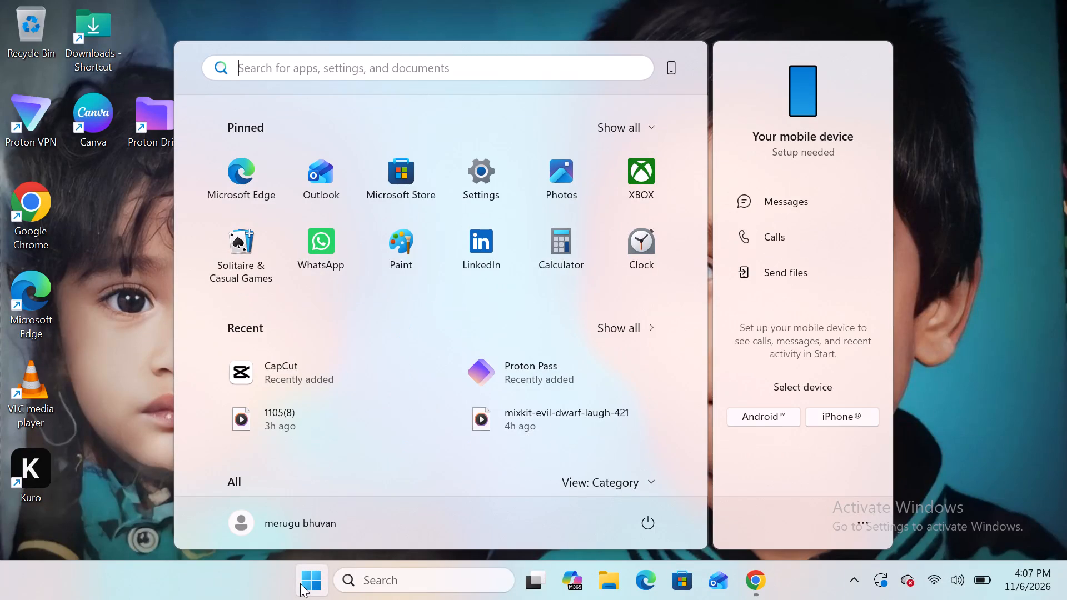
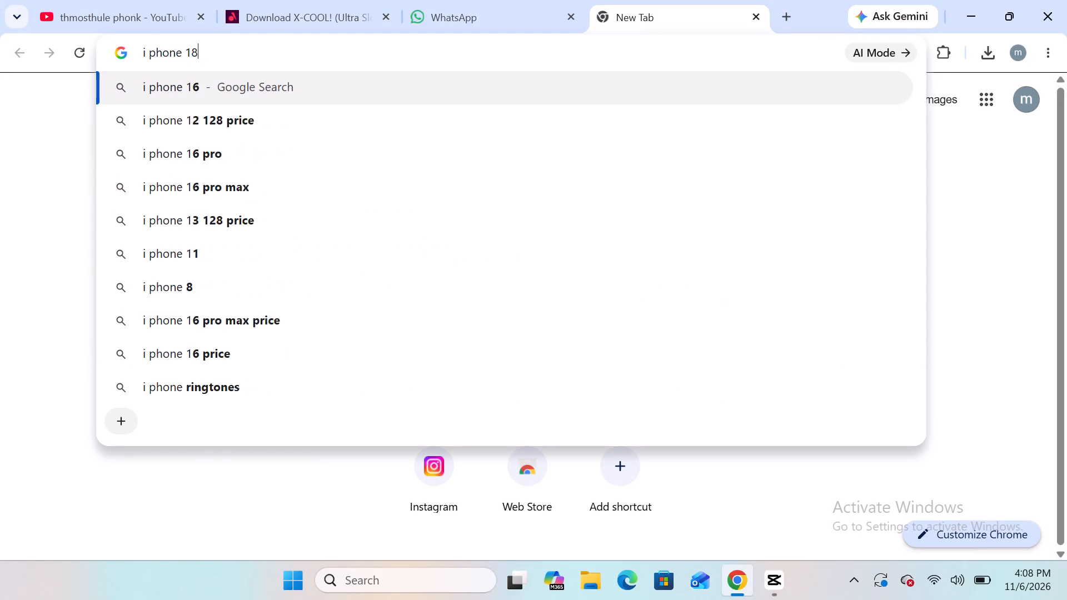
Search Google for the suggested query "iphone 18 pro con operatore" and show the image results.
key(space)
text(pro)
key(space)
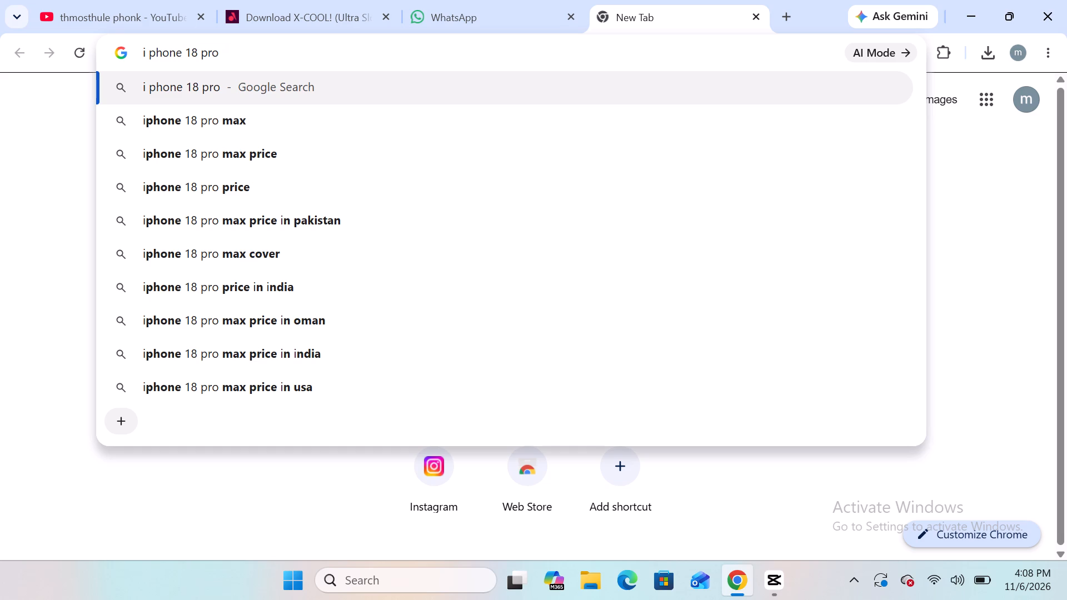
text(operating in hands)
key(Page_Down)
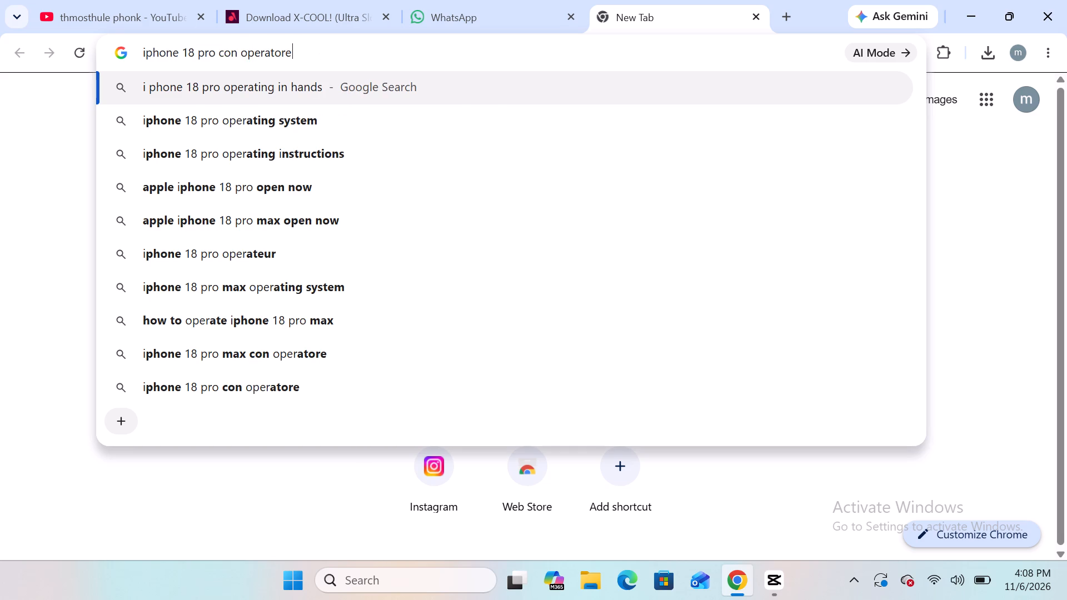
key(Return)
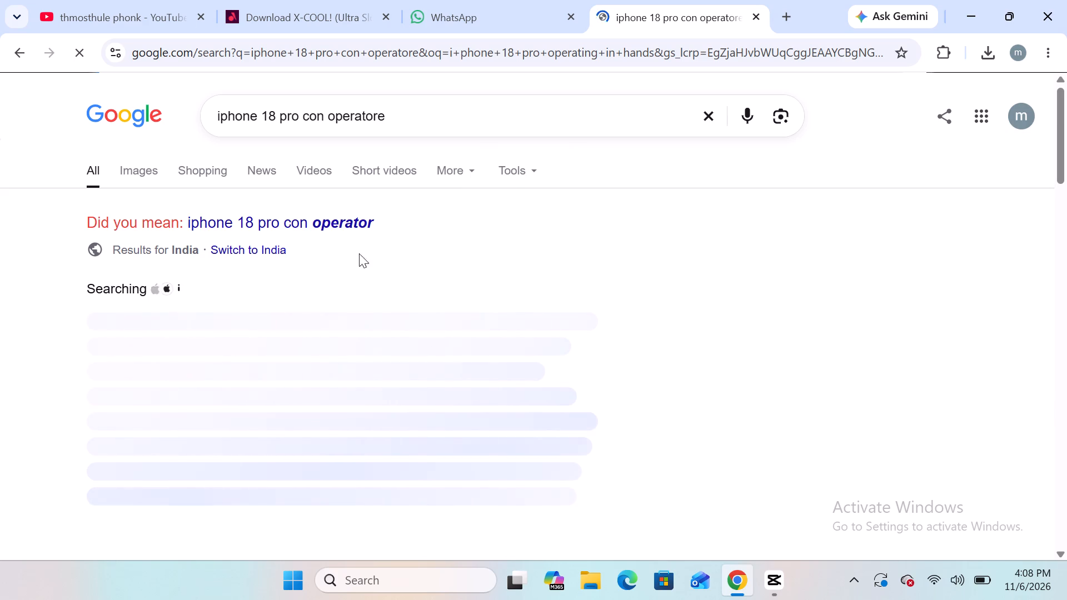
click(132, 163)
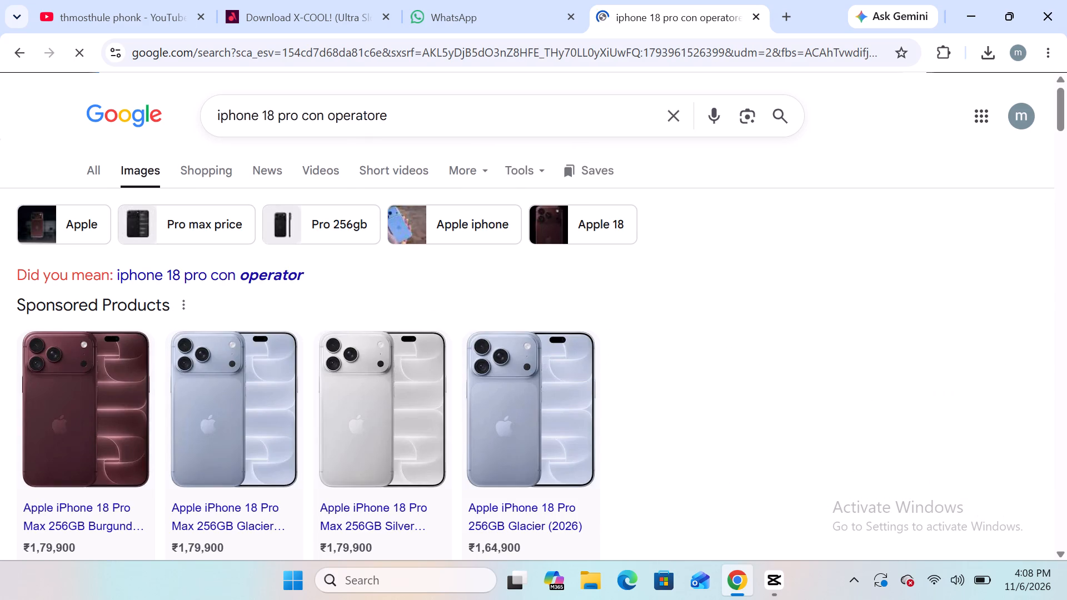
Change the image search query to "iphone 18 pro operating in hands photo" and run it.
click(396, 123)
key(BackSpace)
key(BackSpace)
key(BackSpace)
key(BackSpace)
key(BackSpace)
key(BackSpace)
key(BackSpace)
key(BackSpace)
key(BackSpace)
key(BackSpace)
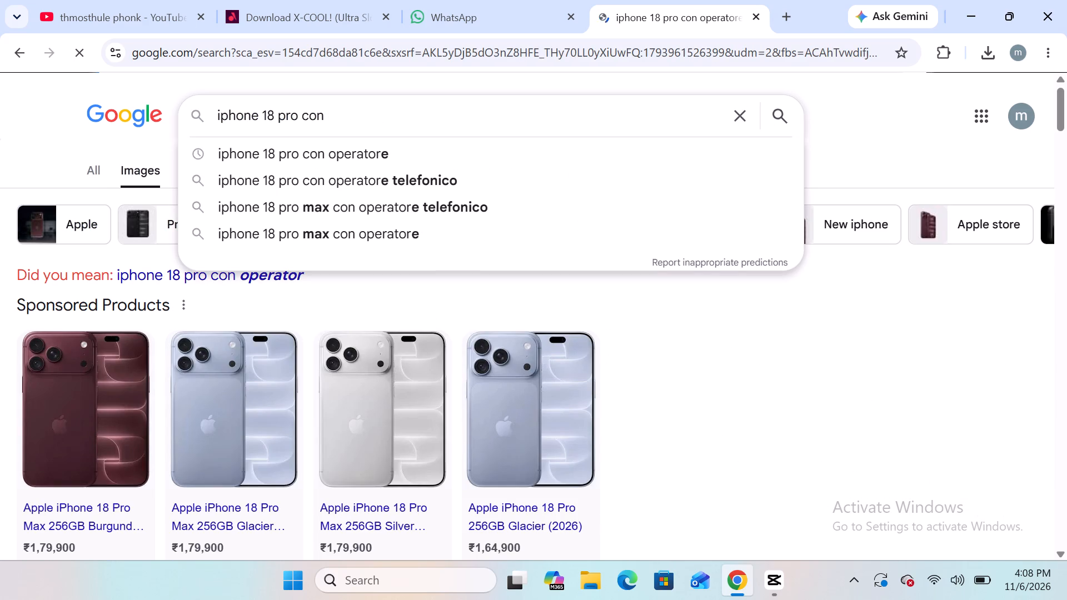
key(BackSpace)
key(BackSpace)
key(BackSpace)
text(operating in hands)
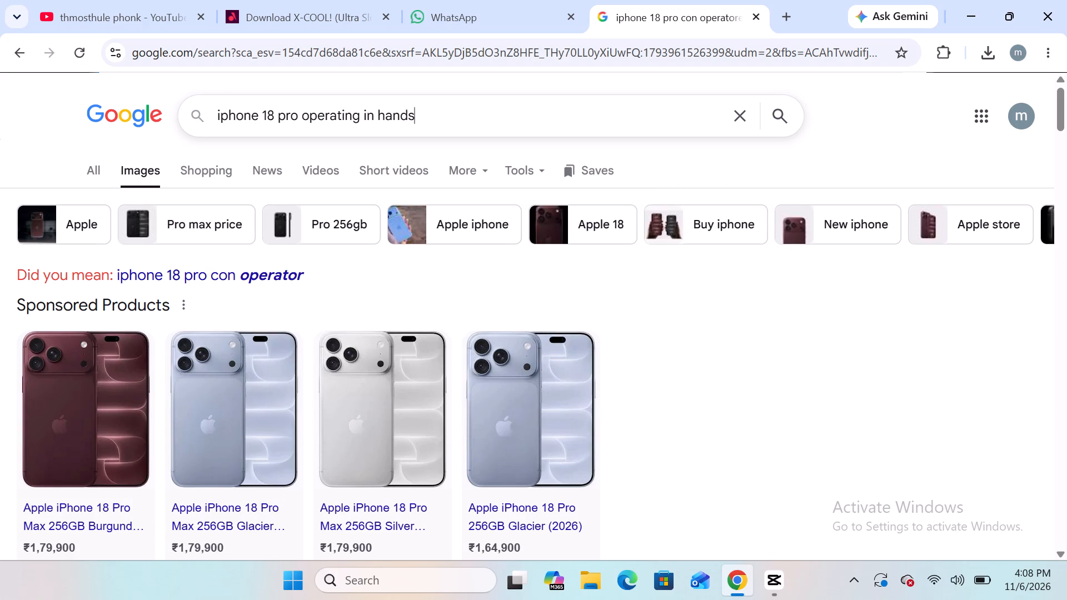
key(space)
text(photo)
key(Return)
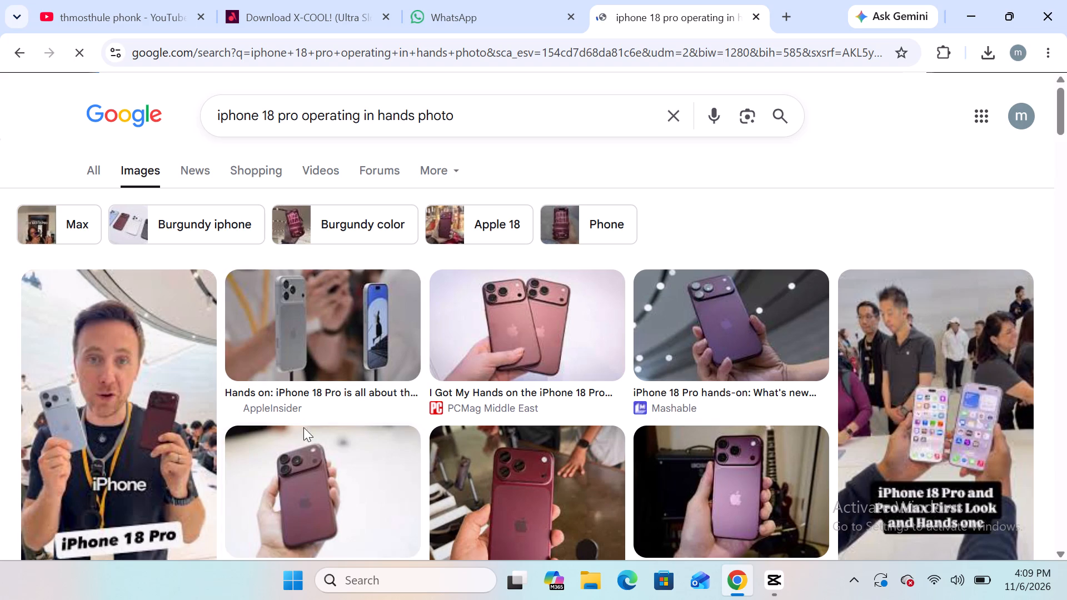
Open the PCMag Australia review page from the image result of a hand holding a blue iPhone 18 Pro.
scroll(566, 421, down, 1)
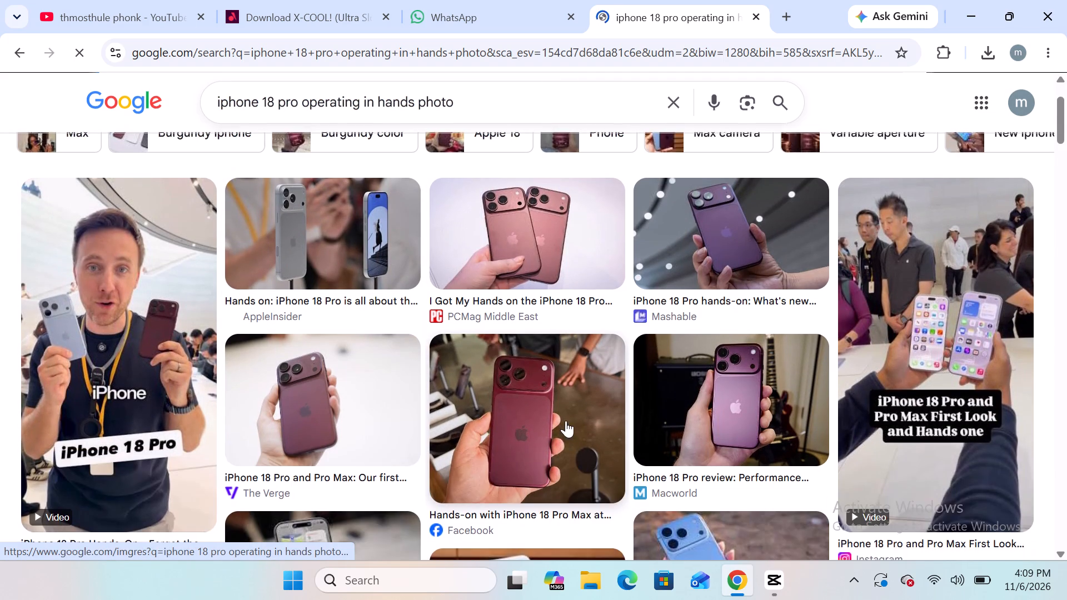
scroll(566, 421, down, 3)
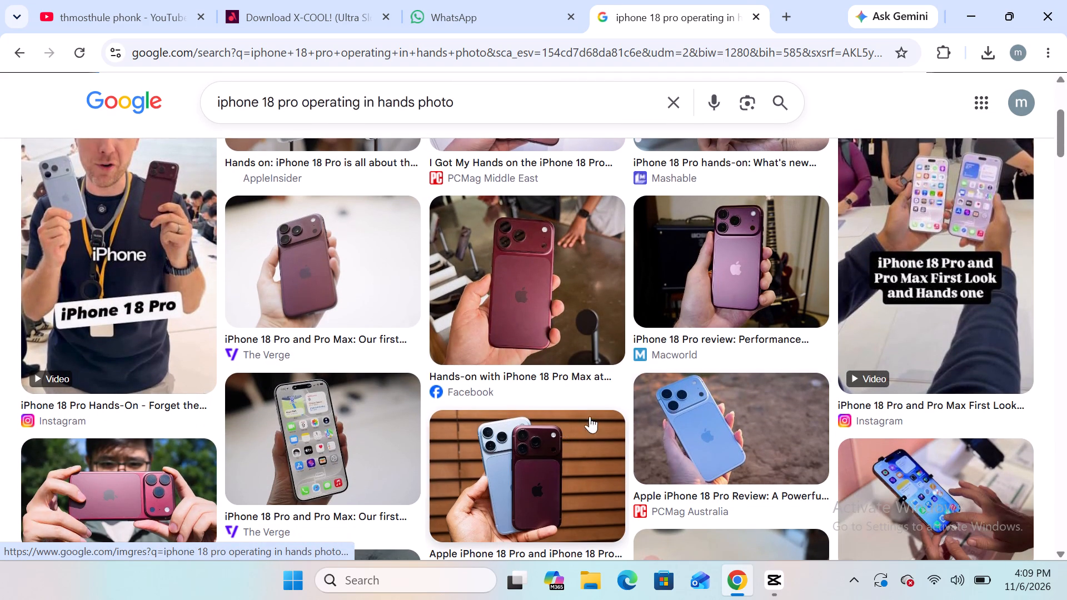
click(750, 404)
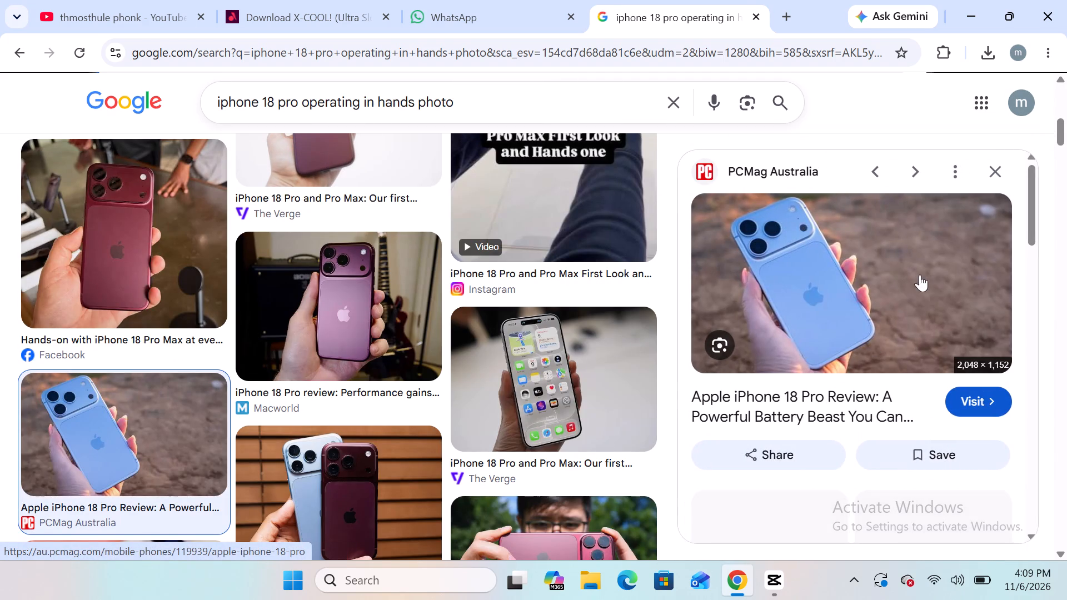
click(955, 182)
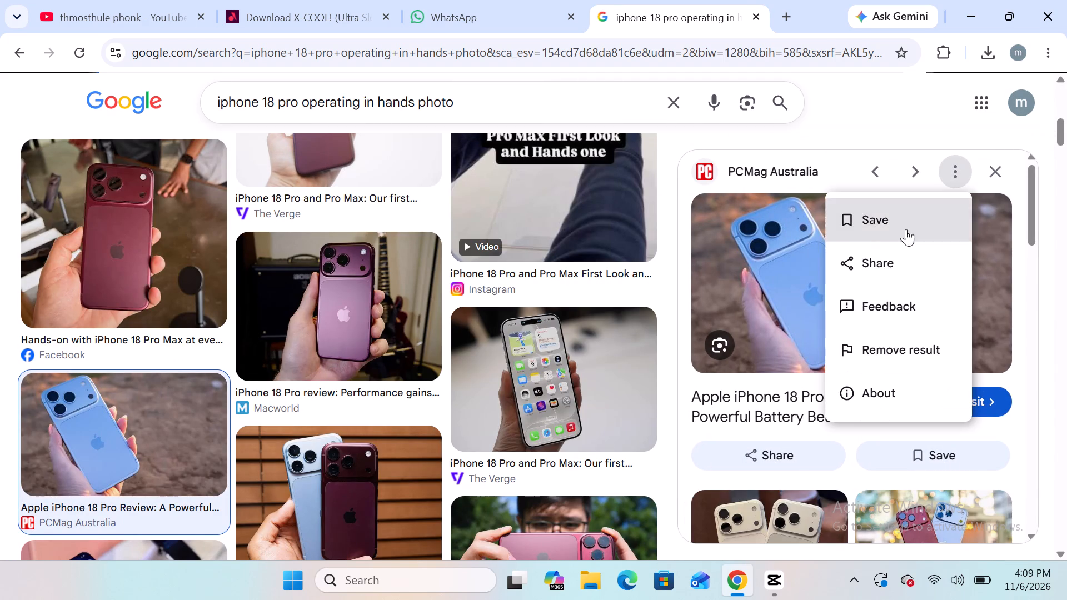
double_click(780, 282)
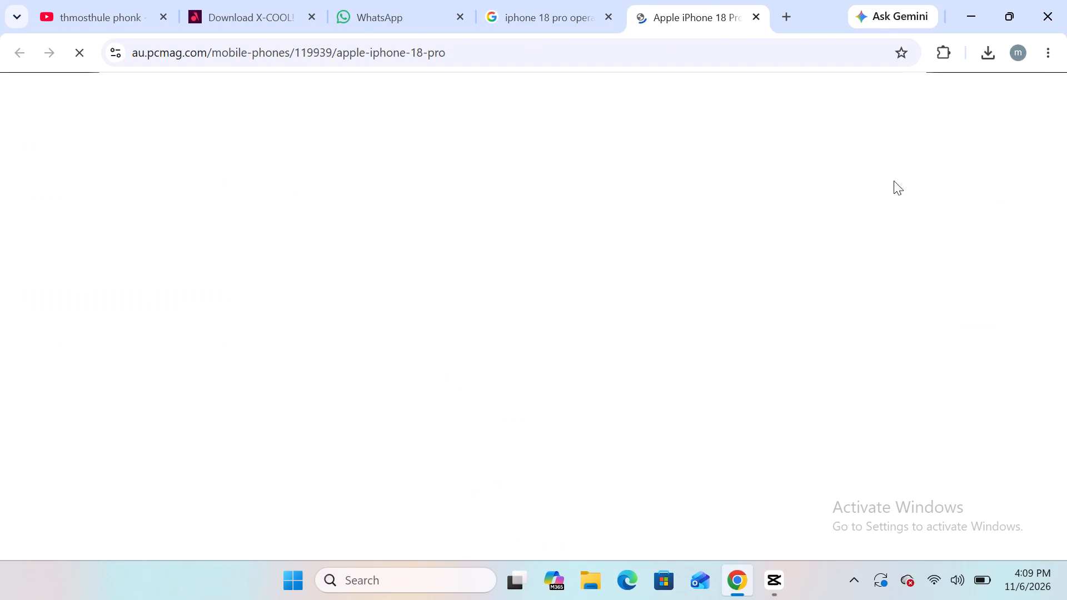
Go to the review's lead photo of the blue iPhone and accept the site's privacy consent.
scroll(532, 507, down, 2)
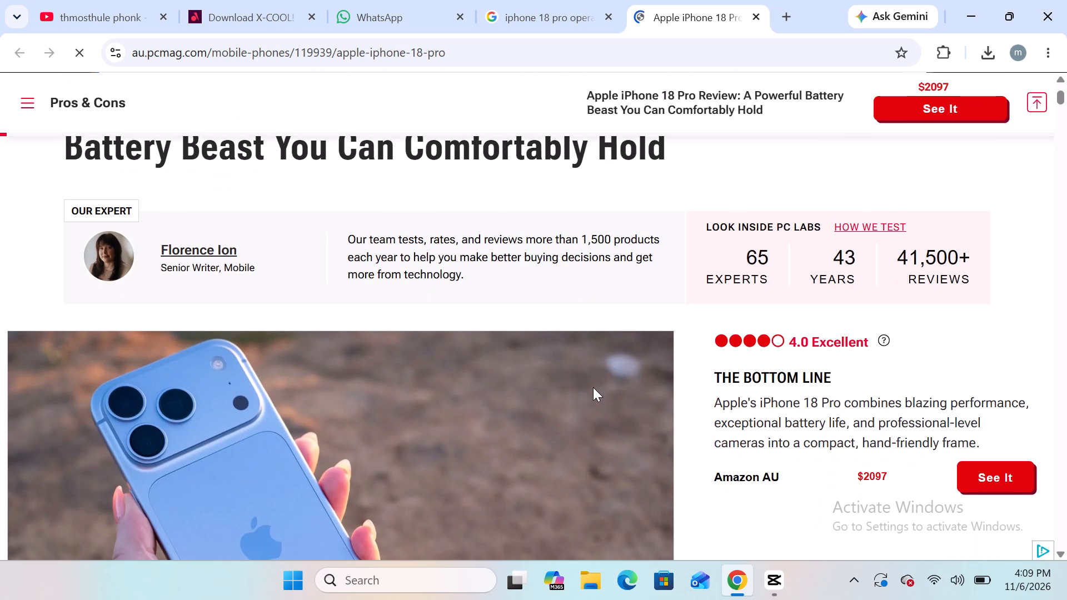
scroll(593, 387, down, 3)
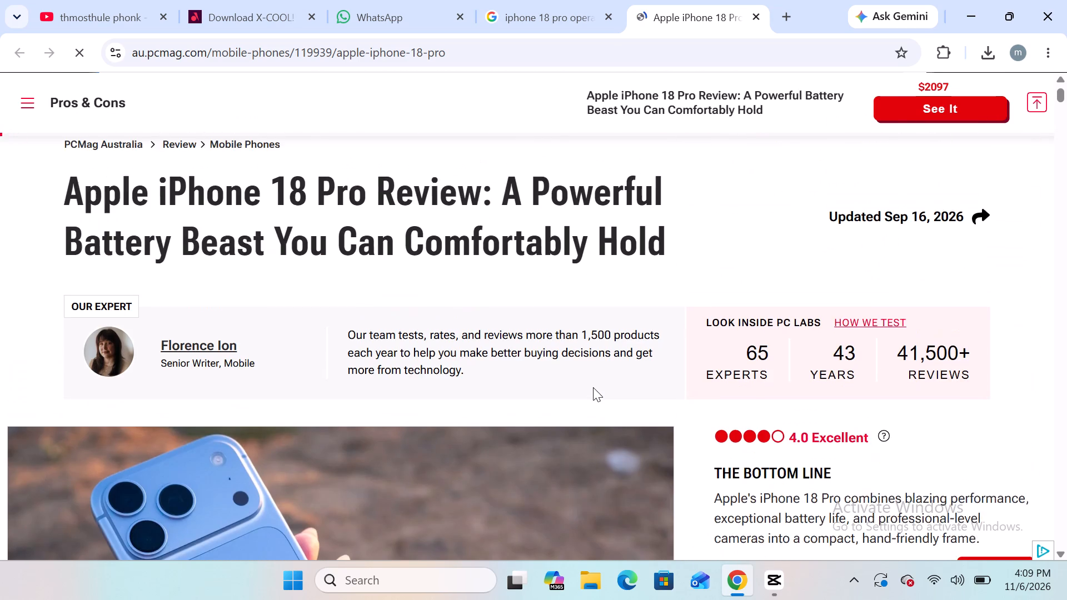
click(593, 387)
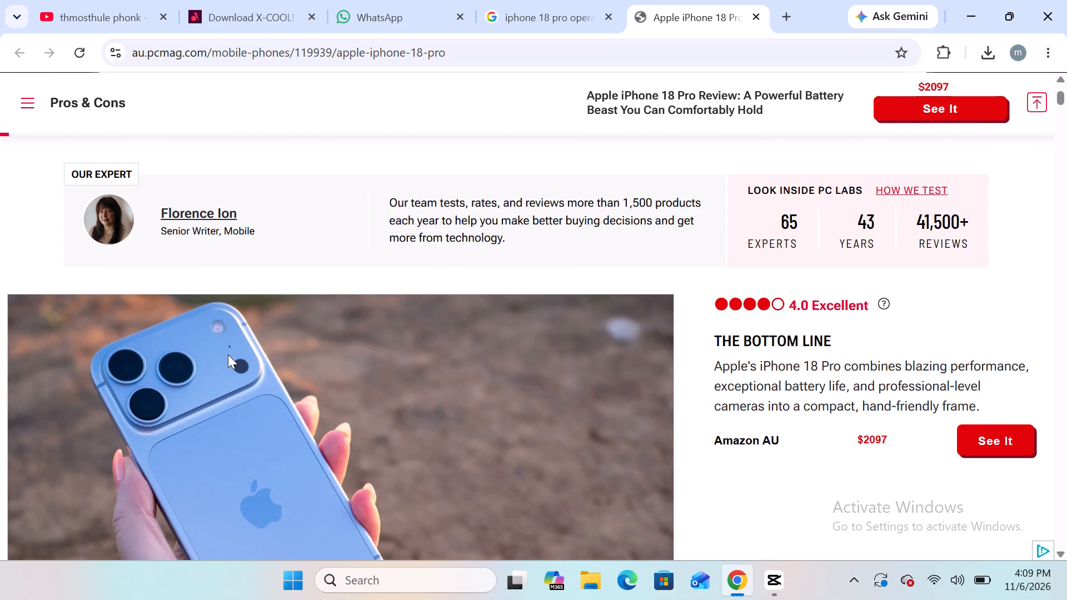
drag(181, 355, 490, 429)
click(490, 429)
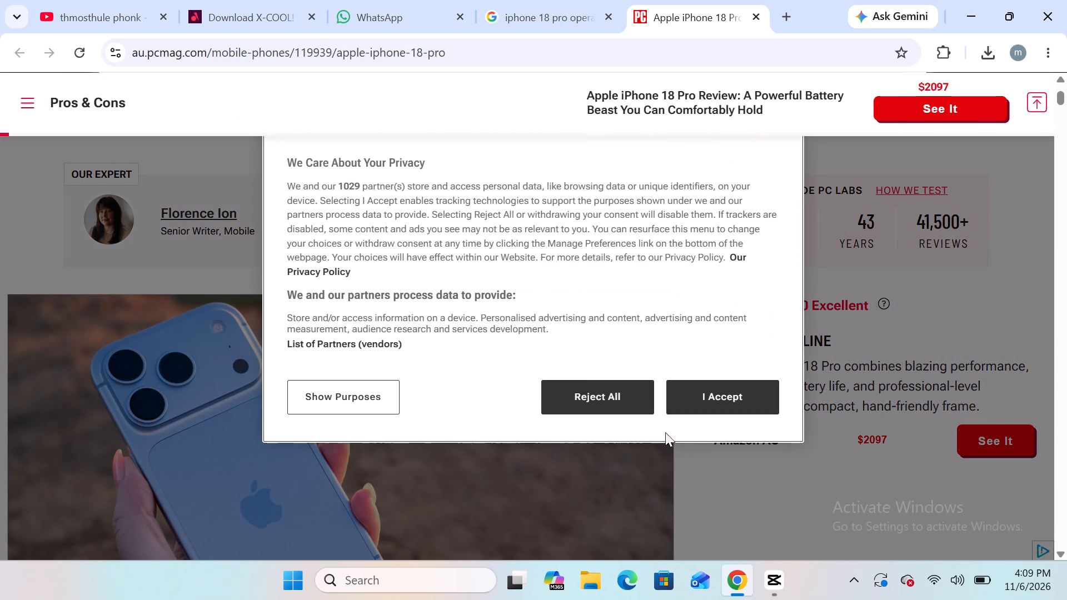
click(735, 394)
Open the review's blue iPhone photo on its own in the tab holding the Google image results.
drag(192, 426, 121, 0)
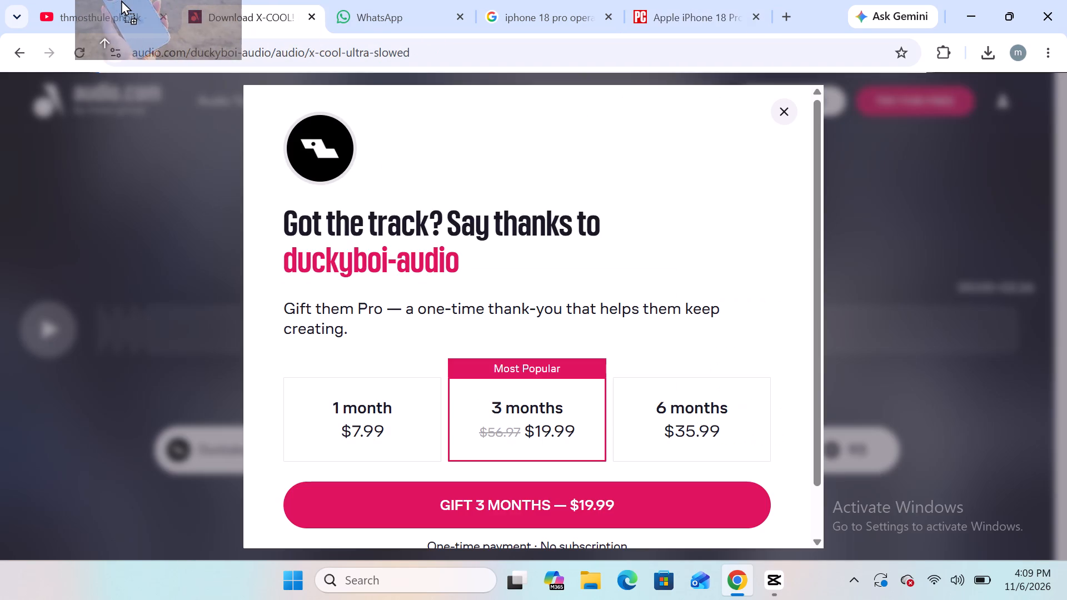
drag(121, 0, 691, 0)
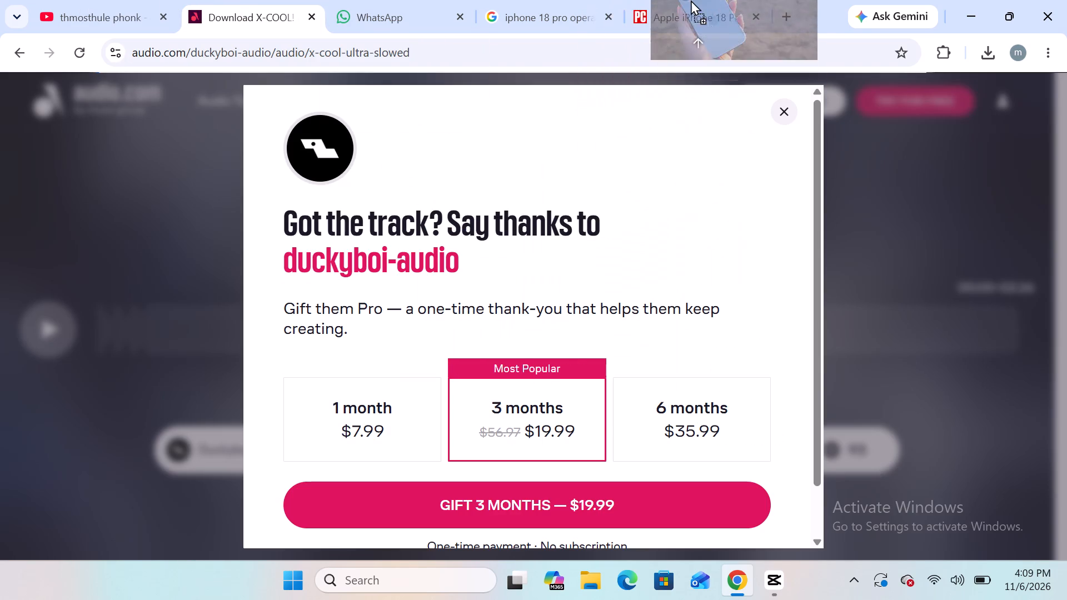
drag(691, 0, 542, 0)
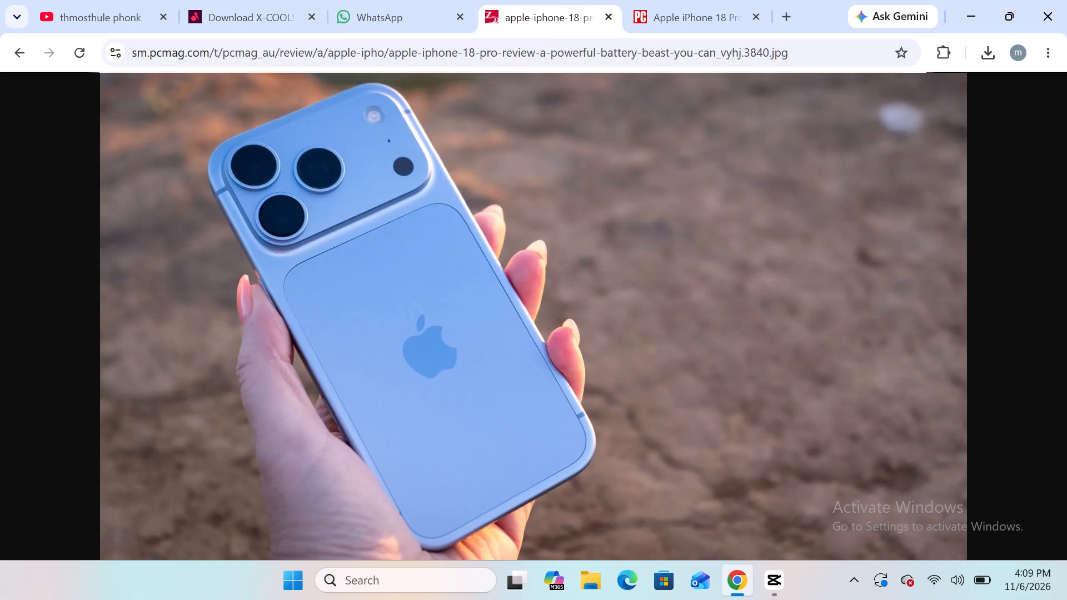
Bring up the available actions for the full-size blue iPhone photo.
right_click(552, 229)
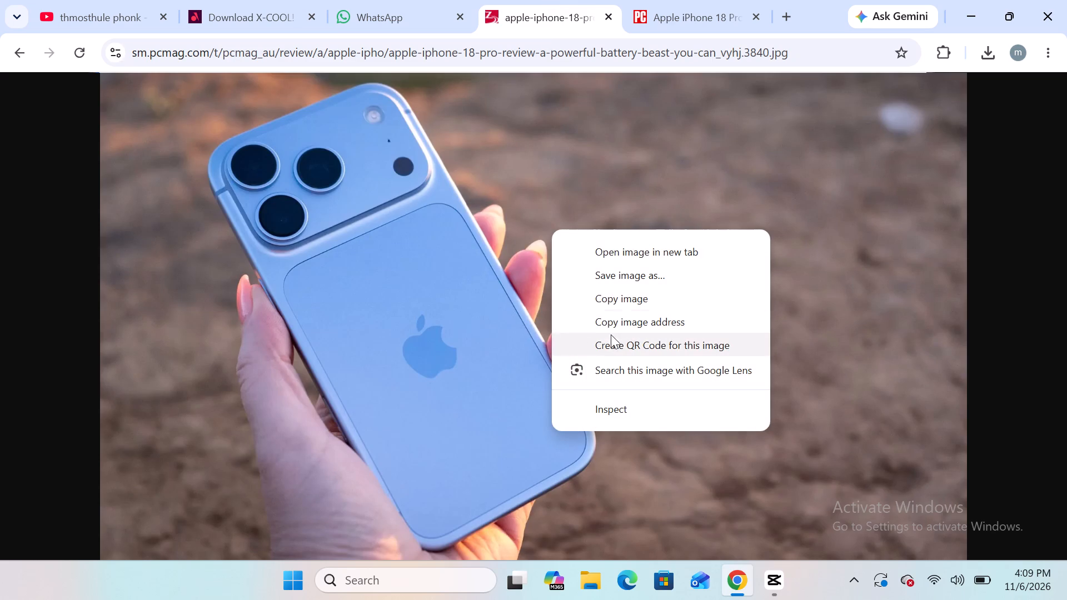
Save the full-size blue iPhone photo to the Downloads folder as a webp file named "i phone".
click(641, 279)
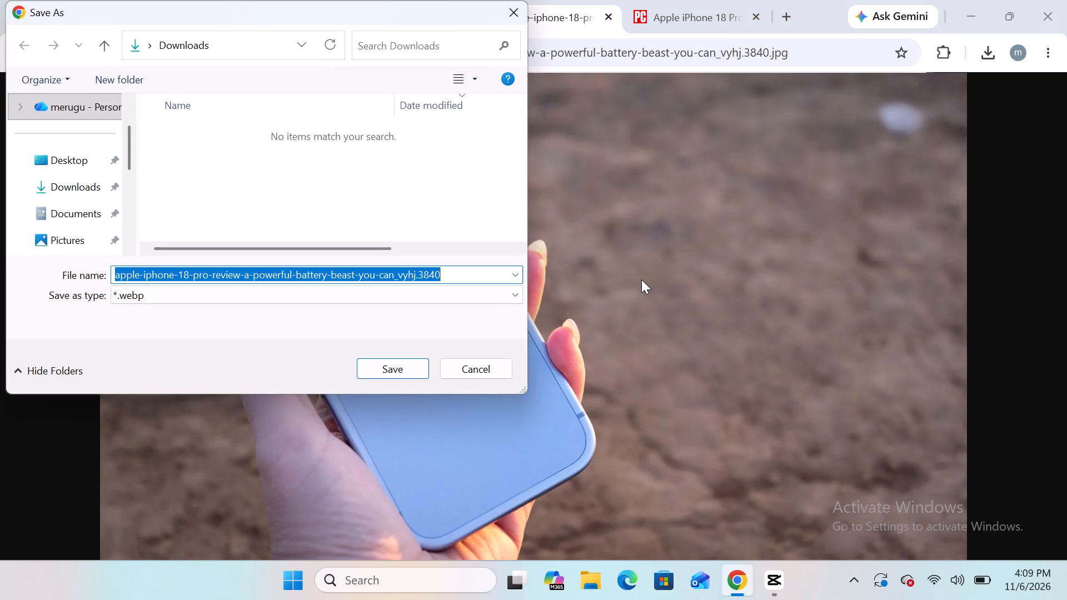
key(BackSpace)
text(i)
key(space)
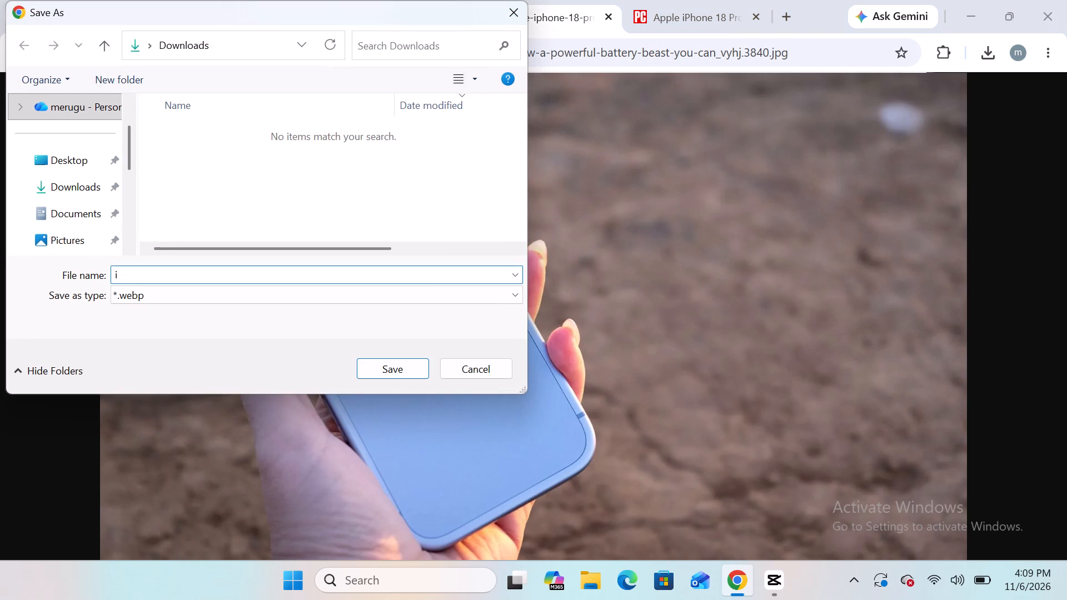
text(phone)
click(401, 363)
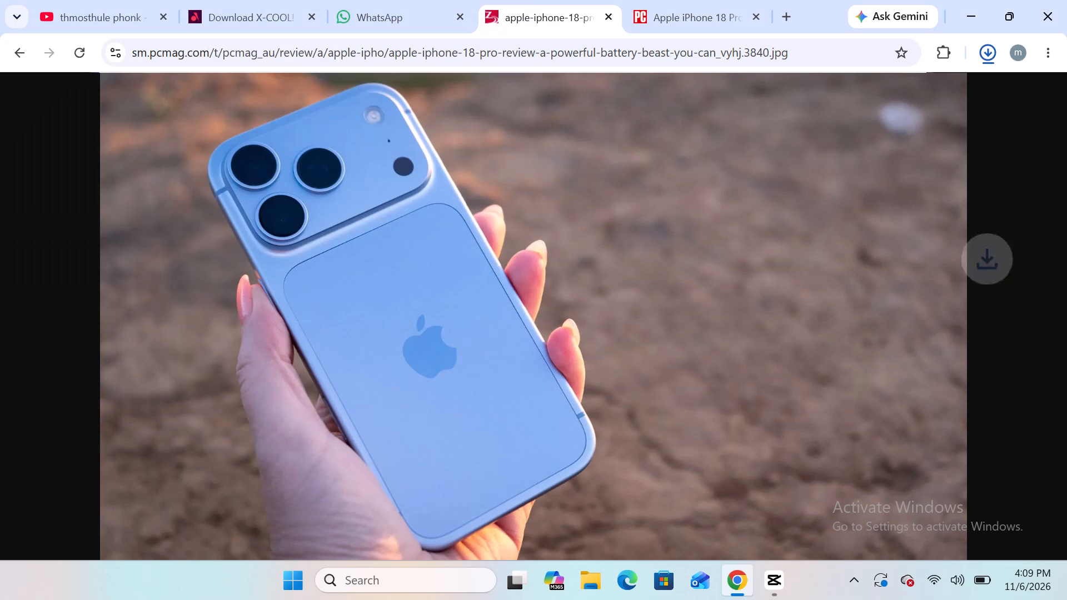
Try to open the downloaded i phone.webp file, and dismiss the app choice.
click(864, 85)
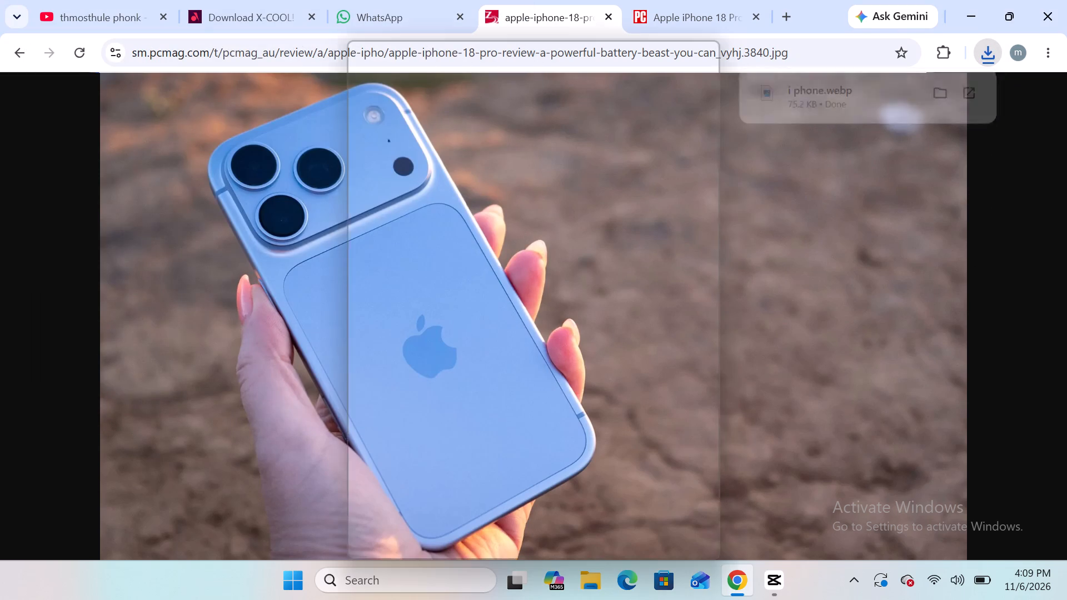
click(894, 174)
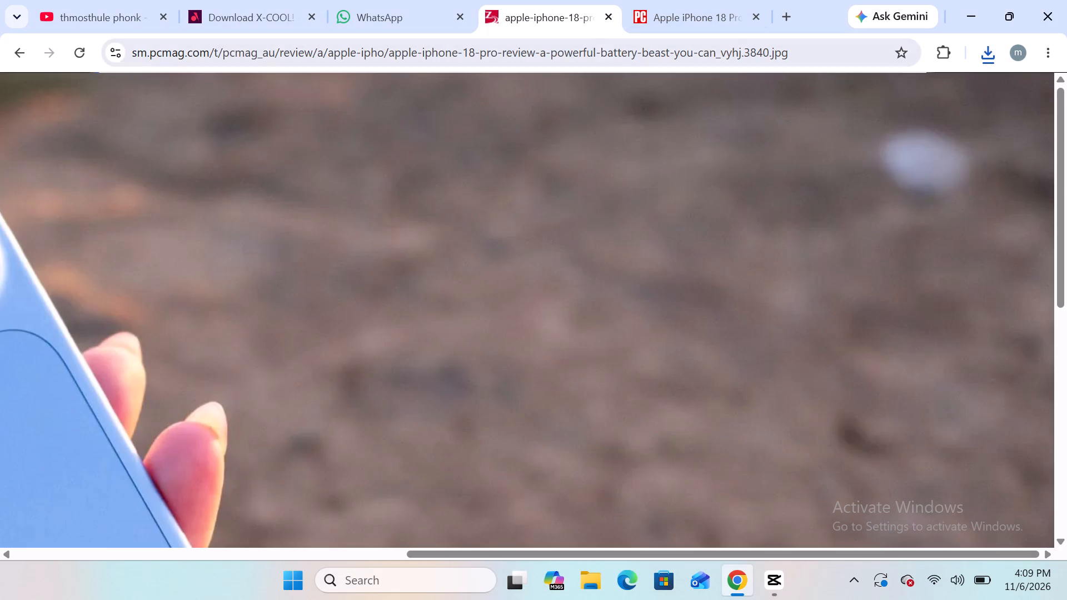
Close the browser tab holding the full-size blue iPhone photo.
click(600, 14)
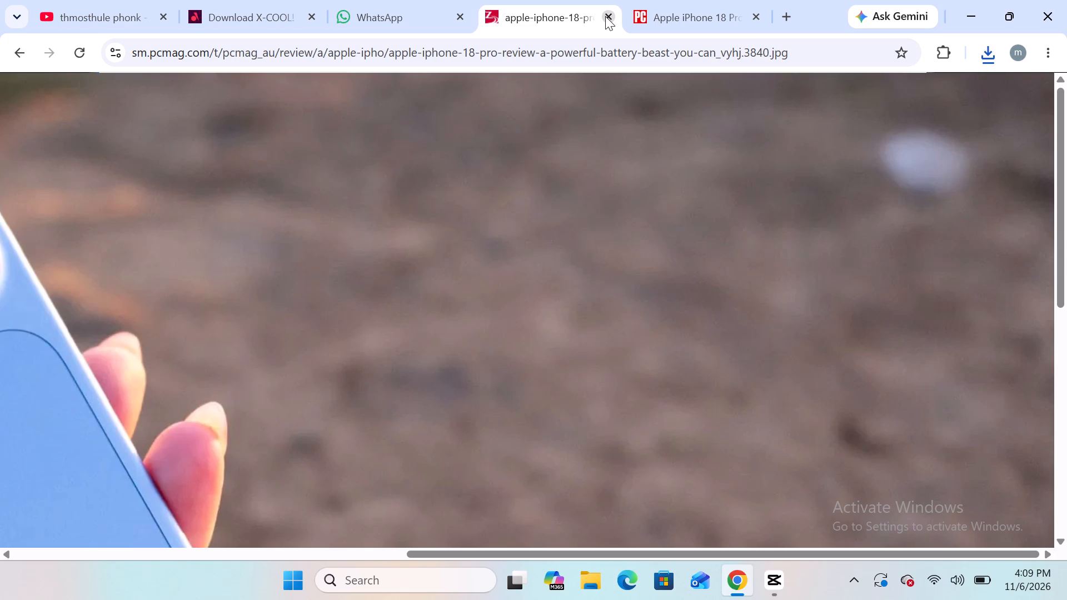
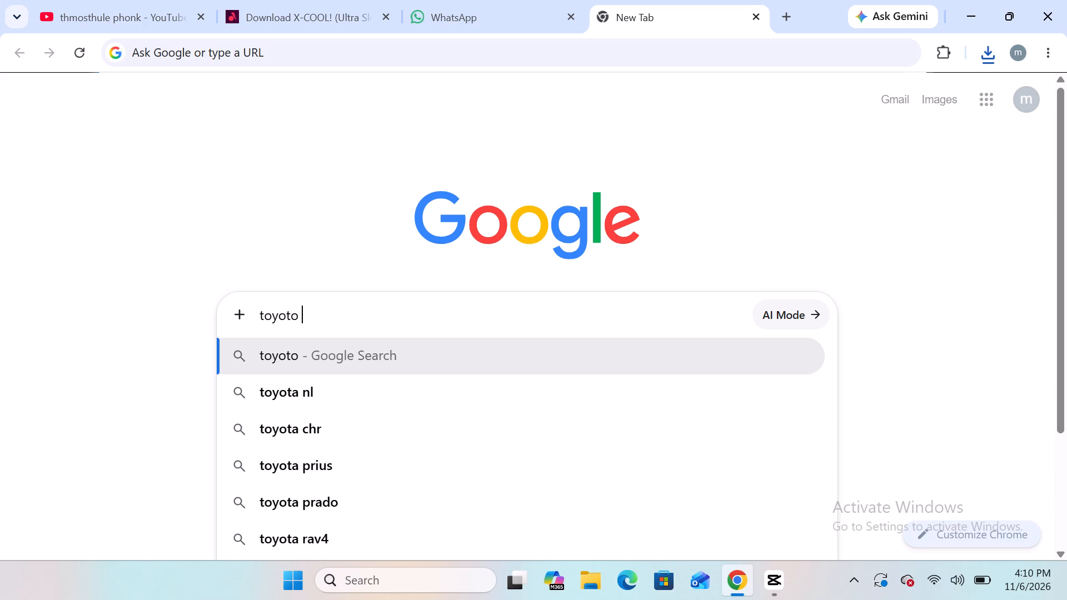
Search Google for "toyoto car photo" and switch to the image results.
text(car)
key(space)
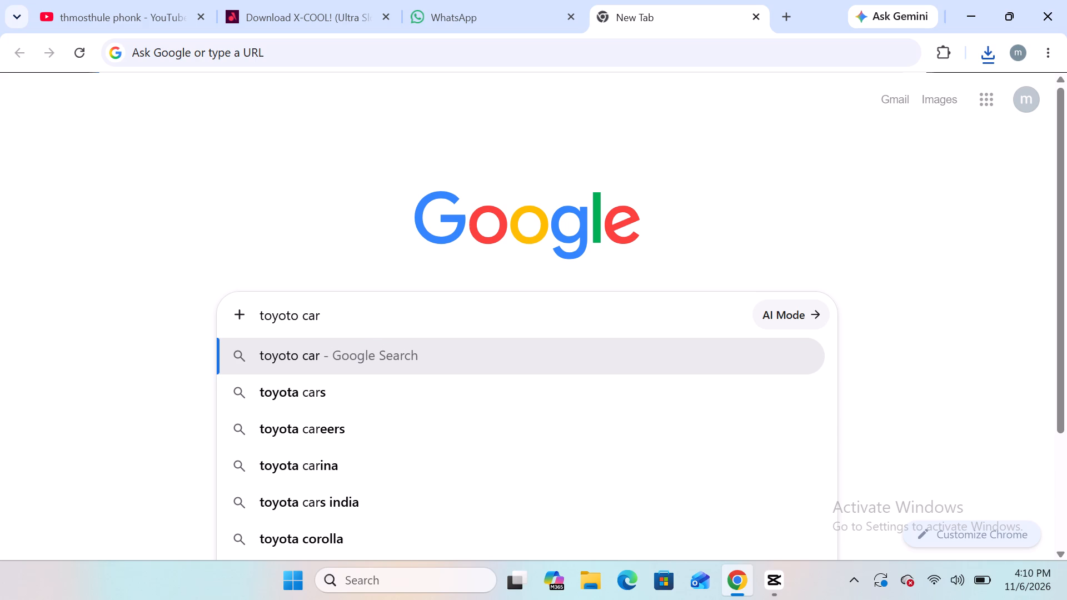
text(photo)
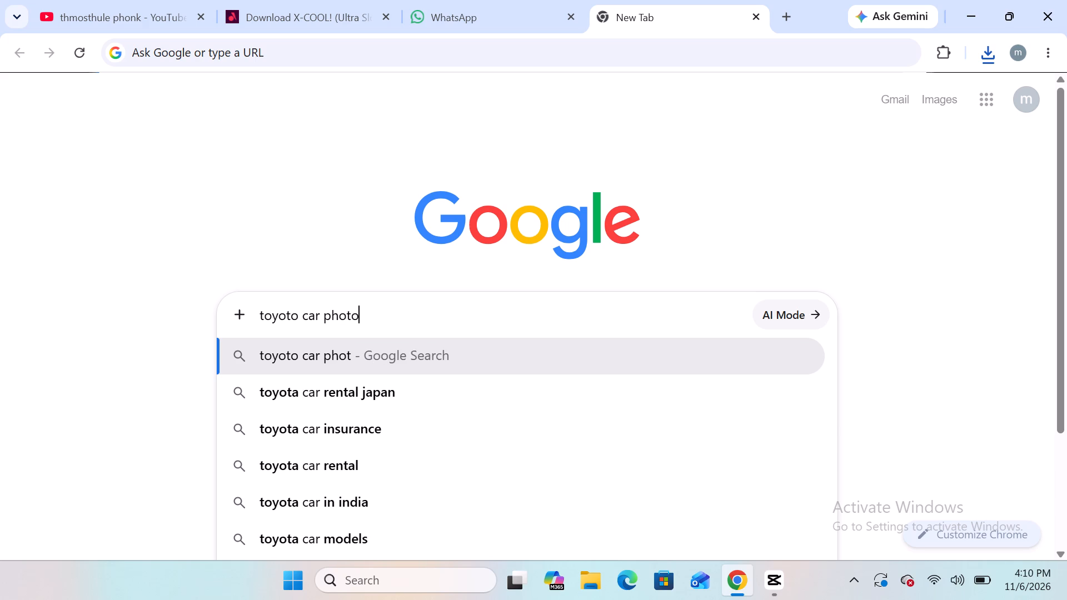
key(Return)
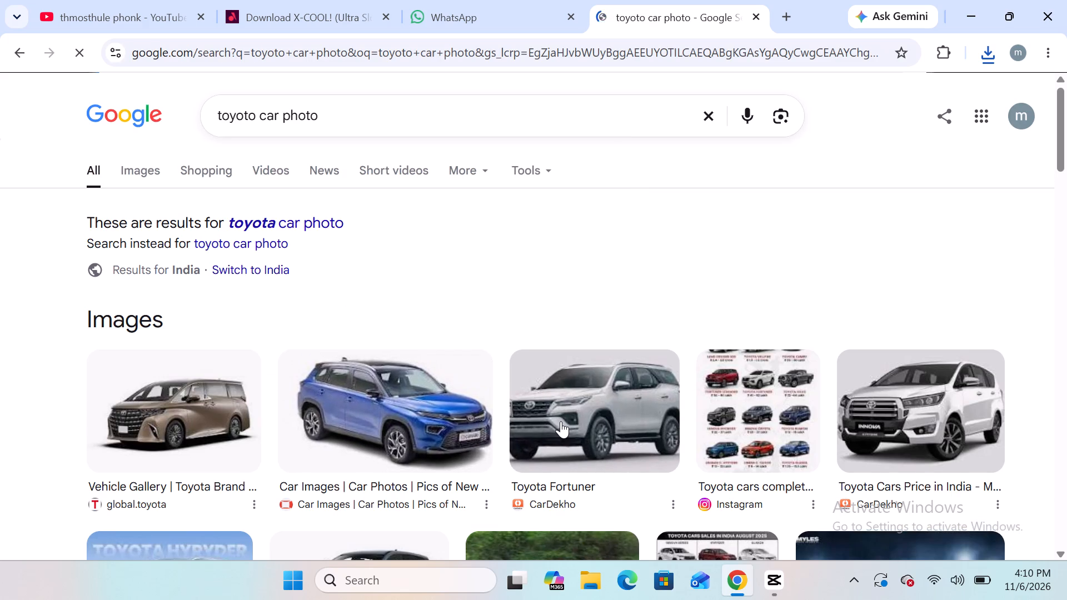
scroll(561, 421, down, 3)
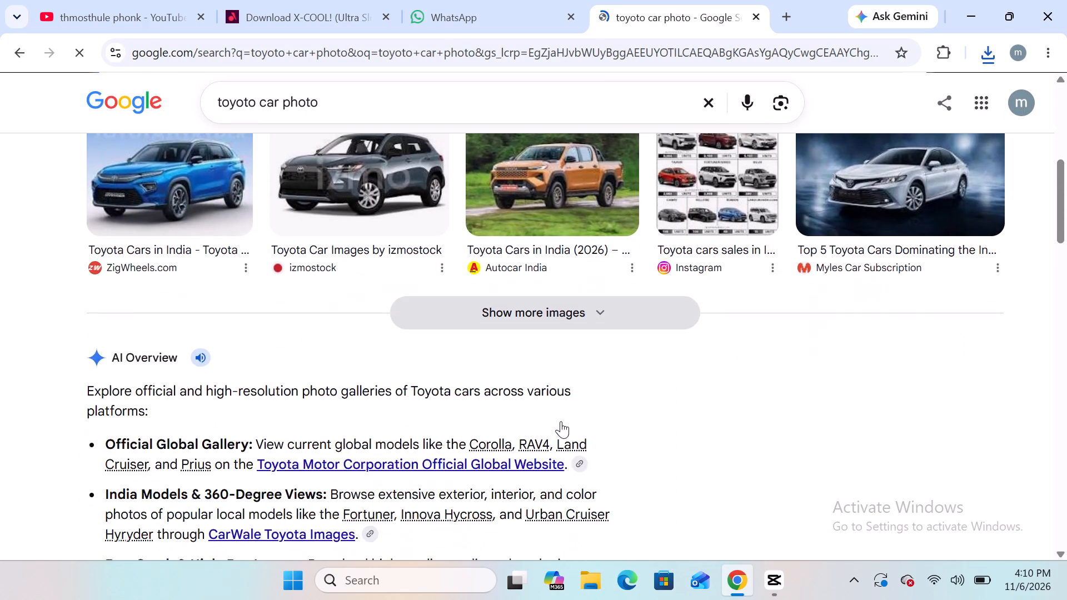
scroll(561, 421, down, 1)
scroll(561, 421, up, 2)
scroll(236, 255, up, 2)
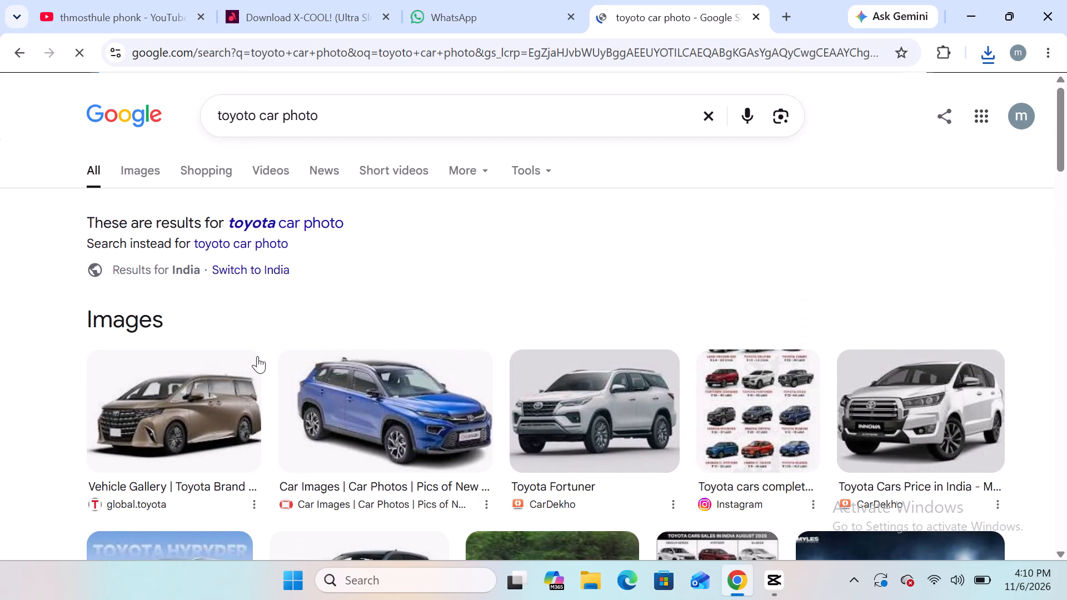
click(143, 162)
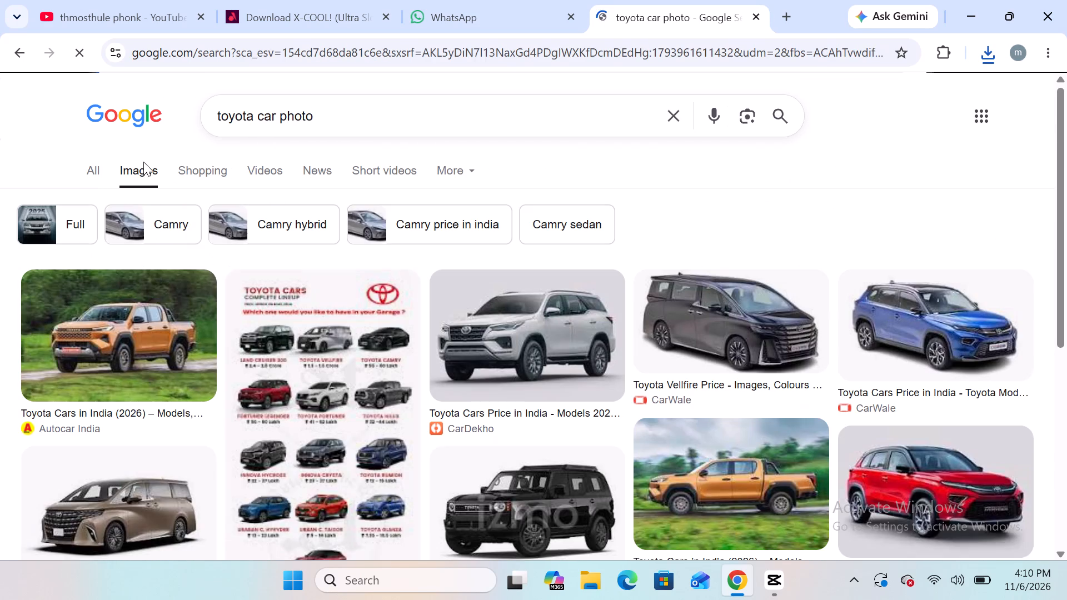
Look through the Toyota car image results for a suitable photo.
scroll(235, 481, down, 2)
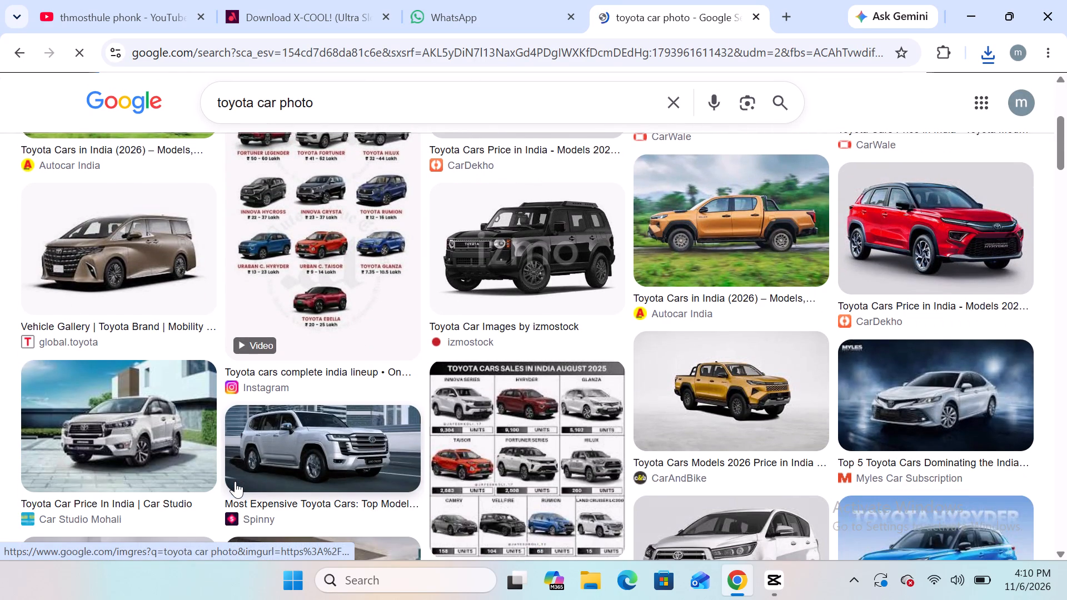
scroll(235, 481, down, 3)
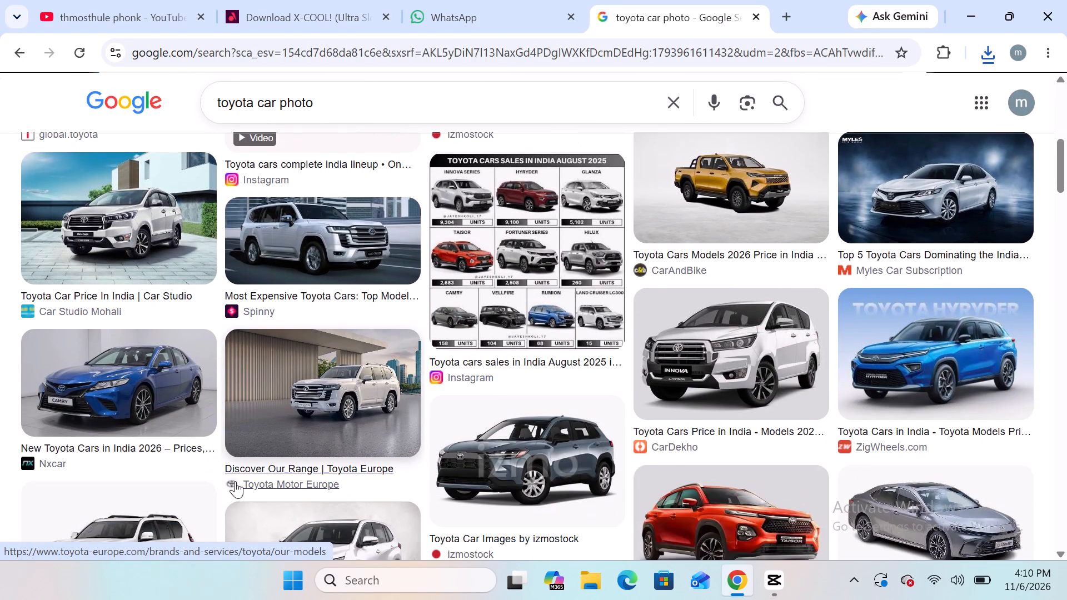
scroll(235, 481, down, 3)
scroll(235, 481, up, 1)
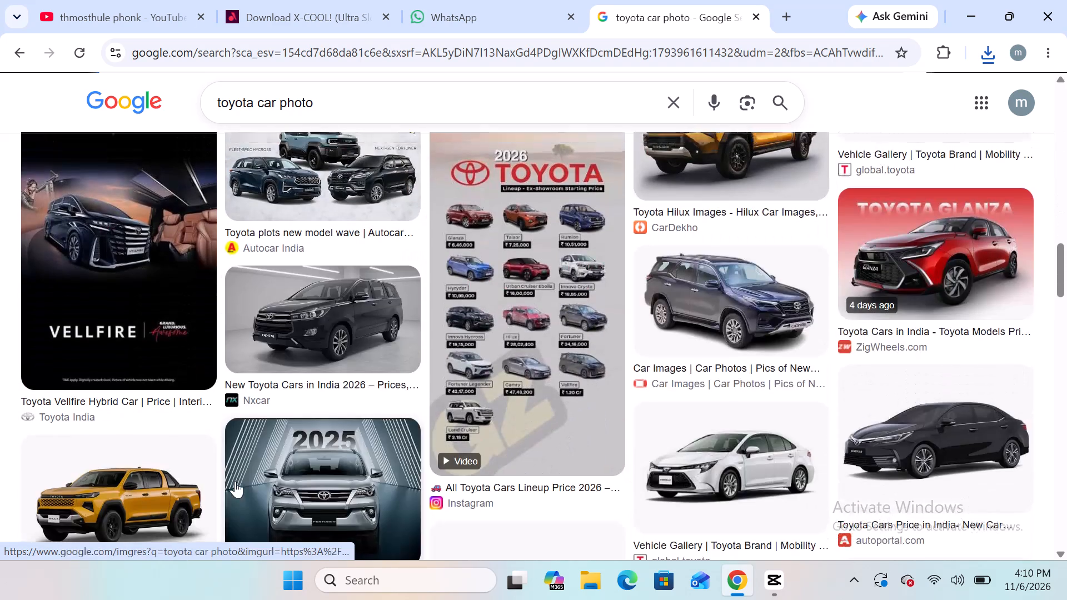
scroll(235, 481, up, 4)
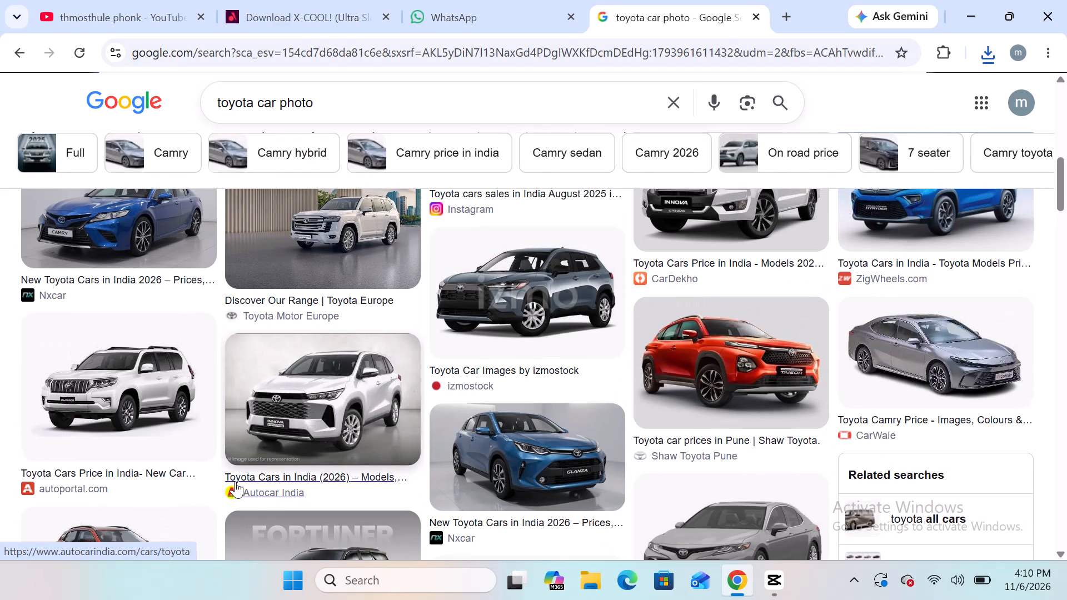
scroll(235, 481, up, 3)
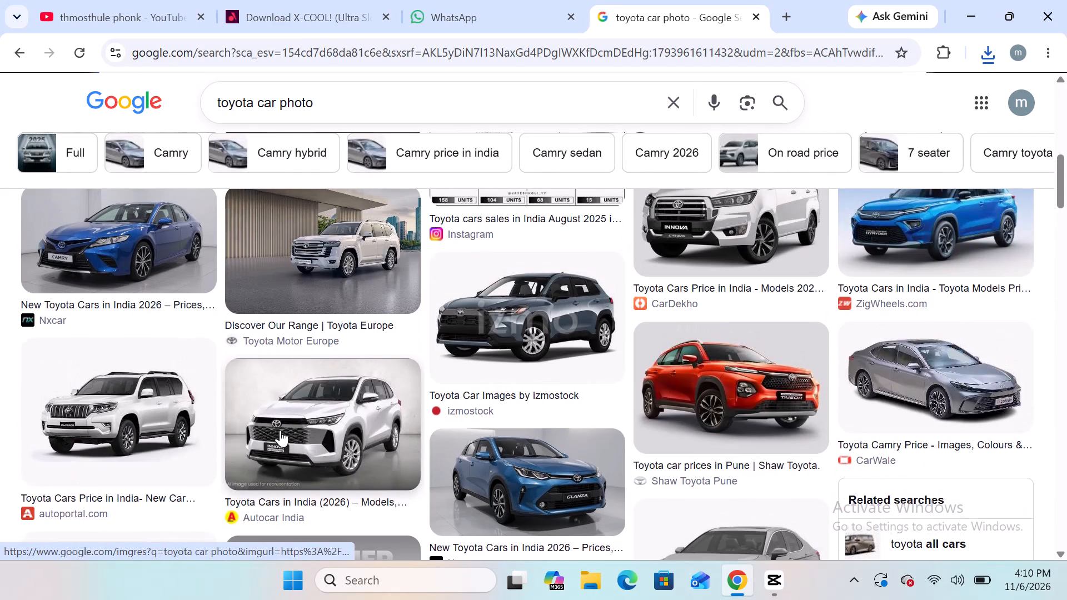
scroll(280, 430, up, 7)
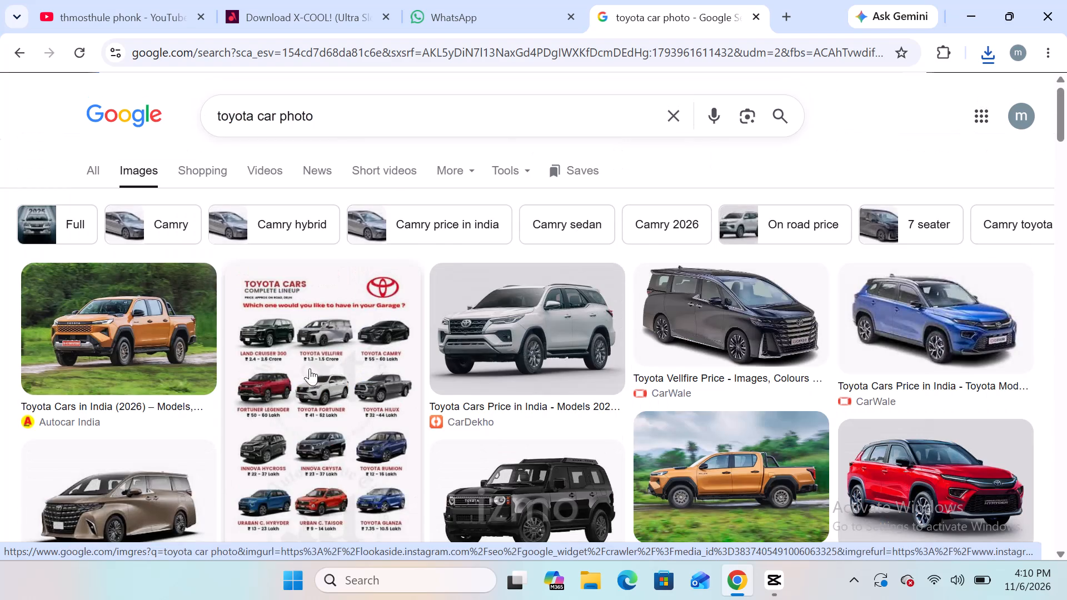
scroll(283, 401, down, 3)
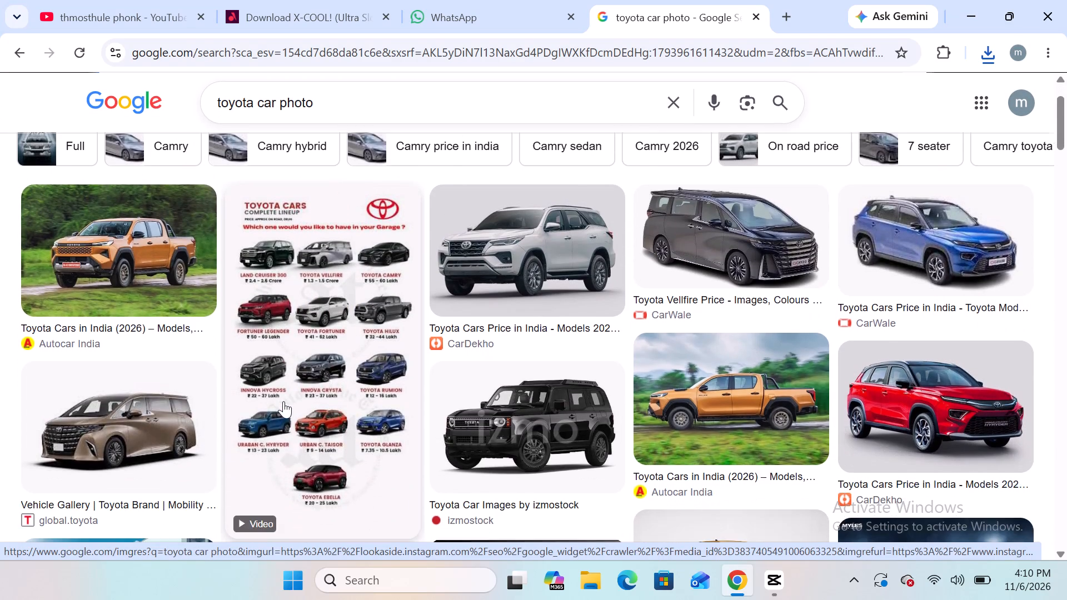
scroll(283, 401, down, 3)
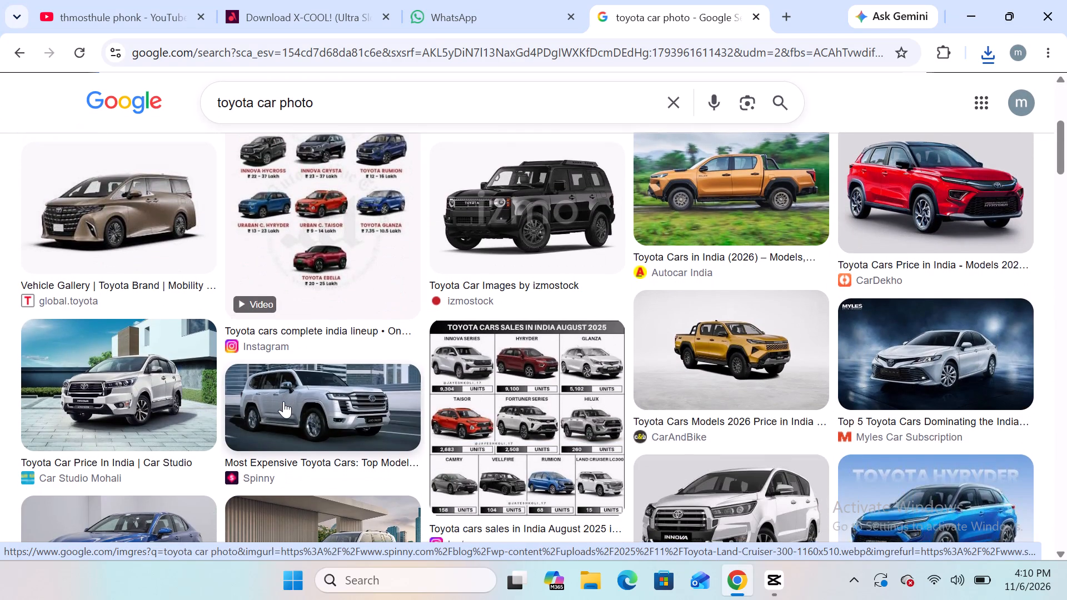
scroll(283, 401, up, 1)
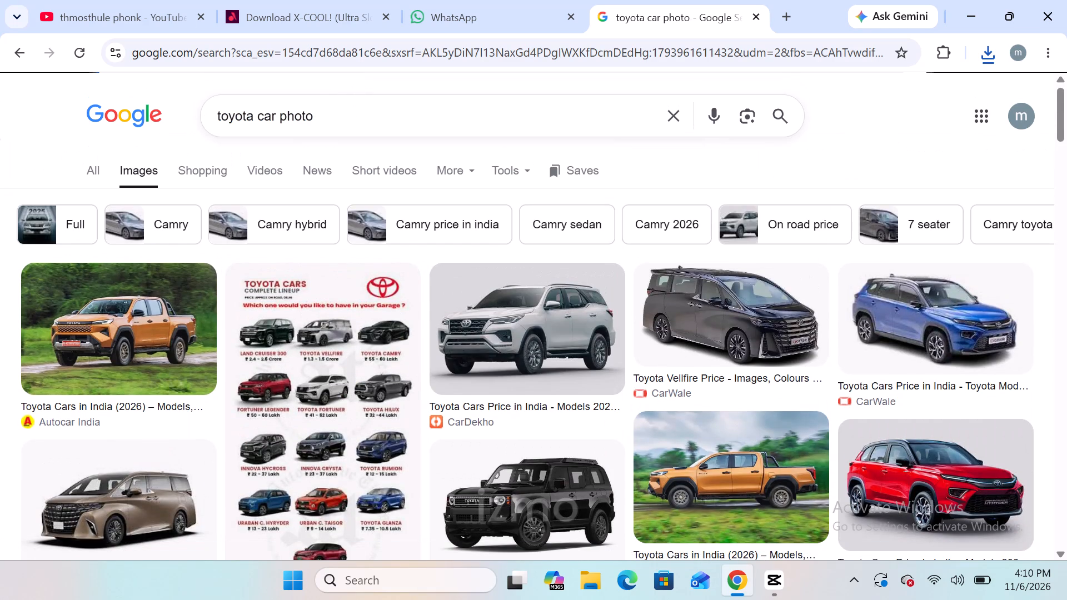
Replace the Toyota query with an image search for "thar photo".
click(354, 114)
key(BackSpace)
key(BackSpace)
key(BackSpace)
key(BackSpace)
key(BackSpace)
key(BackSpace)
key(BackSpace)
key(BackSpace)
key(BackSpace)
key(BackSpace)
key(BackSpace)
key(BackSpace)
key(BackSpace)
key(BackSpace)
key(BackSpace)
key(BackSpace)
key(BackSpace)
key(BackSpace)
key(BackSpace)
key(BackSpace)
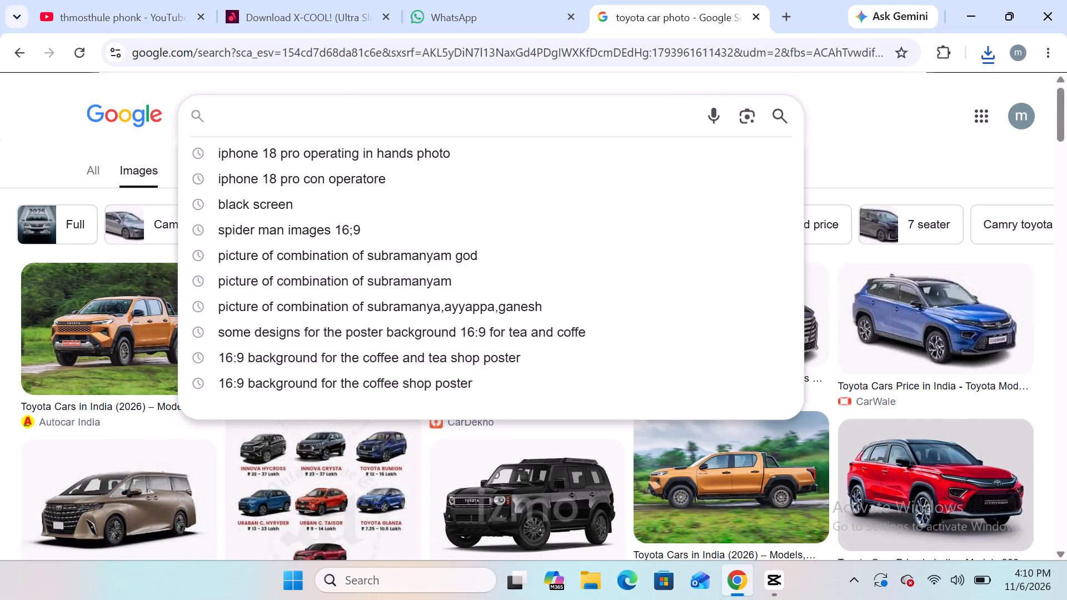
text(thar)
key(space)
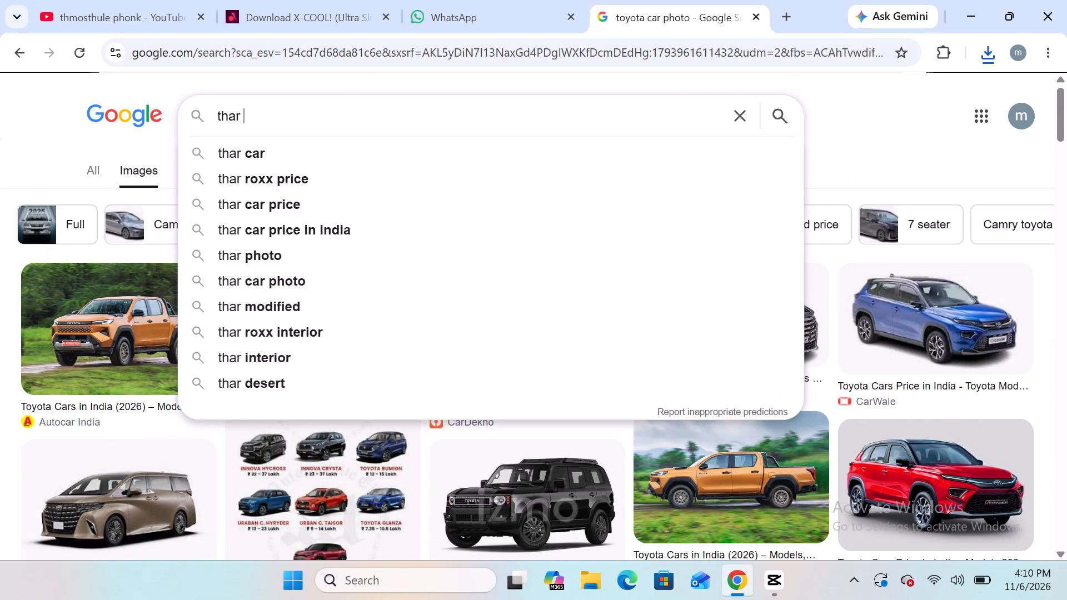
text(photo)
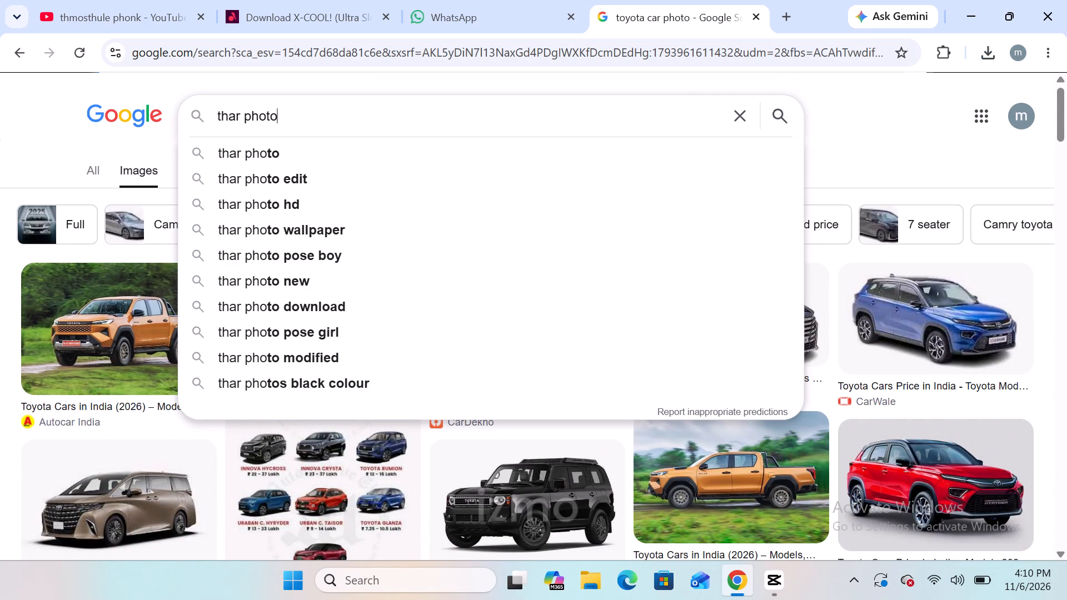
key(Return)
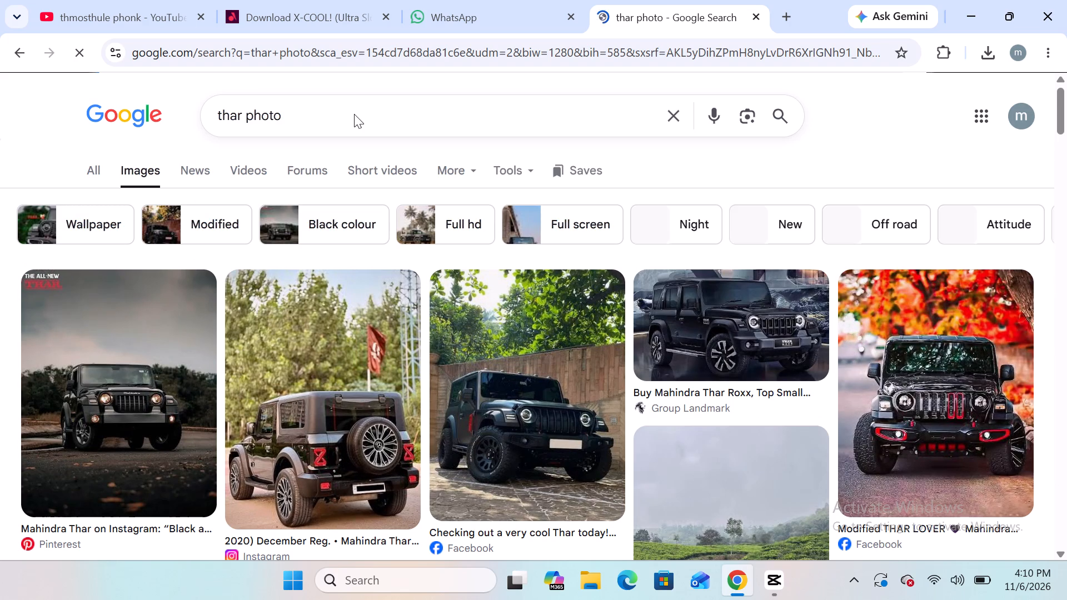
Save the photo of the black Thar parked by the brick wall to the computer as "thar".
click(399, 405)
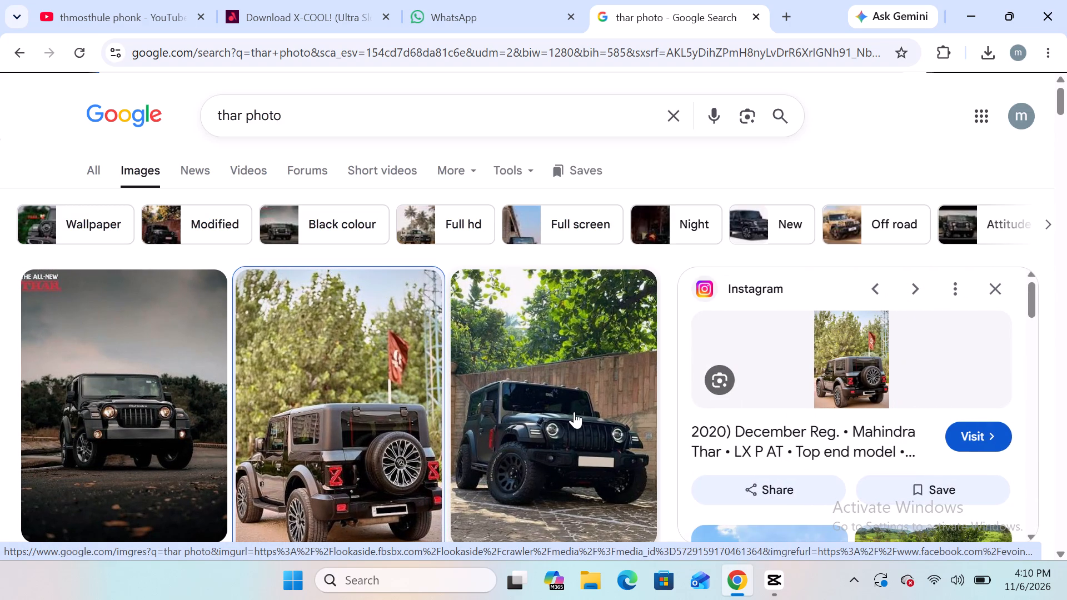
click(576, 412)
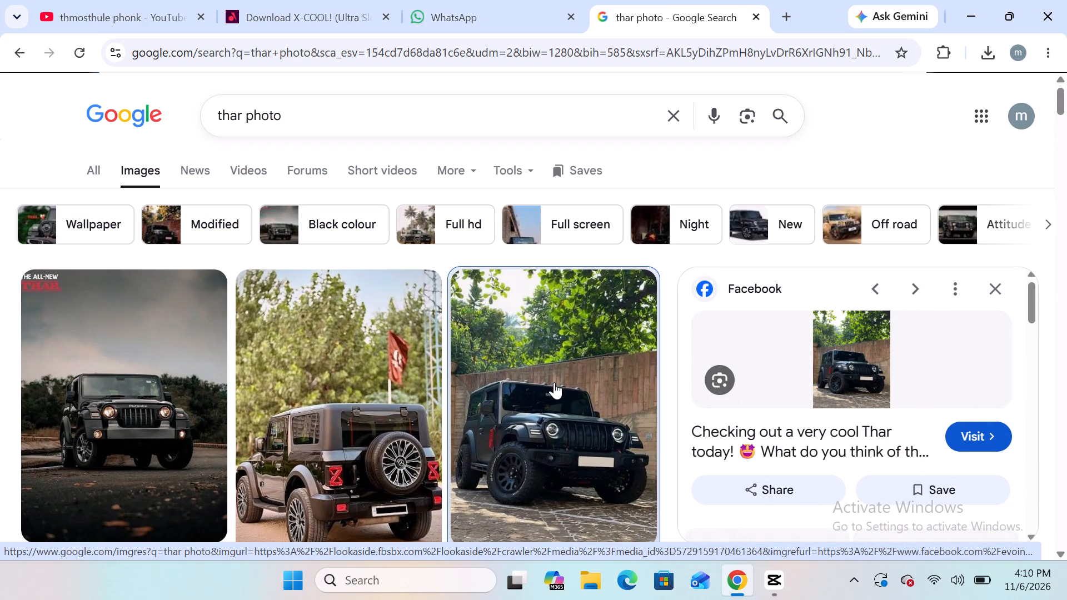
drag(508, 361, 557, 396)
click(556, 396)
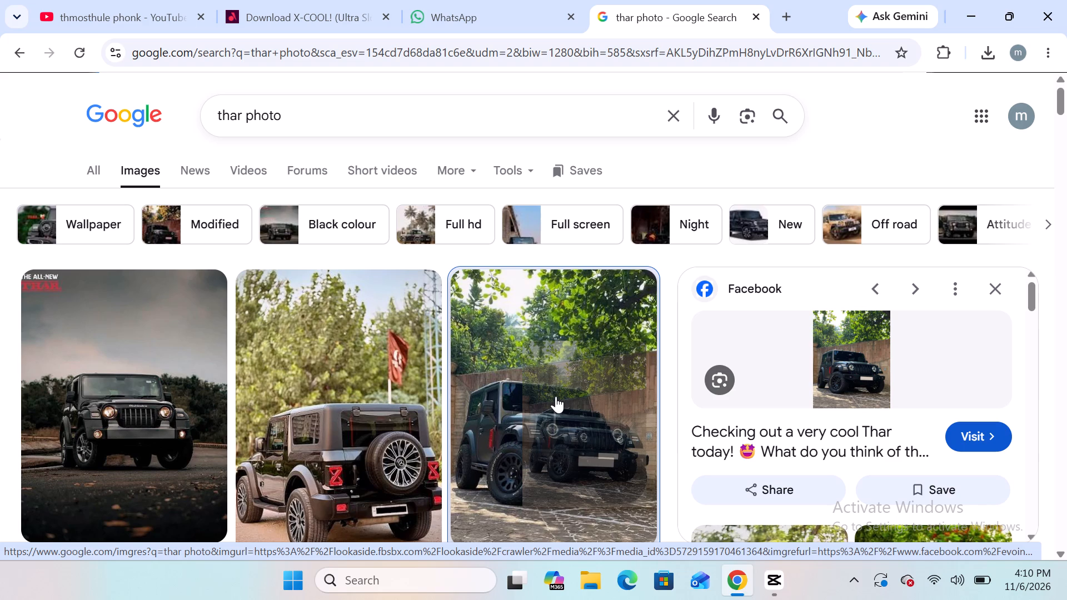
right_click(556, 396)
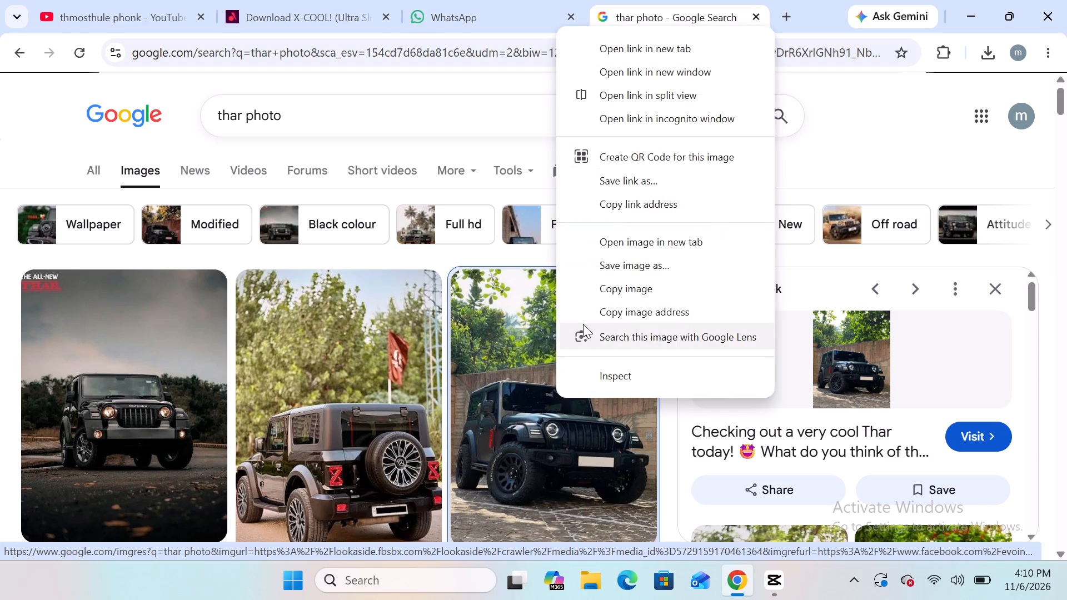
click(626, 268)
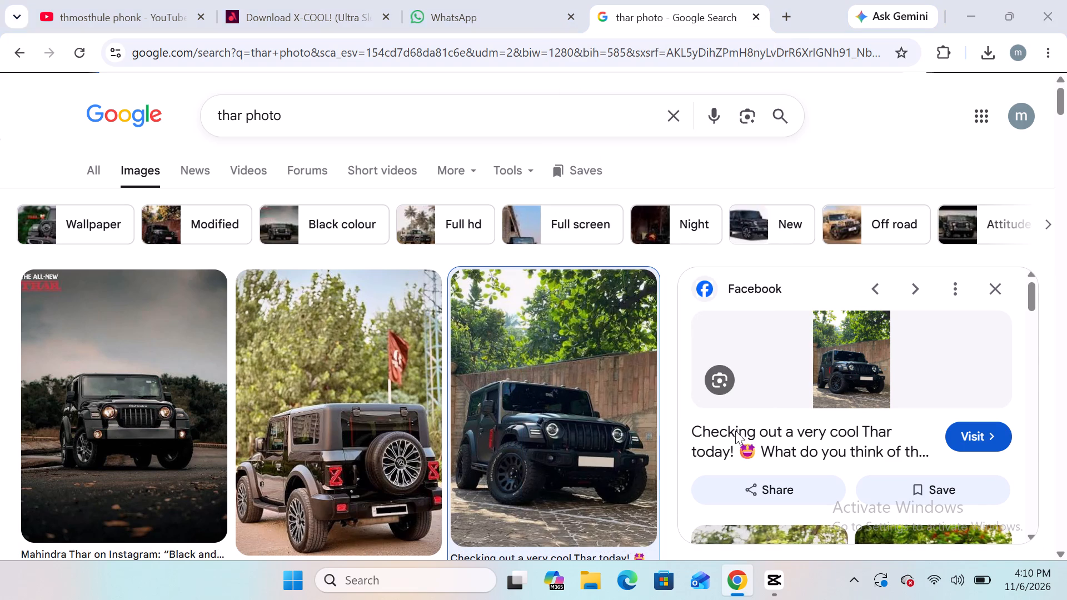
key(BackSpace)
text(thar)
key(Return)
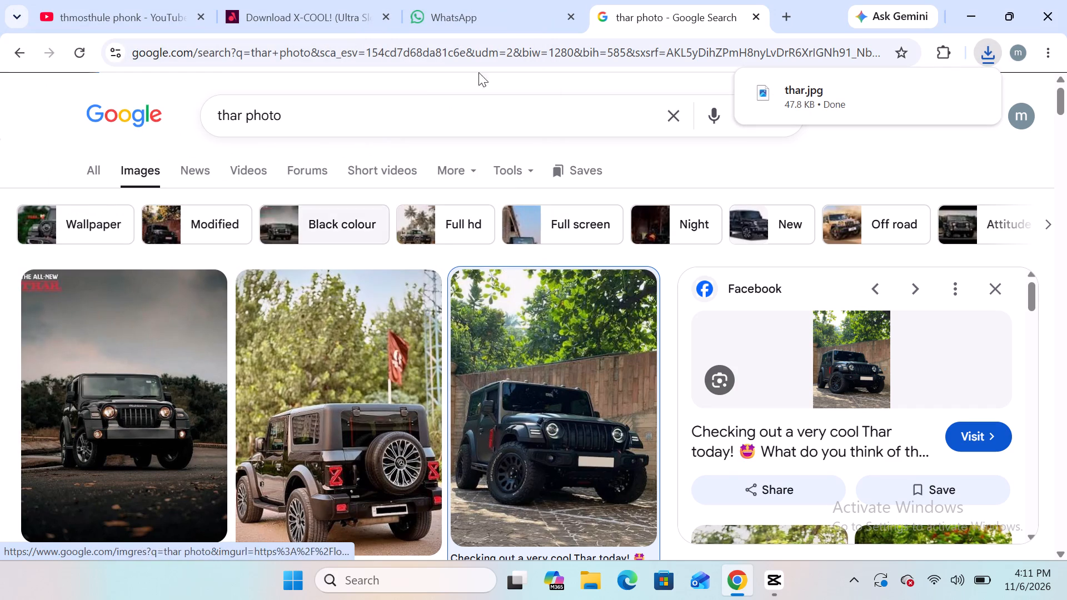
Replace the Thar query with an image search for "gt650 ike".
click(675, 117)
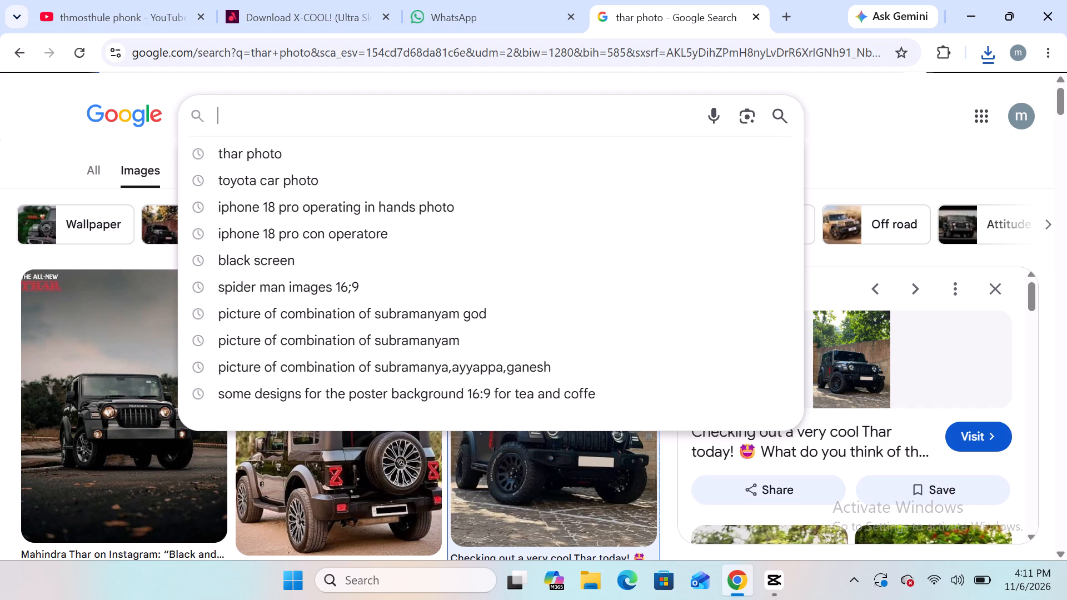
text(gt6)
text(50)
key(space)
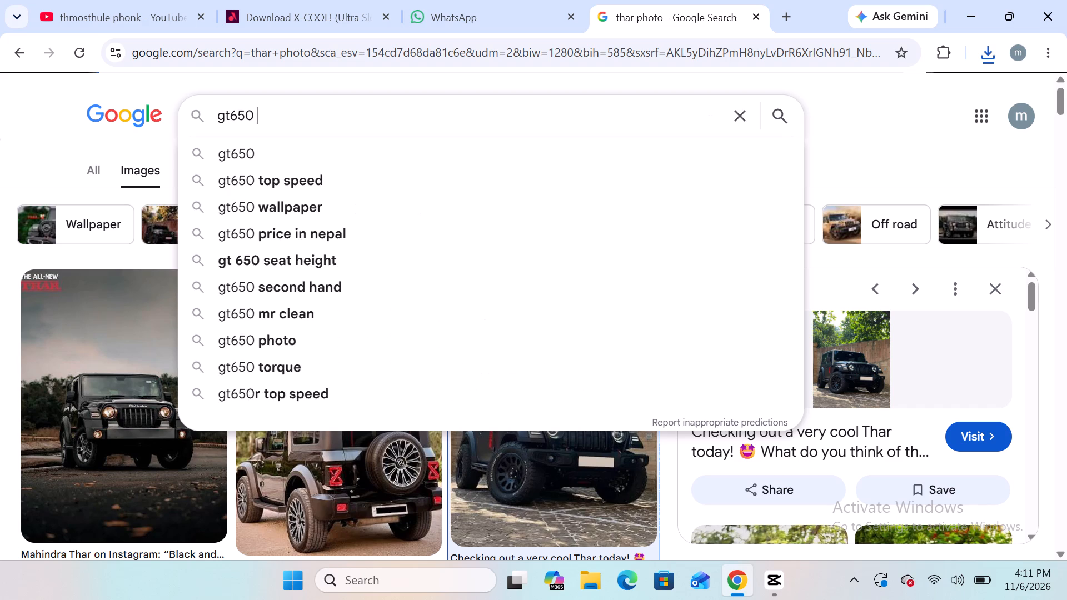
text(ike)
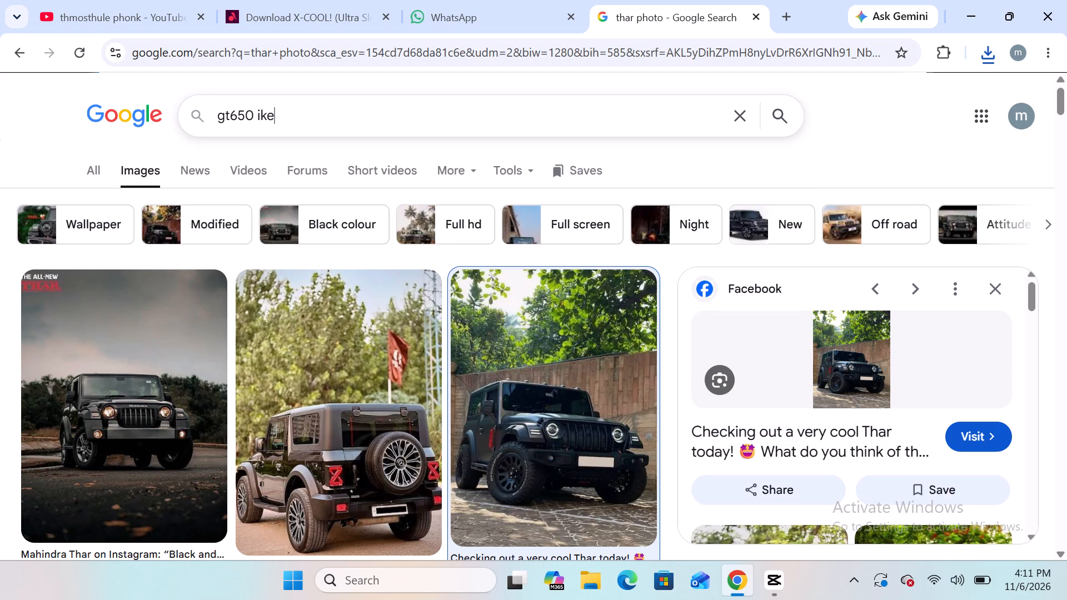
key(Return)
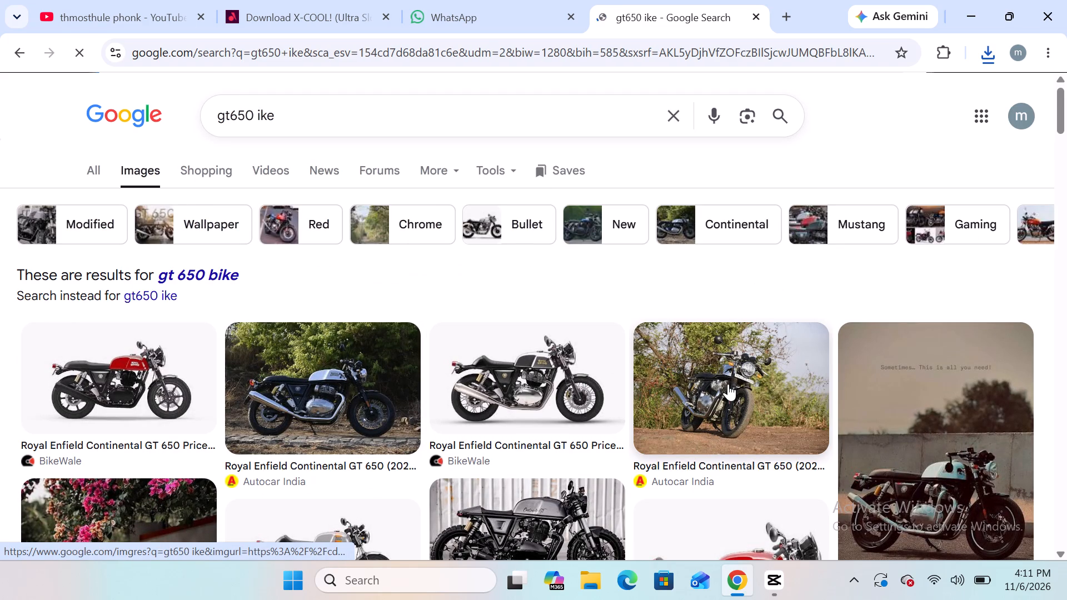
Save the Autocar India side-view photo of the dark Continental GT 650 by the trees to Downloads as "gt".
right_click(277, 364)
click(350, 419)
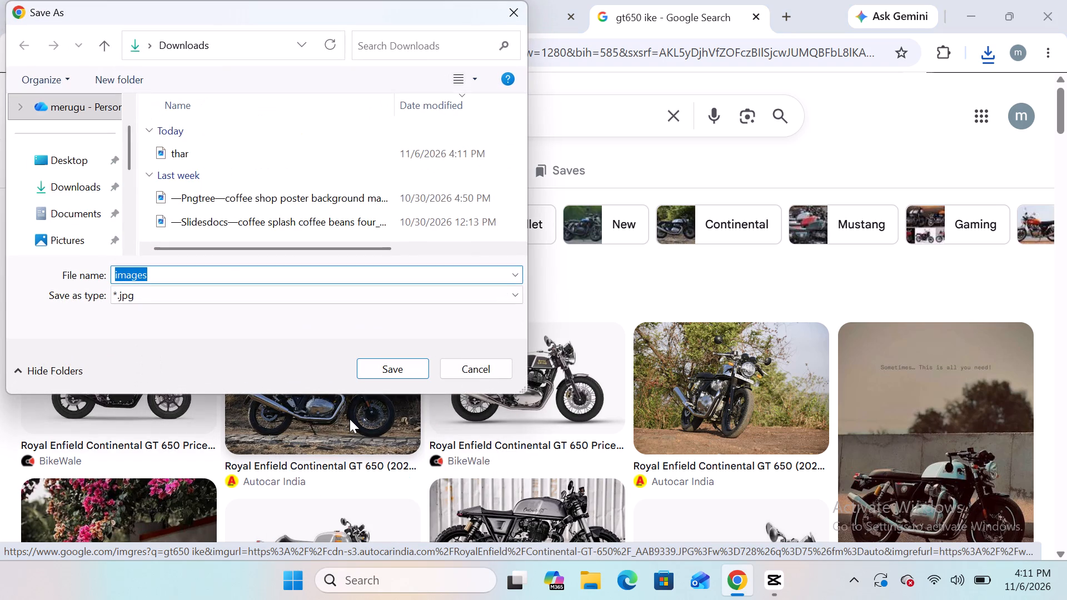
key(BackSpace)
text(gt)
key(Return)
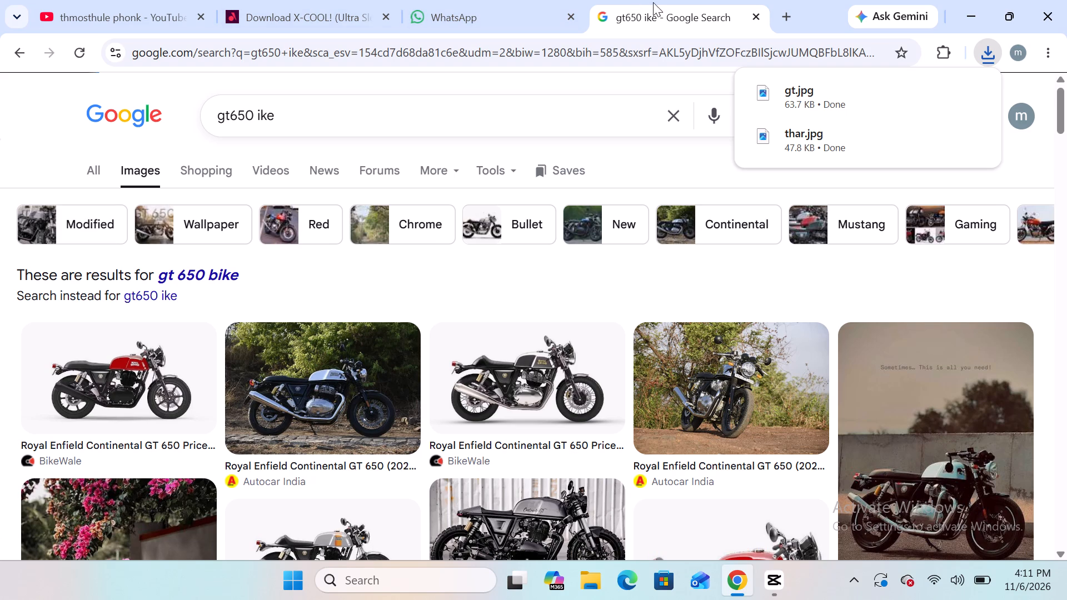
Switch to CapCut, accept the environment test and create a new project.
click(783, 599)
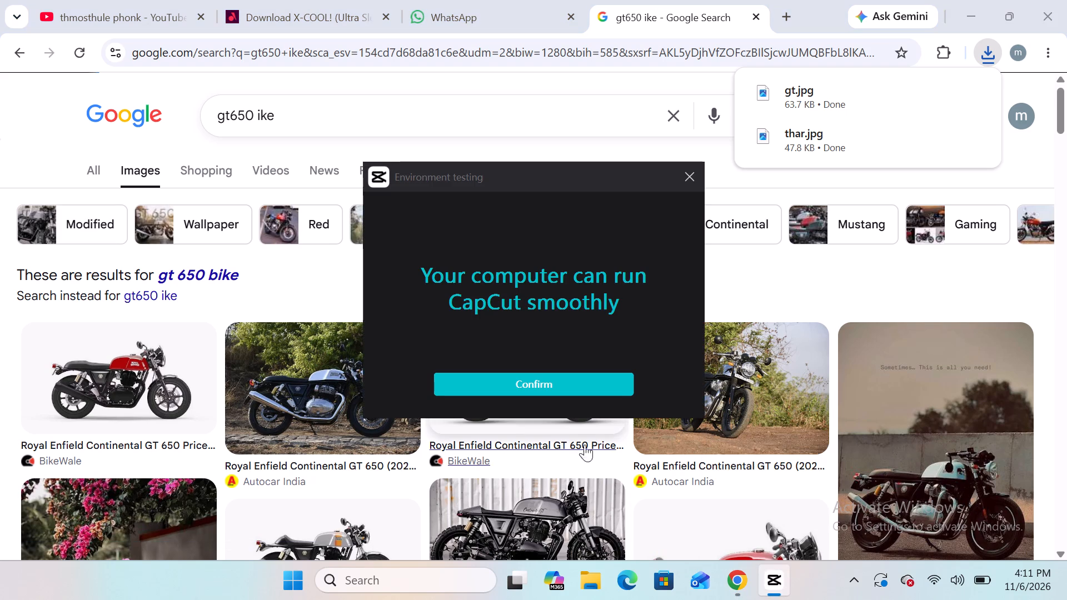
click(540, 387)
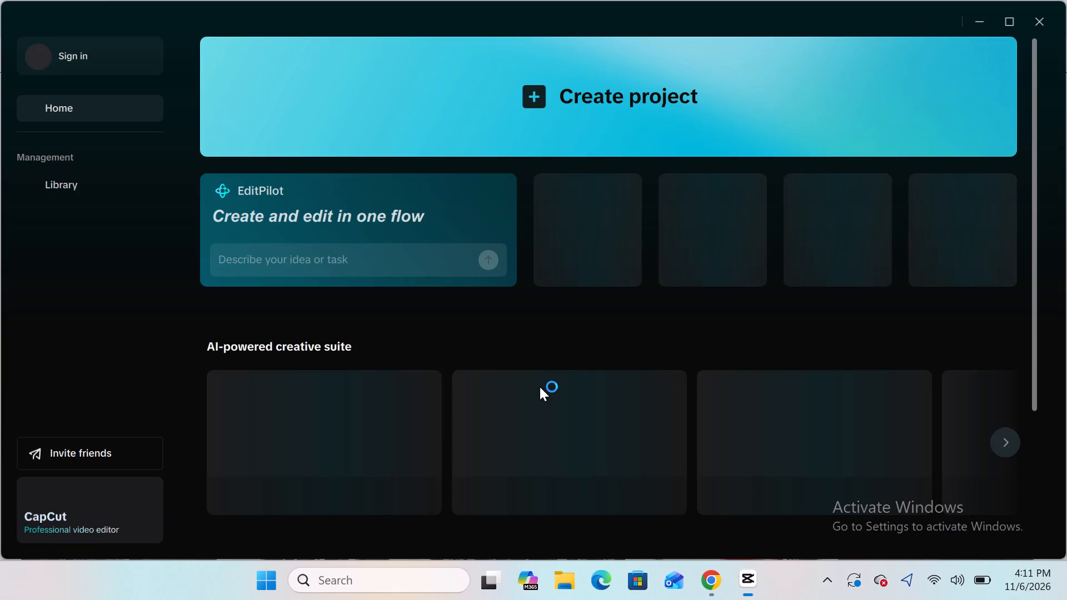
click(606, 80)
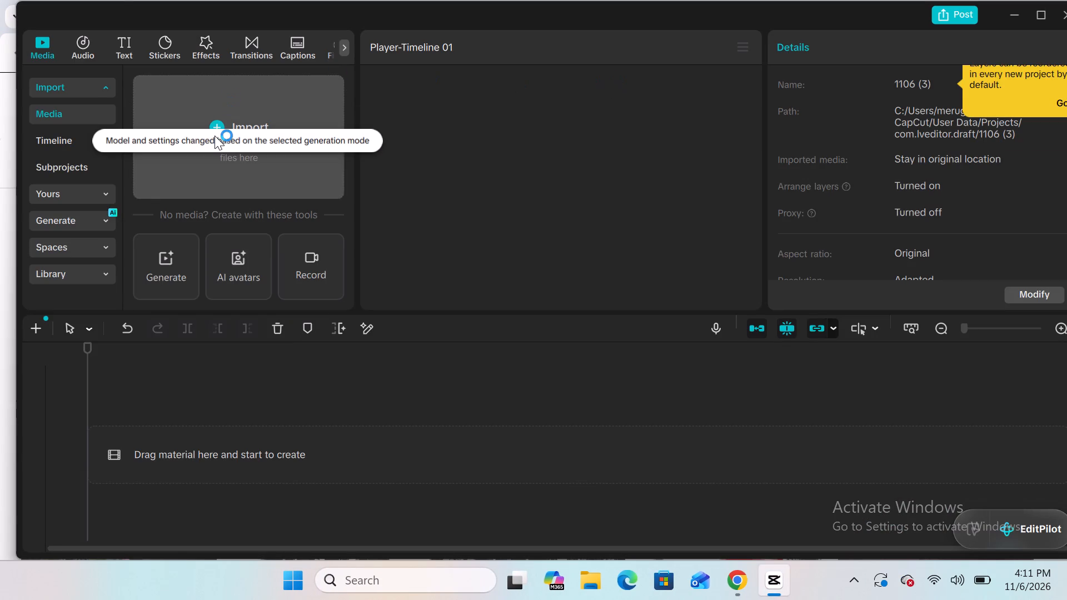
Import the audio file "X-COOL! (Ultra Slowed)" from Downloads into the project.
click(215, 136)
click(214, 147)
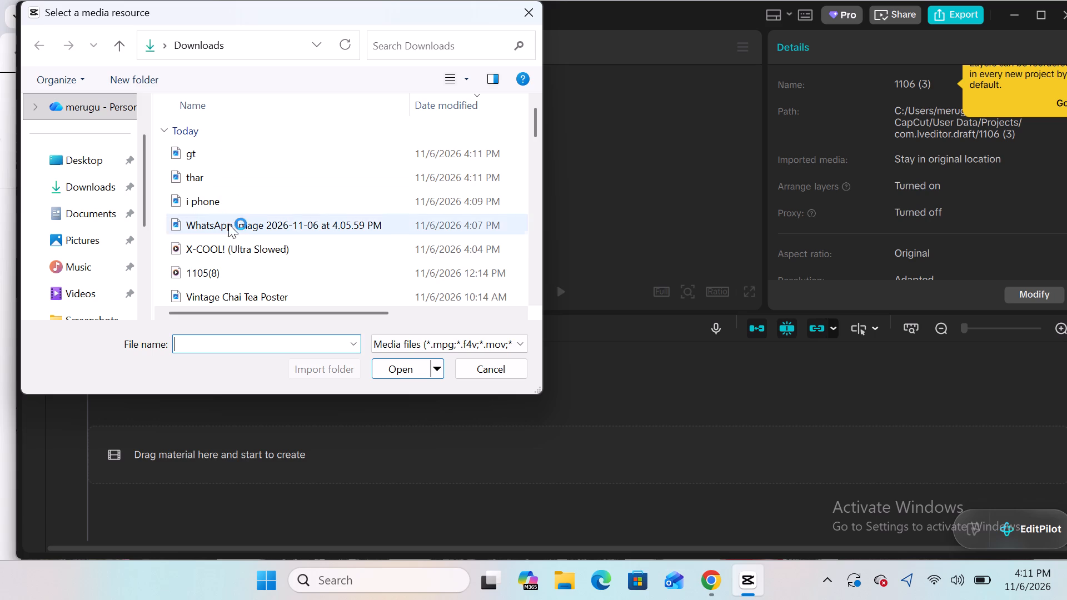
click(231, 243)
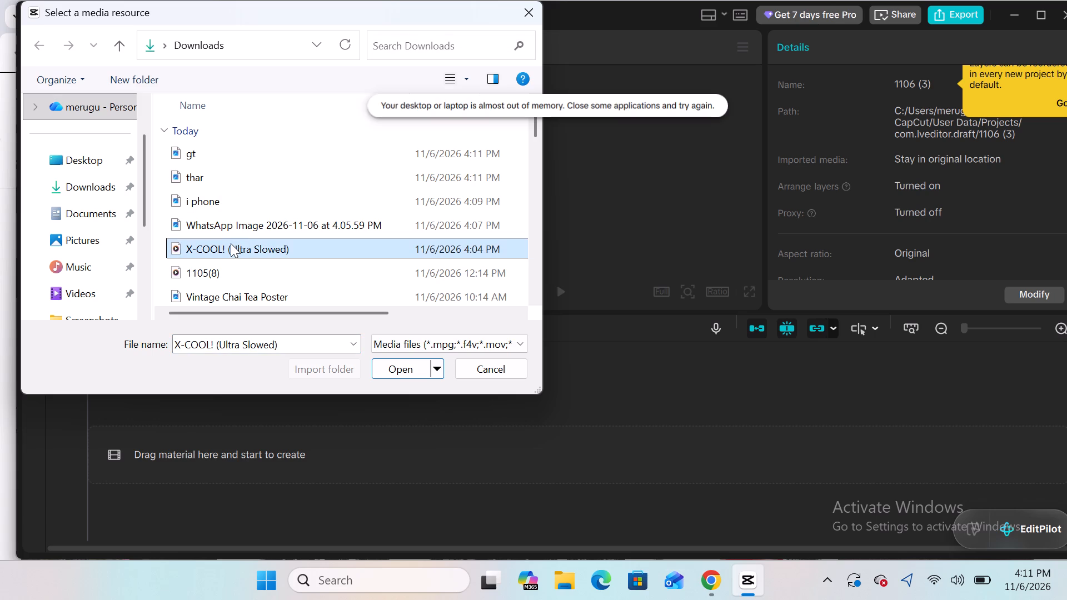
double_click(231, 243)
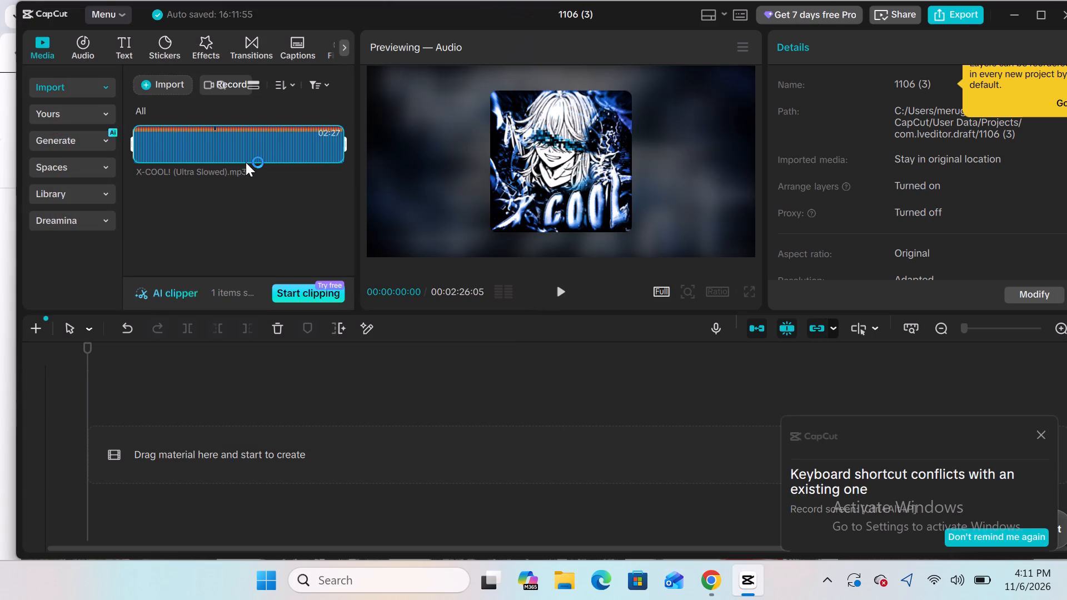
Place the X-COOL! (Ultra Slowed) audio at the start of the timeline.
drag(245, 146, 152, 495)
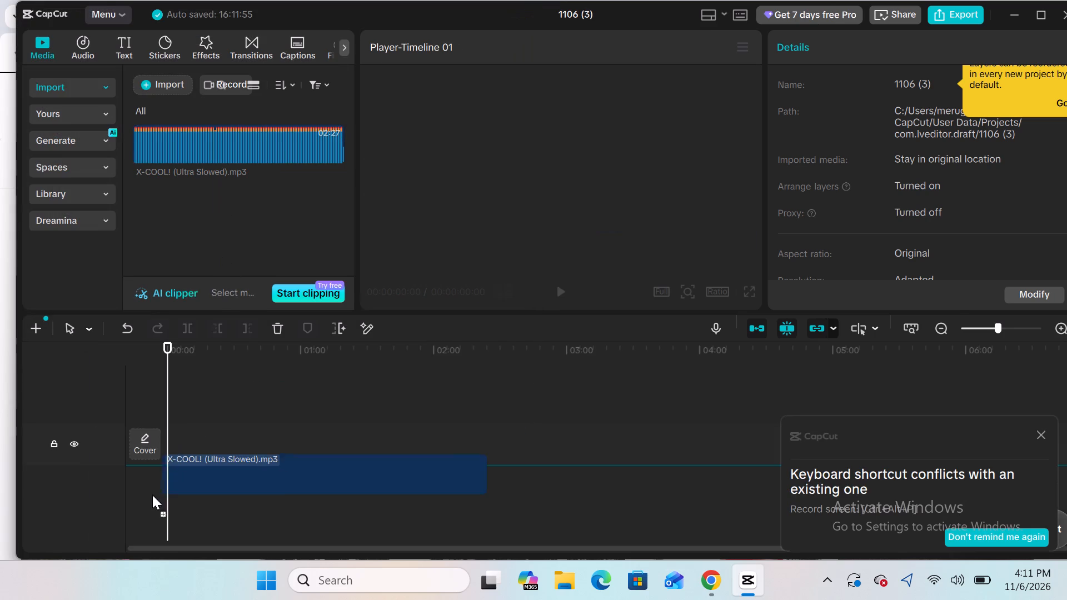
drag(152, 495, 146, 513)
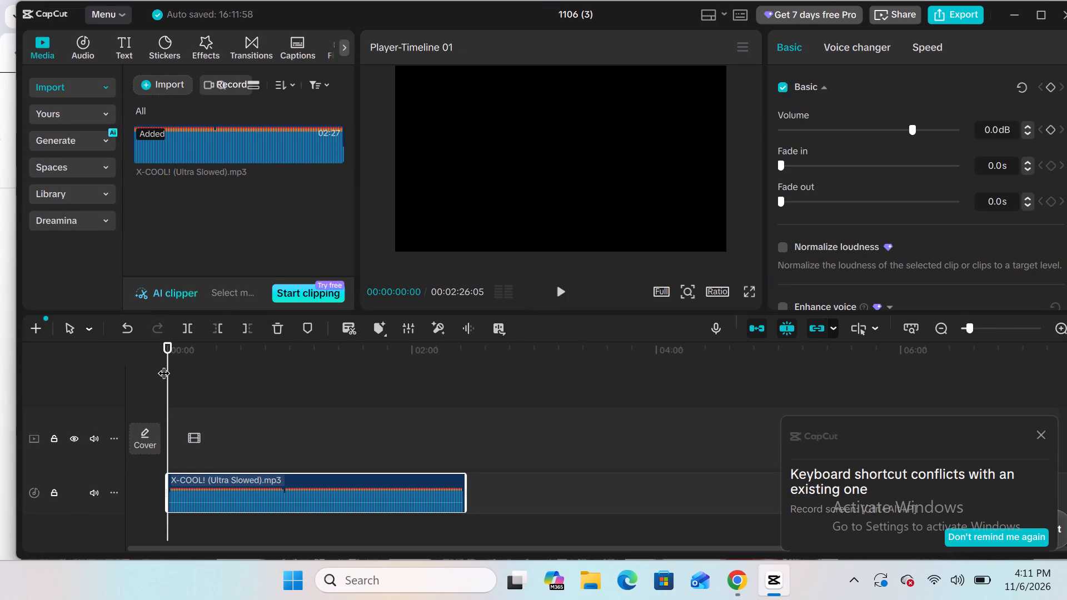
Play the audio track from the start of the timeline.
click(561, 299)
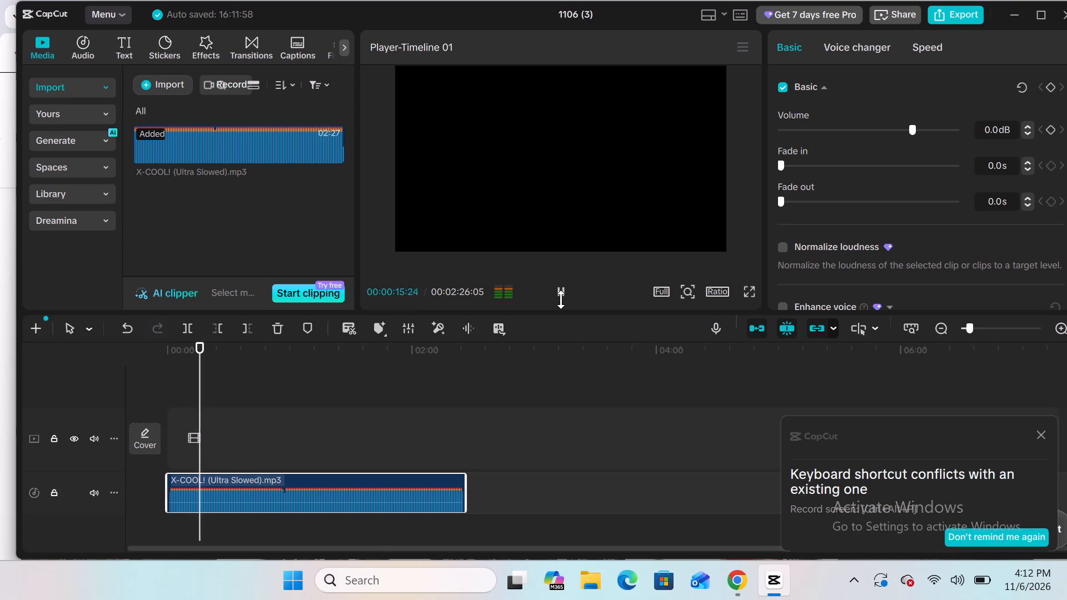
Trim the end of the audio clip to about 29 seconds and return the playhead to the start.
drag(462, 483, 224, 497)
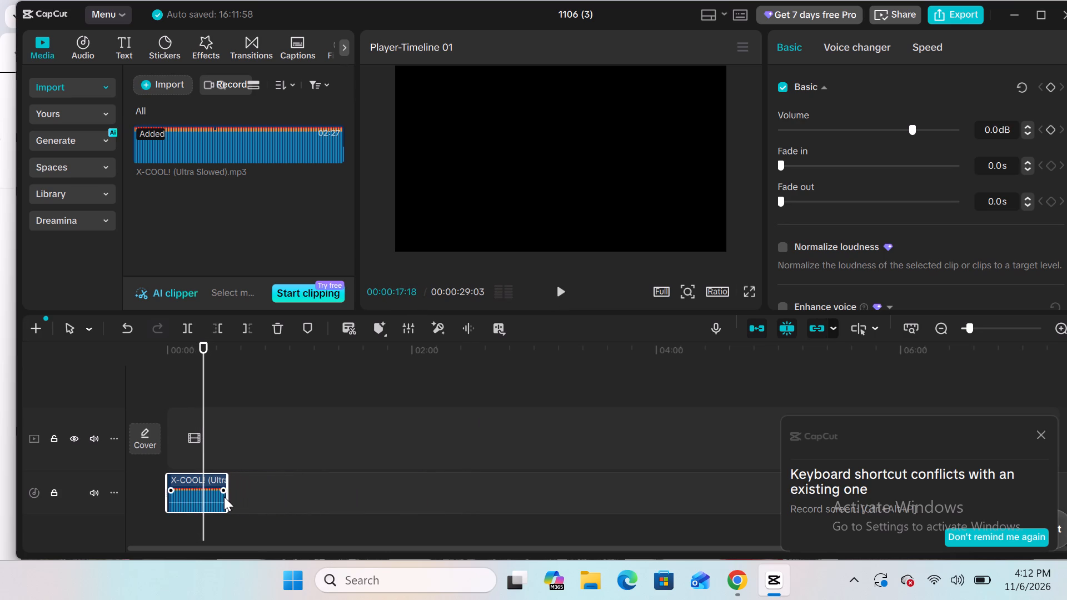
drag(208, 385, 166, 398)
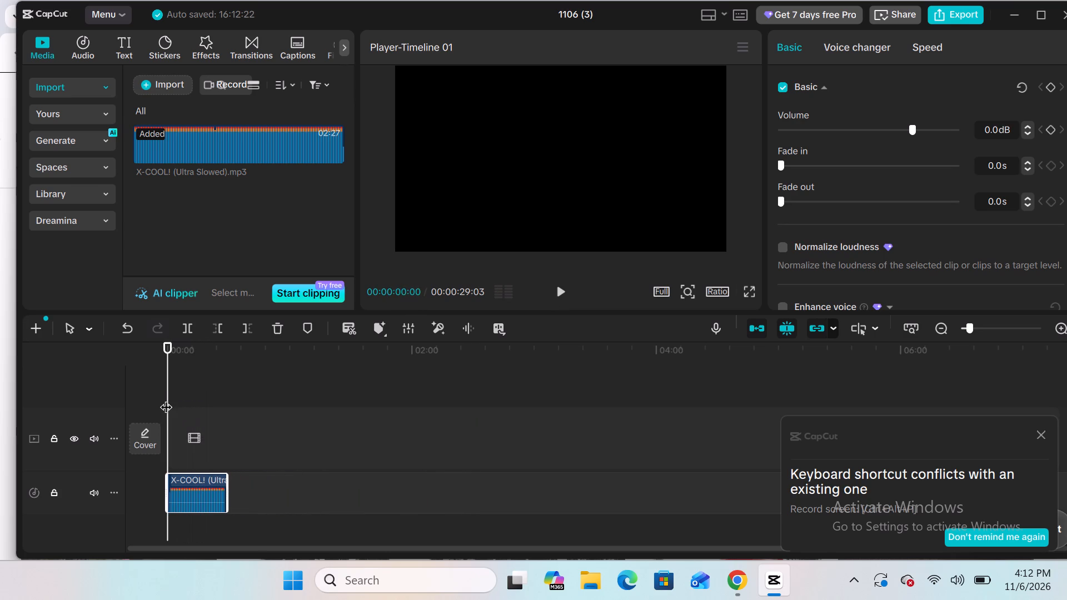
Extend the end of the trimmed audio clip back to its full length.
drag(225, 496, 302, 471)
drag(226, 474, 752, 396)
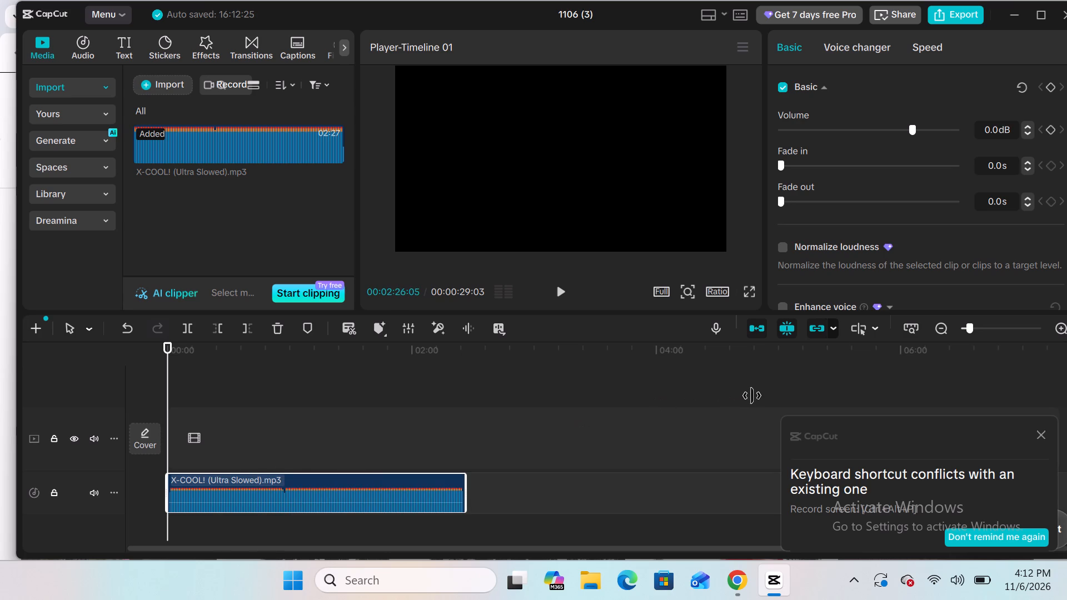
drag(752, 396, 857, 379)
Advance the playhead to about 00:00:07:26 and listen to the audio from there.
click(551, 291)
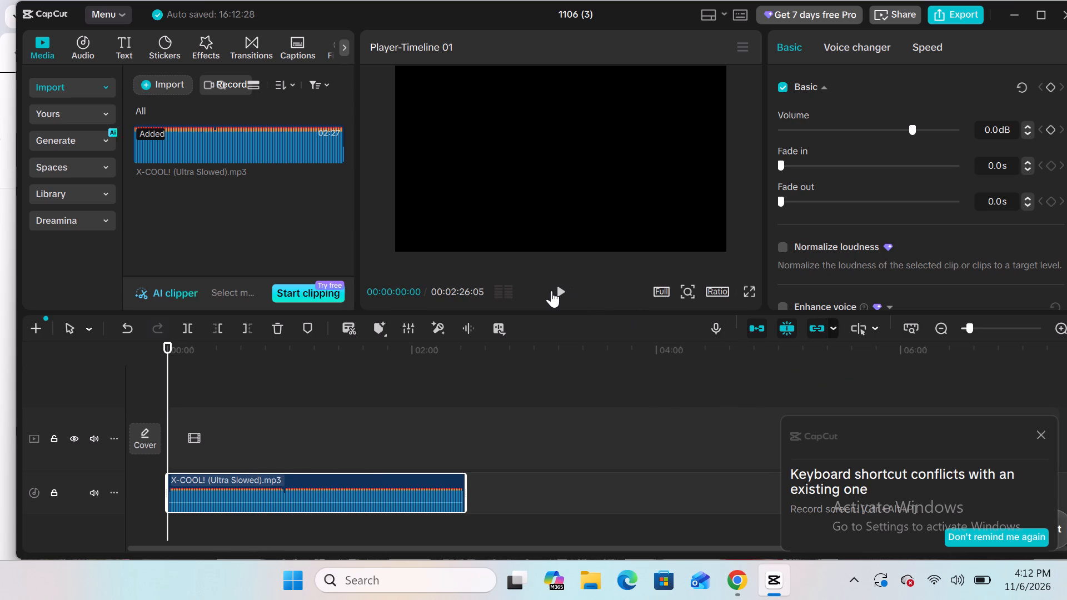
key(Right)
key(Right)
key(Right)
key(Right)
key(Right)
key(Right)
key(Right)
key(Right)
key(Right)
key(Right)
key(Right)
key(Right)
key(Right)
key(Right)
key(Right)
key(Right)
key(Right)
key(Right)
key(Right)
key(Right)
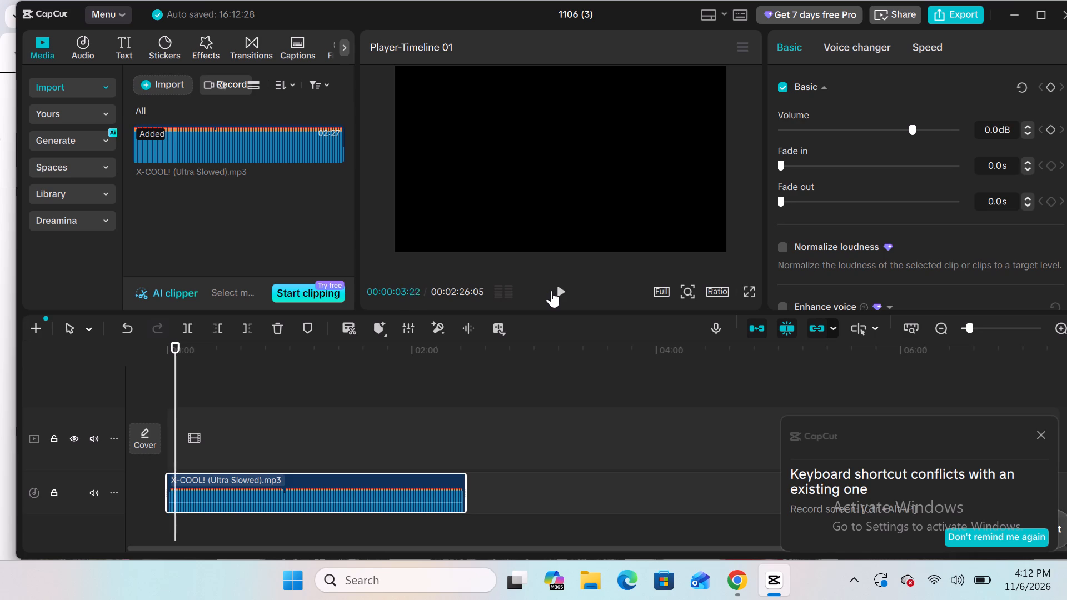
key(Right)
key(Right)
key(Right)
key(Right)
key(Right)
key(Right)
key(Right)
key(Right)
key(Right)
key(Right)
key(Right)
key(Right)
key(Right)
key(Right)
key(Right)
key(Right)
key(Right)
key(Right)
key(Right)
key(Right)
key(Right)
key(Right)
key(Right)
key(Right)
key(Right)
key(Right)
key(Right)
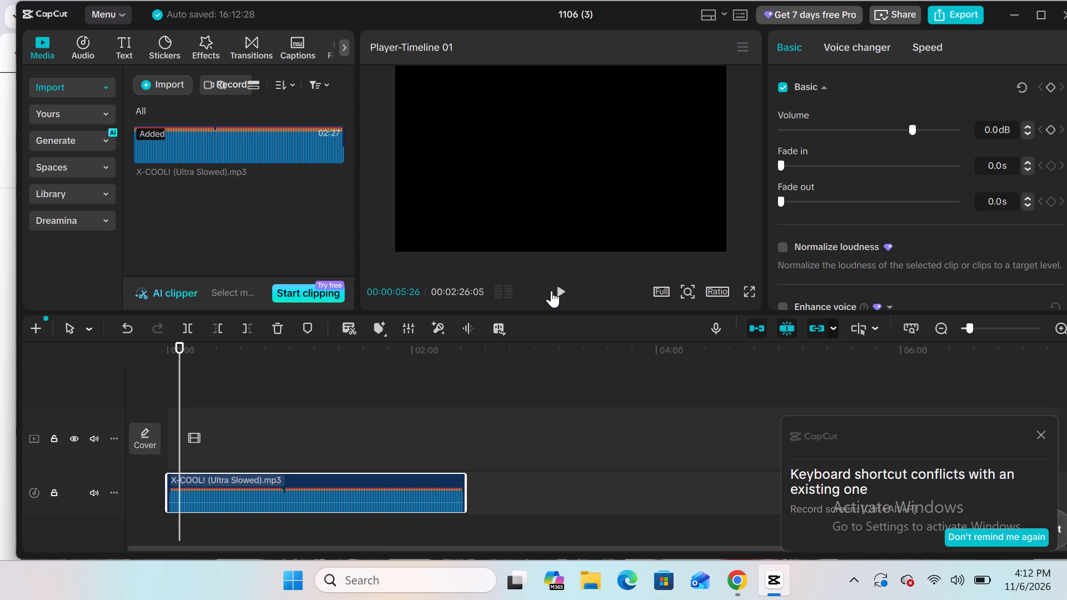
key(shift+Right)
key(shift+Right)
key(shift+Right)
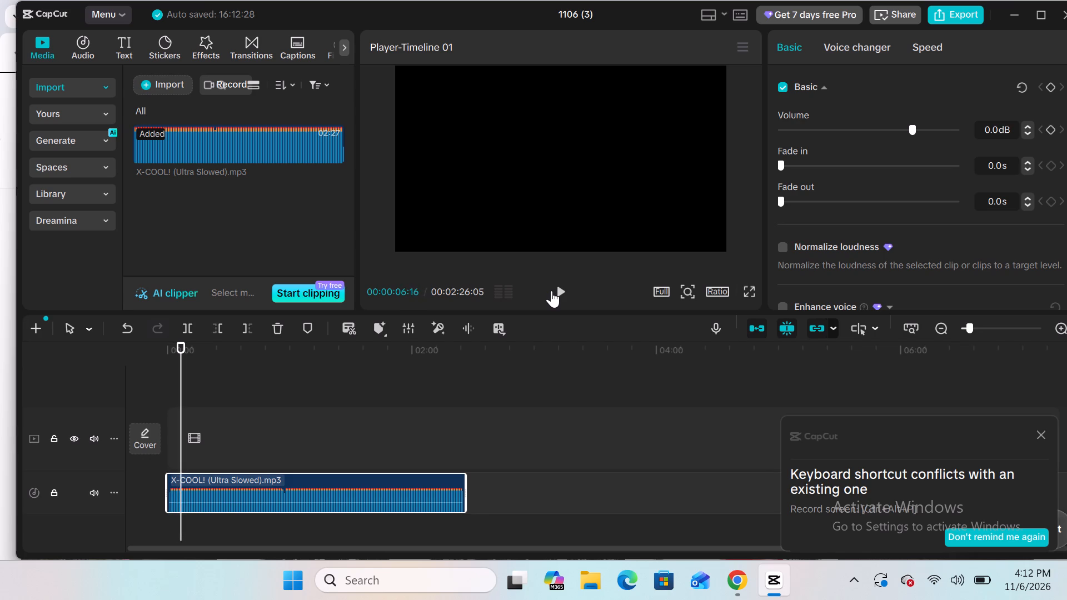
key(shift+Right)
key(shift+Right)
key(shift+Right)
key(shift+Right)
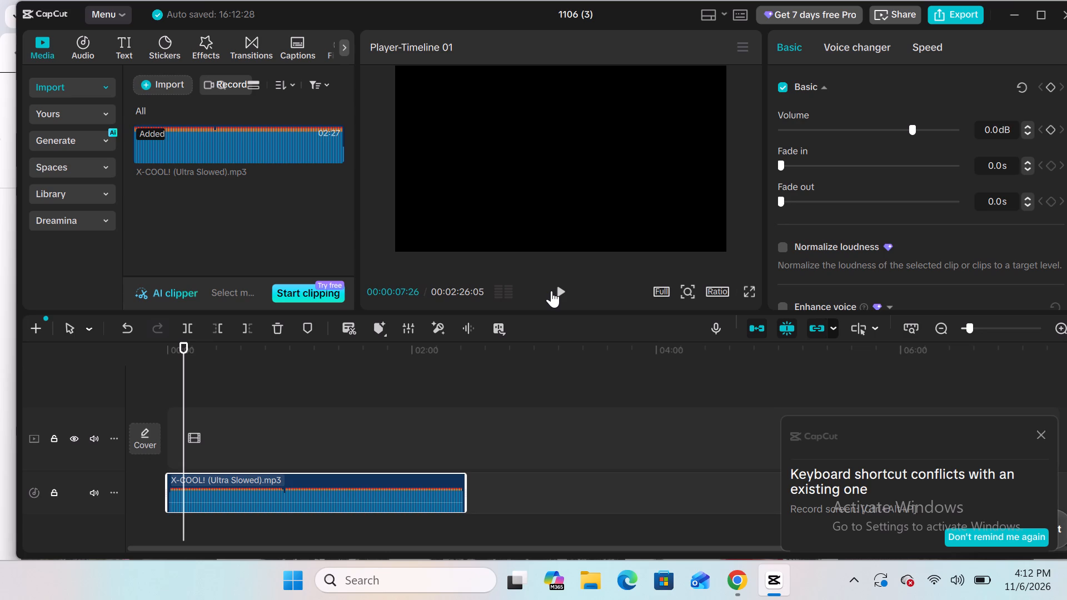
click(551, 291)
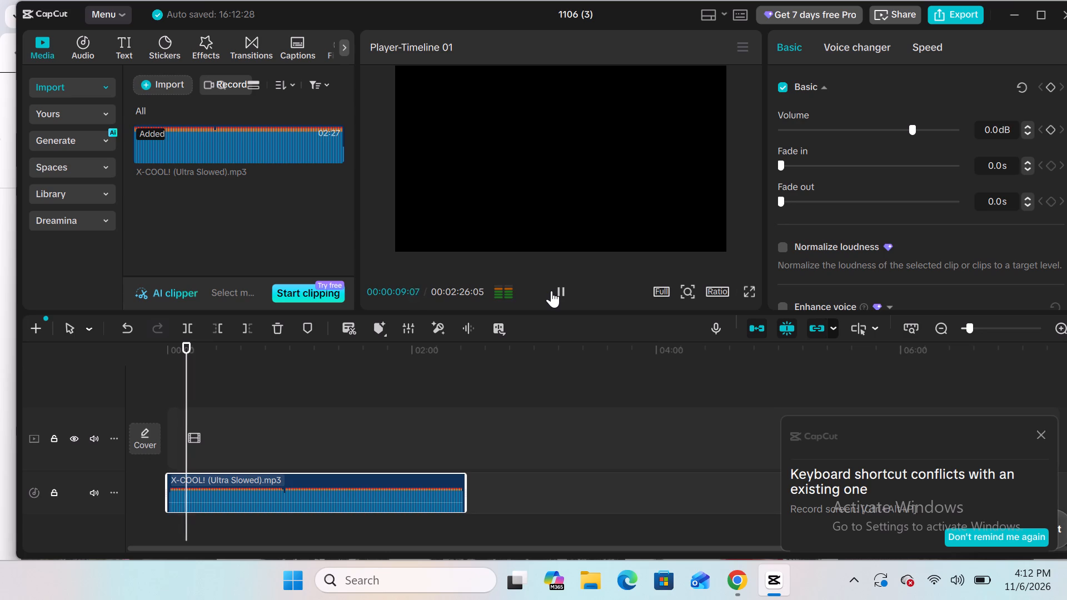
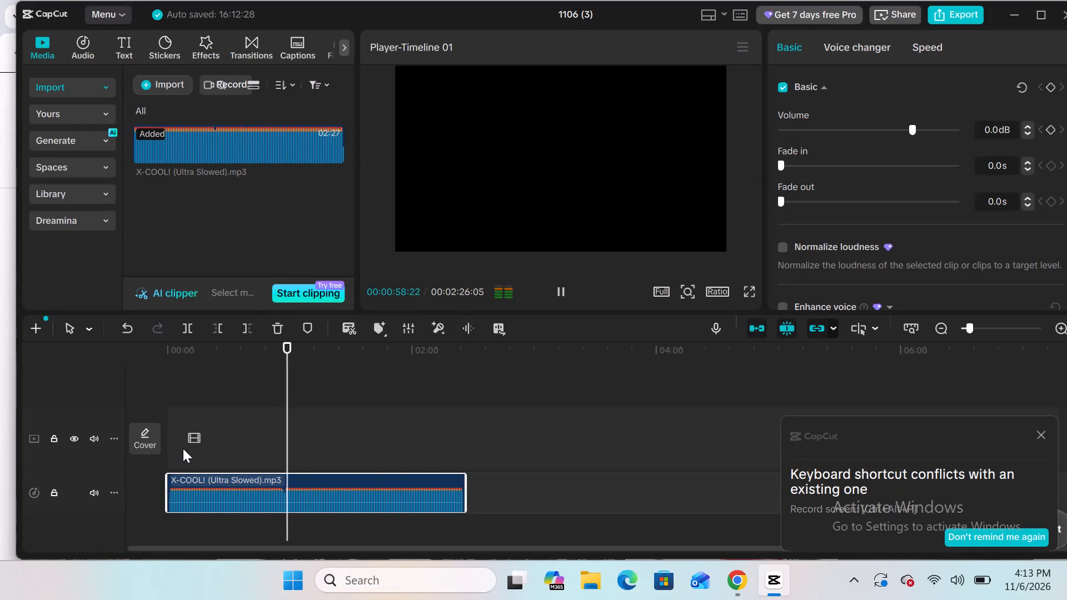
Trim the start of the audio clip to about 00:00:37 and listen to it from there.
drag(168, 481, 245, 481)
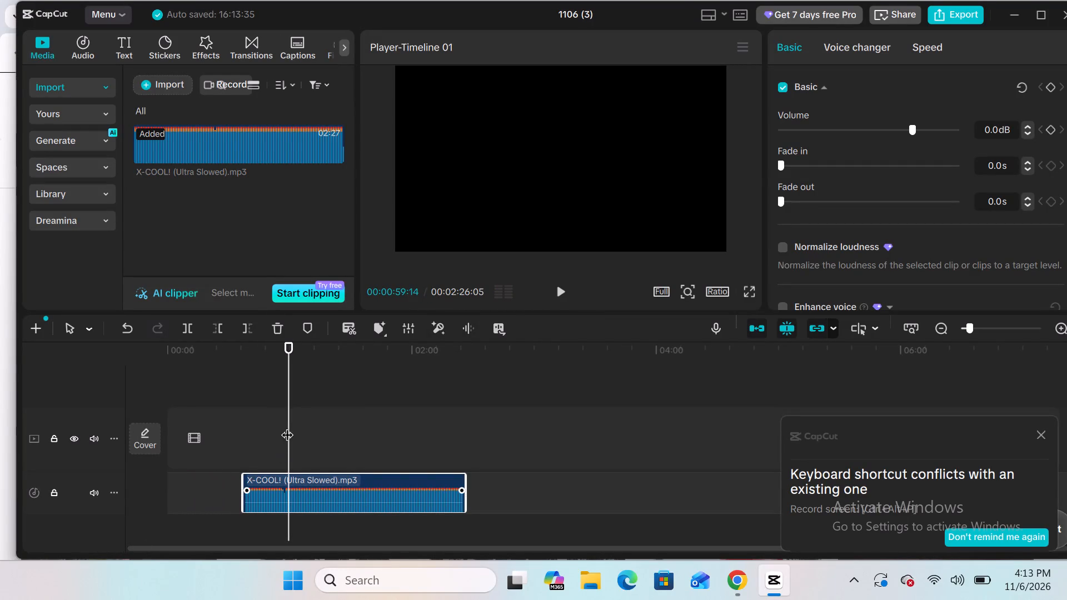
drag(287, 426, 243, 430)
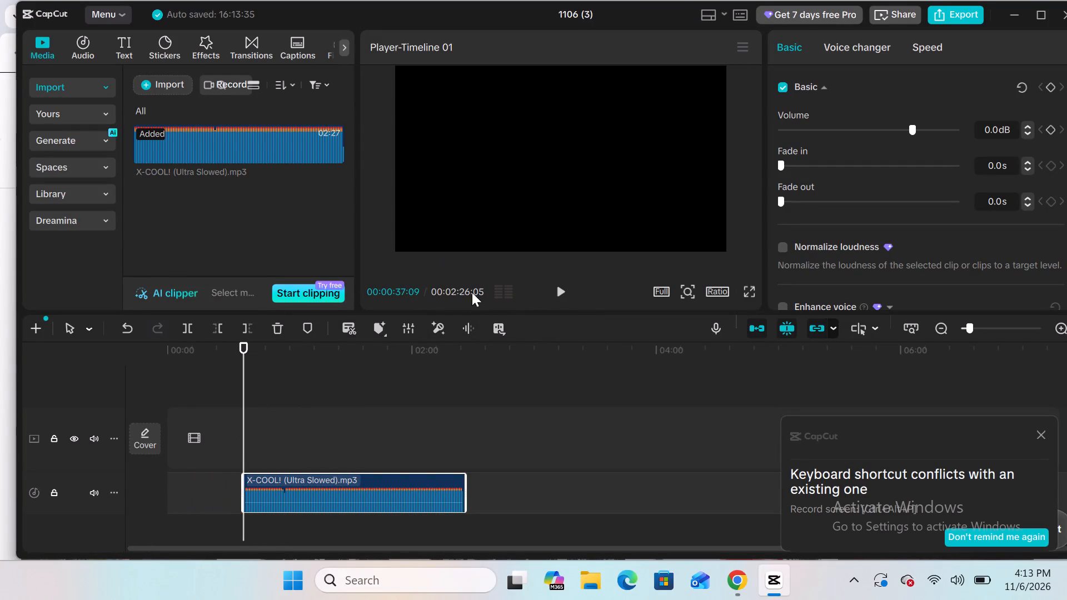
click(559, 288)
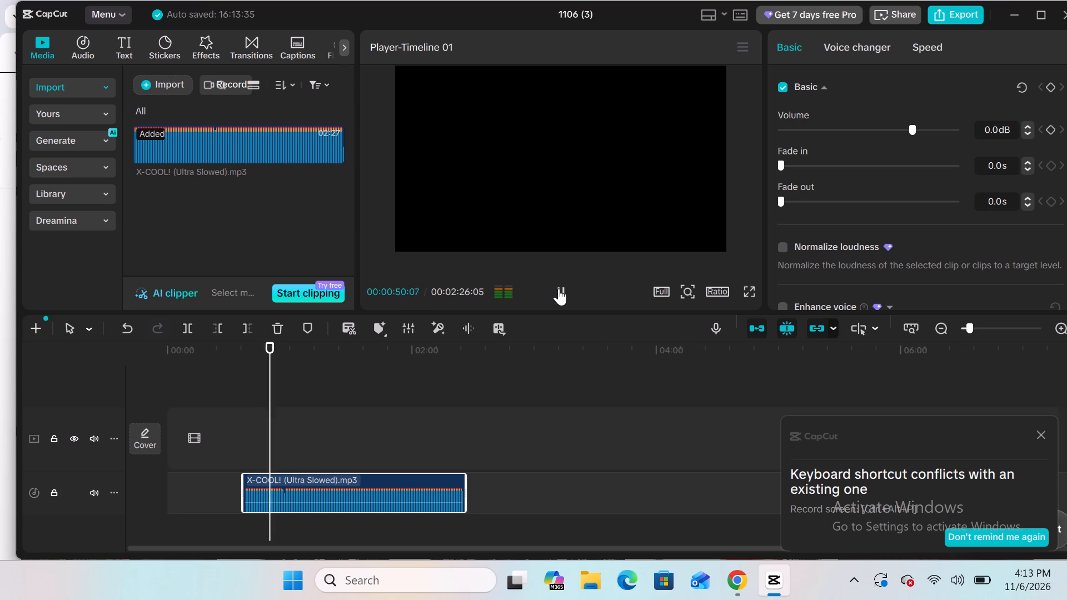
click(559, 288)
click(559, 288)
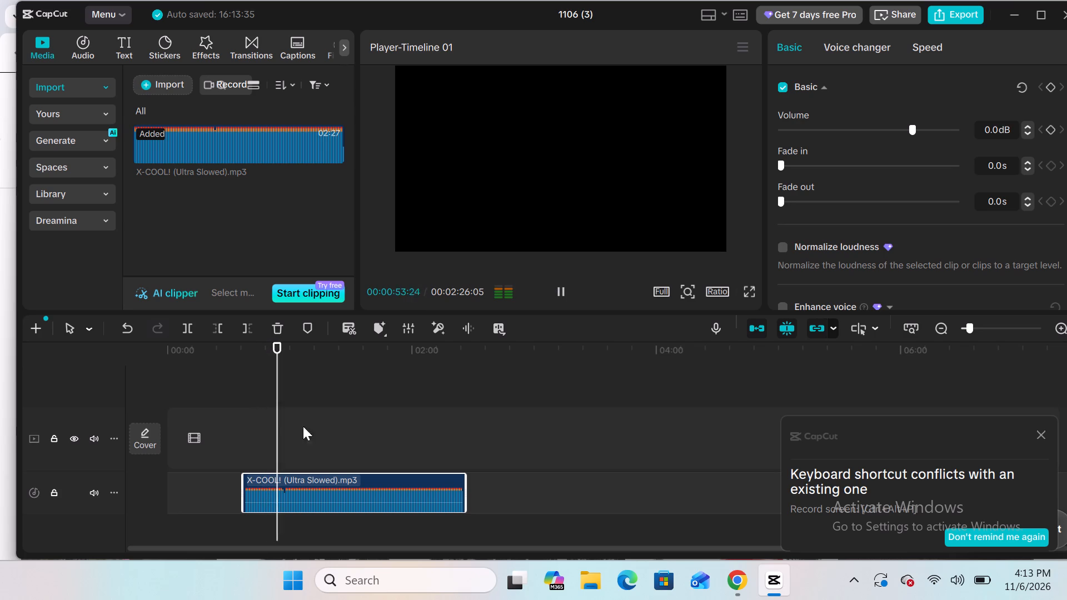
Trim the start of the audio clip further to about 00:00:45 and place the playhead there.
drag(243, 484, 251, 484)
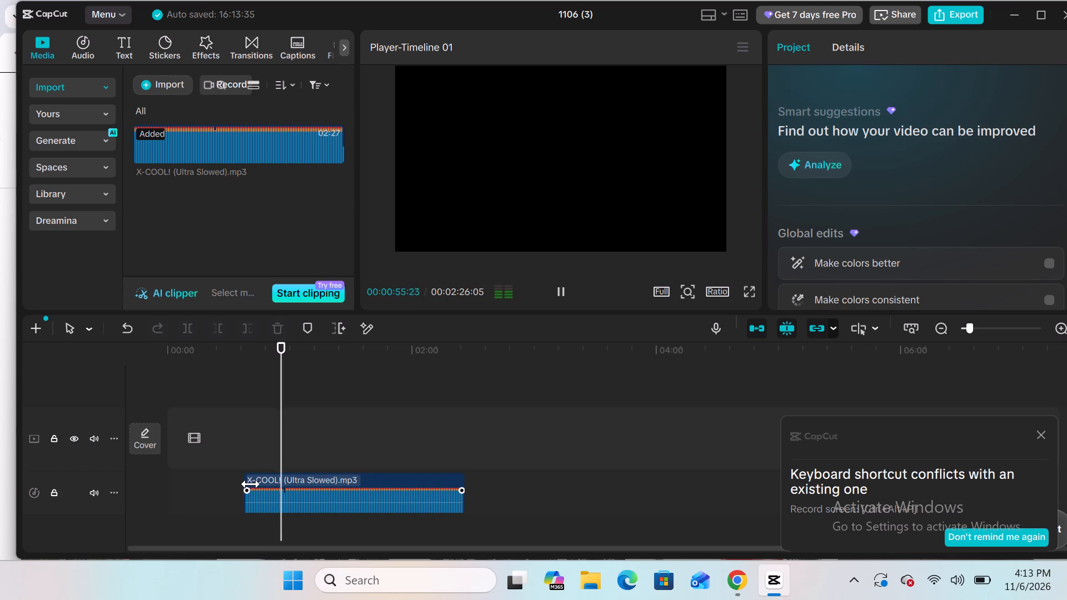
drag(251, 484, 252, 484)
click(245, 476)
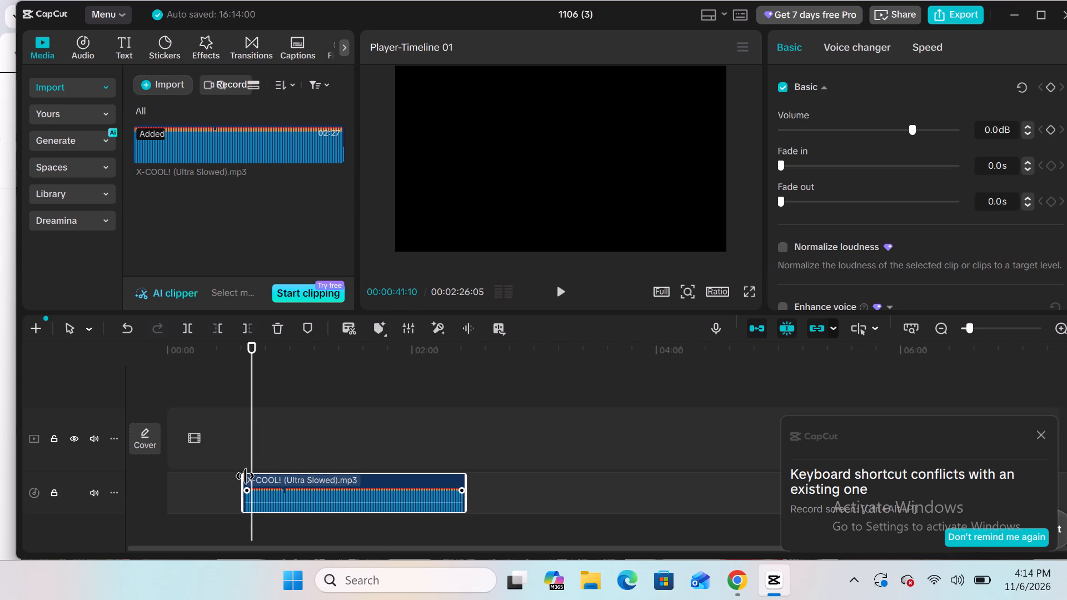
drag(245, 476, 261, 476)
drag(253, 436, 261, 436)
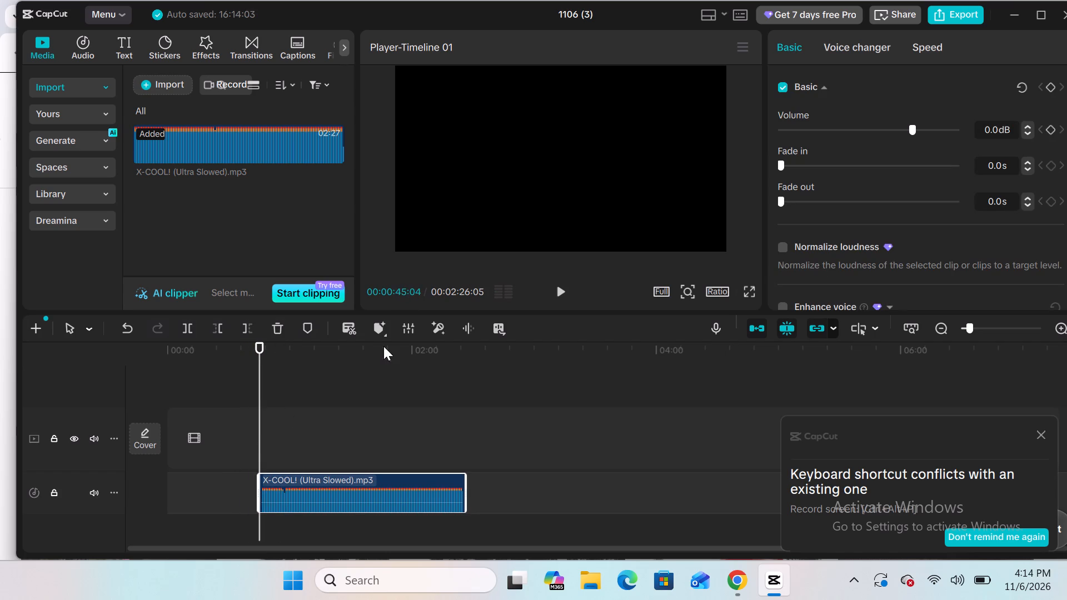
Listen to the trimmed audio from about 00:00:45 onward to judge where it should end.
click(559, 293)
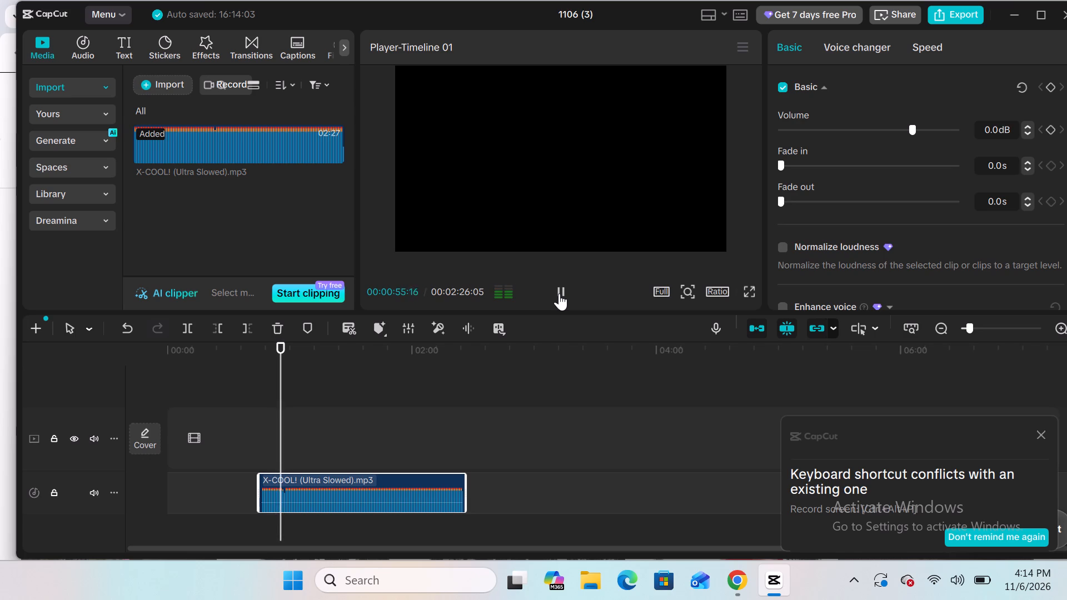
click(559, 293)
click(559, 293)
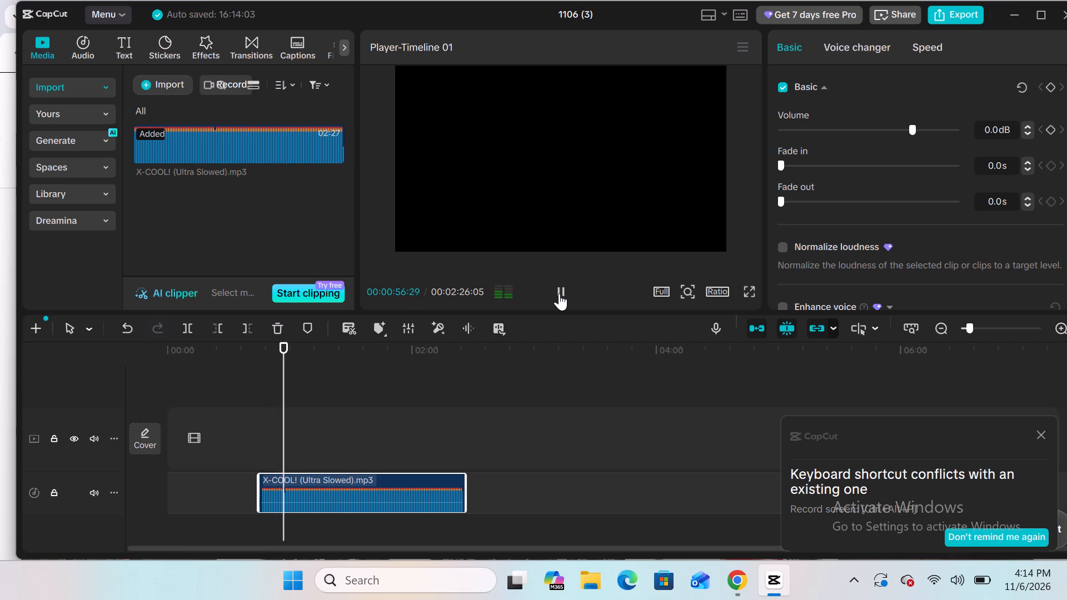
click(559, 293)
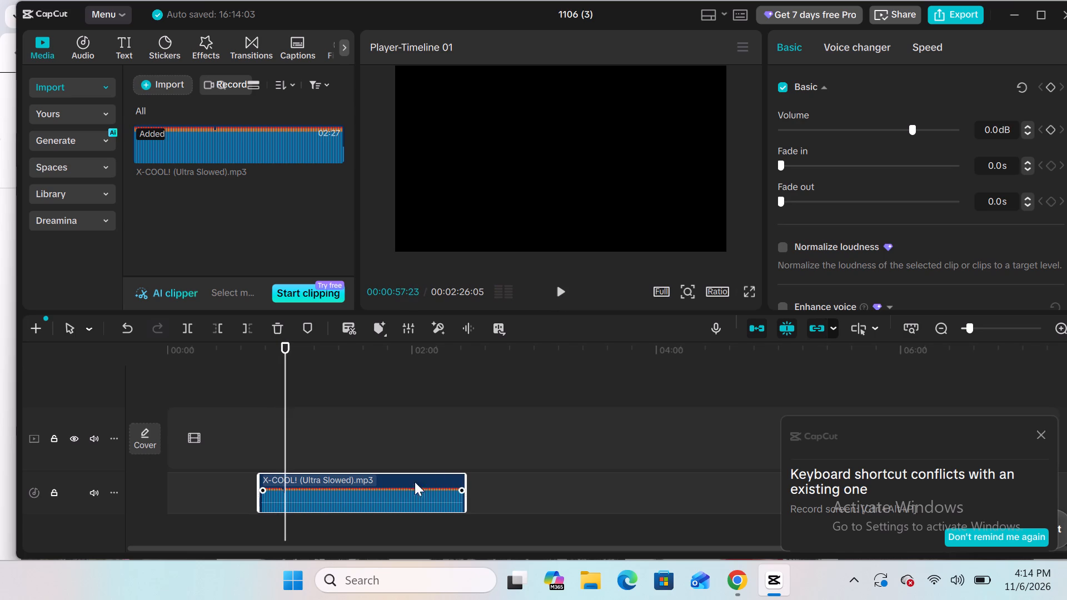
click(563, 297)
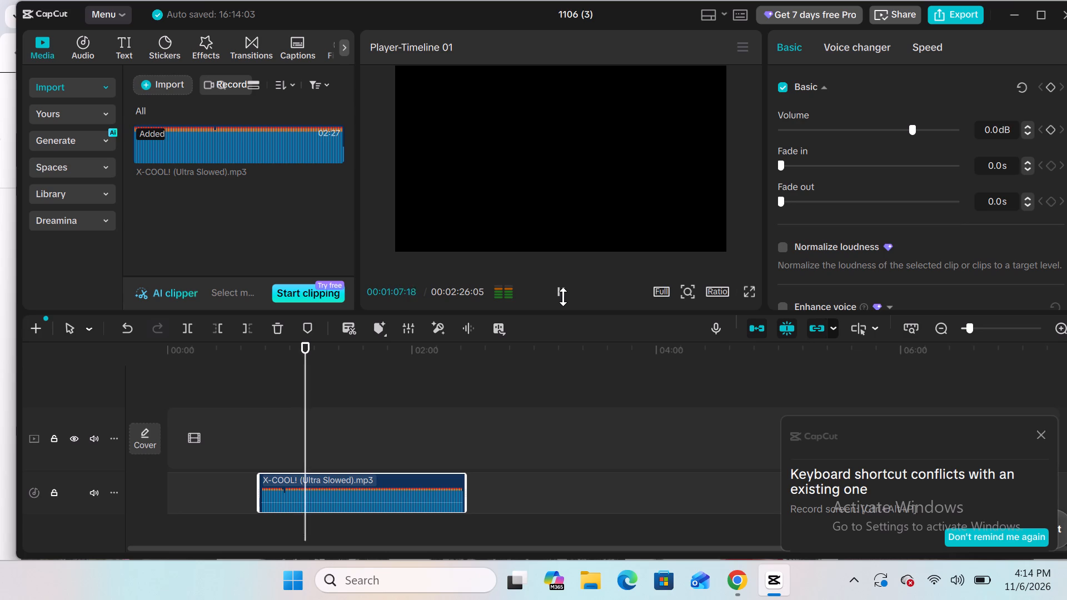
click(563, 297)
click(563, 297)
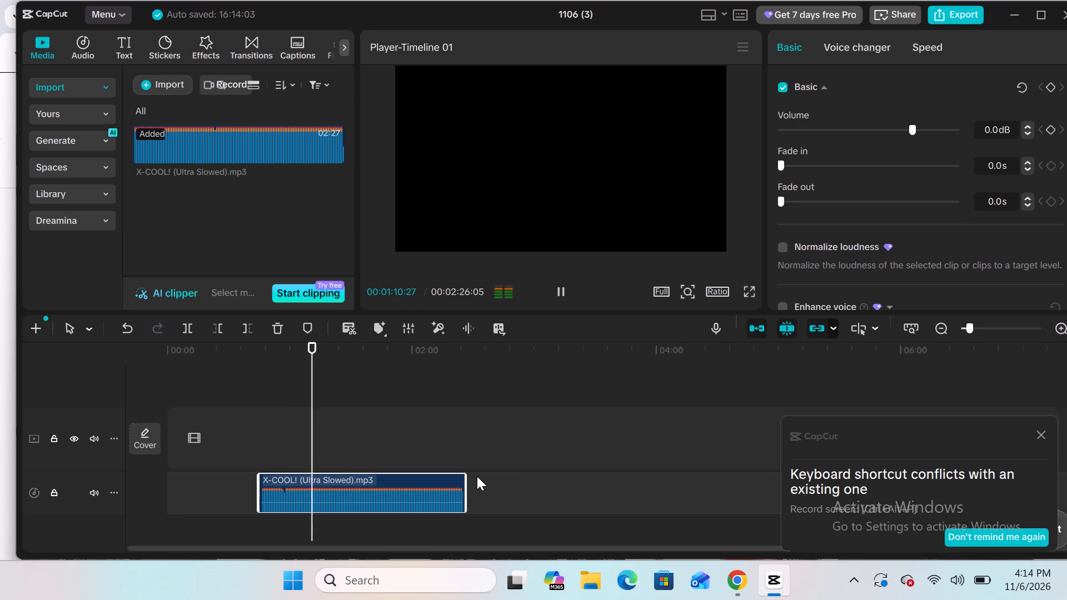
Trim the end of the audio clip to leave about 29 seconds and move the clip to the start of the timeline.
drag(468, 486, 440, 479)
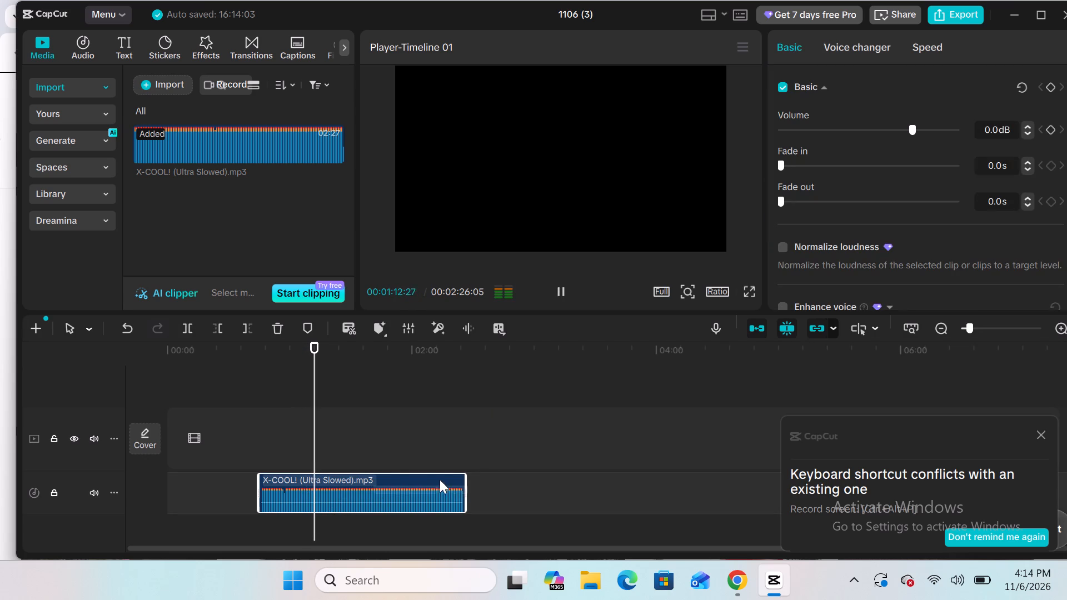
drag(440, 479, 459, 478)
drag(468, 478, 308, 503)
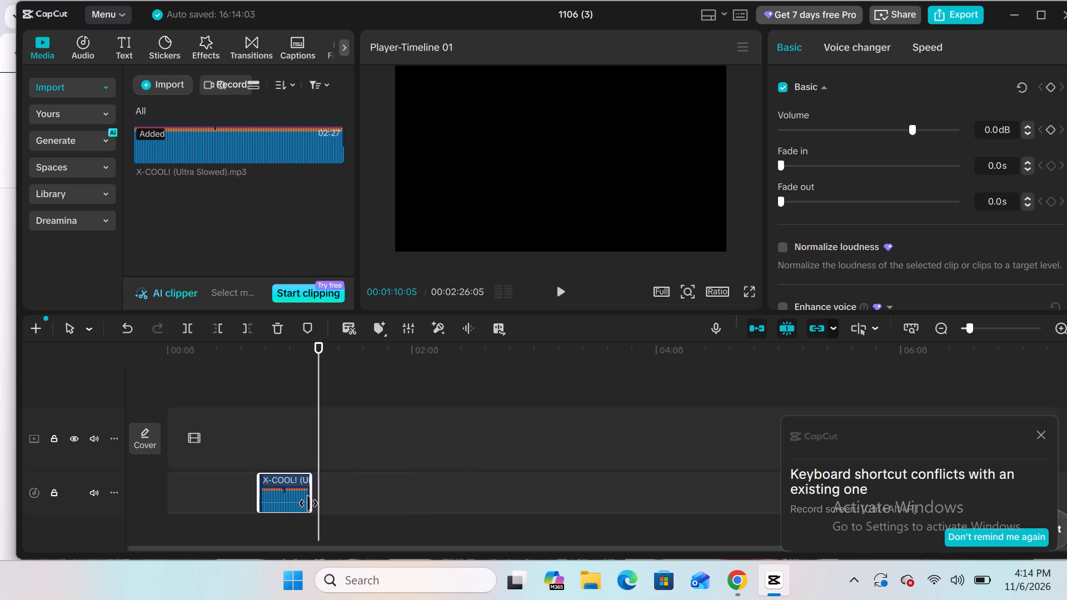
drag(308, 503, 319, 503)
drag(303, 488, 212, 488)
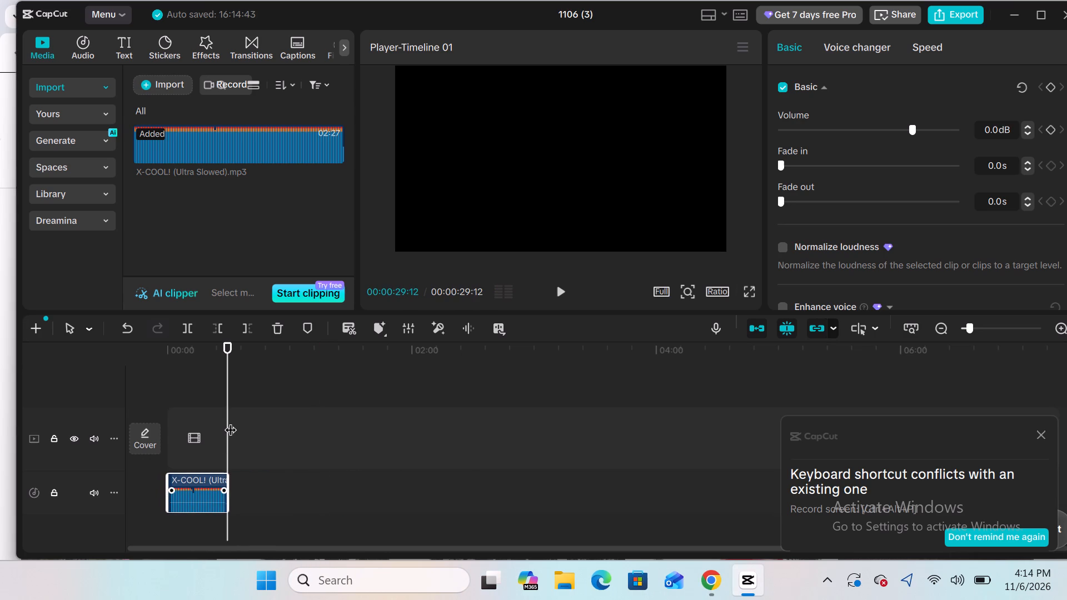
Trim about 4 seconds off the start of the audio clip and move it back to the start of the timeline.
drag(230, 421, 217, 430)
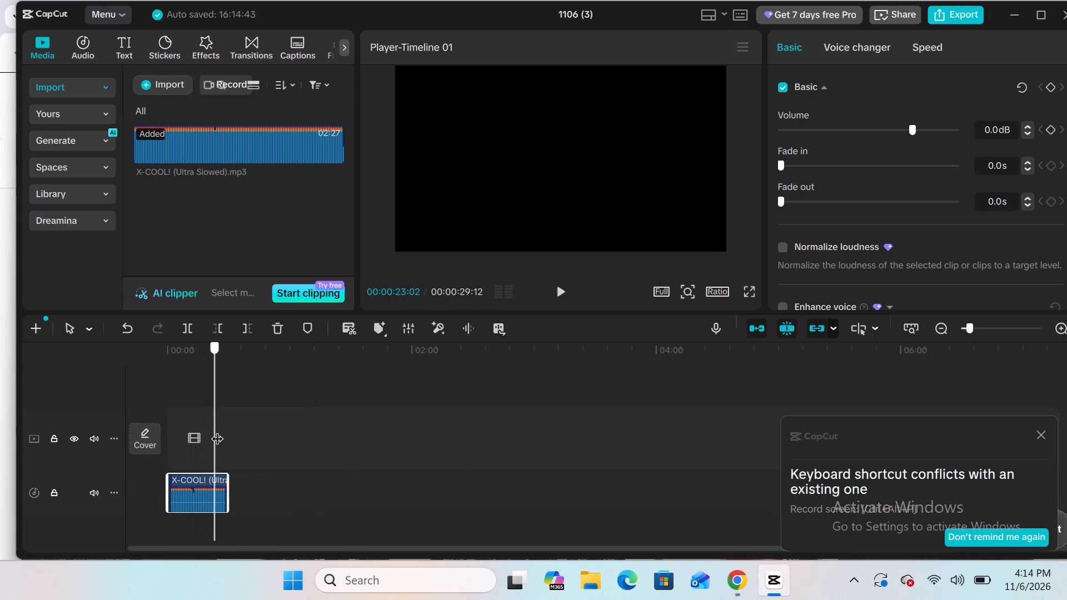
drag(217, 430, 213, 431)
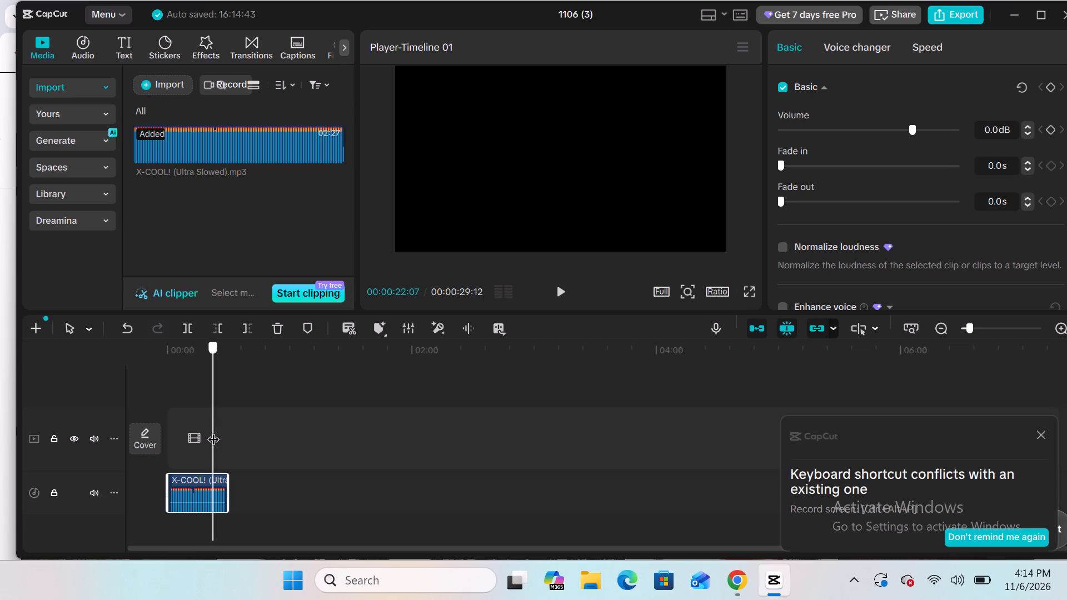
drag(213, 431, 211, 432)
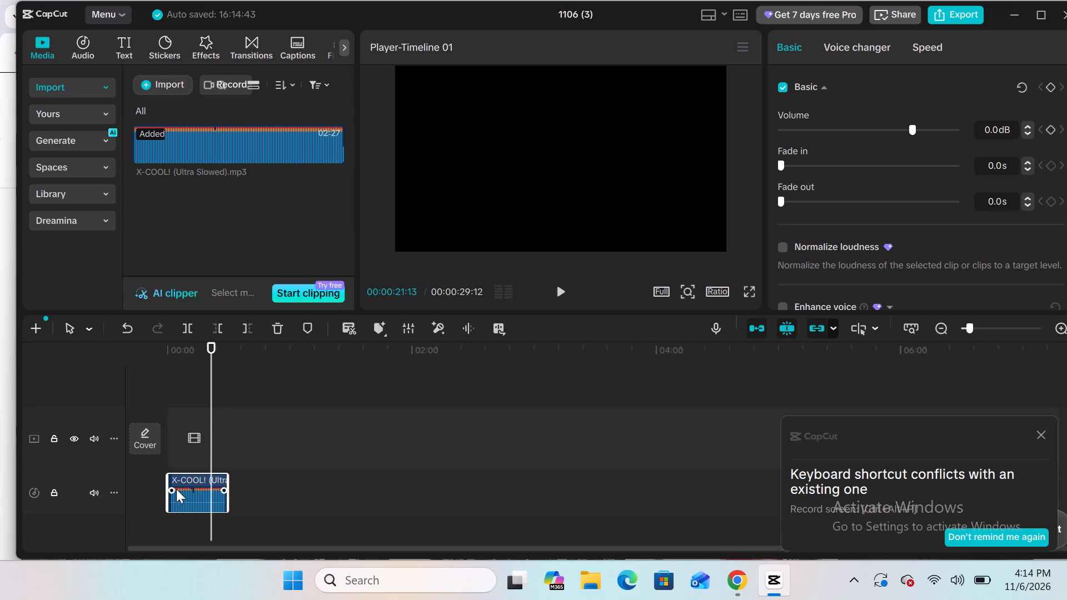
drag(166, 489, 168, 489)
drag(168, 489, 174, 489)
drag(167, 474, 176, 474)
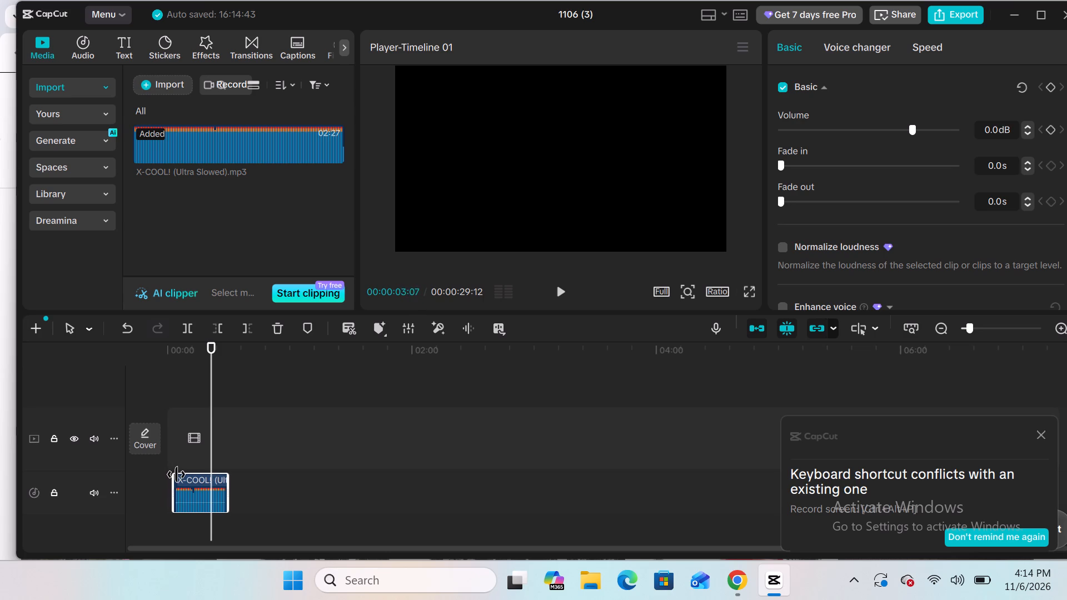
drag(176, 474, 177, 474)
drag(192, 485, 182, 485)
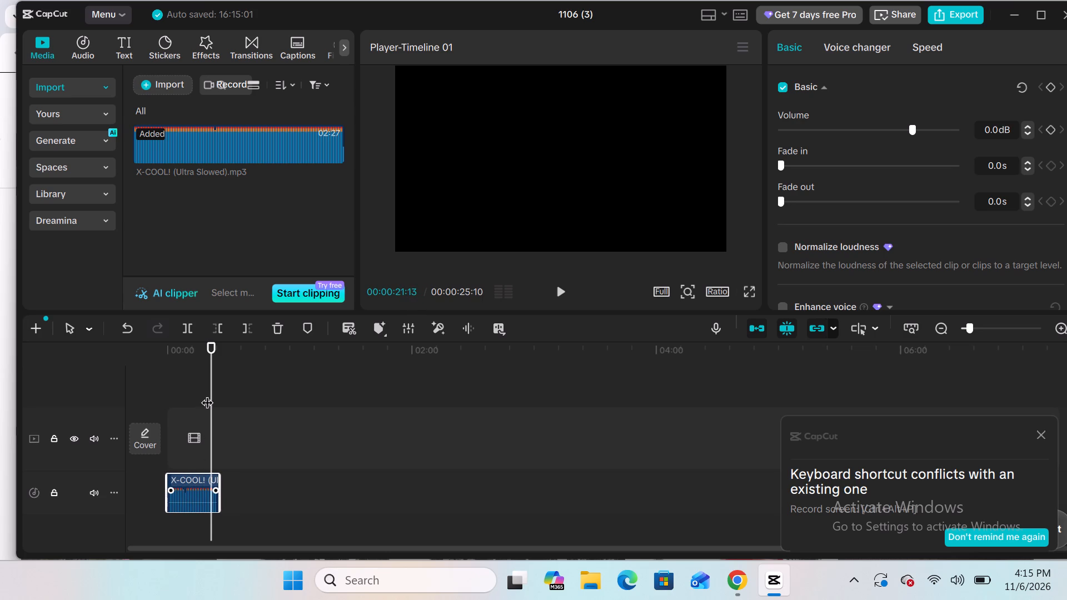
Play the shortened audio from the start of the timeline and pause at about 00:00:09:05.
drag(210, 382, 154, 384)
click(562, 288)
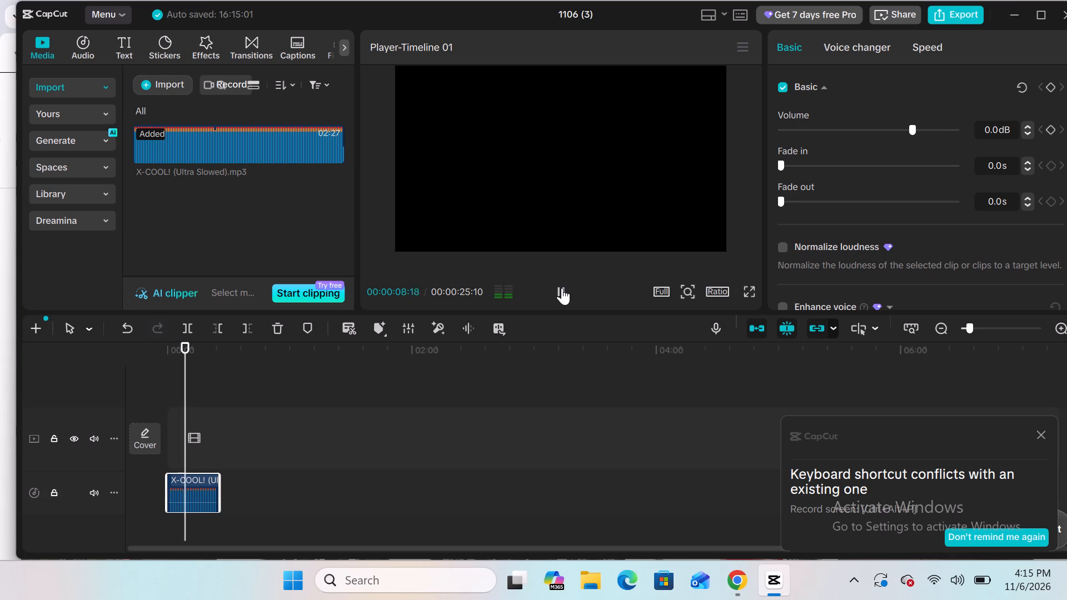
click(562, 288)
Add a default text clip to the timeline at the playhead, about 00:00:09:05.
click(158, 81)
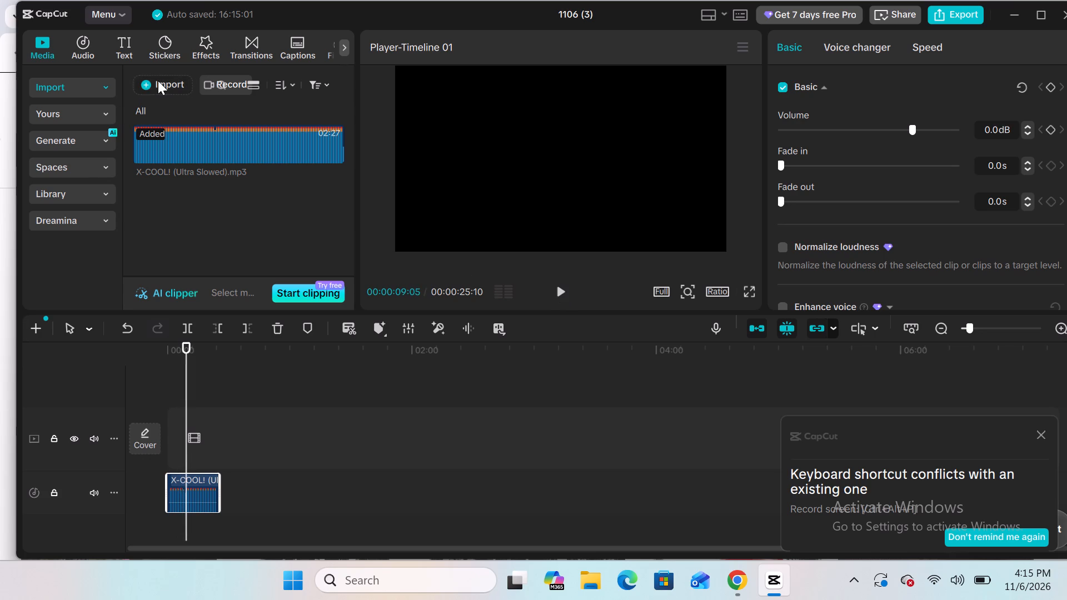
click(249, 213)
click(119, 38)
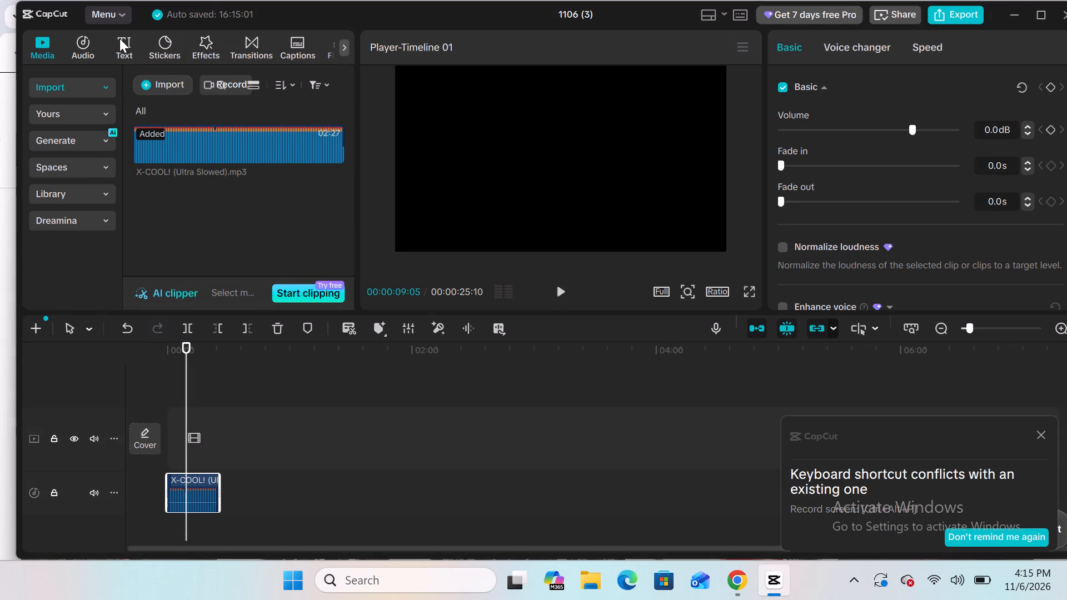
click(119, 38)
click(200, 136)
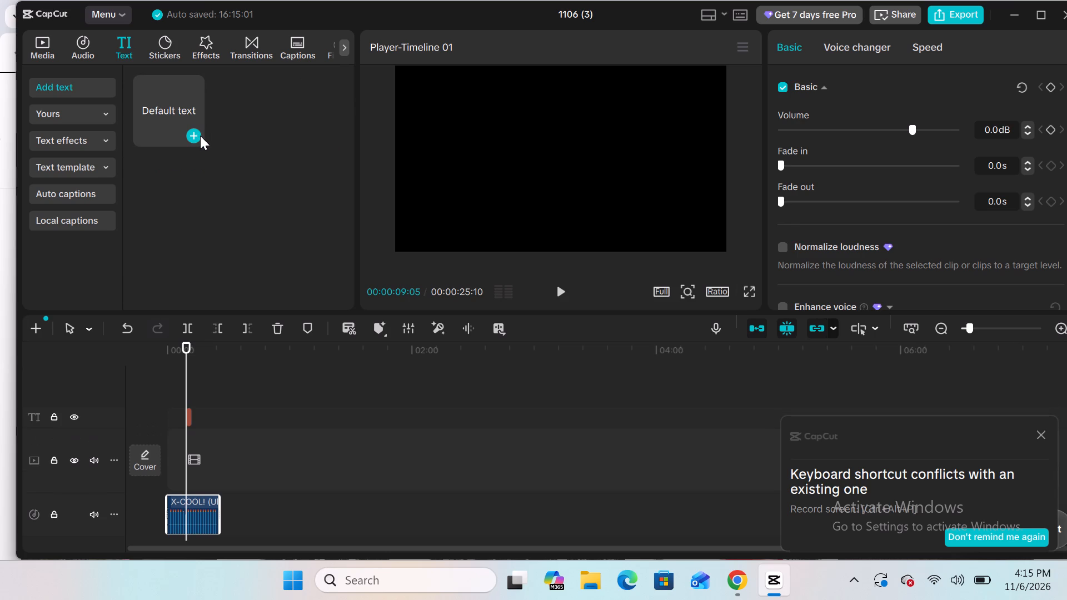
Clear the placeholder wording "Default text" from the new text clip.
text(oth)
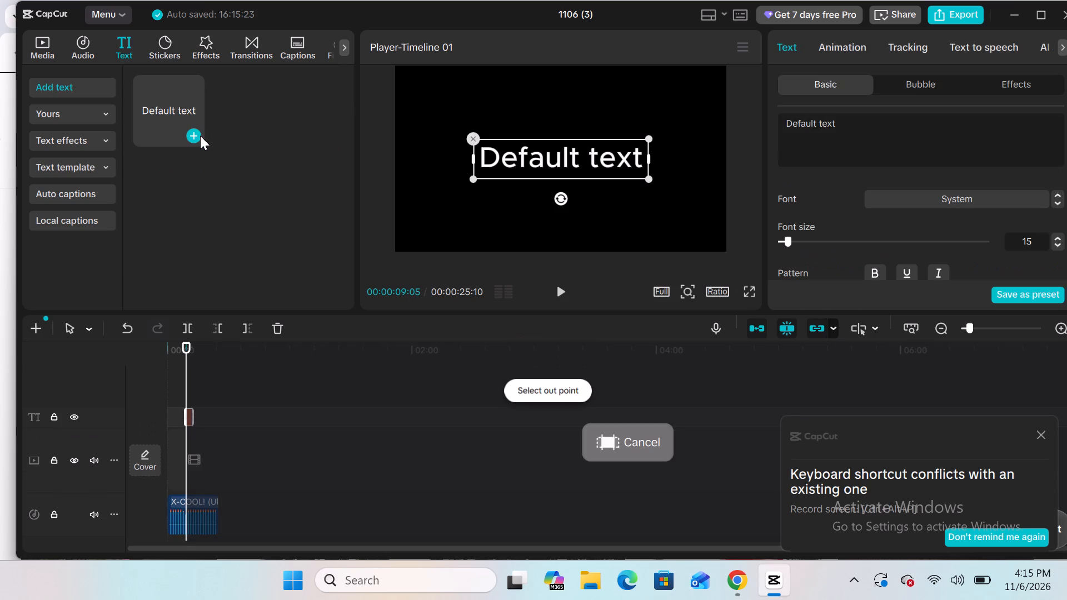
click(842, 133)
key(BackSpace)
key(BackSpace)
key(BackSpace)
key(BackSpace)
key(BackSpace)
key(BackSpace)
key(BackSpace)
key(BackSpace)
key(BackSpace)
key(BackSpace)
key(BackSpace)
key(BackSpace)
key(BackSpace)
key(BackSpace)
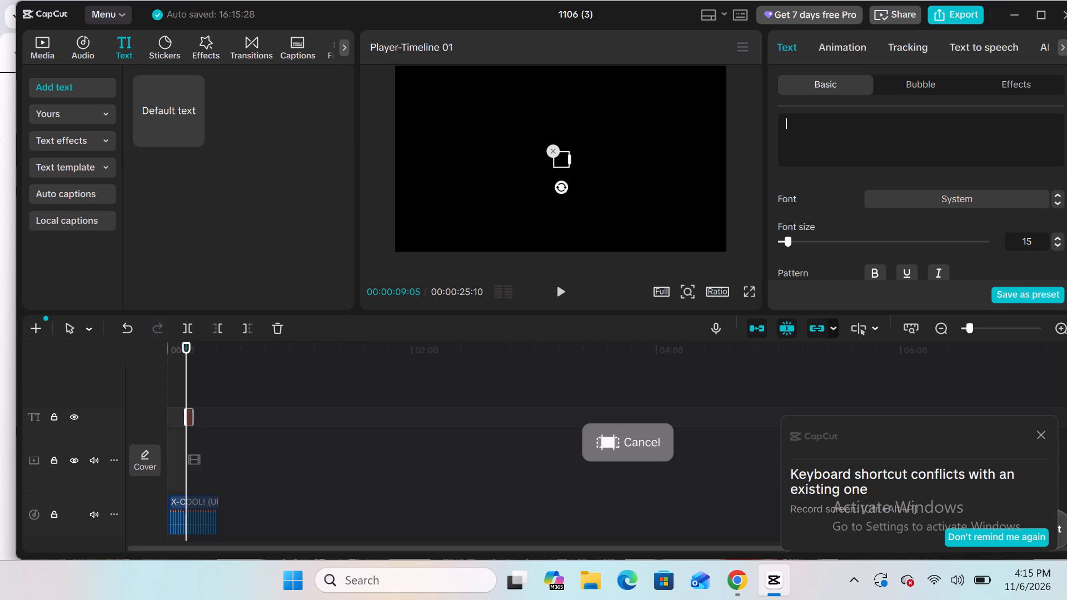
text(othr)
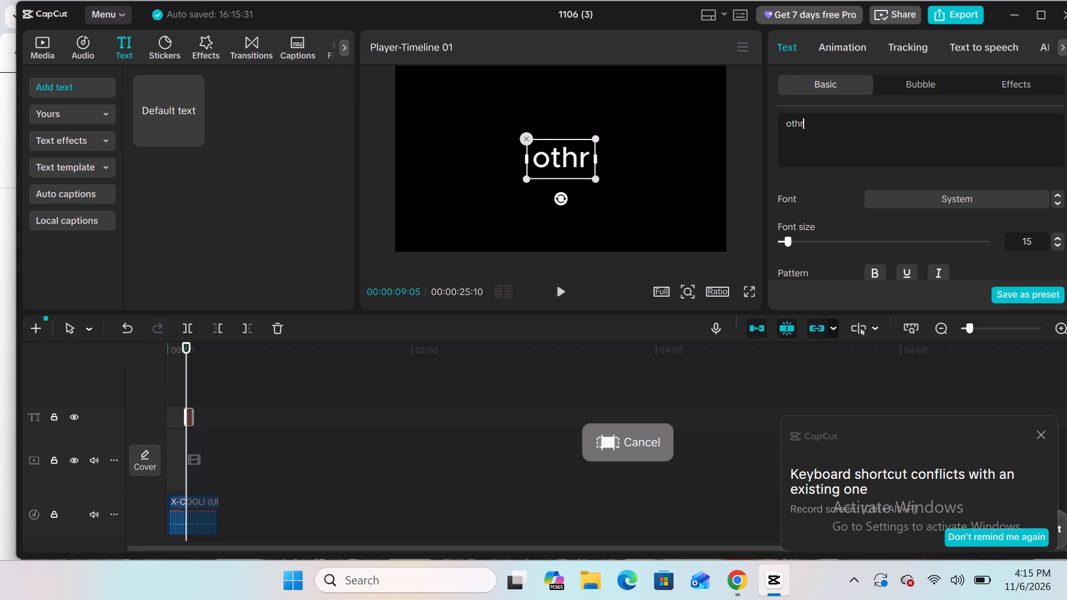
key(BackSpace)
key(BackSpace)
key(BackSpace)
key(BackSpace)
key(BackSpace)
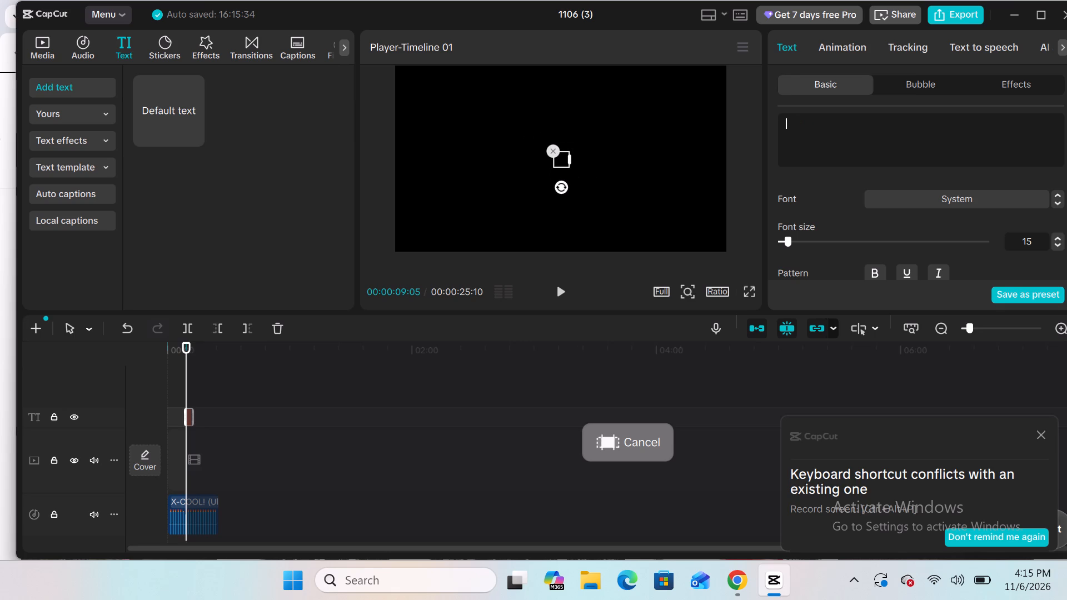
Enter the caption text "Others flexing their phones and".
text(Others fk)
key(BackSpace)
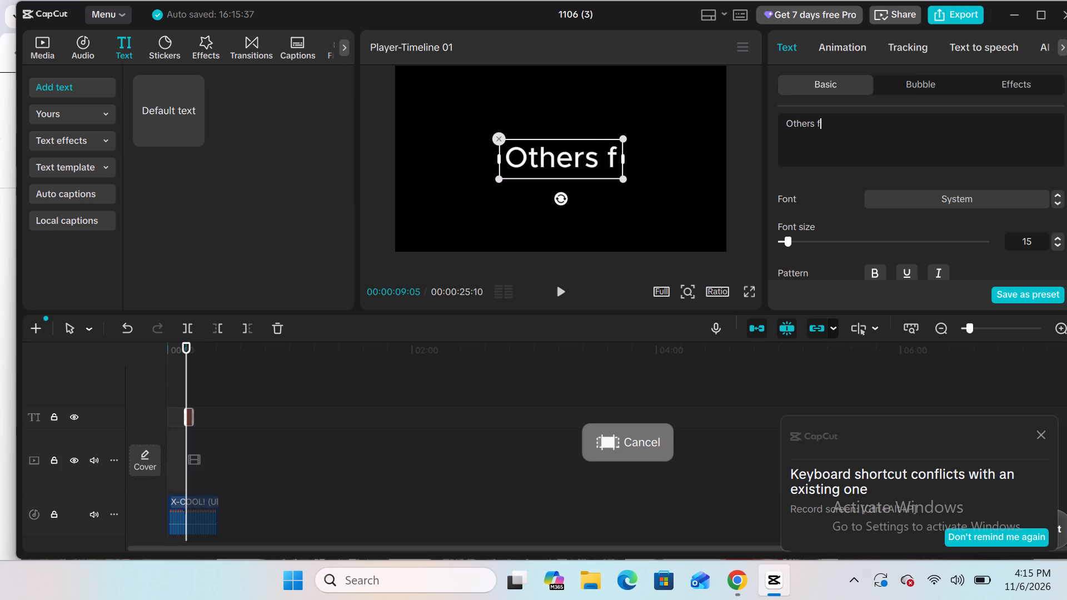
text(lexing theri)
key(space)
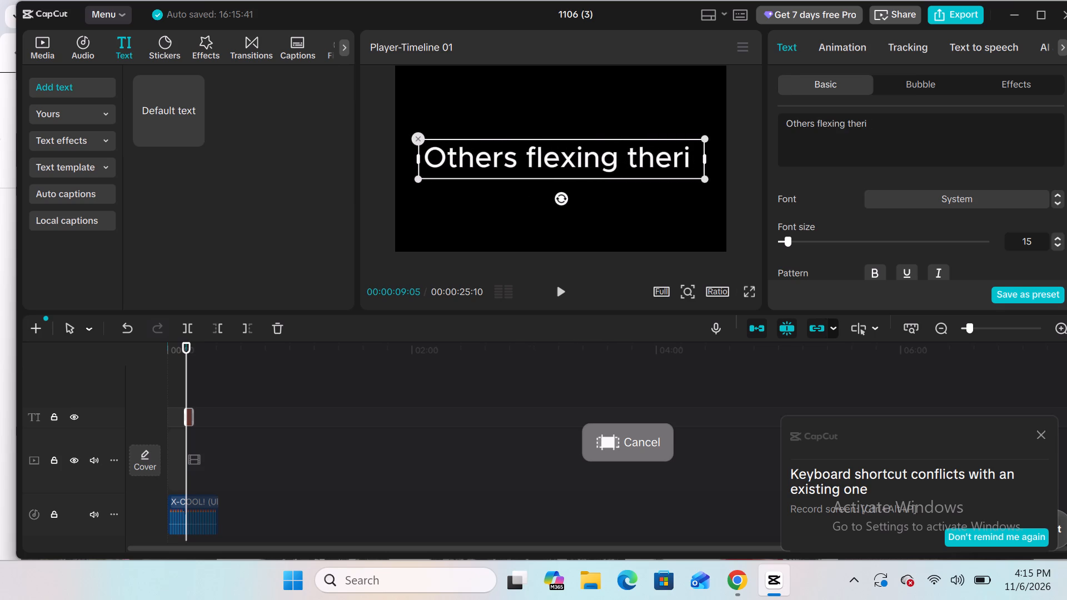
key(BackSpace)
key(BackSpace)
key(BackSpace)
text(ir)
key(space)
text(phones and)
key(space)
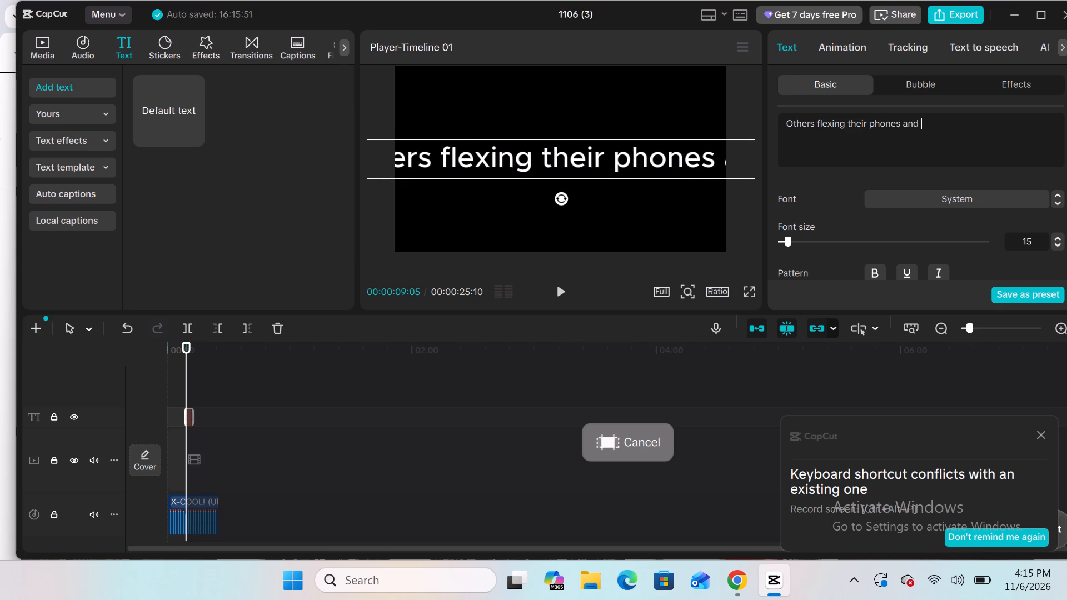
Replace the trailing "and" so the caption reads "Others flexing their phones, cars, bikes".
key(BackSpace)
key(BackSpace)
key(BackSpace)
key(BackSpace)
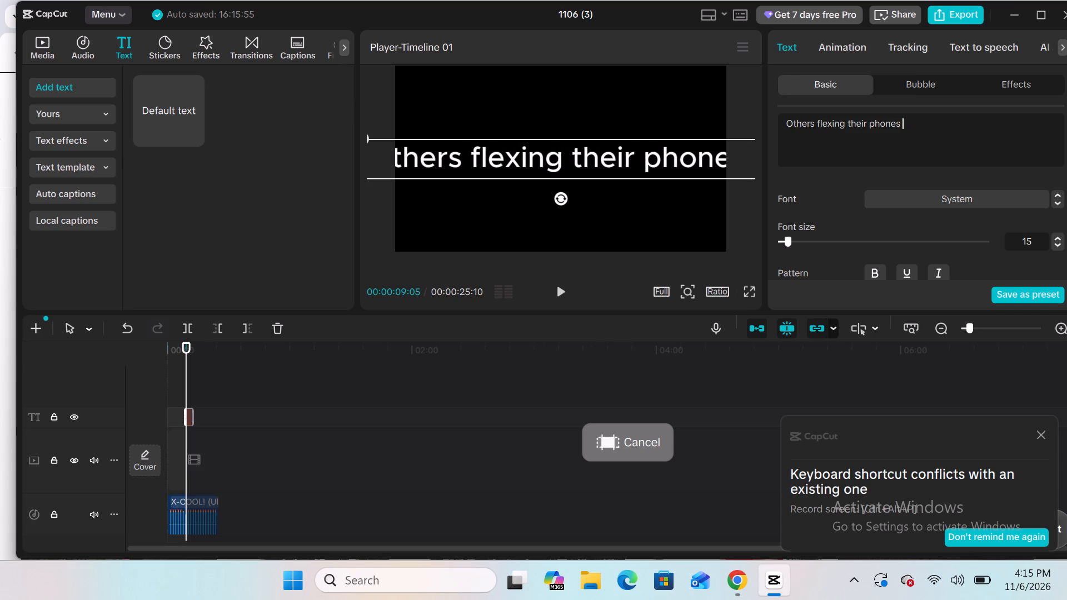
key(BackSpace)
key(comma)
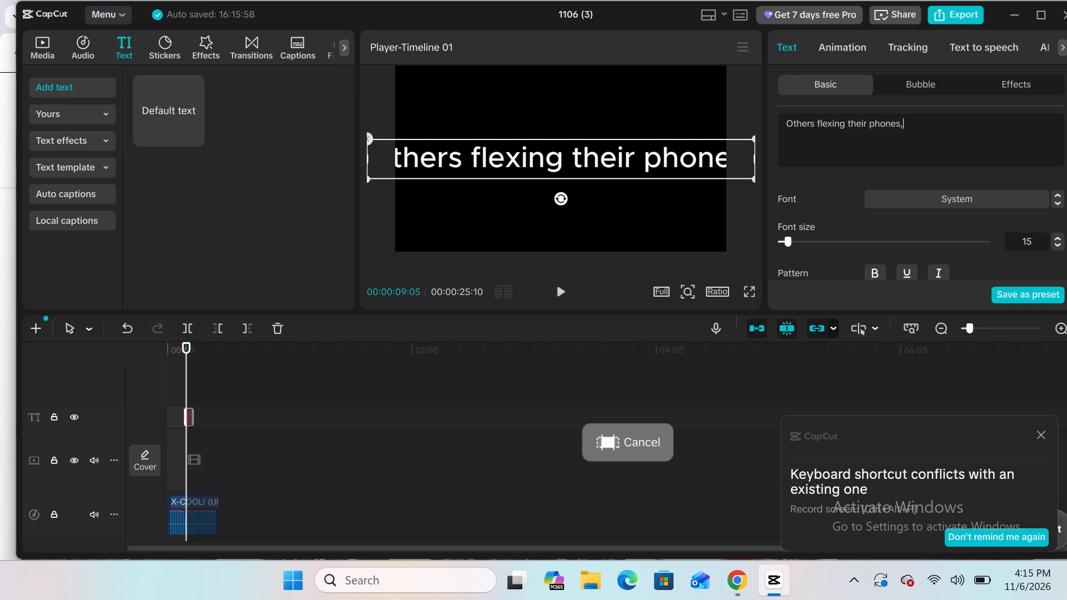
key(space)
text(cars)
key(space)
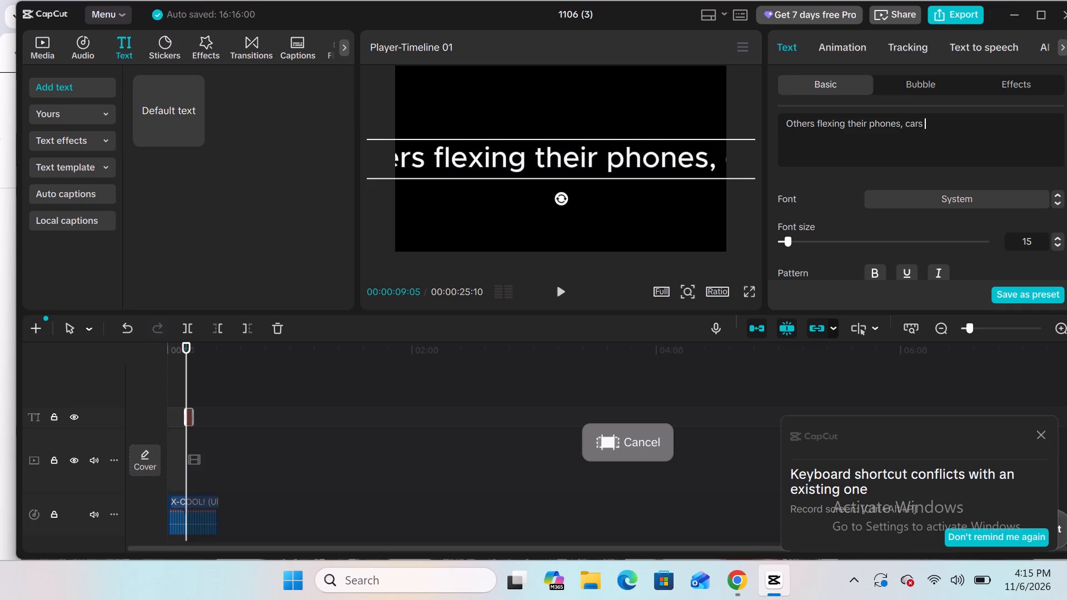
key(BackSpace)
text(,)
key(space)
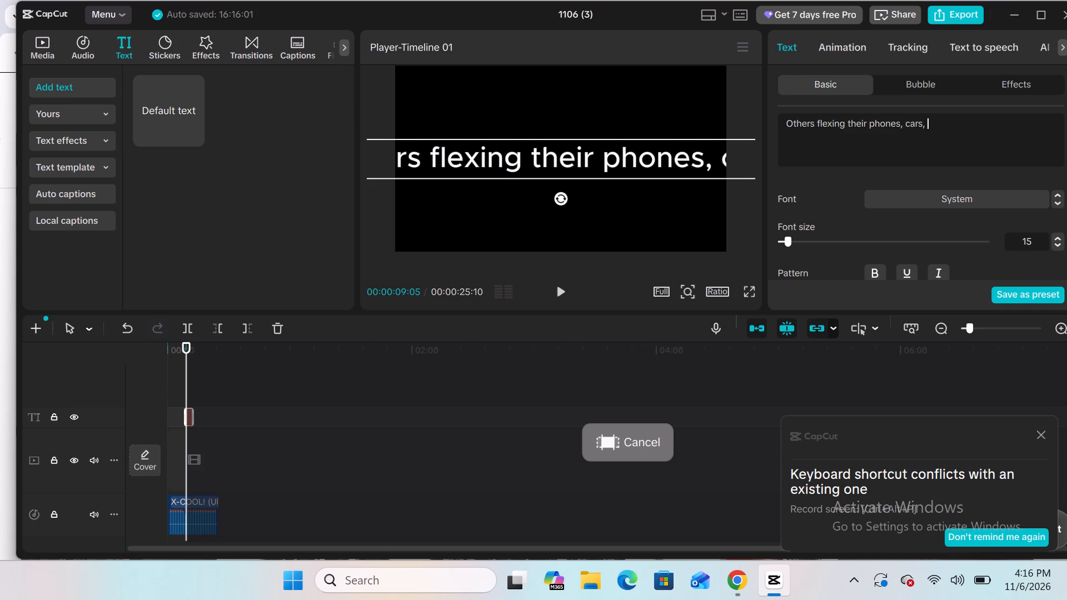
text(bikes)
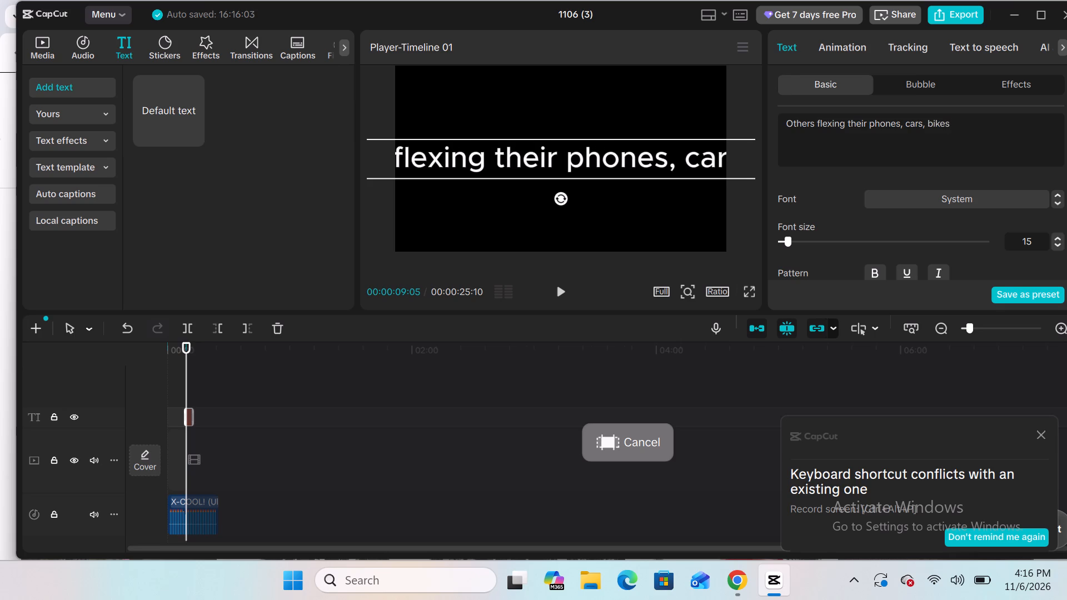
Insert a line break after "phones" so that ", cars, bikes" sits on a second line.
click(899, 124)
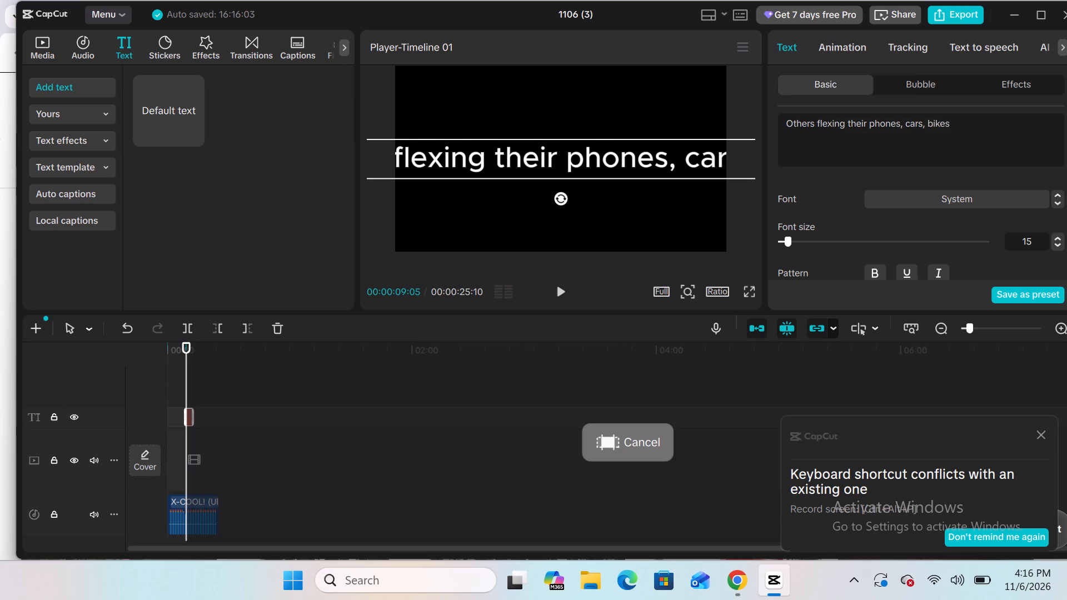
click(899, 124)
key(Return)
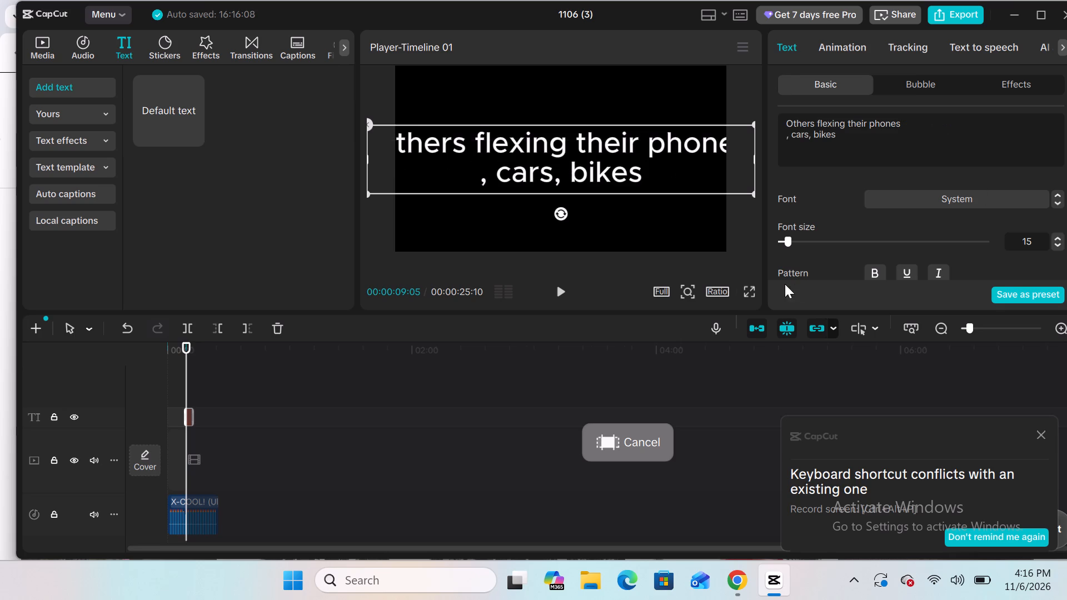
Set the video's aspect ratio to 9:16.
click(716, 289)
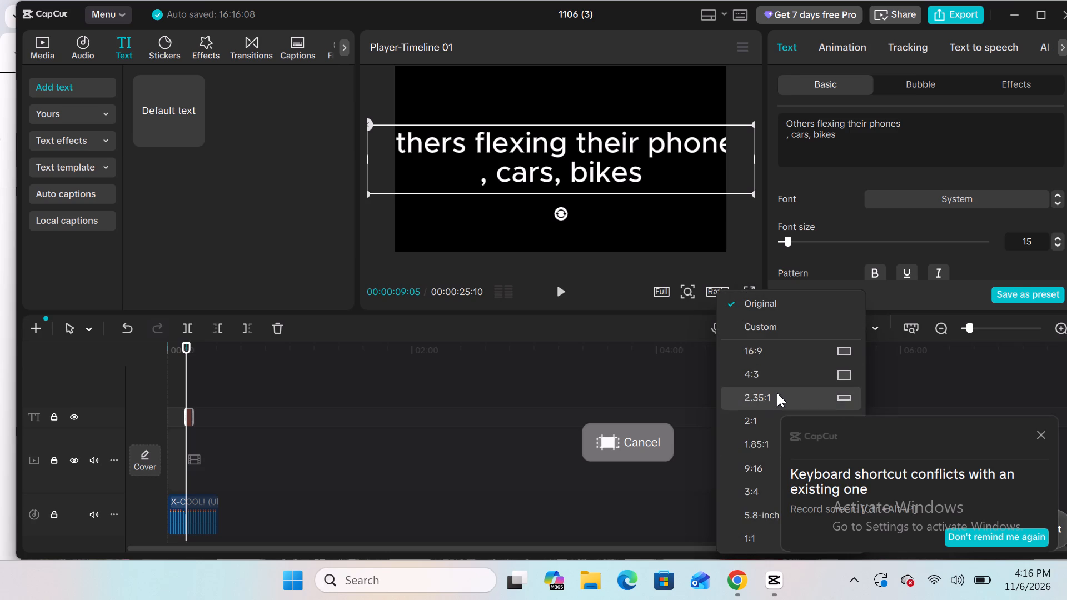
click(765, 468)
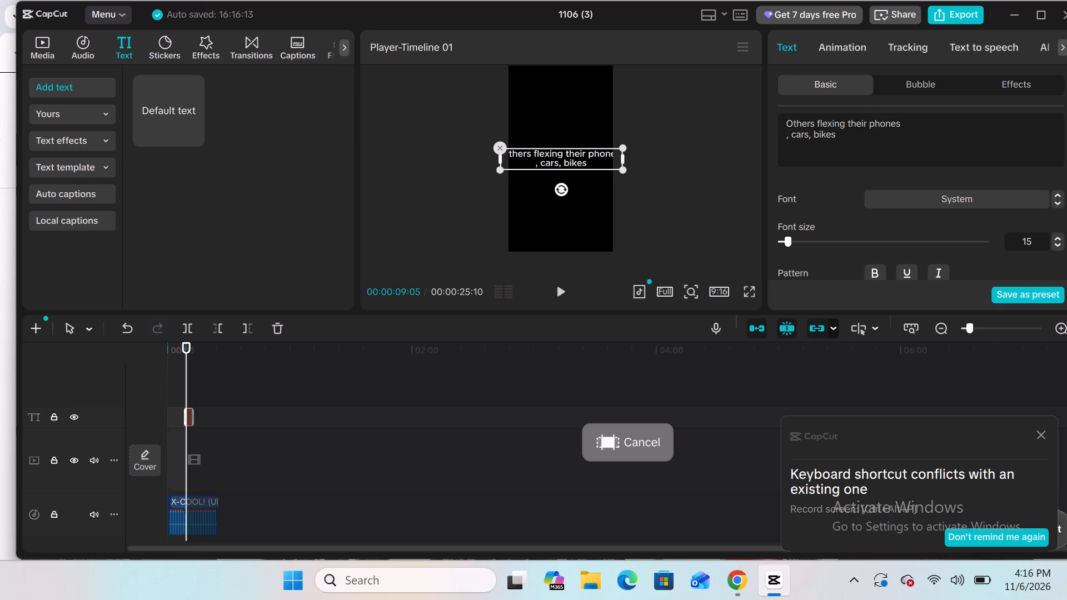
Replace the word "their" in the caption with a line break after "Others flexing".
key(Return)
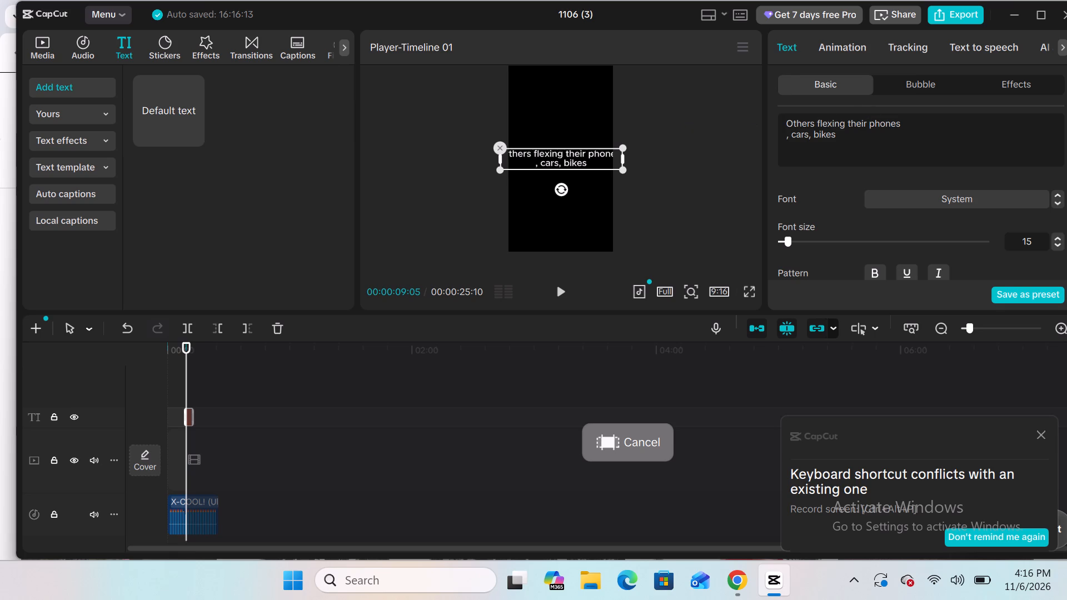
key(Return)
click(865, 121)
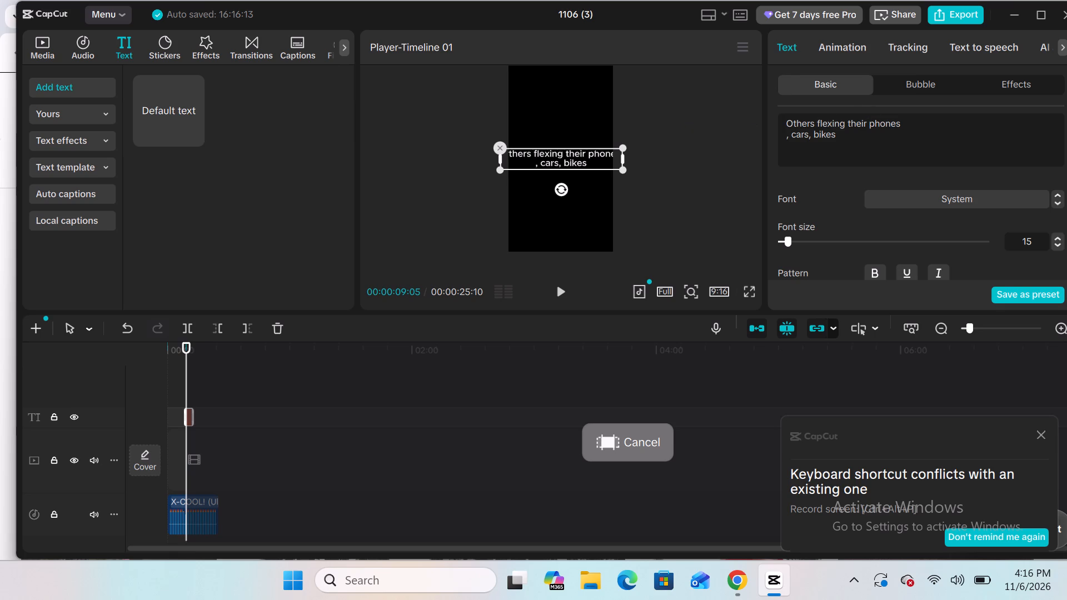
click(865, 121)
key(Return)
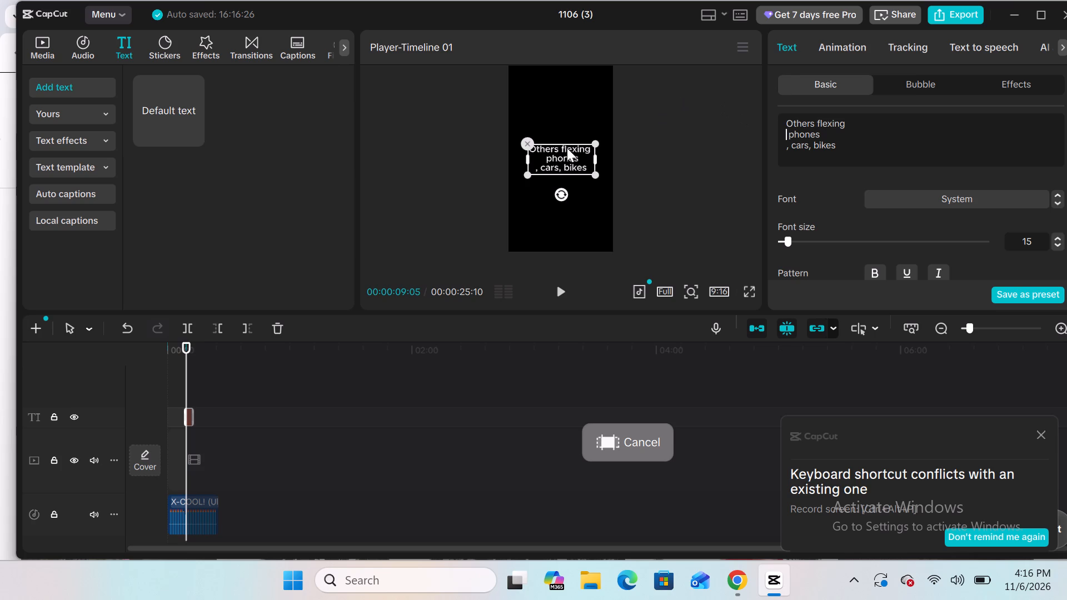
Enlarge the caption in the preview and widen its text box on both sides to span the frame's full width.
drag(596, 141, 596, 141)
drag(596, 141, 612, 133)
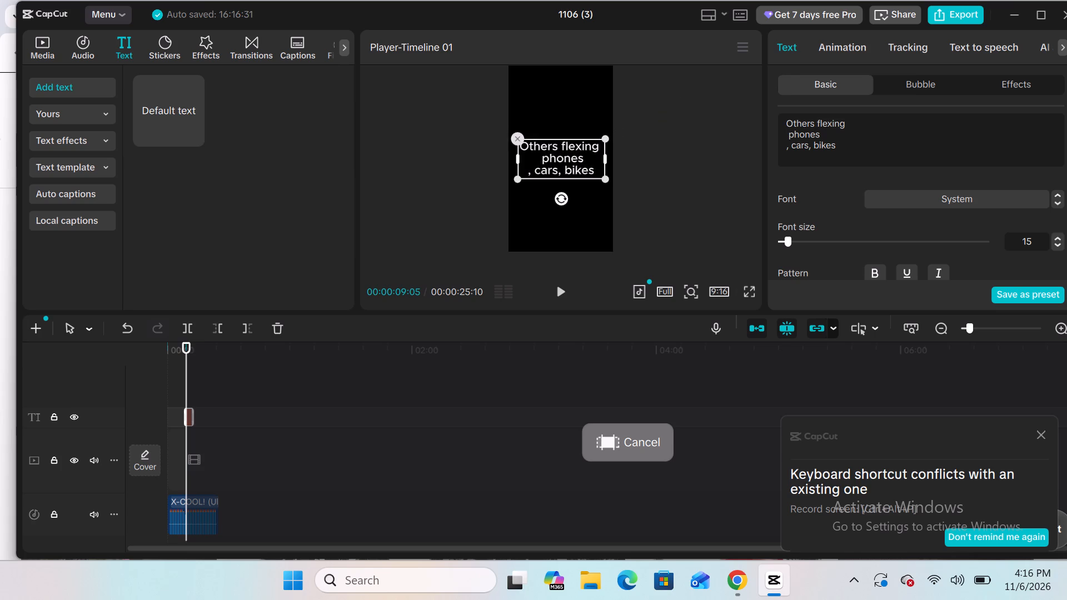
drag(517, 154, 503, 157)
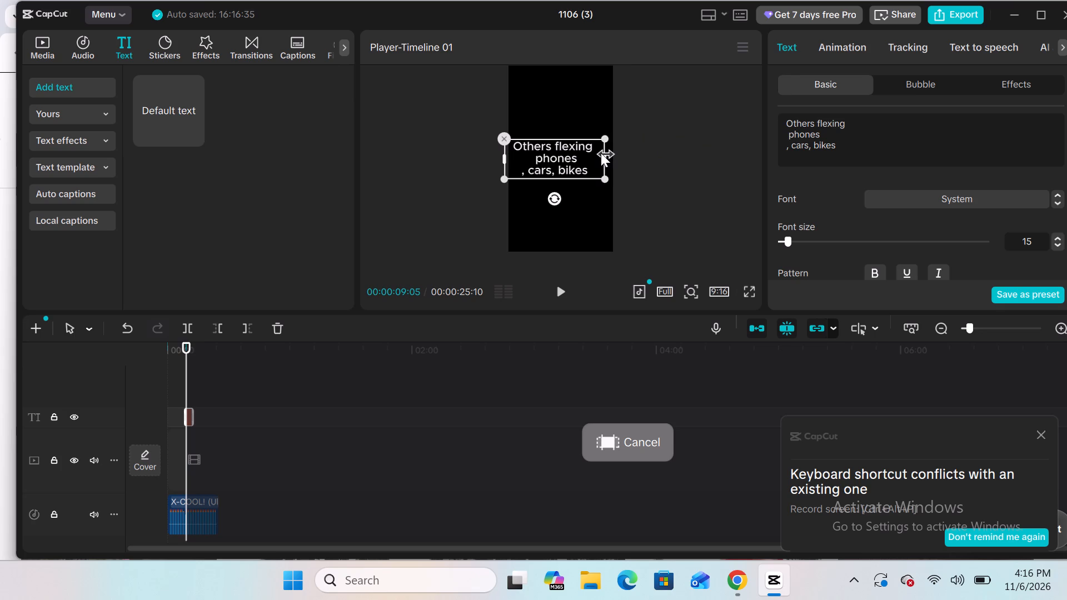
click(607, 153)
click(607, 153)
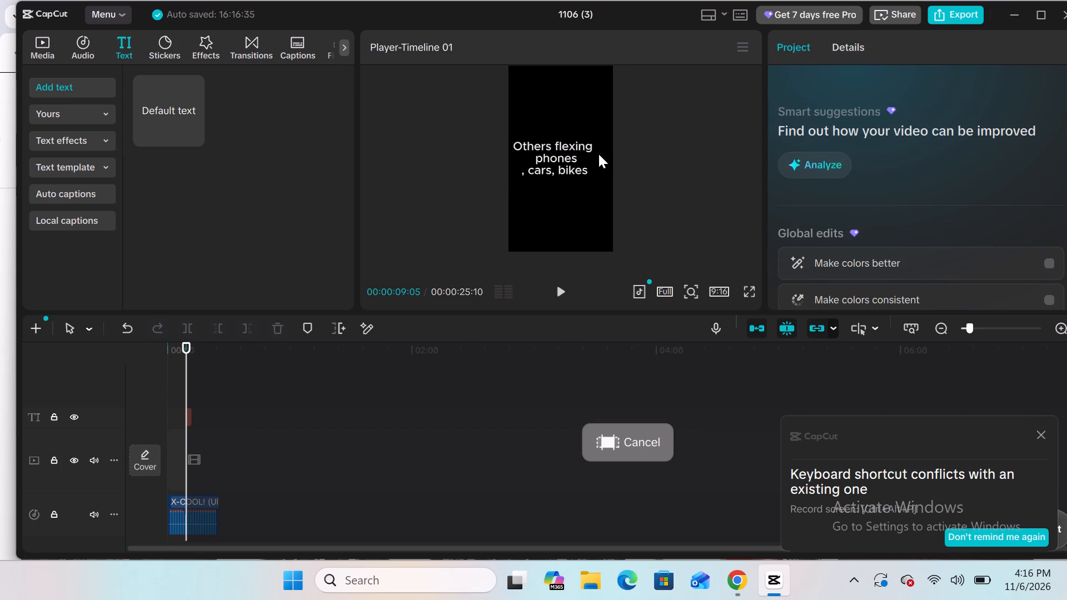
click(583, 161)
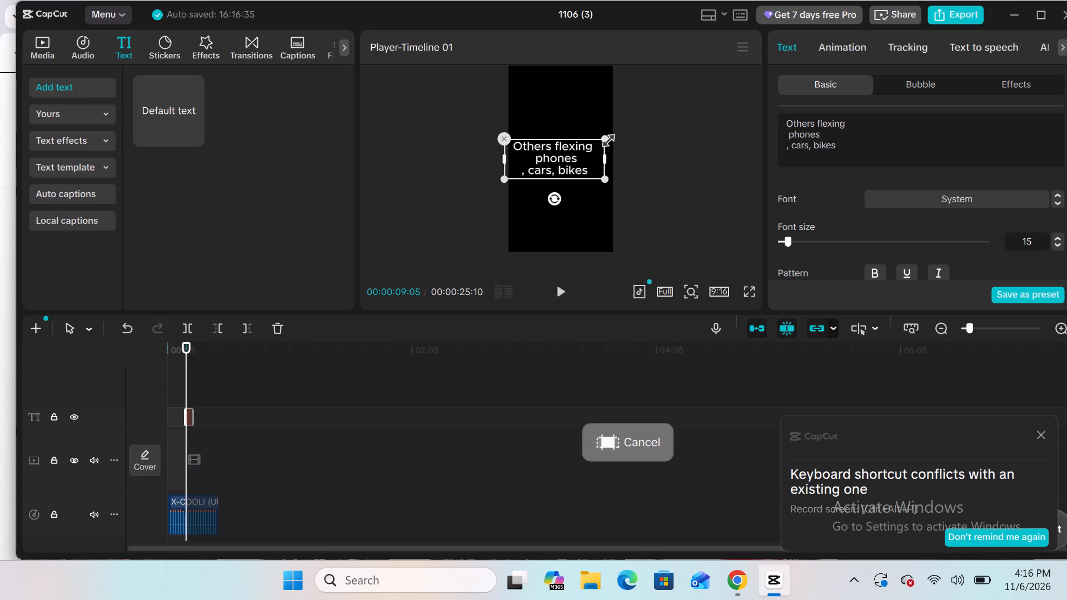
drag(606, 138, 616, 139)
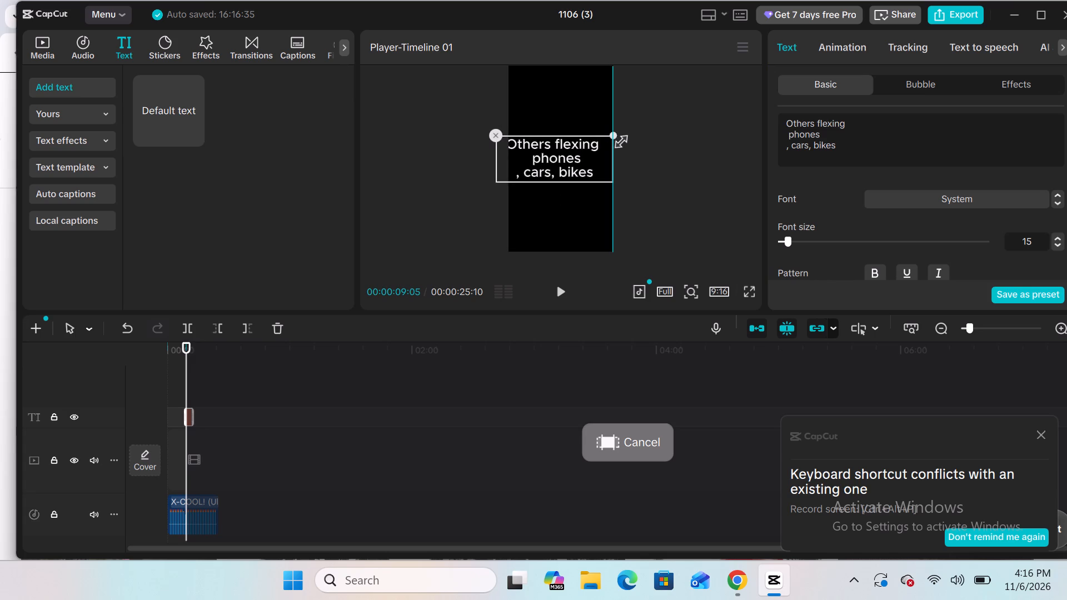
drag(616, 139, 616, 139)
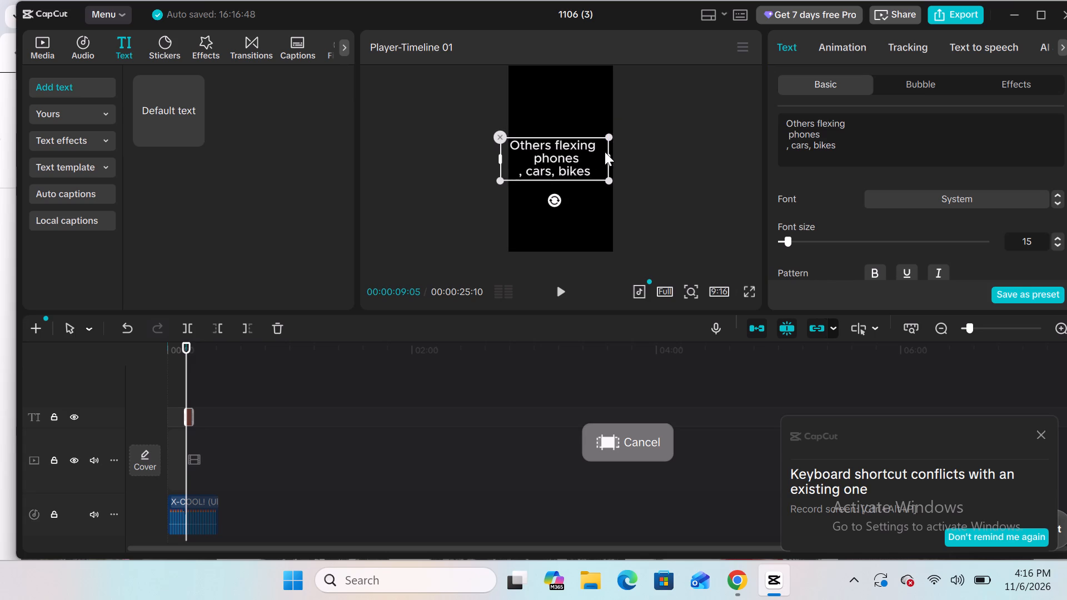
click(611, 156)
click(603, 156)
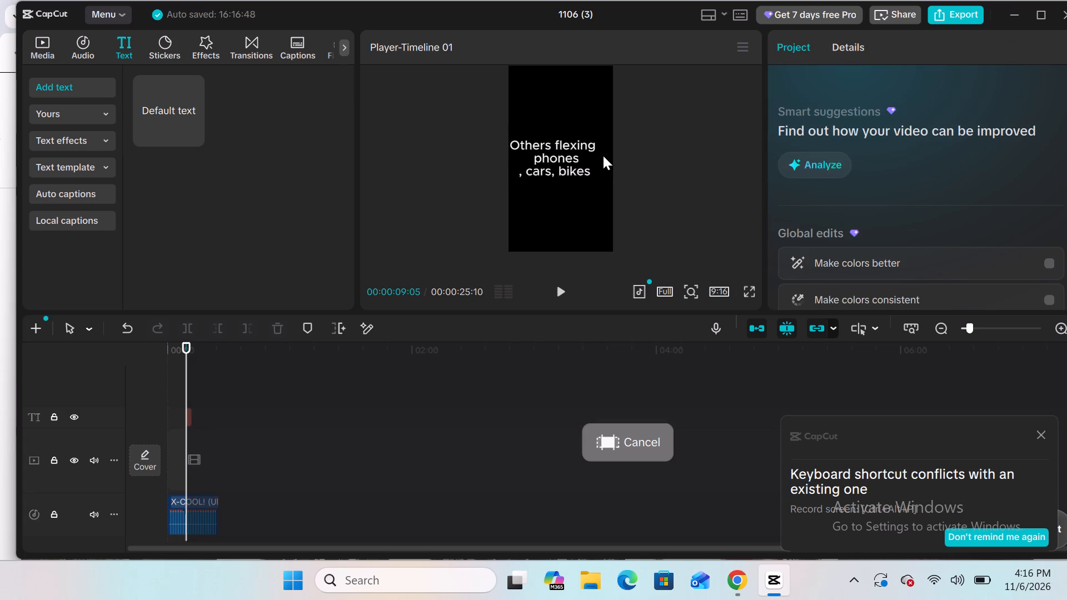
drag(610, 156, 621, 157)
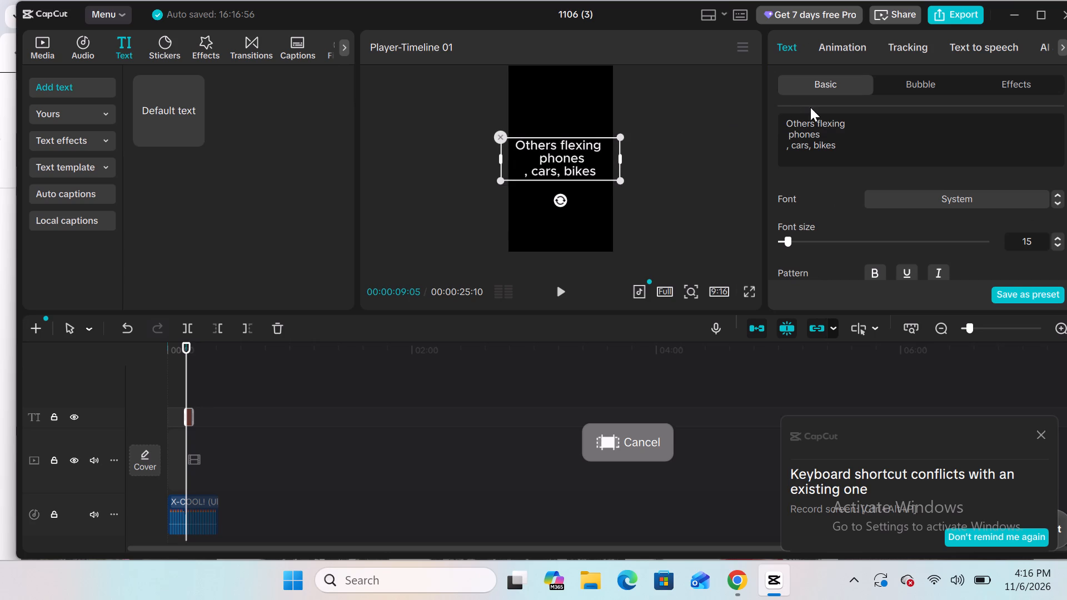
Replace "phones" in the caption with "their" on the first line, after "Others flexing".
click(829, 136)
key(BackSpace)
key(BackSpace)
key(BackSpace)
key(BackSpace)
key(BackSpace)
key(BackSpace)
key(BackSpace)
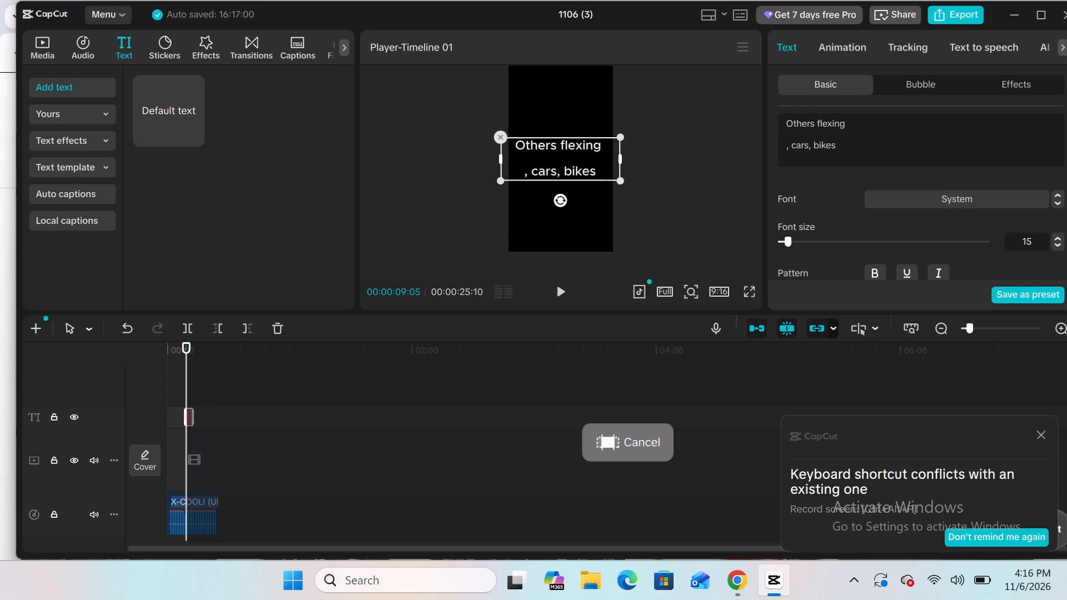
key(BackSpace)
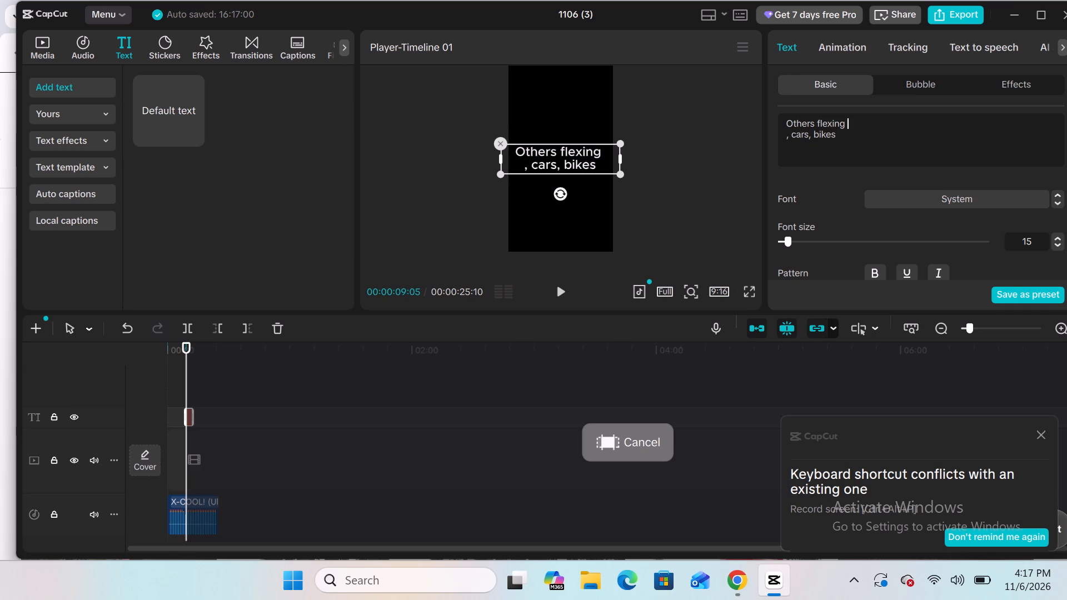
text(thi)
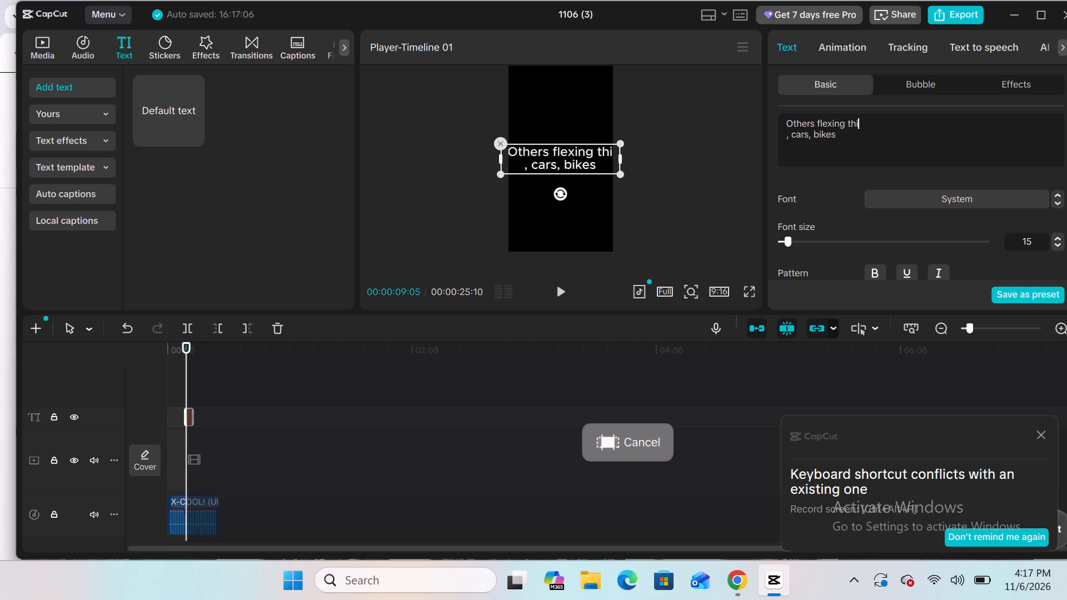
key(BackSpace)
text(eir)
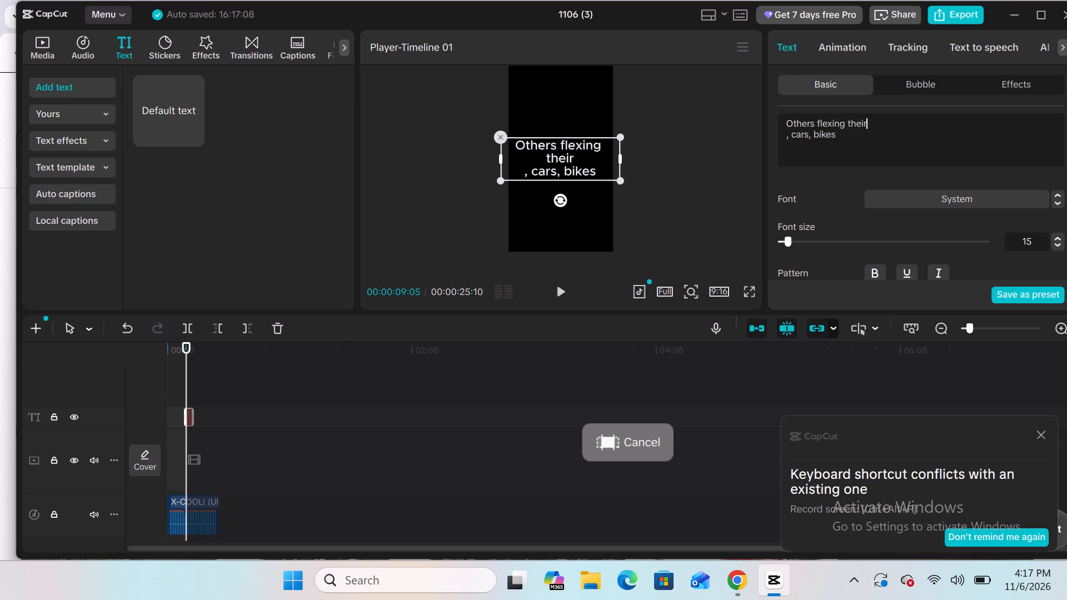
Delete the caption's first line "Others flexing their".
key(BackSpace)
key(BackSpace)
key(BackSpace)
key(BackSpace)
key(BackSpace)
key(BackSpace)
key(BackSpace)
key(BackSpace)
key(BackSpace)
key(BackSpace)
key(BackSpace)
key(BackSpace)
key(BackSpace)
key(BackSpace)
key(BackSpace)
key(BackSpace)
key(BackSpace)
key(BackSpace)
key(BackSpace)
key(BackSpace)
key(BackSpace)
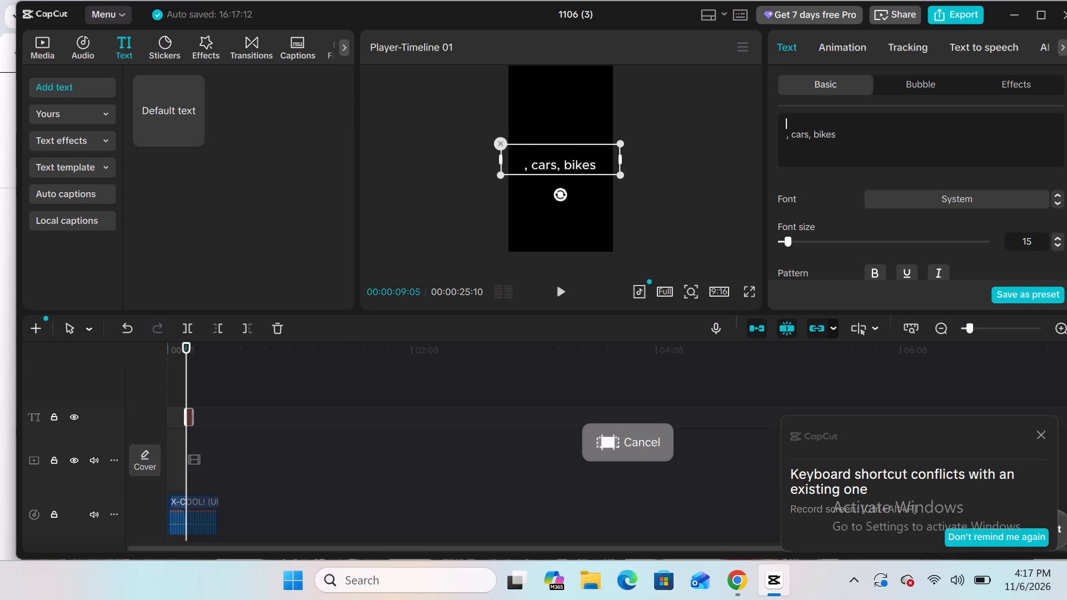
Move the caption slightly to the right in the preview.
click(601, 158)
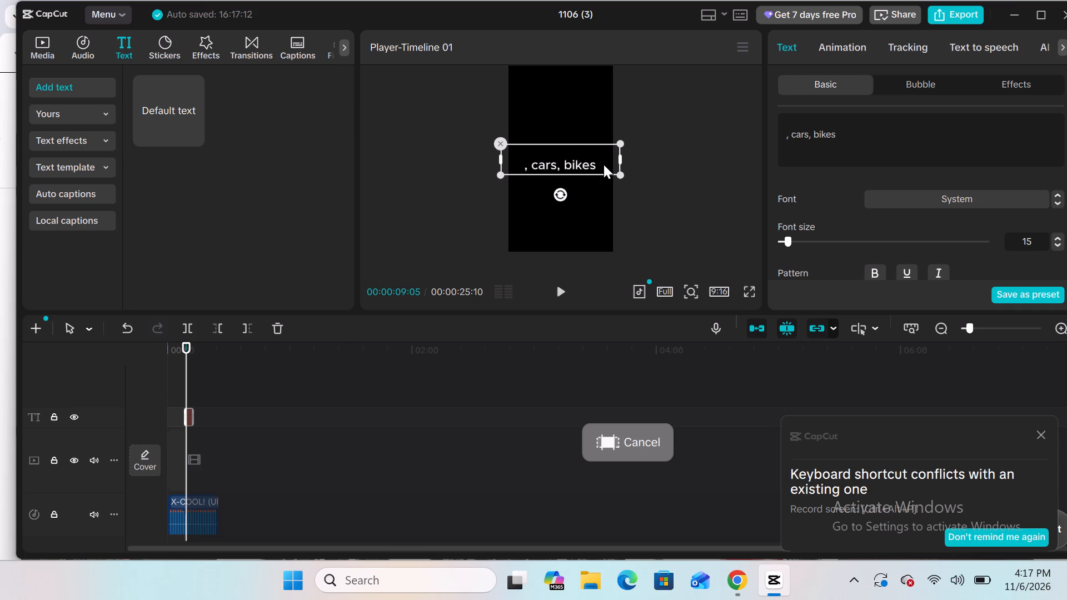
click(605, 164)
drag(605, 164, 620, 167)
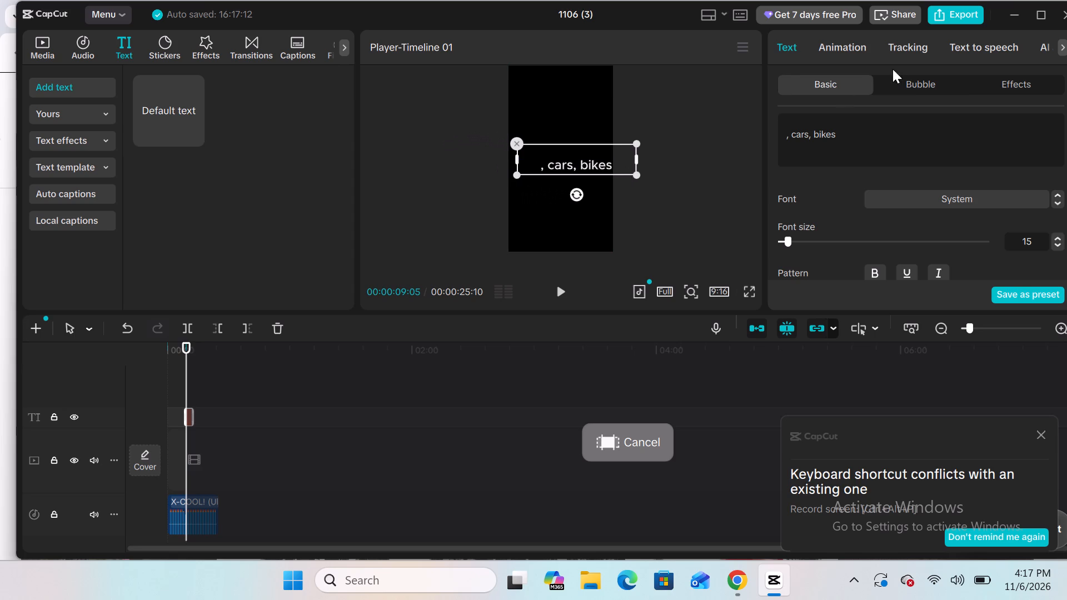
Replace the entire caption text with "Others flexing their".
click(840, 130)
key(BackSpace)
key(BackSpace)
key(BackSpace)
key(BackSpace)
key(BackSpace)
key(BackSpace)
key(BackSpace)
key(BackSpace)
key(BackSpace)
key(BackSpace)
key(BackSpace)
key(BackSpace)
key(BackSpace)
key(BackSpace)
key(BackSpace)
key(BackSpace)
key(BackSpace)
key(BackSpace)
key(BackSpace)
key(BackSpace)
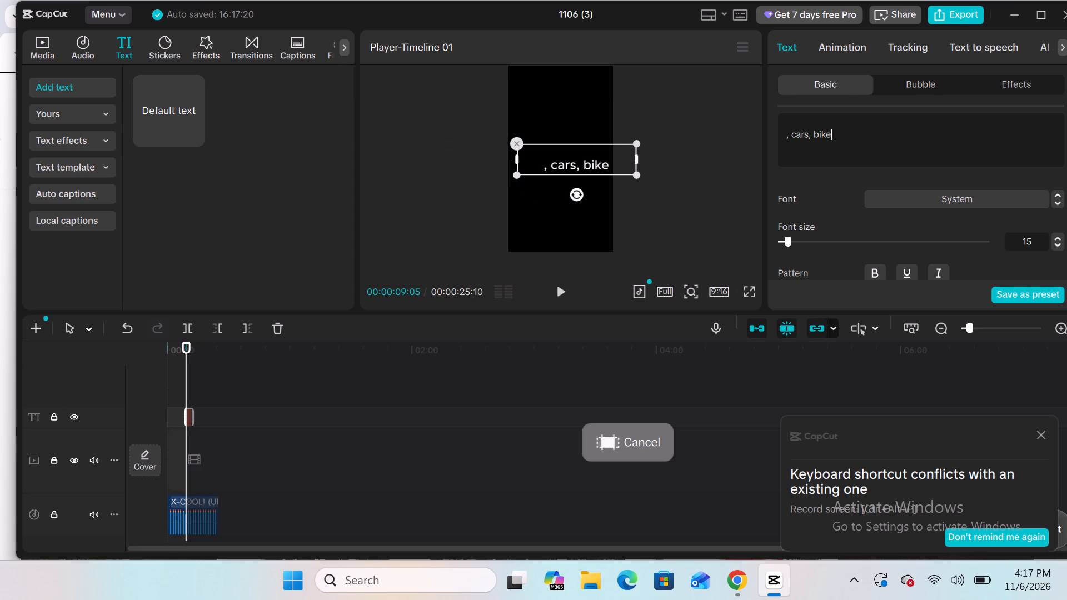
key(BackSpace)
text(othr)
key(BackSpace)
key(e)
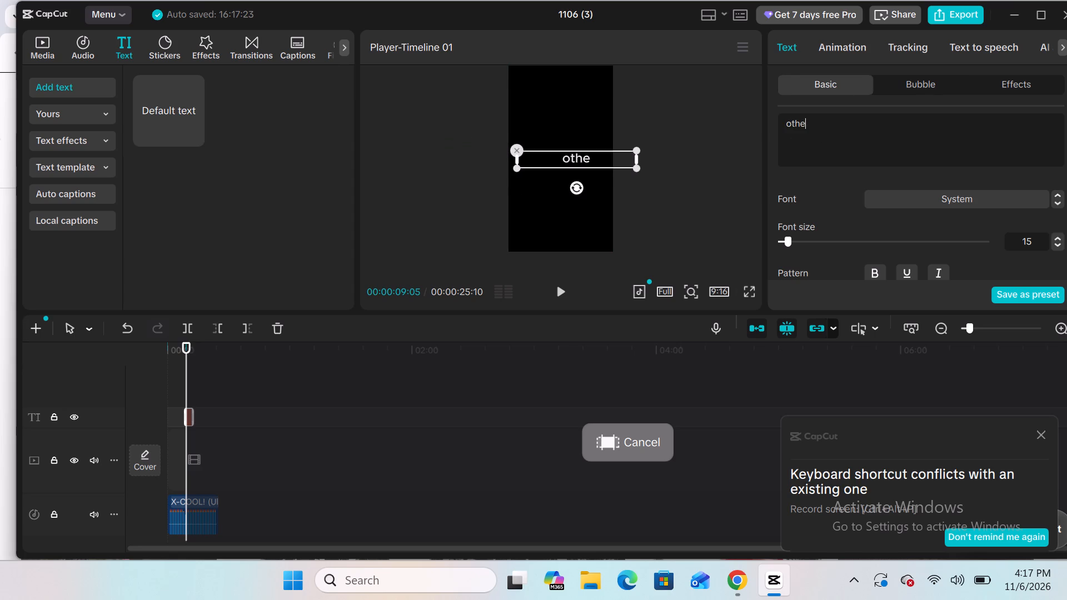
text(rs)
key(space)
key(BackSpace)
key(BackSpace)
key(BackSpace)
key(BackSpace)
key(BackSpace)
key(BackSpace)
key(BackSpace)
key(BackSpace)
key(BackSpace)
key(BackSpace)
key(BackSpace)
key(BackSpace)
key(BackSpace)
key(BackSpace)
text(Othr)
key(BackSpace)
text(ers fl)
key(e)
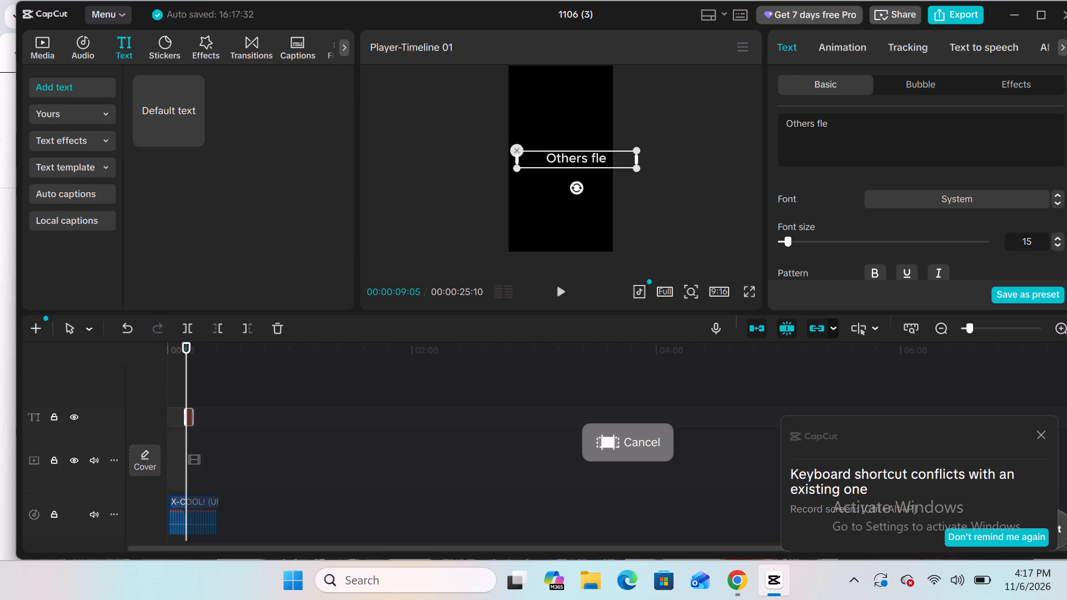
text(xo)
key(BackSpace)
text(ing ther)
key(BackSpace)
key(i)
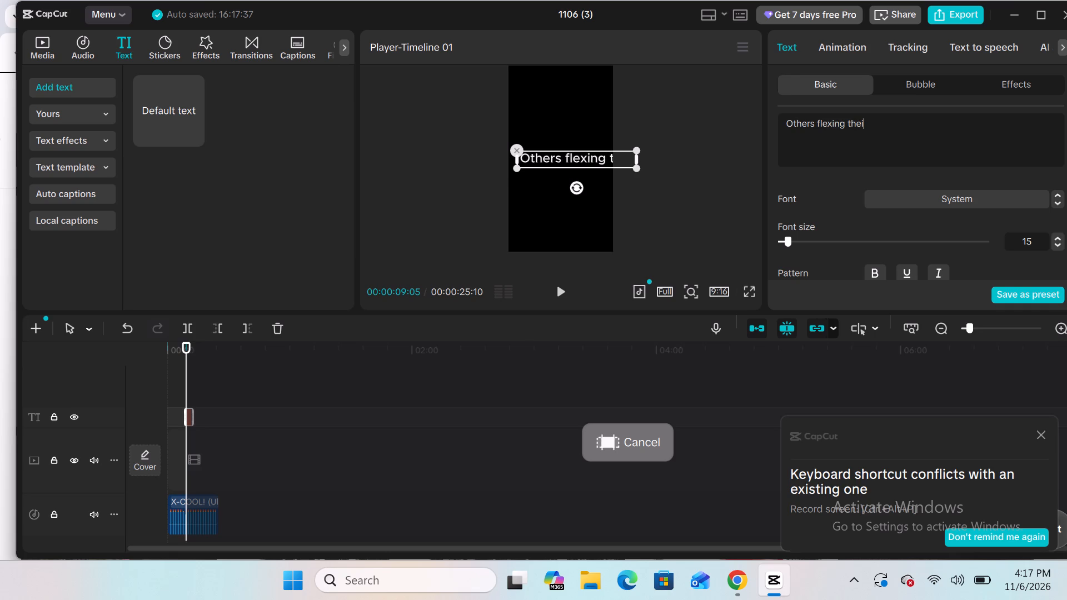
key(r)
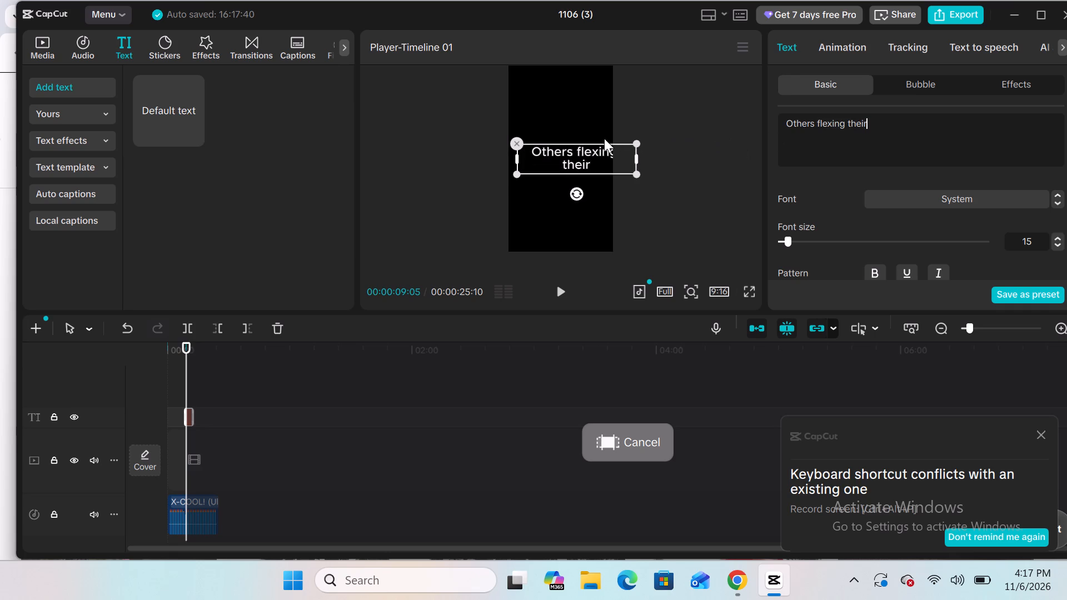
Shrink the caption slightly to fit within the 9:16 frame and centre it in the preview.
drag(632, 142, 631, 142)
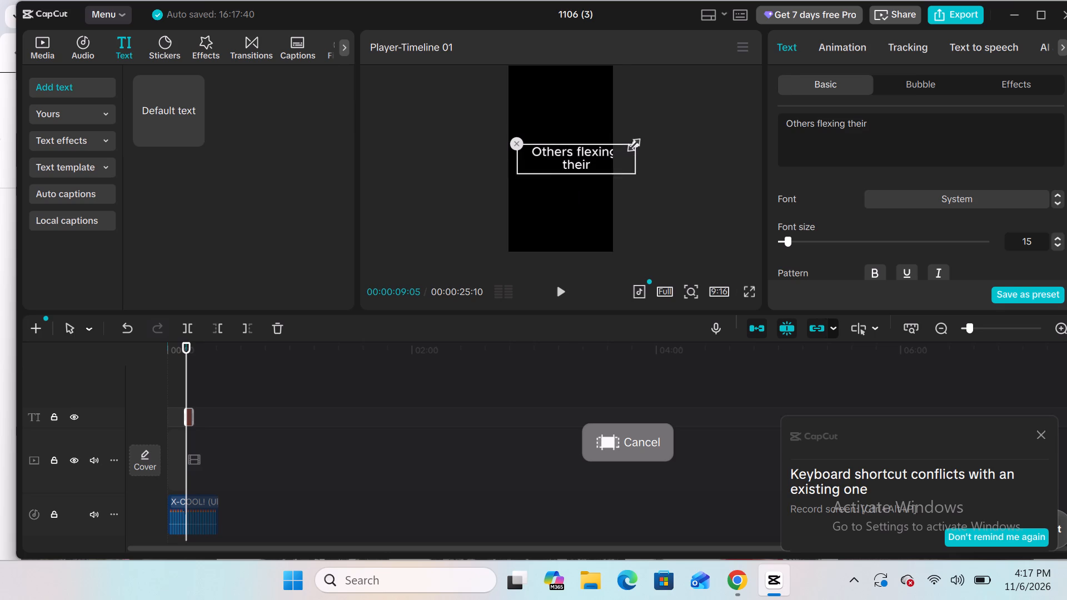
drag(631, 142, 614, 144)
drag(525, 141, 509, 141)
drag(545, 154, 528, 156)
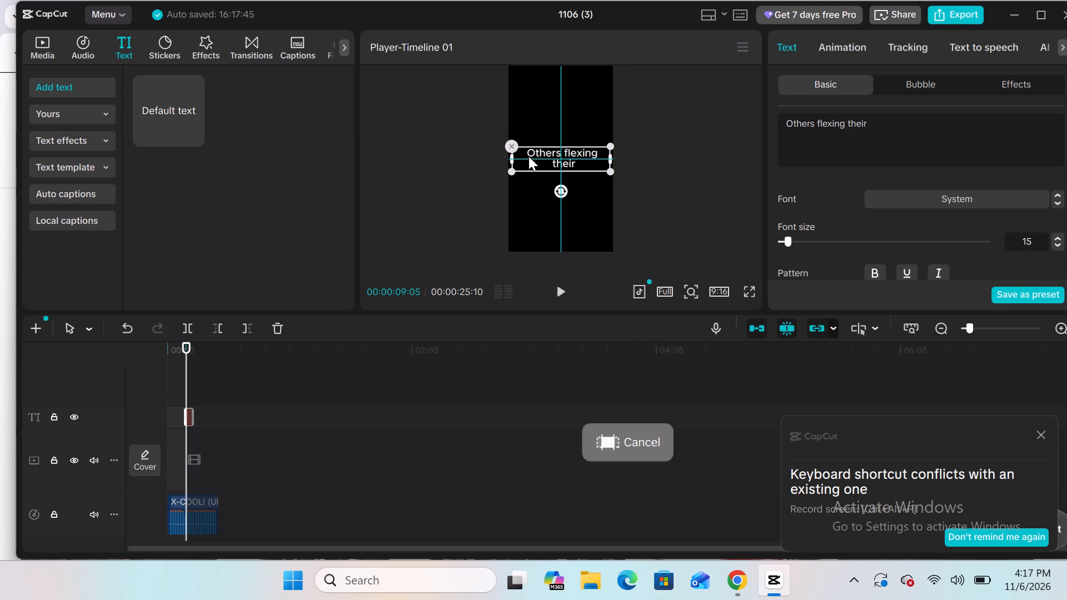
drag(528, 156, 528, 157)
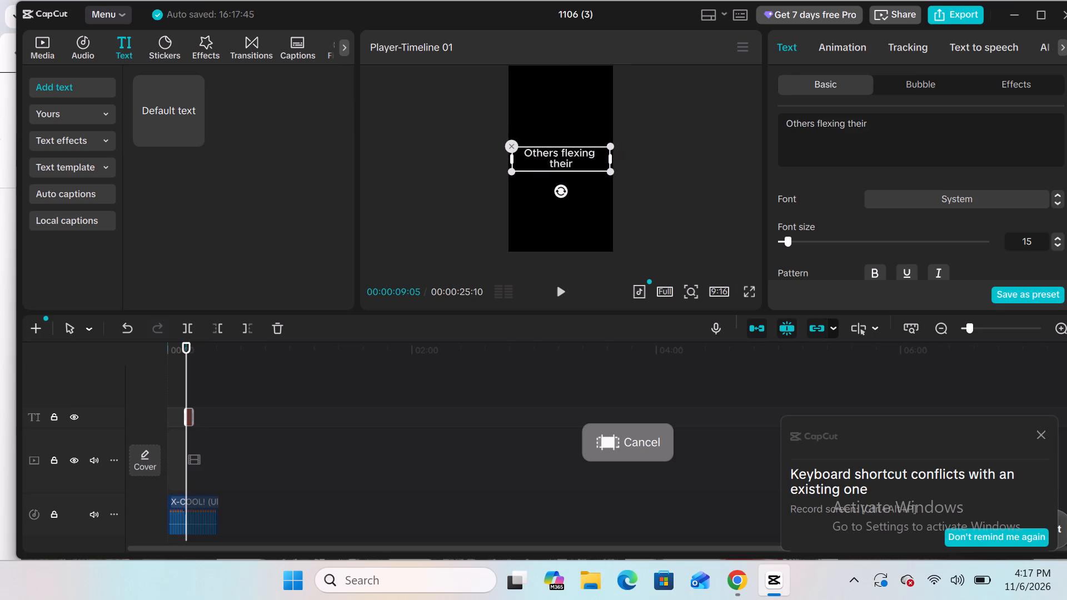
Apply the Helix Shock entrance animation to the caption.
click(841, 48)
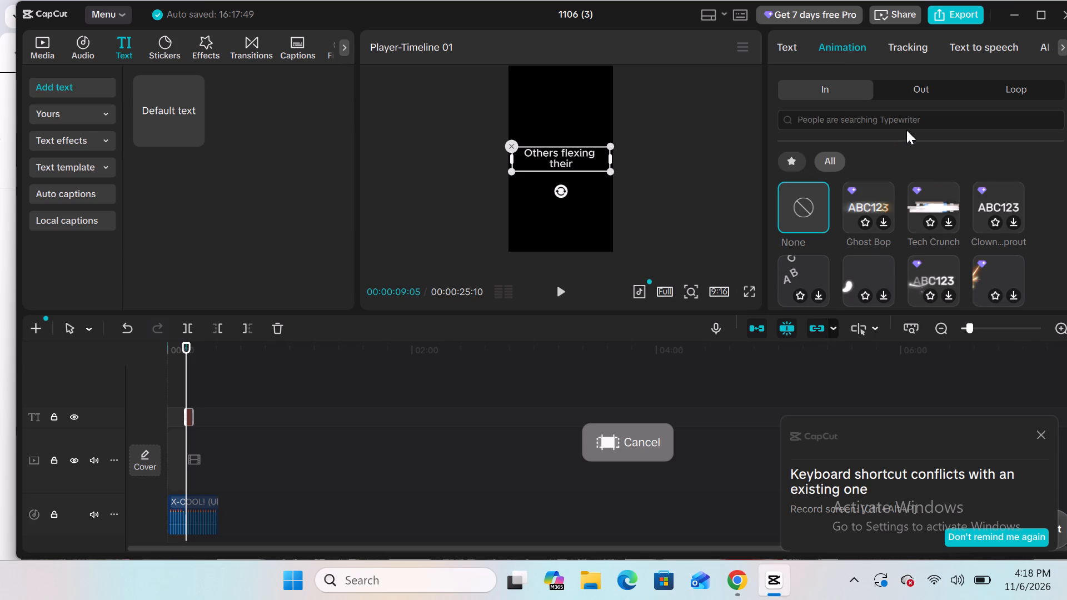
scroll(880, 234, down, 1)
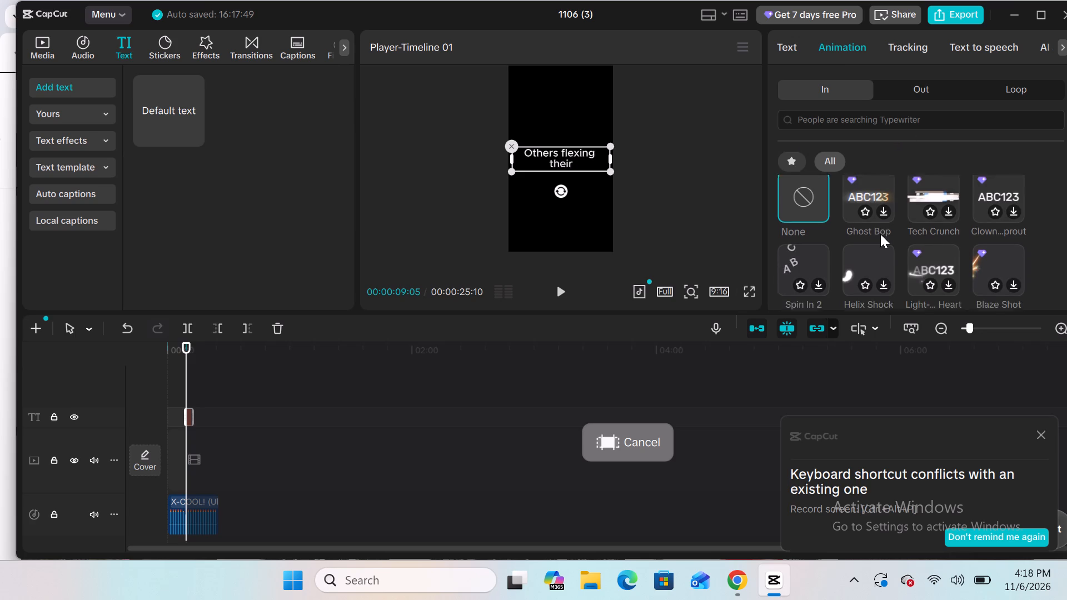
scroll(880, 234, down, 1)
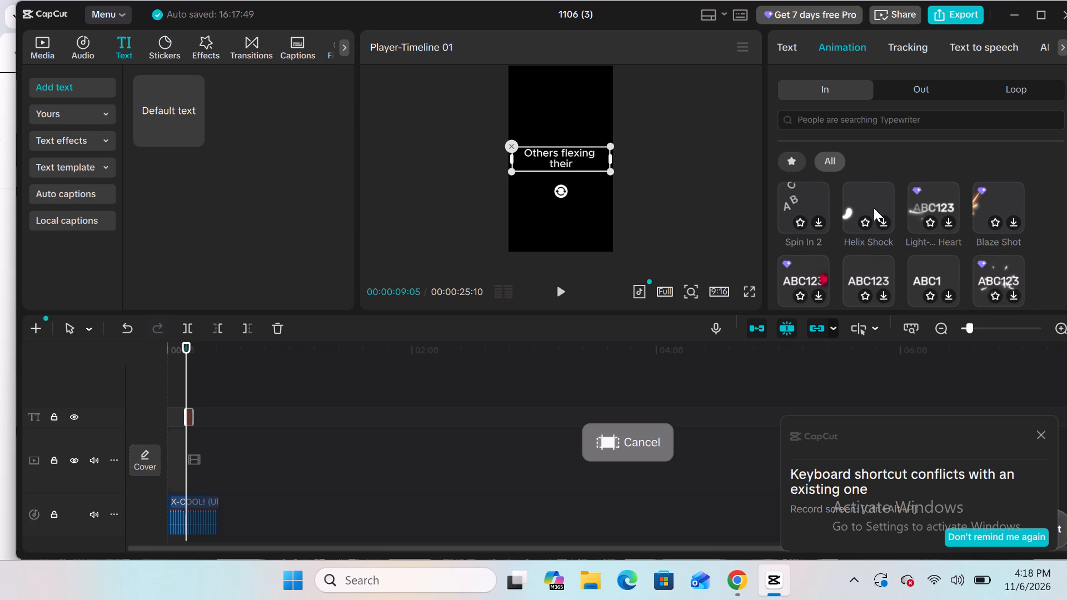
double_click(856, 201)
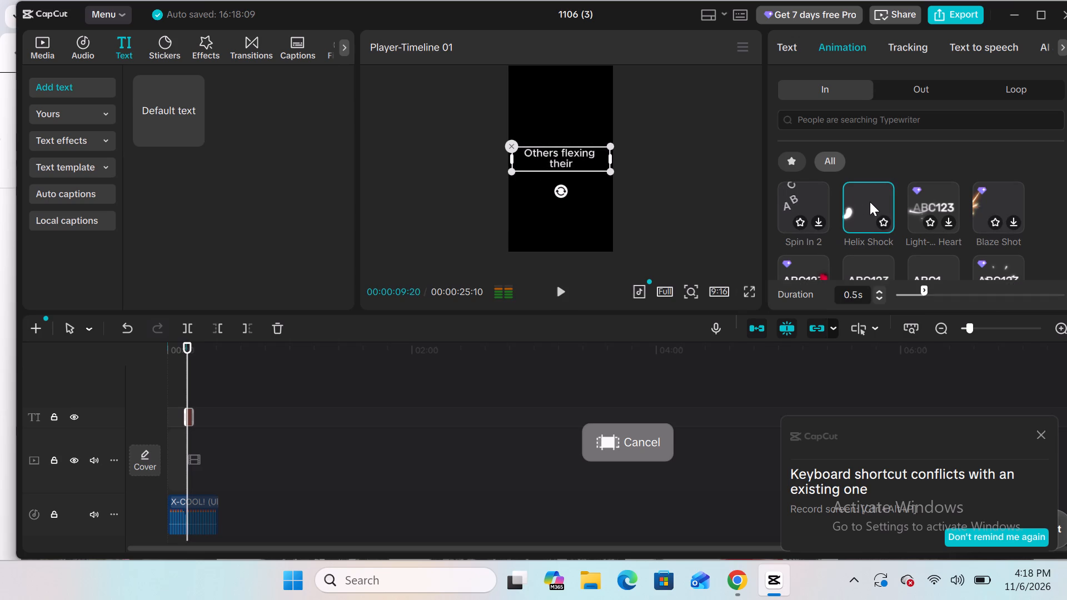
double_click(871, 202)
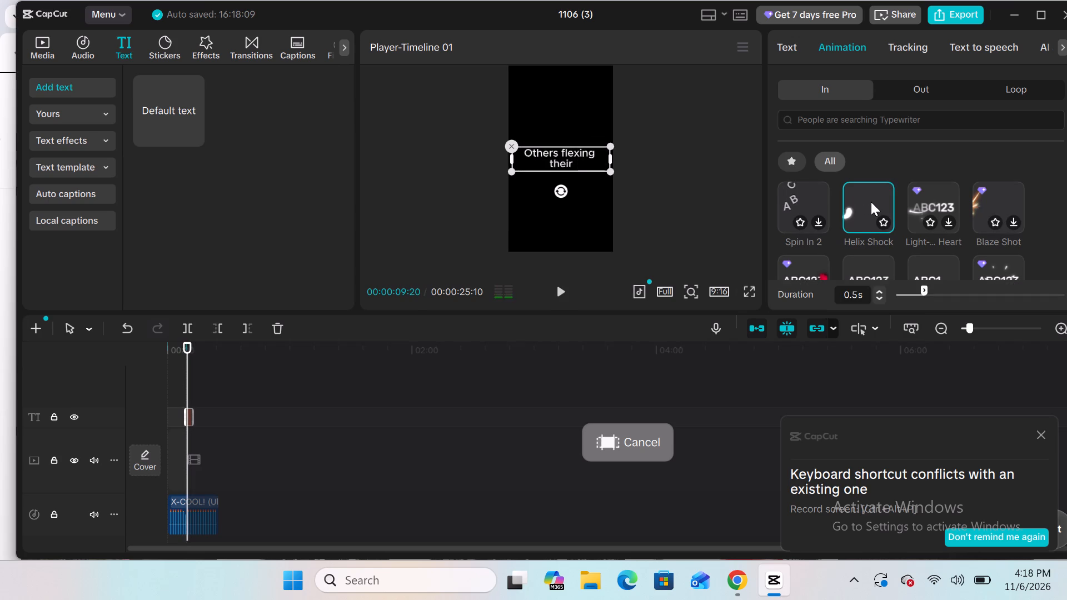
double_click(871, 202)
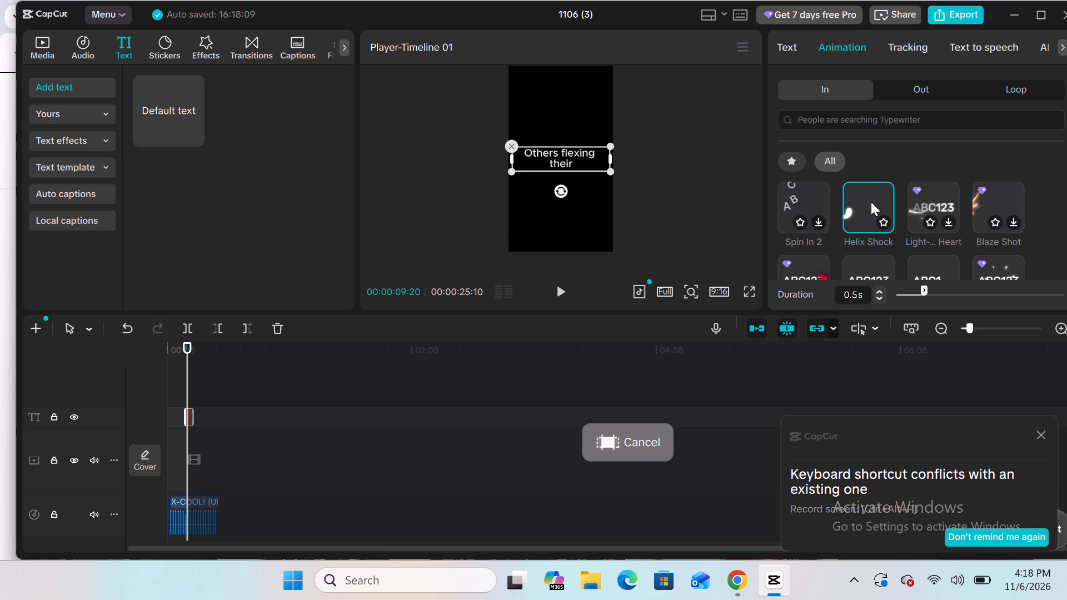
Mark the Helix Shock animation as a favourite.
scroll(871, 202, down, 1)
click(883, 202)
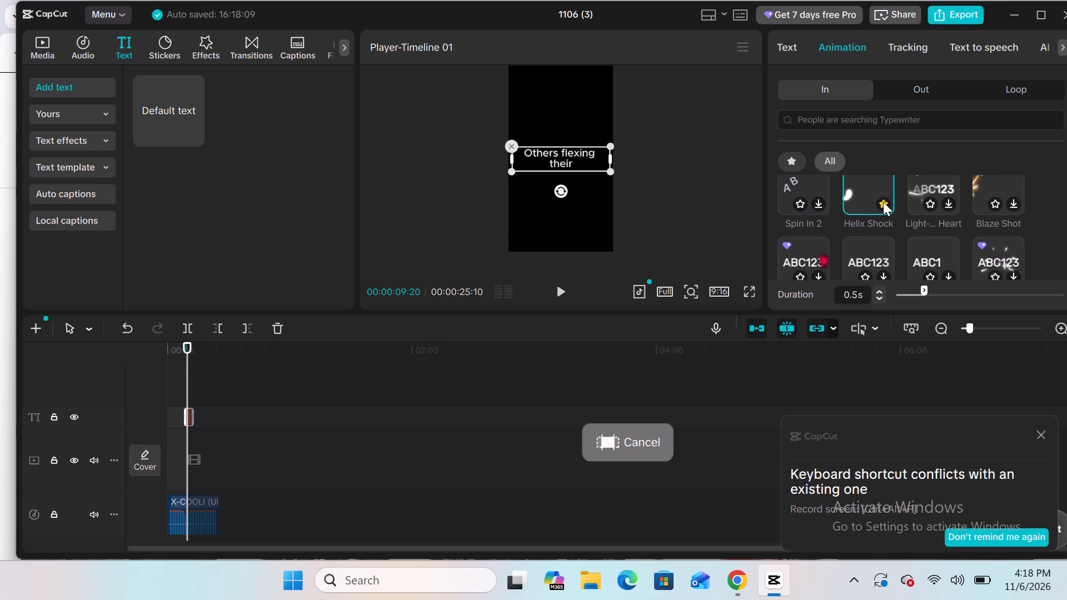
Apply the Drift Down entrance animation to the caption.
scroll(883, 202, right, 1)
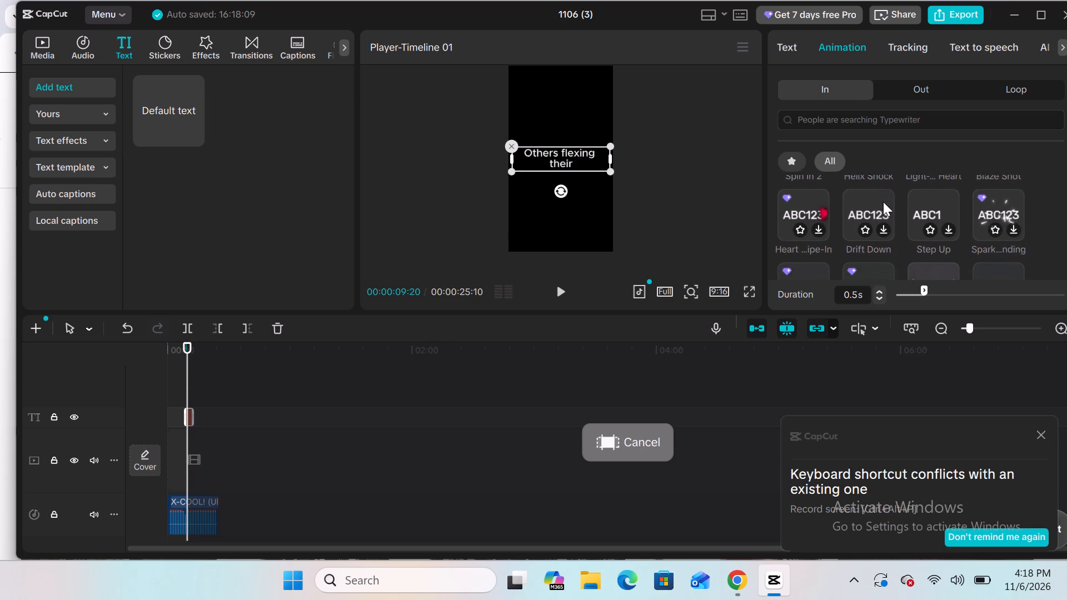
scroll(883, 202, right, 2)
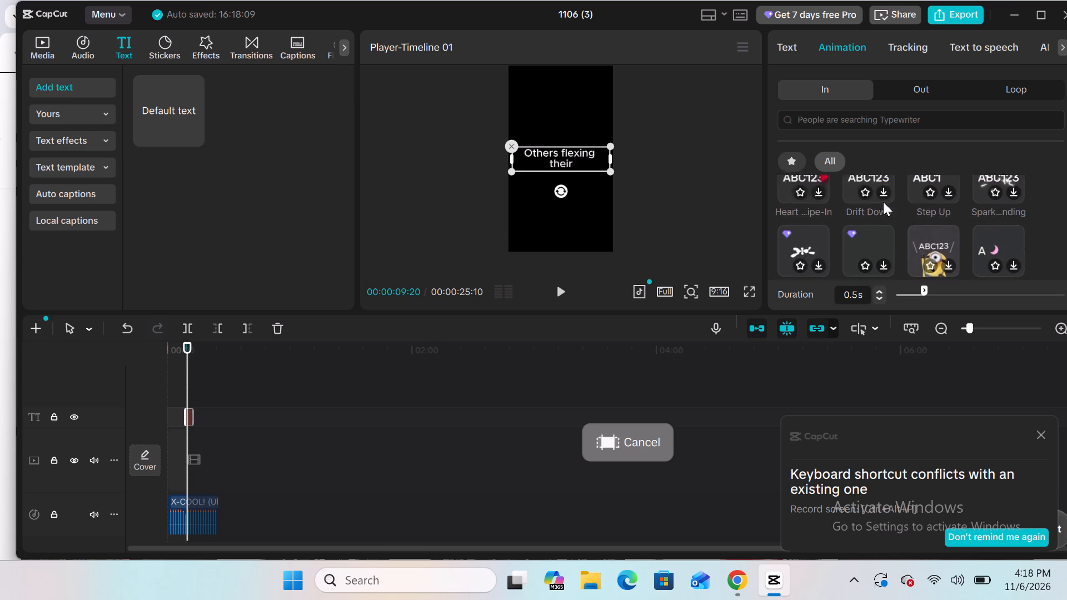
scroll(883, 202, right, 3)
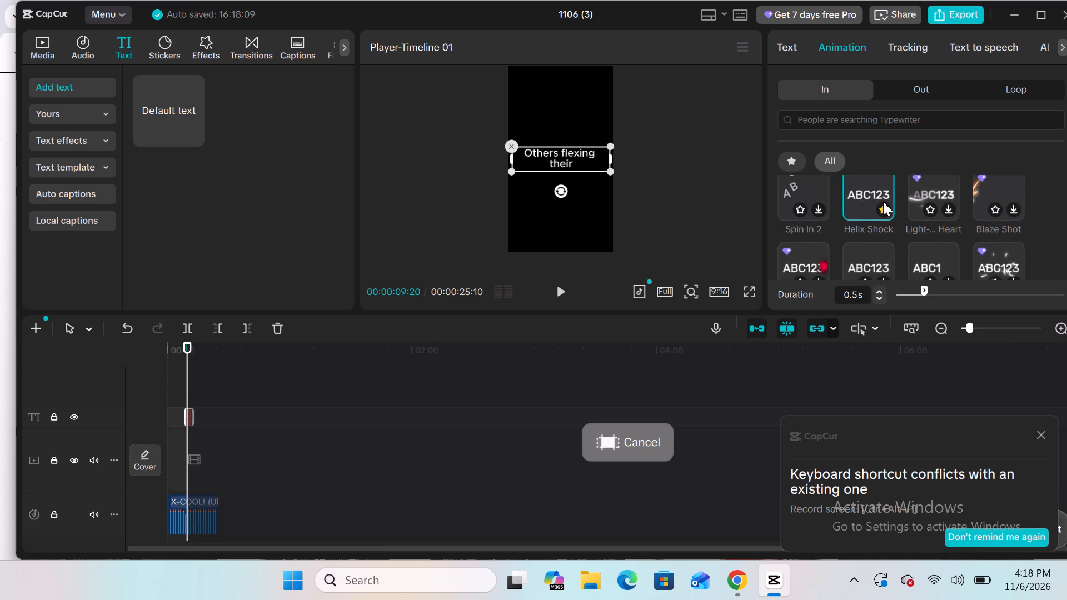
scroll(883, 202, right, 1)
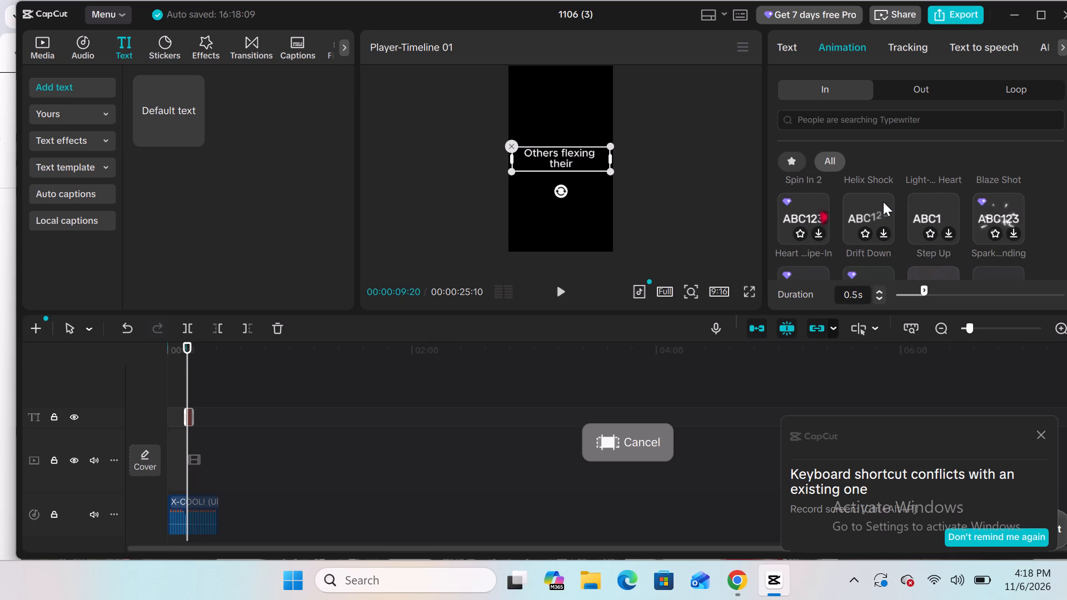
double_click(883, 202)
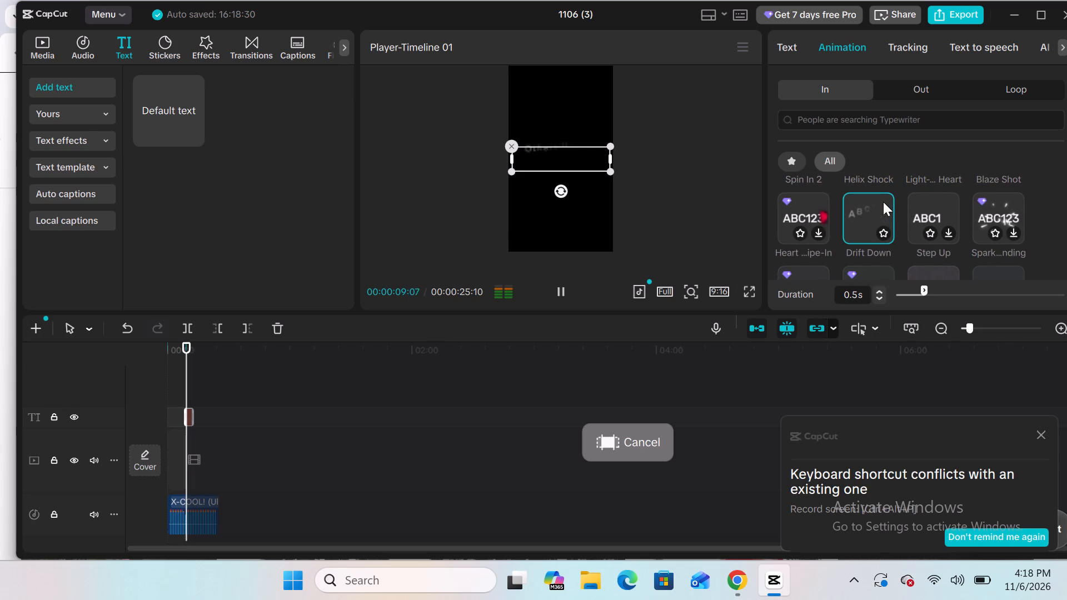
click(883, 202)
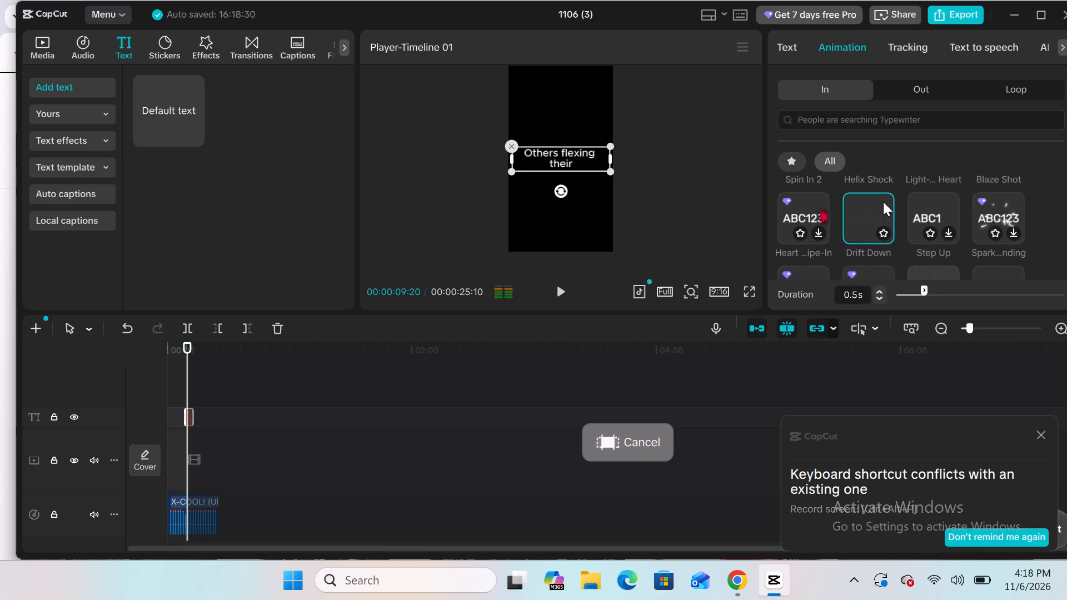
drag(886, 202, 746, 190)
double_click(880, 202)
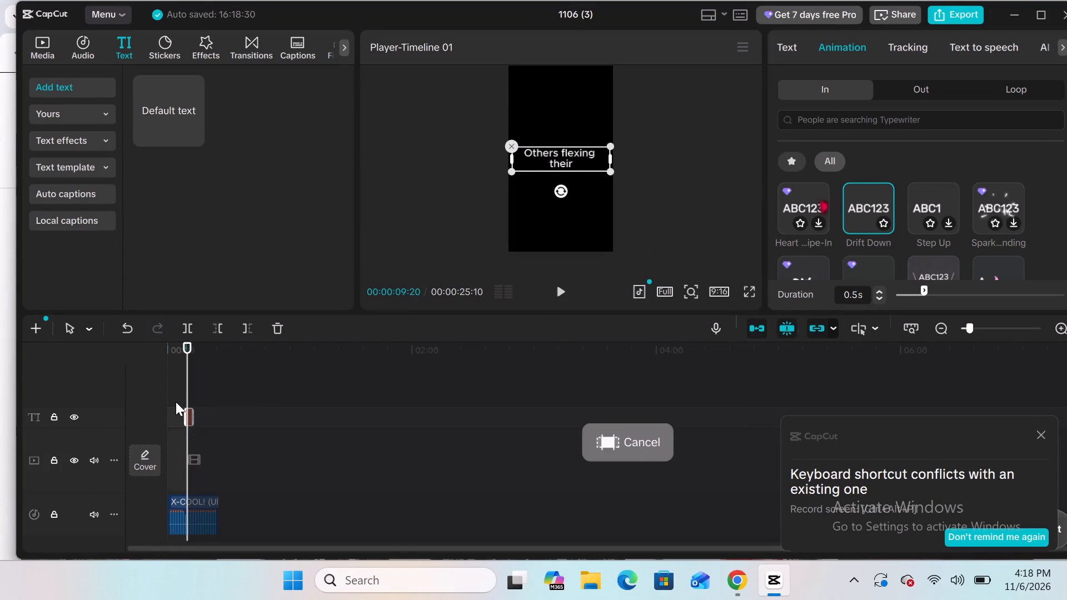
Extend the "Others flexing their" caption back to the start of the timeline and shorten its end to about 6 seconds.
drag(187, 391, 158, 393)
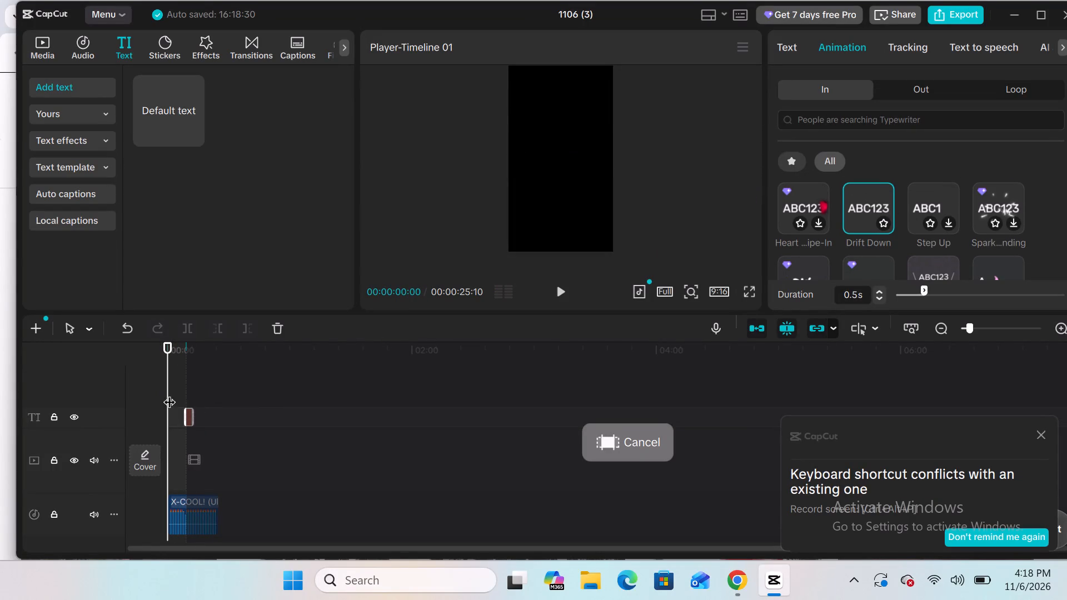
scroll(215, 422, down, 1)
click(237, 452)
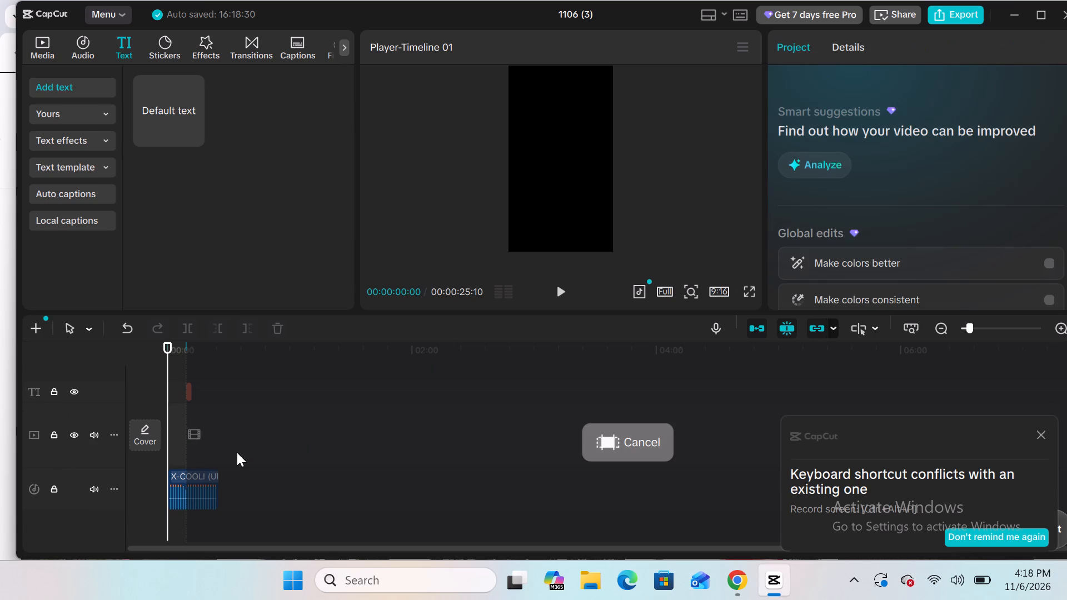
click(187, 396)
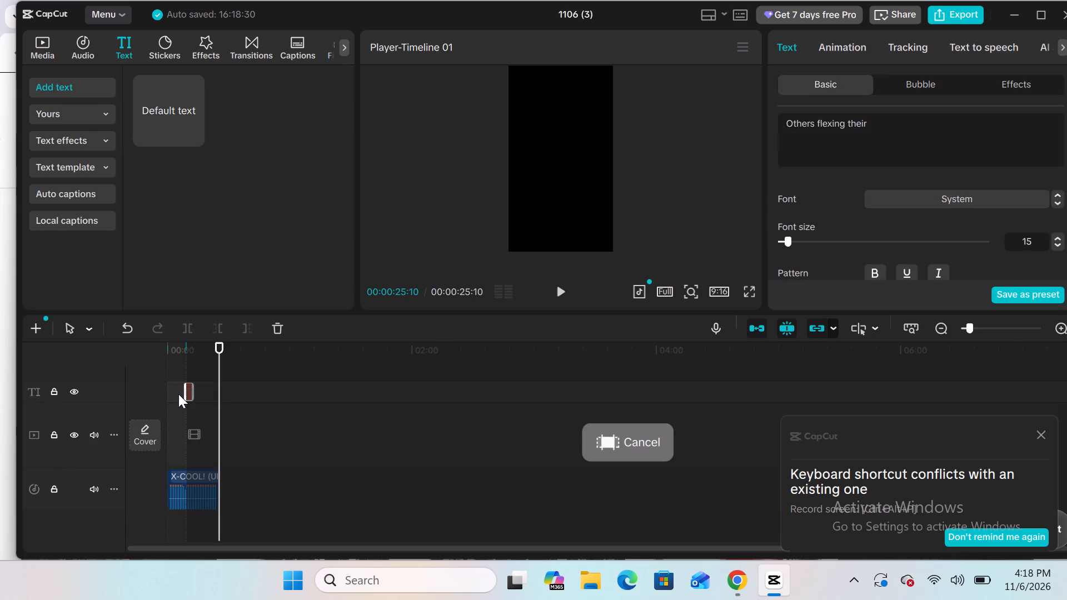
drag(183, 385, 155, 384)
drag(190, 395, 177, 397)
scroll(177, 397, up, 3)
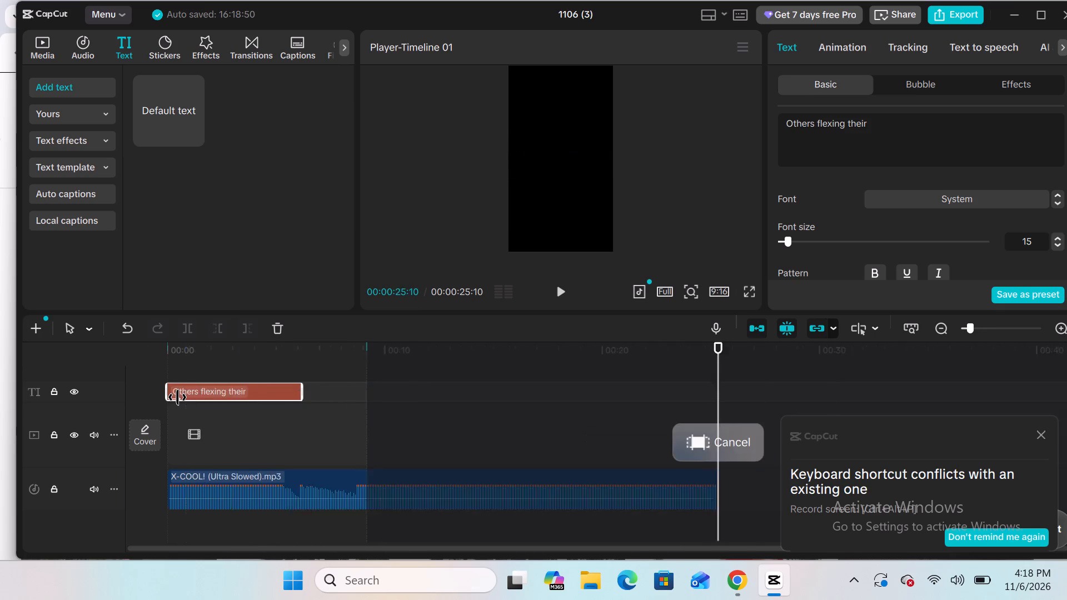
scroll(177, 397, up, 3)
ctrl+scroll(177, 397, up, 3)
scroll(177, 397, down, 4)
scroll(177, 397, right, 3)
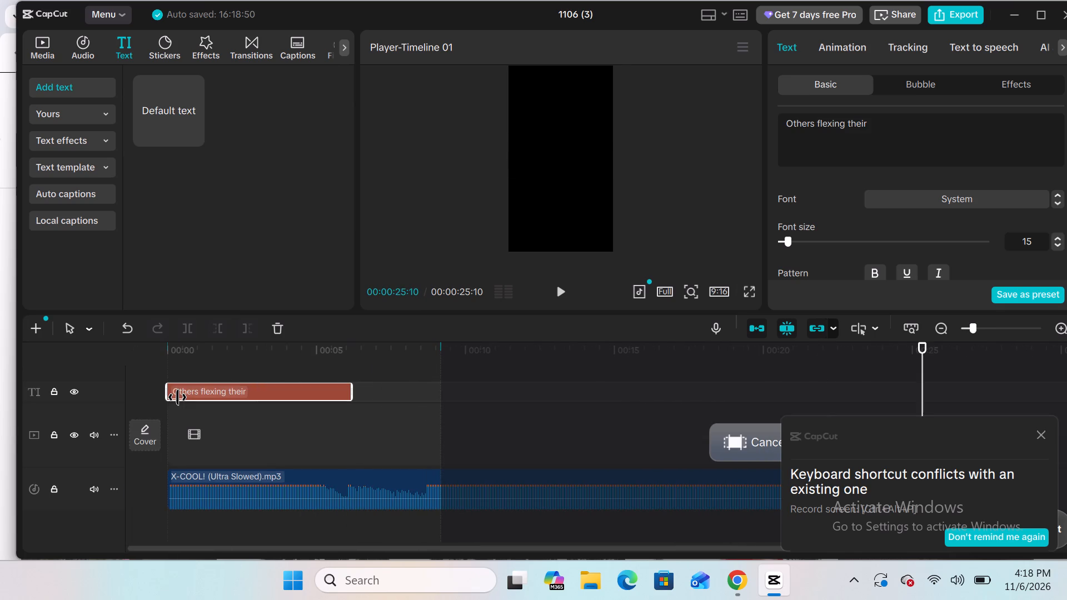
click(428, 240)
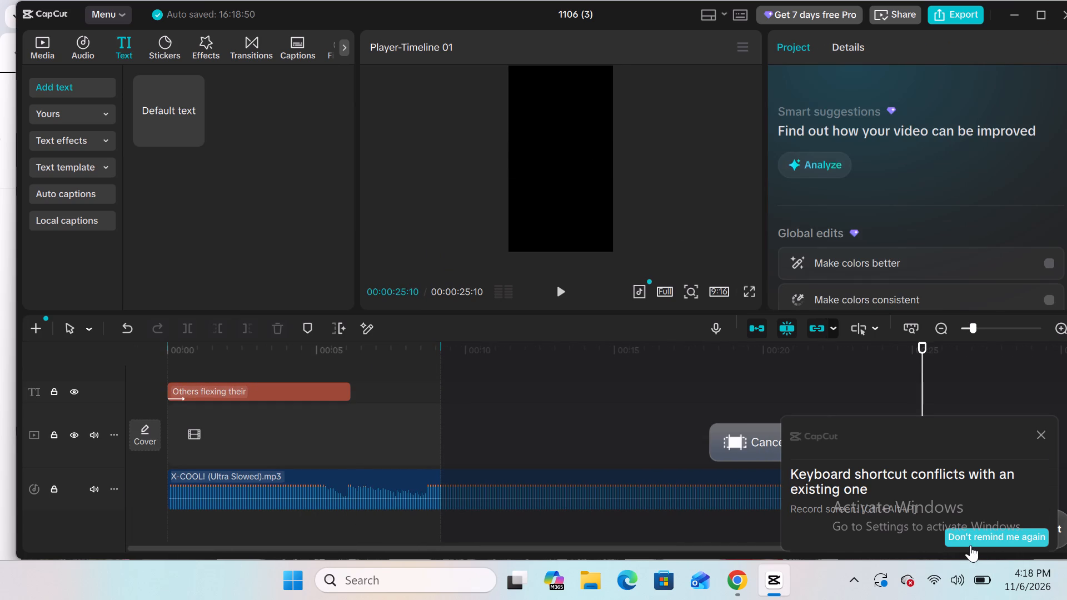
Dismiss the keyboard shortcut conflict notice and turn off its reminders.
click(960, 536)
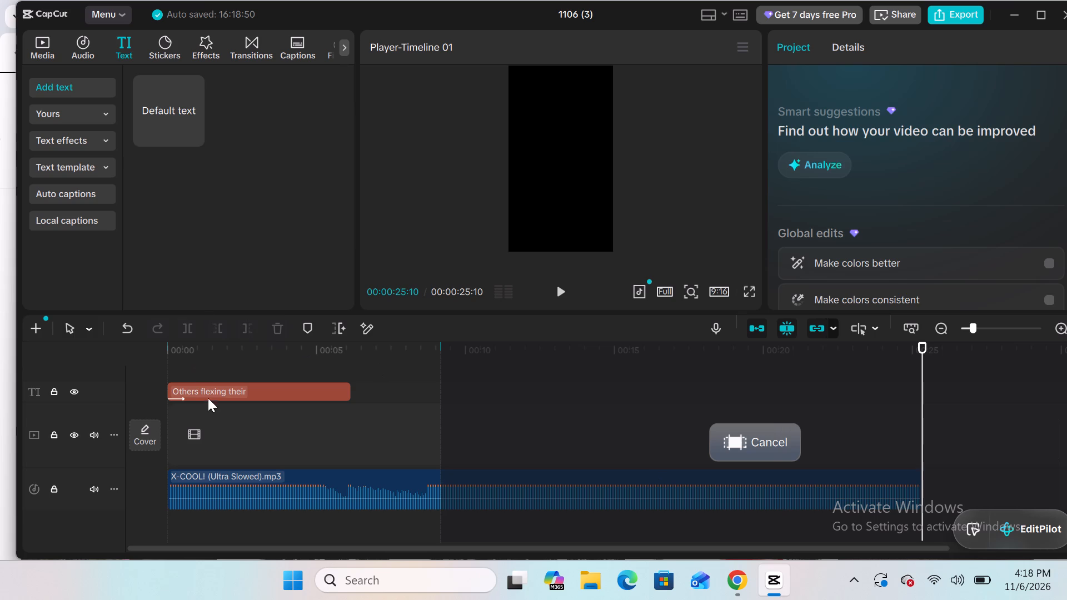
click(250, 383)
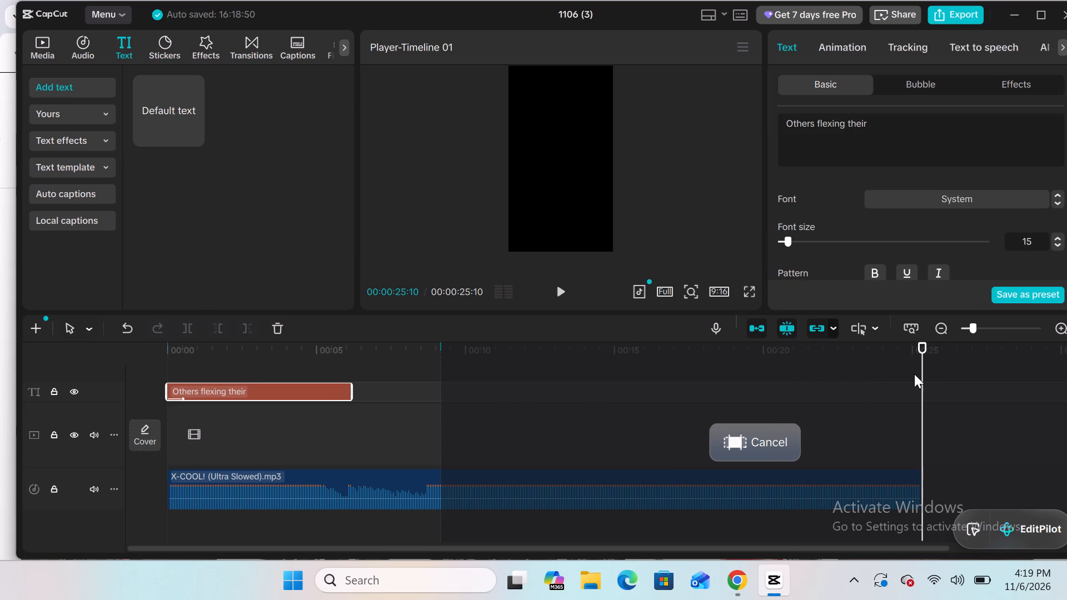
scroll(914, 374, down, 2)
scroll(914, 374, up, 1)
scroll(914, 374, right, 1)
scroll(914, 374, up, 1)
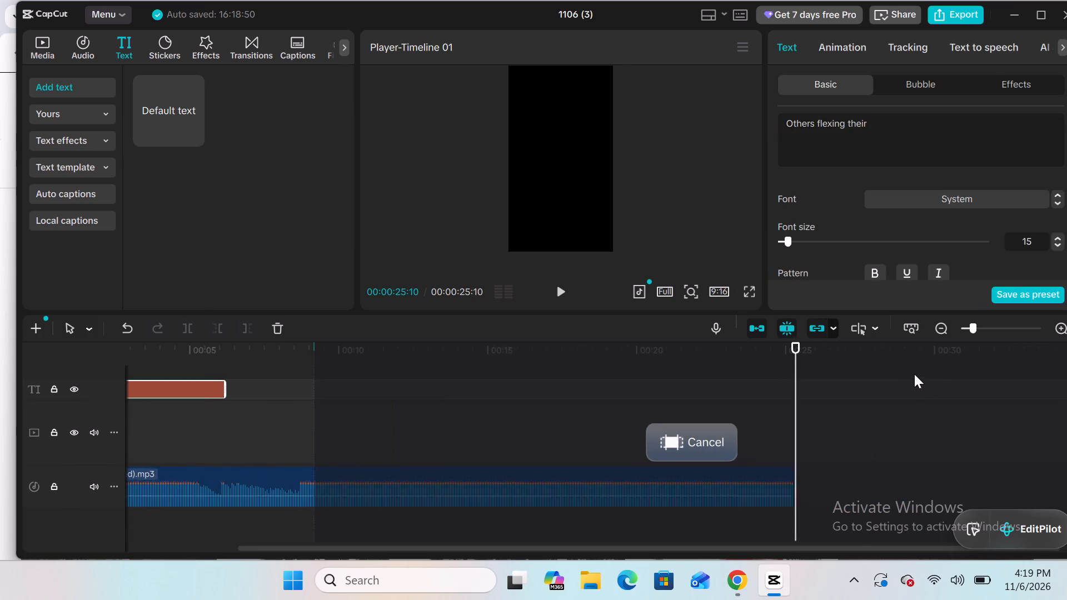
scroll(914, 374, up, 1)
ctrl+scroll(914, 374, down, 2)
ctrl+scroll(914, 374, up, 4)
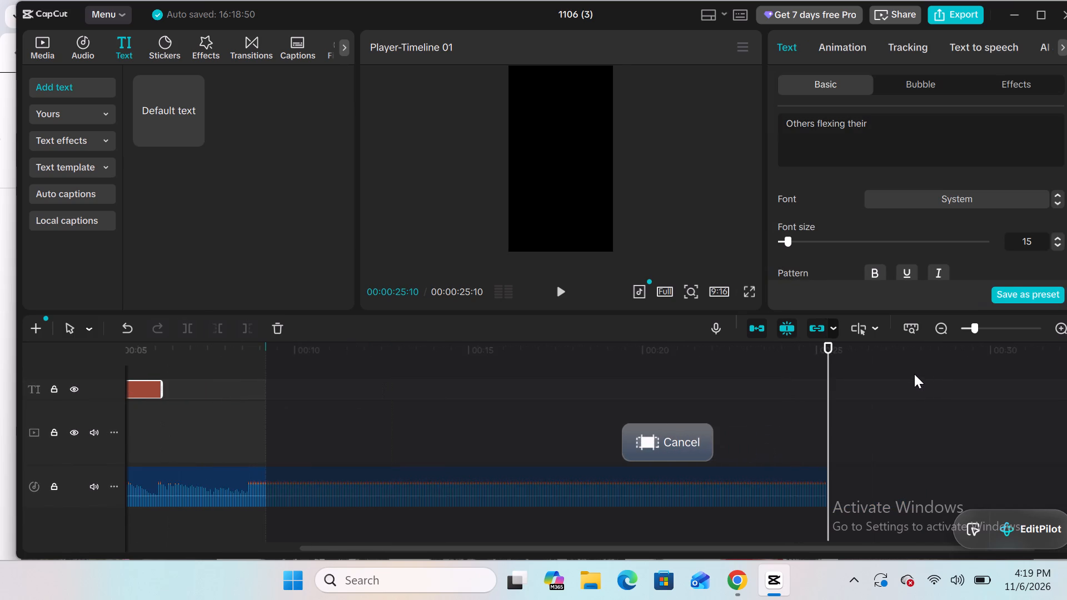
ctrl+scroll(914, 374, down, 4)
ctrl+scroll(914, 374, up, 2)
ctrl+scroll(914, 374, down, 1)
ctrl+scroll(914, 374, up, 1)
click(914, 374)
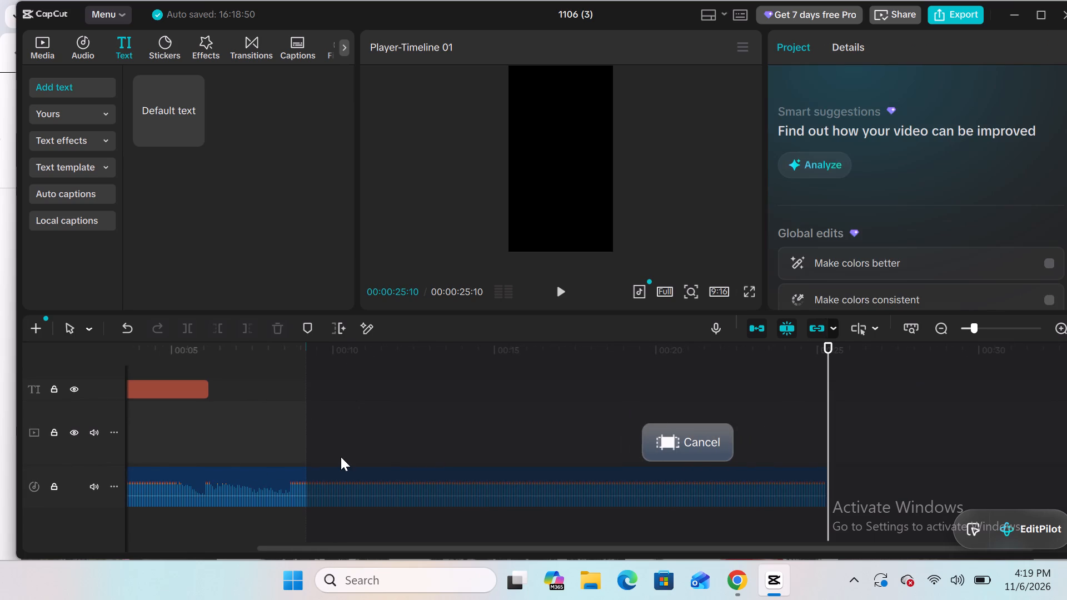
Cancel the marked range over the first part of the timeline.
click(341, 457)
click(671, 443)
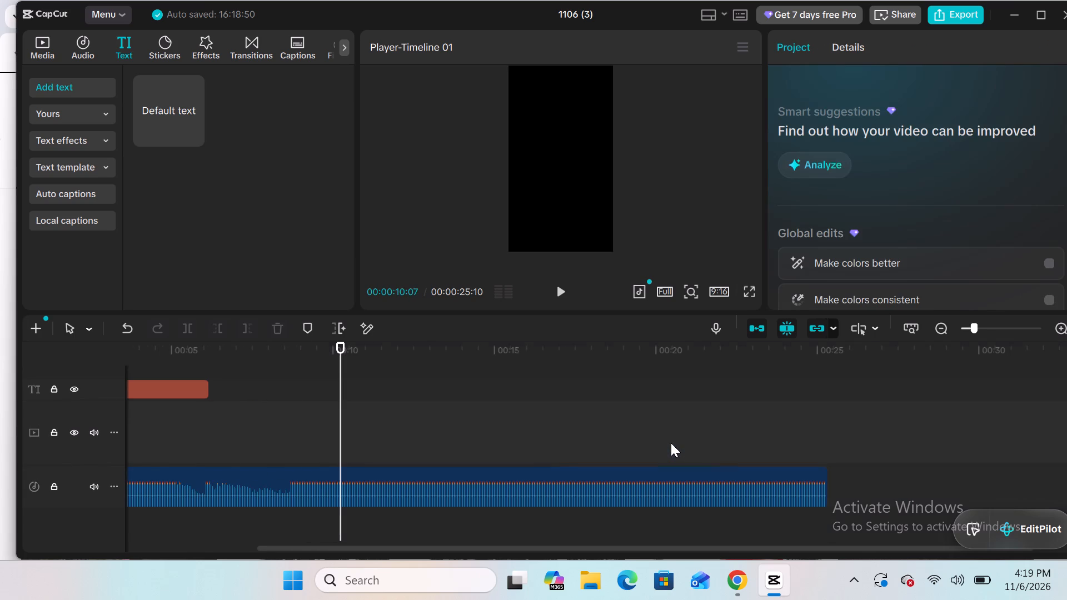
Play the opening of the video from the start to check the caption against the audio.
drag(343, 401, 43, 421)
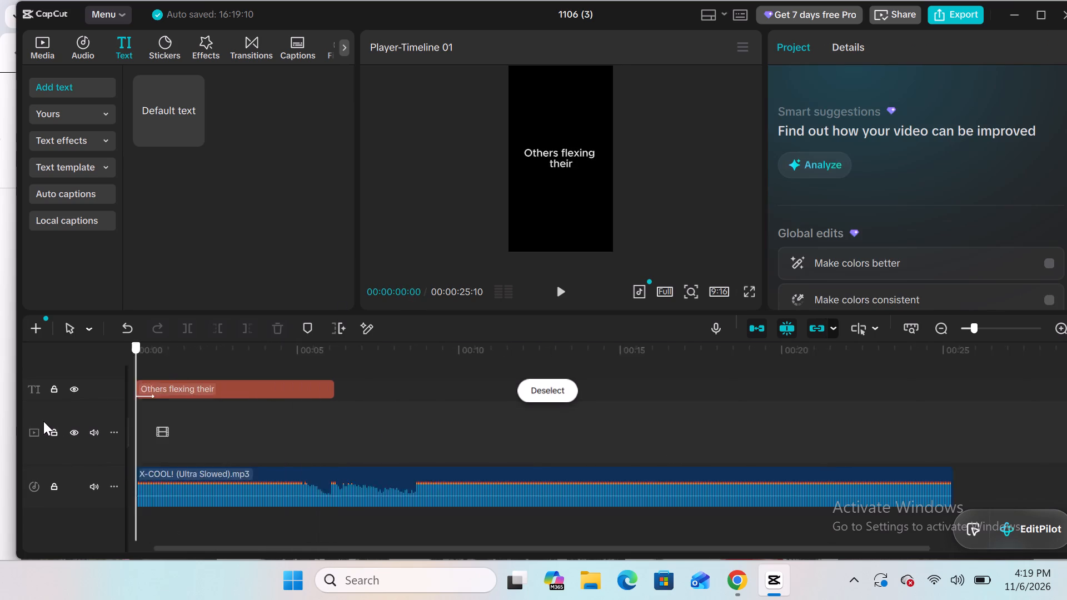
drag(43, 421, 38, 421)
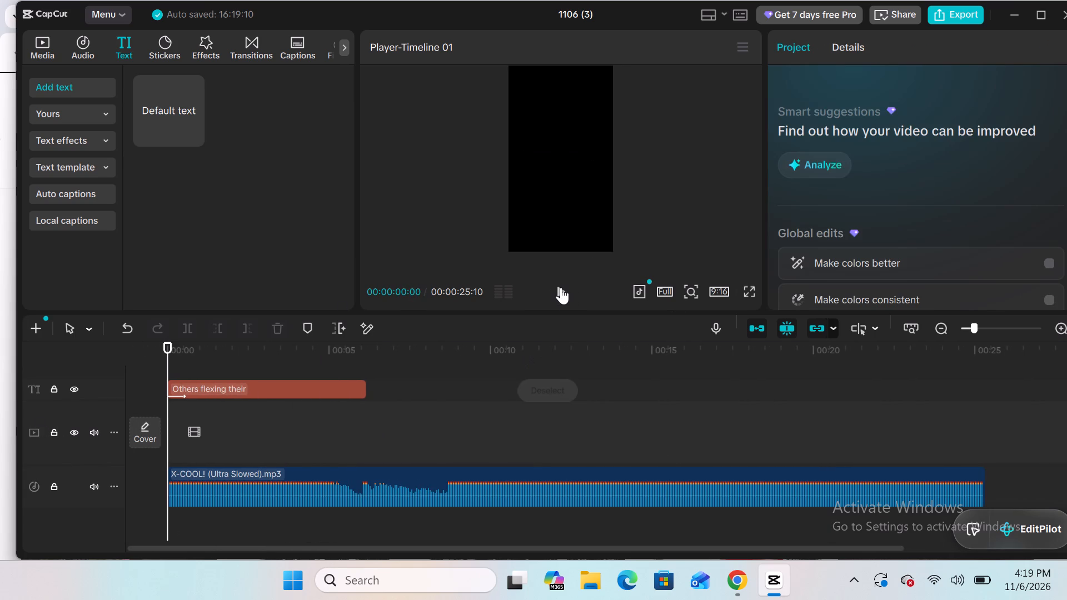
click(561, 287)
click(561, 287)
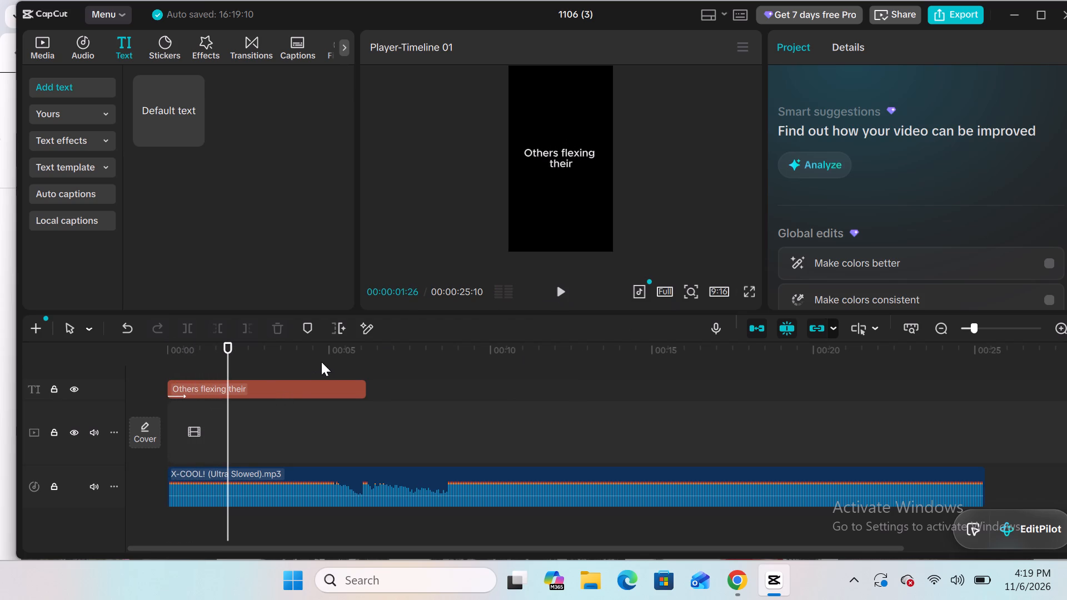
Trim the end of the "Others flexing their" caption so it lasts just under 2 seconds.
click(300, 377)
click(326, 387)
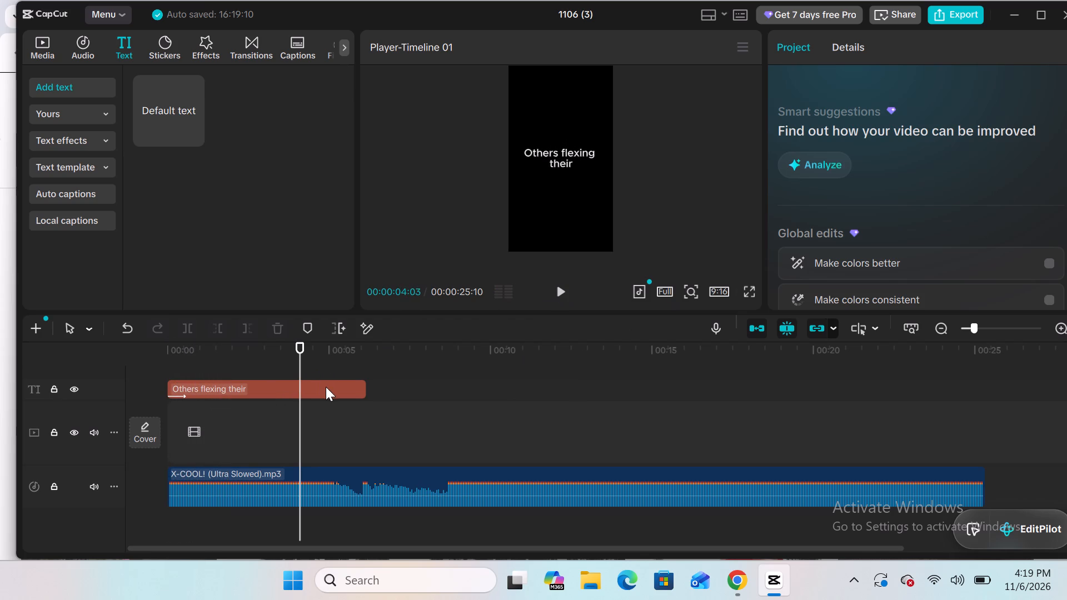
drag(368, 385, 240, 400)
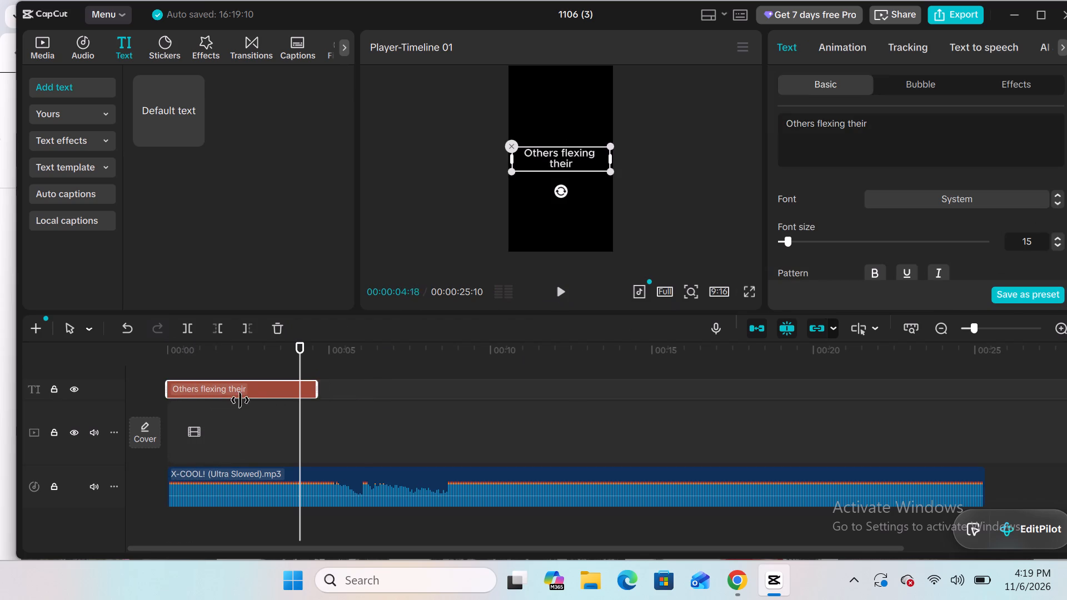
drag(240, 400, 255, 403)
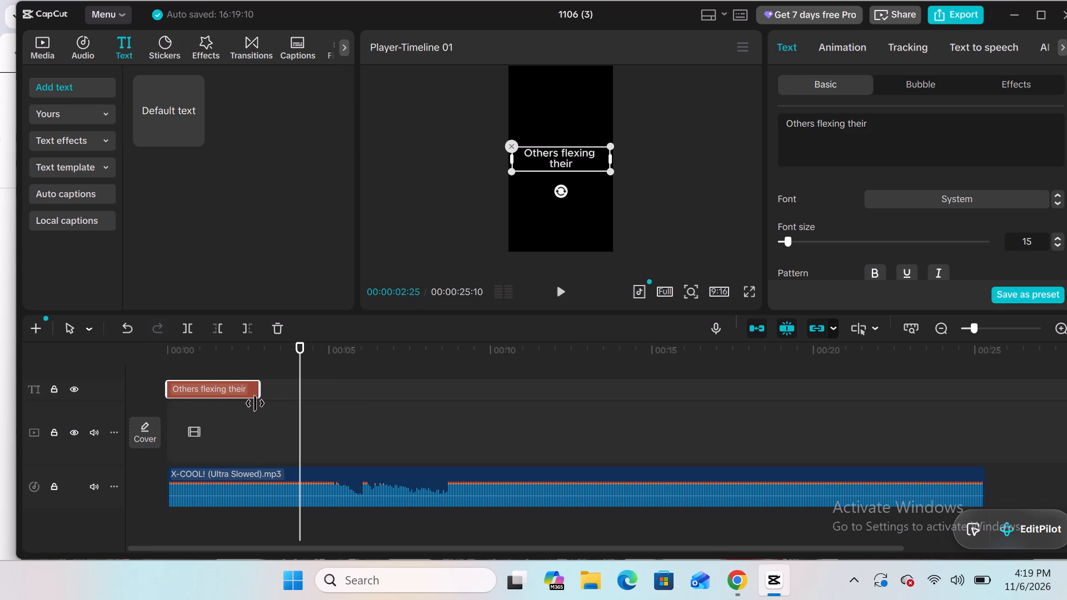
drag(255, 403, 233, 401)
click(233, 401)
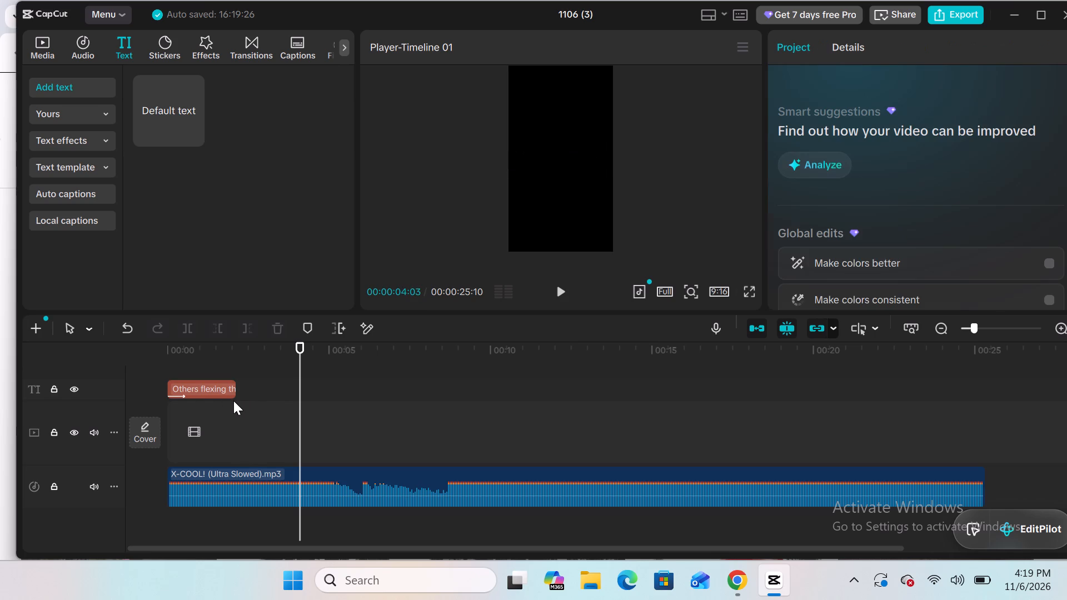
click(215, 387)
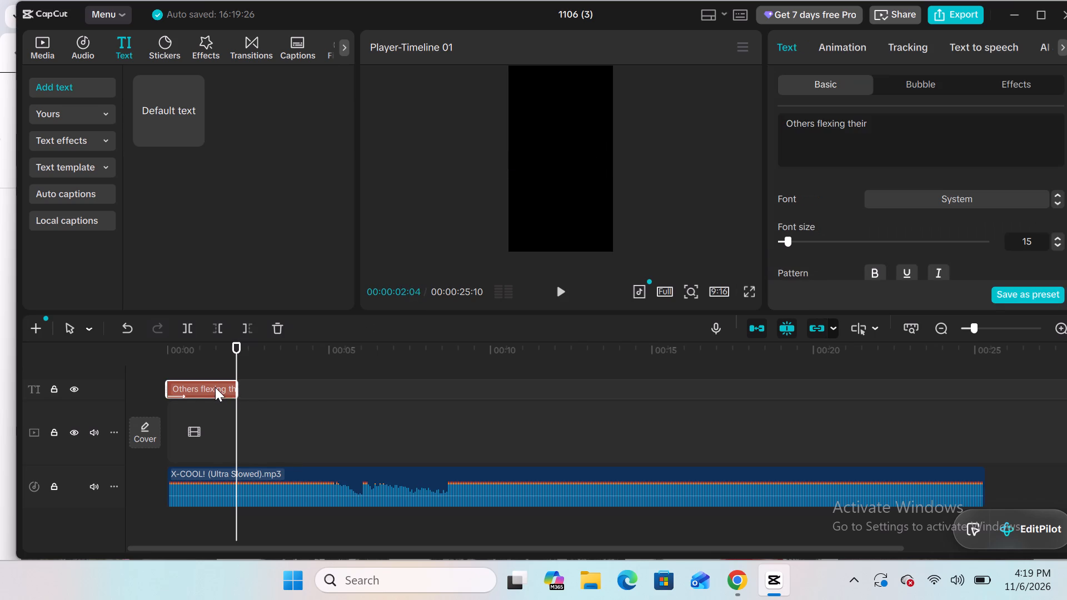
drag(237, 387, 222, 387)
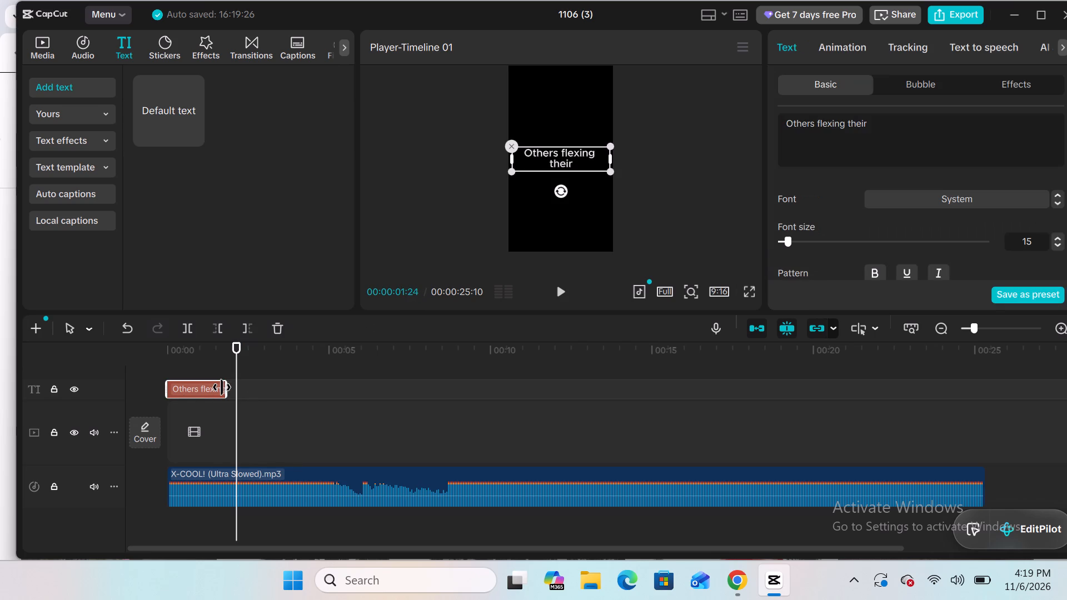
drag(222, 387, 216, 388)
Play the video from the start to check the timing of the shortened caption.
drag(233, 376, 102, 381)
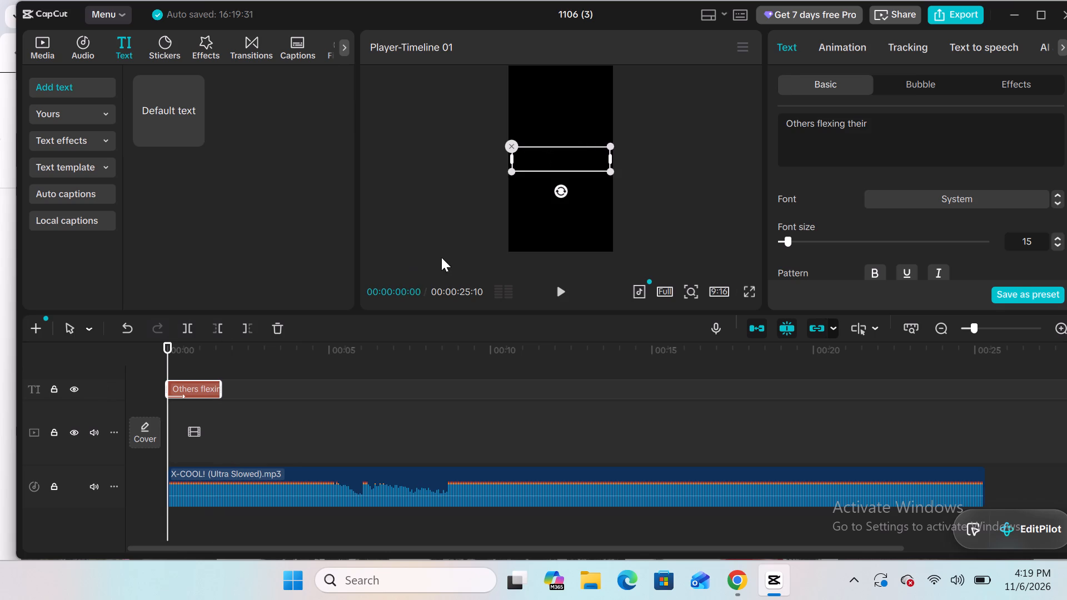
click(562, 294)
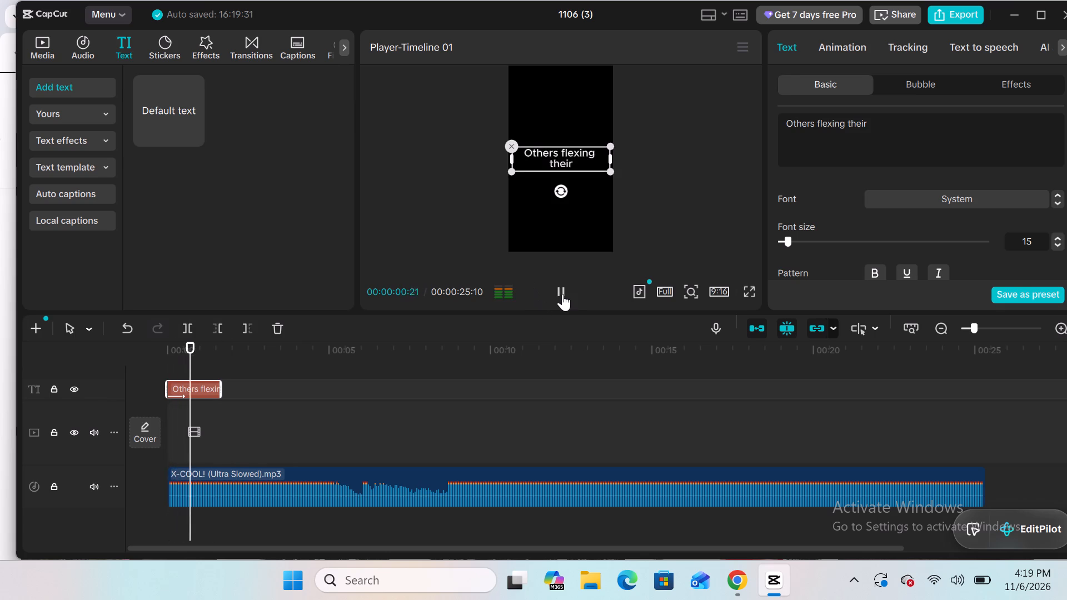
click(562, 294)
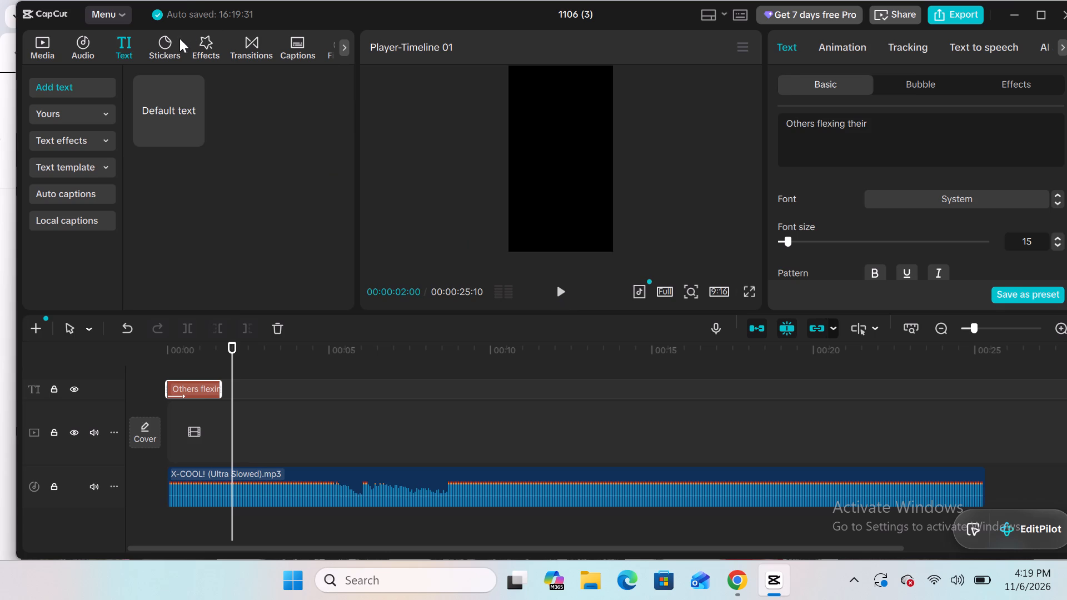
Import the "i phone" photo from Downloads and place it at the start of the main video track.
click(48, 38)
click(148, 78)
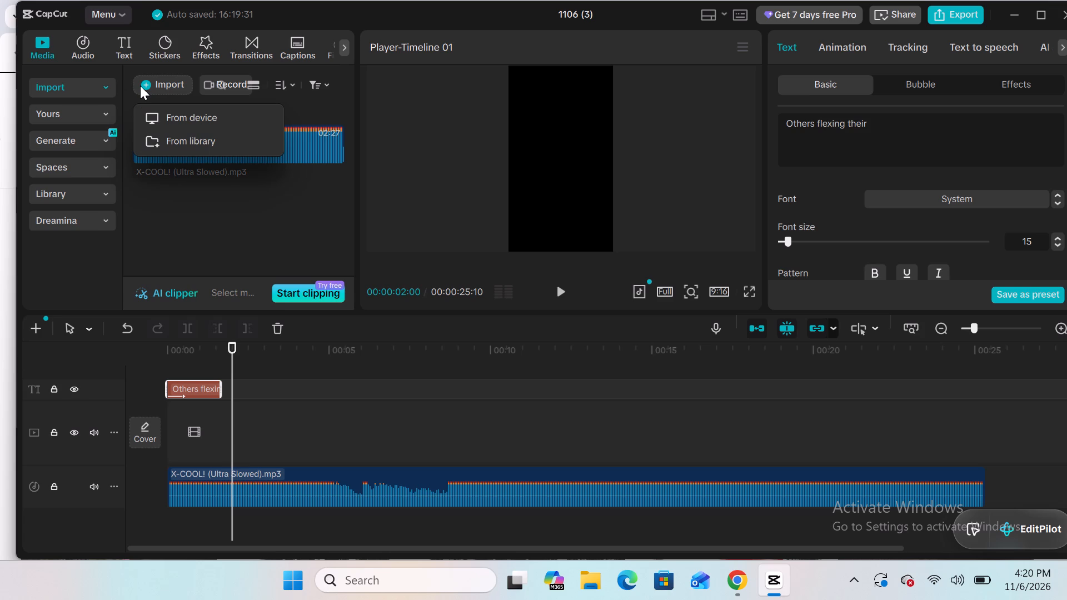
double_click(159, 126)
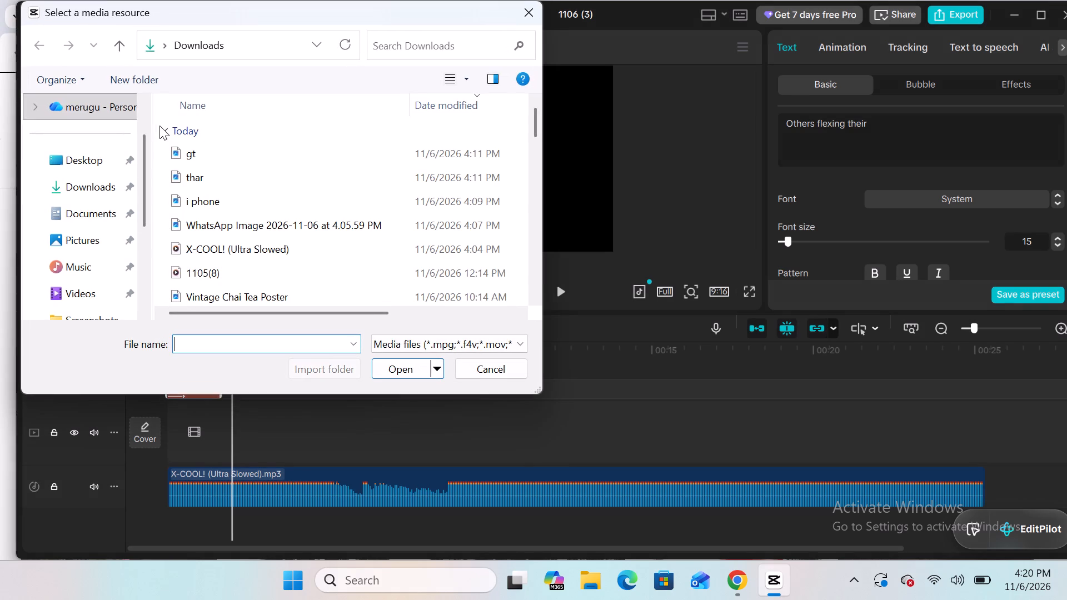
double_click(195, 196)
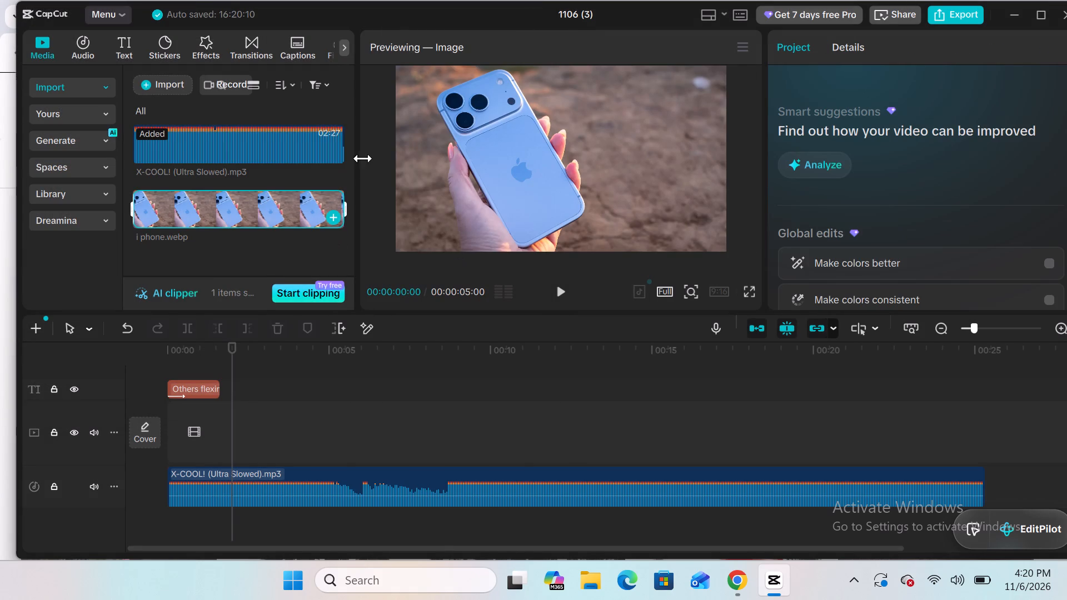
drag(261, 197, 178, 443)
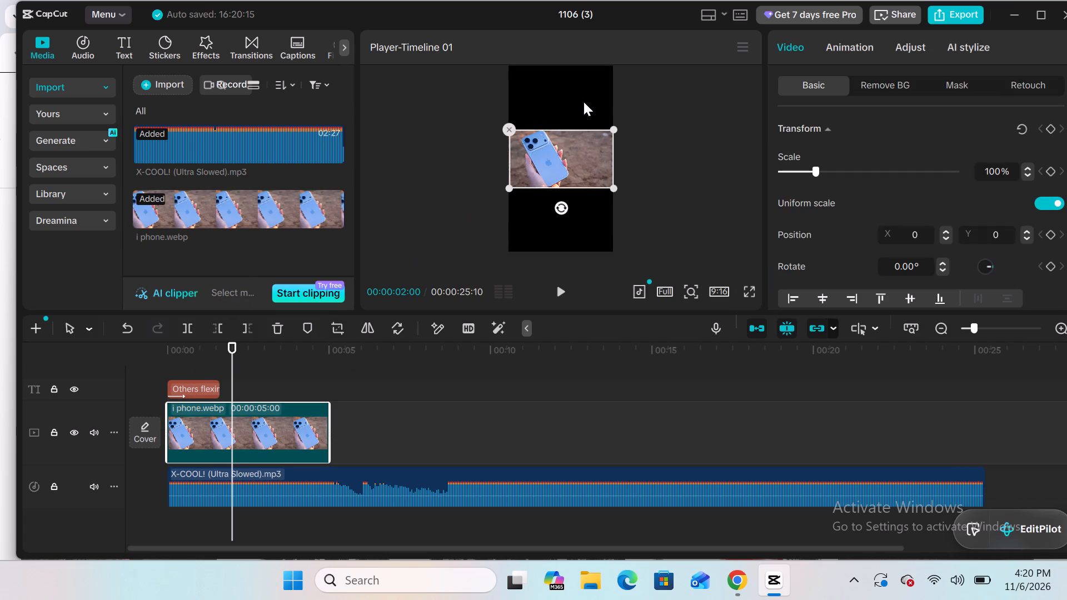
Enlarge the iPhone photo to 344% scale so it fills the vertical 9:16 frame.
drag(611, 122, 614, 110)
click(600, 123)
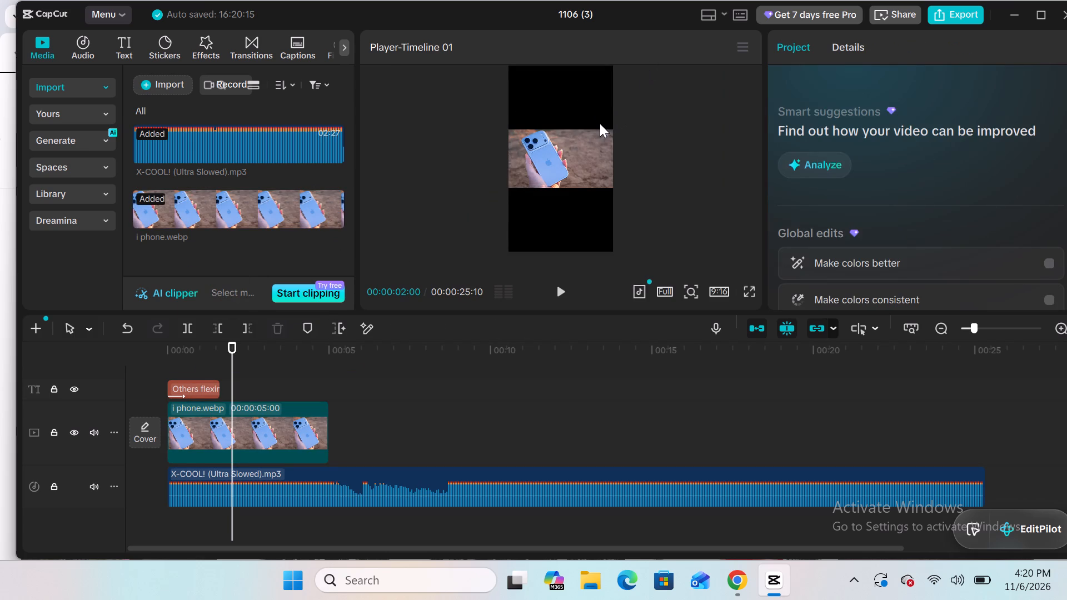
click(599, 133)
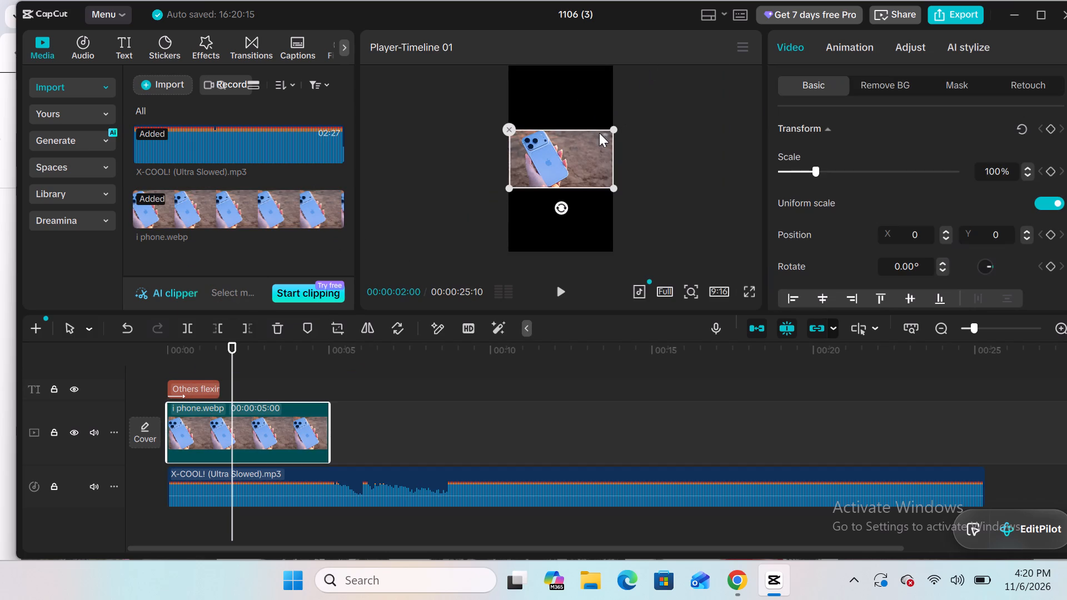
drag(608, 125, 704, 0)
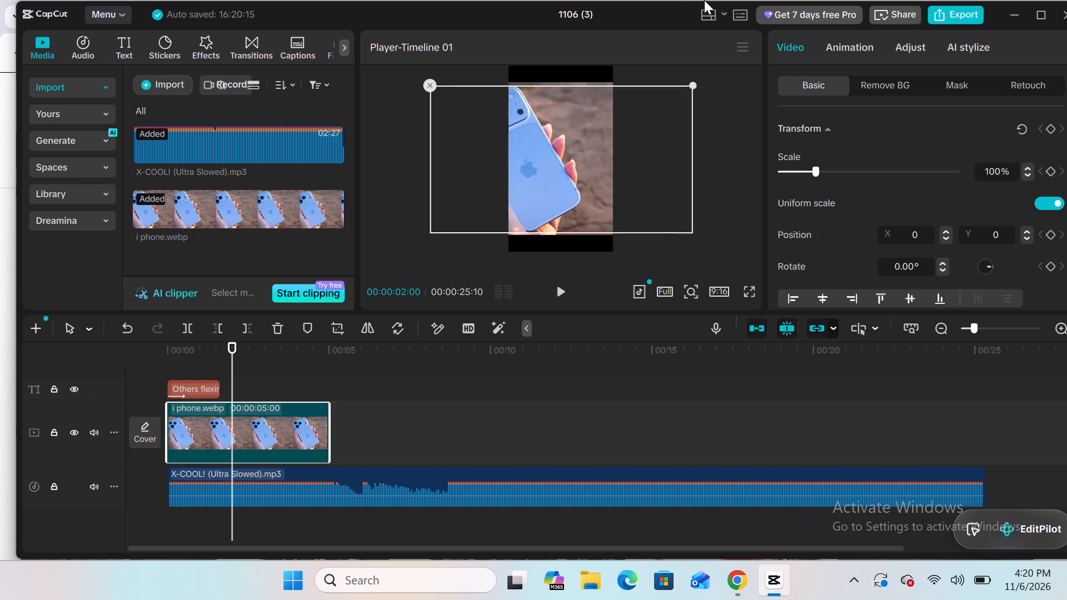
drag(704, 0, 774, 0)
drag(774, 0, 504, 237)
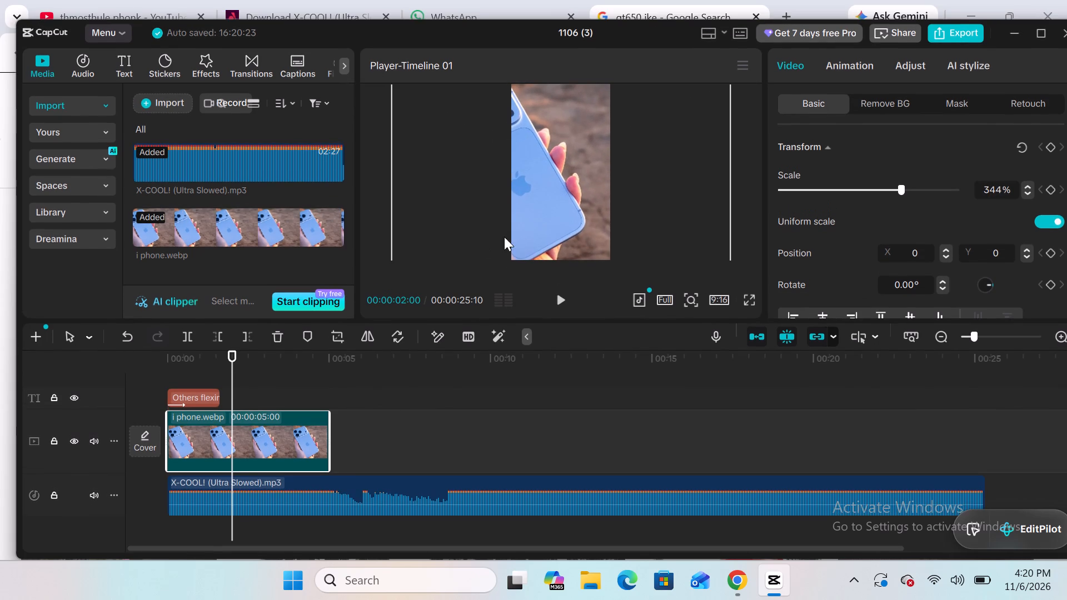
Reposition the enlarged iPhone photo in the frame to about X 1638, Y -164 so the camera and logo show.
drag(545, 202, 603, 210)
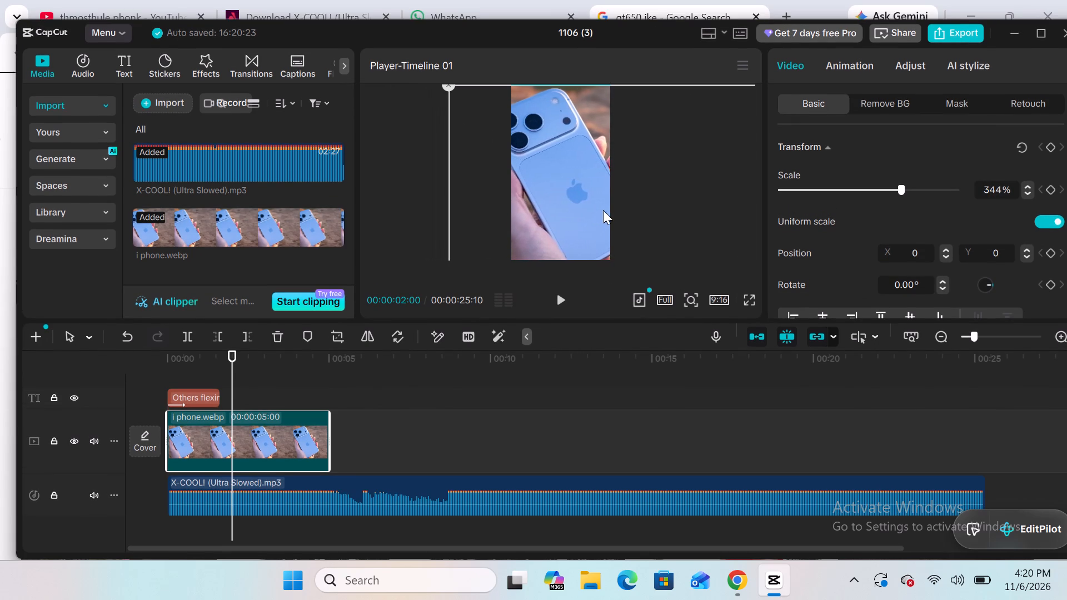
drag(603, 210, 621, 211)
scroll(621, 211, up, 1)
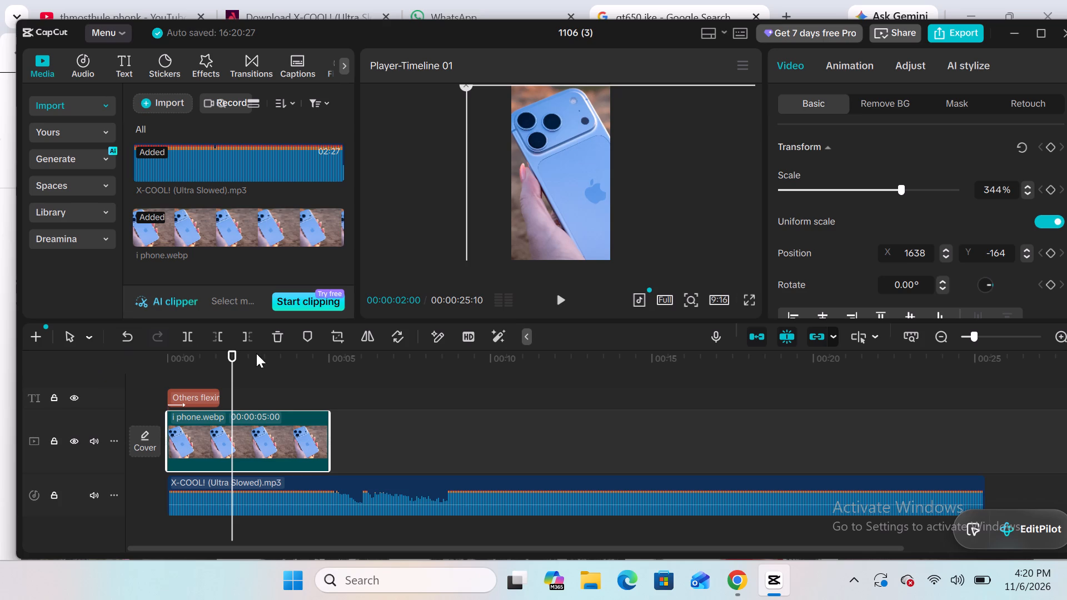
Trim the end of the iPhone photo clip to match the end of the "Others flexing their" caption.
drag(234, 369, 141, 370)
click(307, 428)
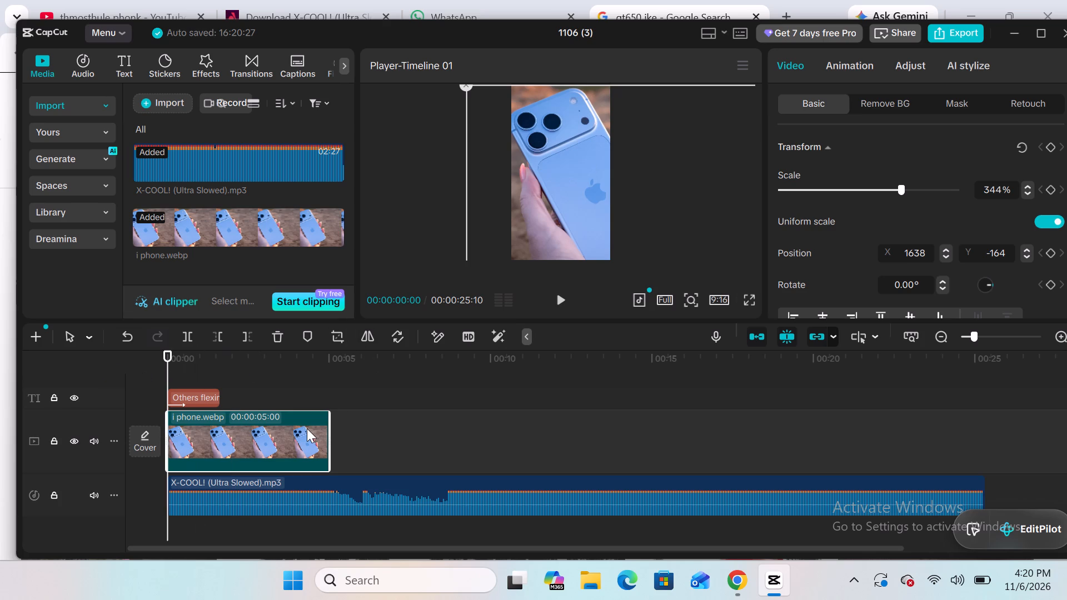
drag(332, 436, 236, 455)
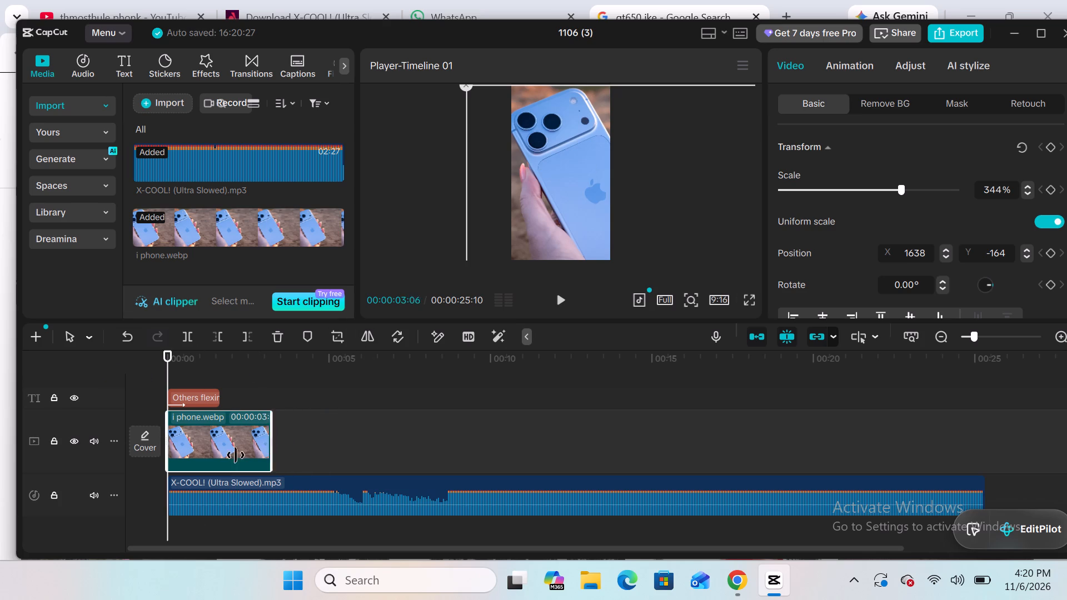
drag(236, 455, 222, 468)
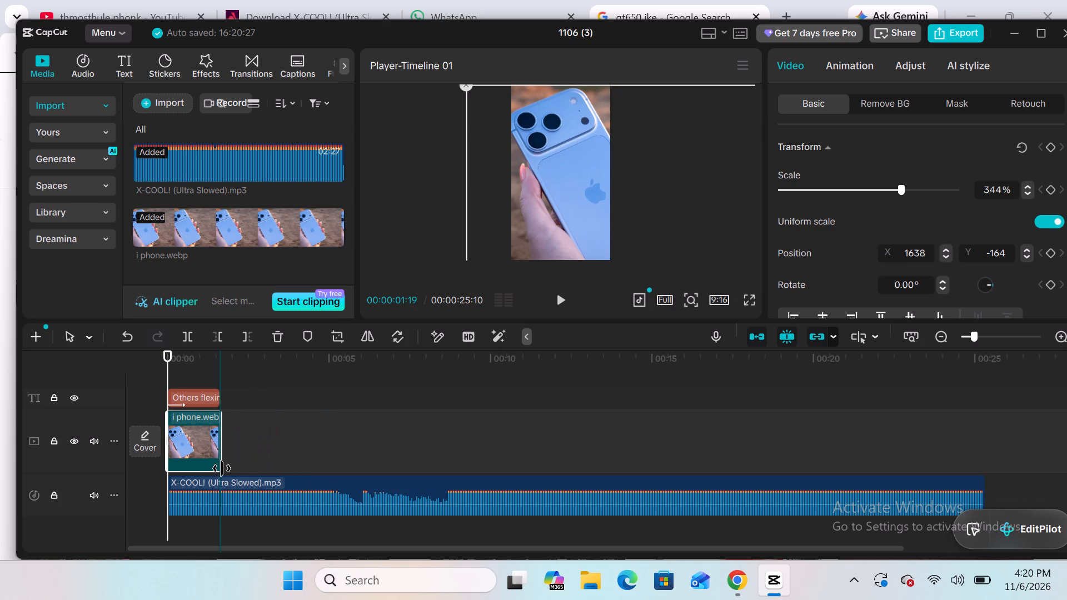
drag(222, 468, 222, 468)
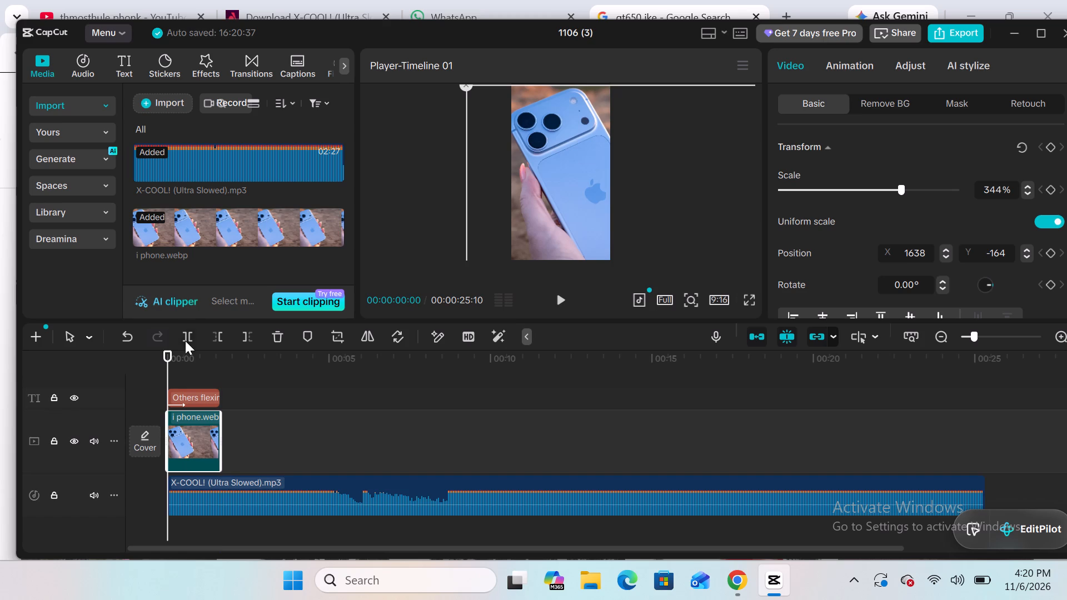
Play the X-COOL! audio in short stretches from about 4 to 9 seconds and scrub back to check the beat timing.
drag(169, 366, 296, 372)
click(554, 292)
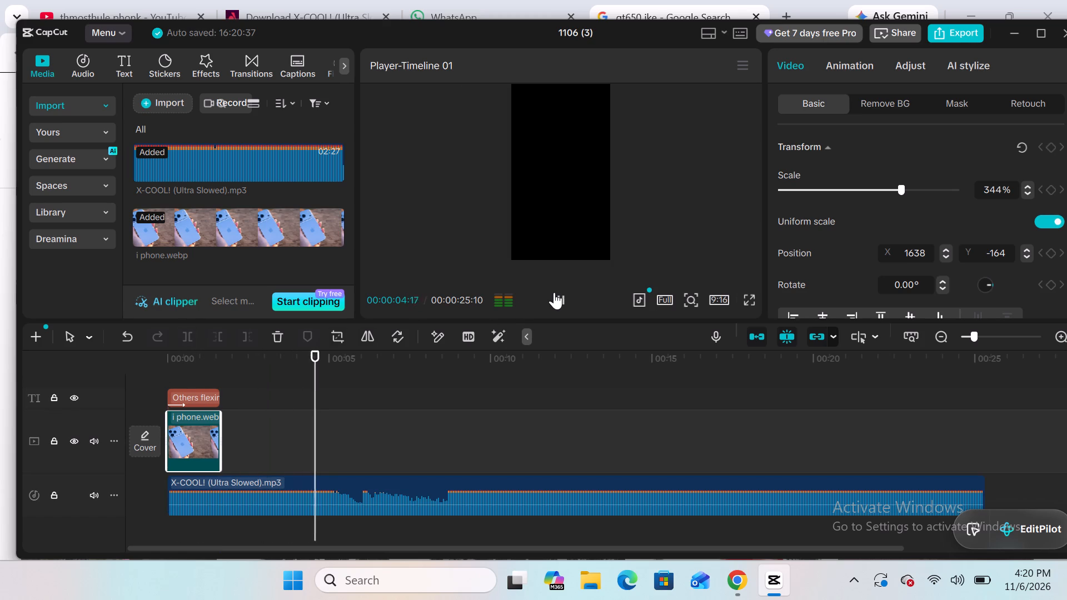
click(554, 292)
click(554, 292)
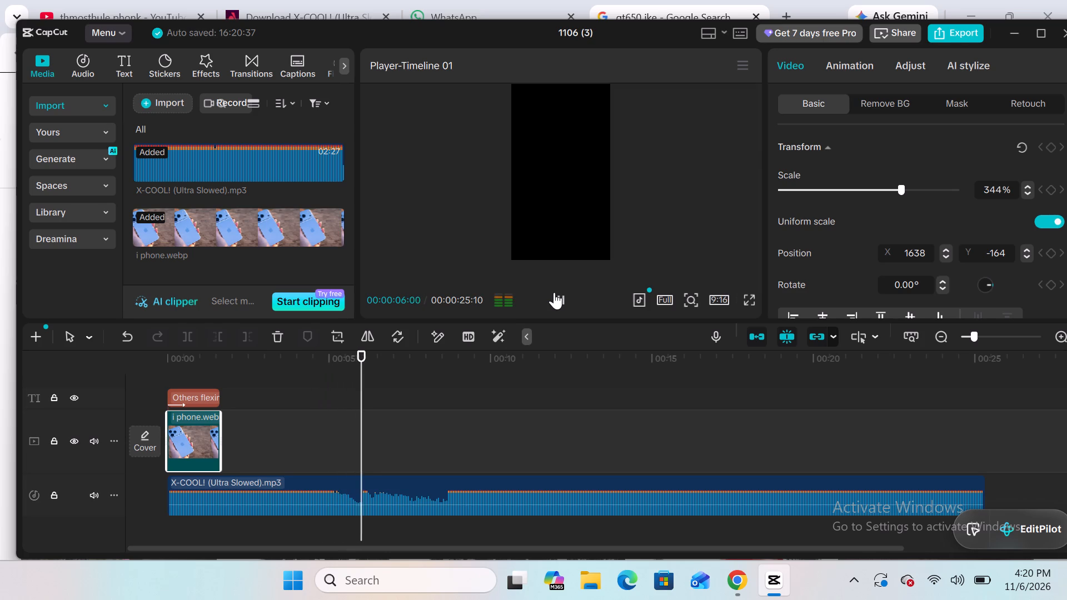
click(554, 292)
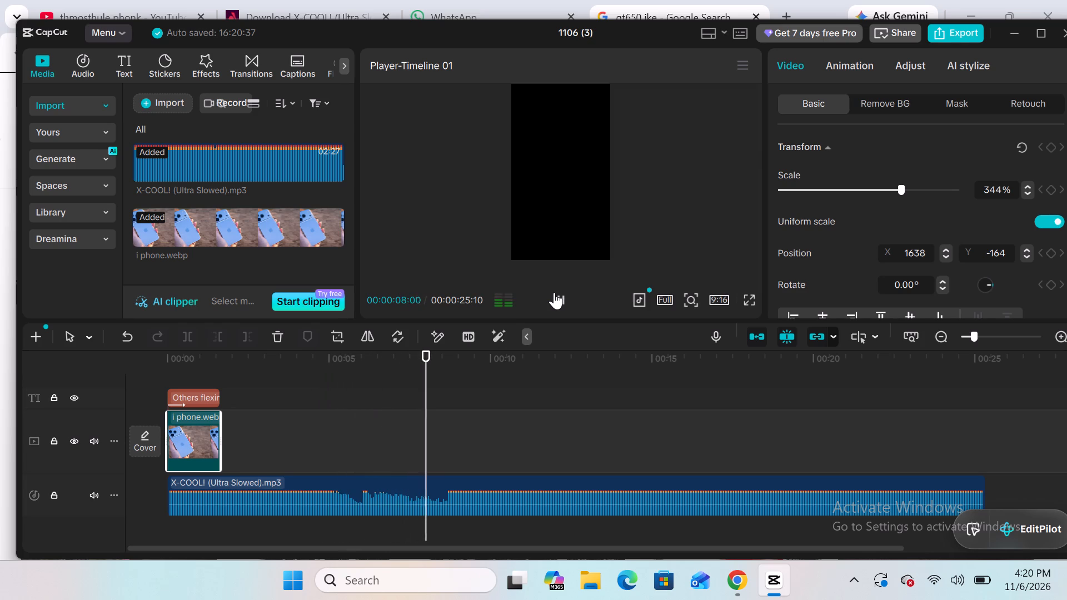
click(554, 292)
click(554, 292)
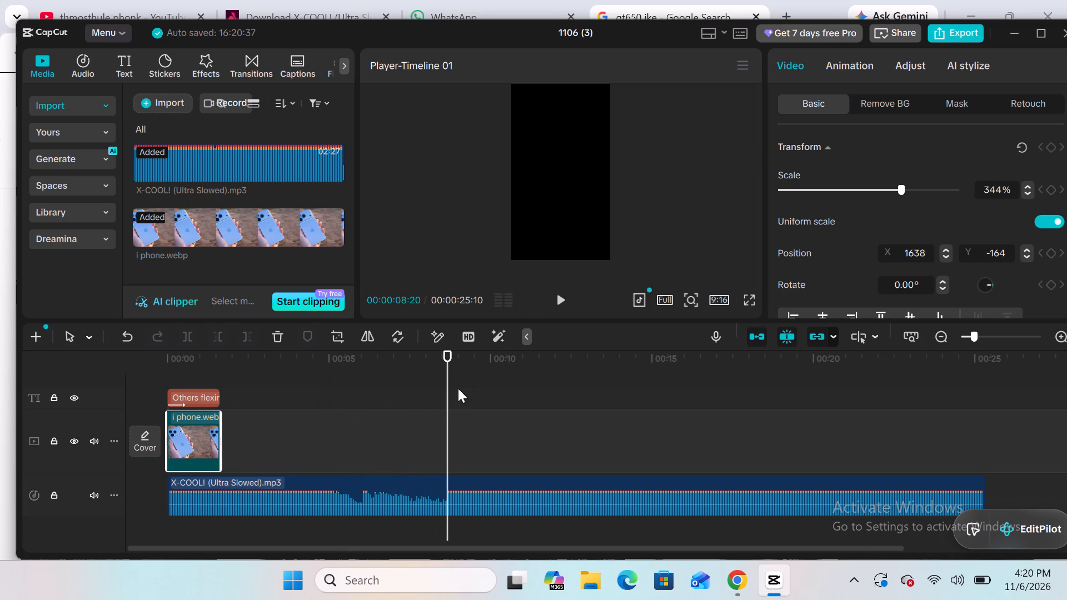
drag(447, 379, 340, 407)
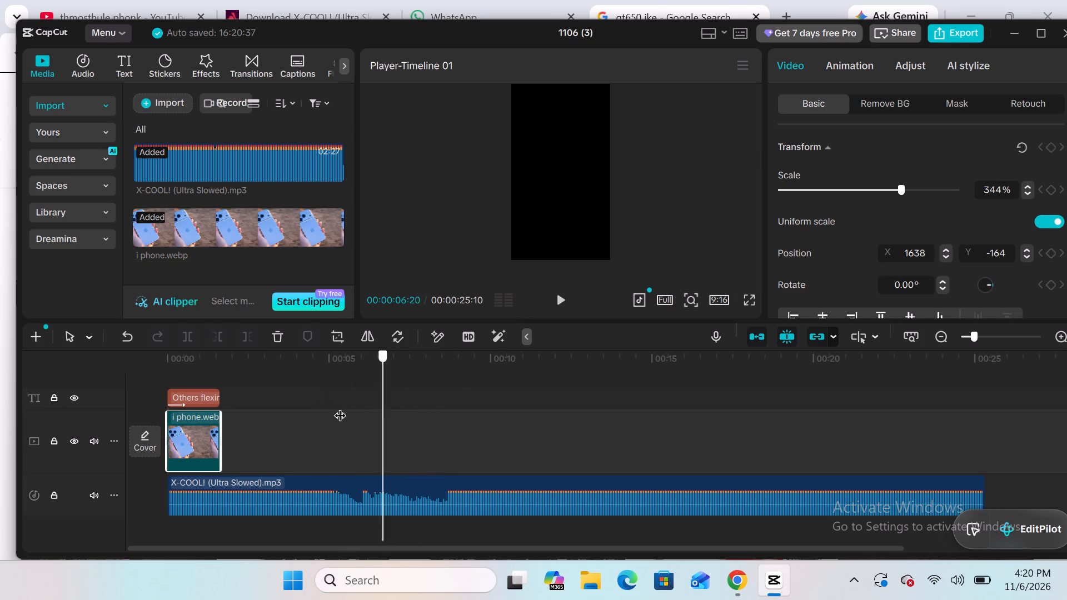
drag(340, 407, 263, 472)
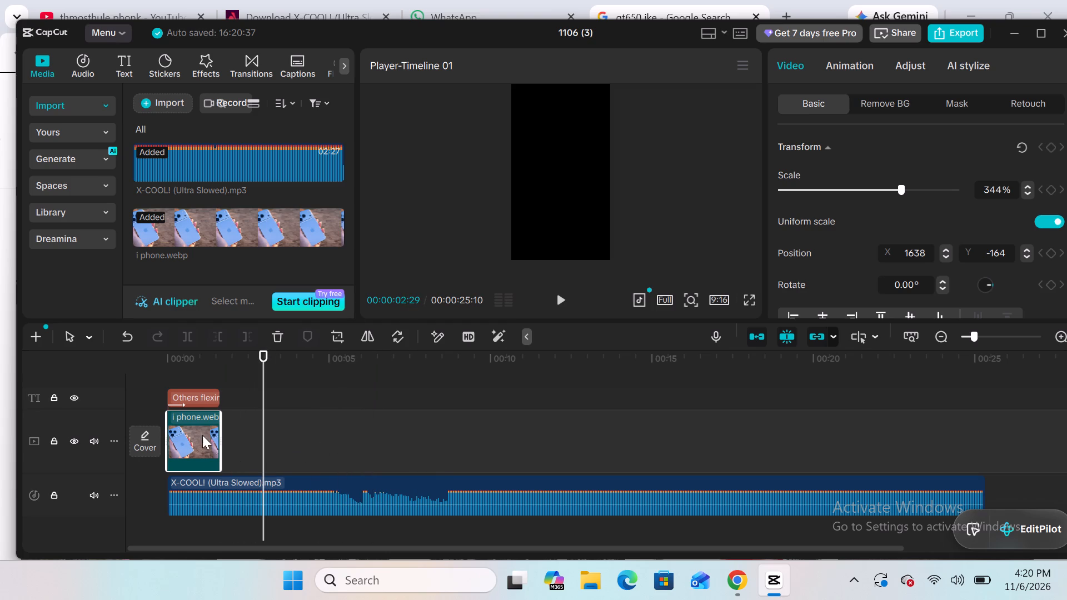
Extend the end of the iPhone photo clip to about 2.2 seconds.
click(193, 433)
drag(219, 436, 238, 436)
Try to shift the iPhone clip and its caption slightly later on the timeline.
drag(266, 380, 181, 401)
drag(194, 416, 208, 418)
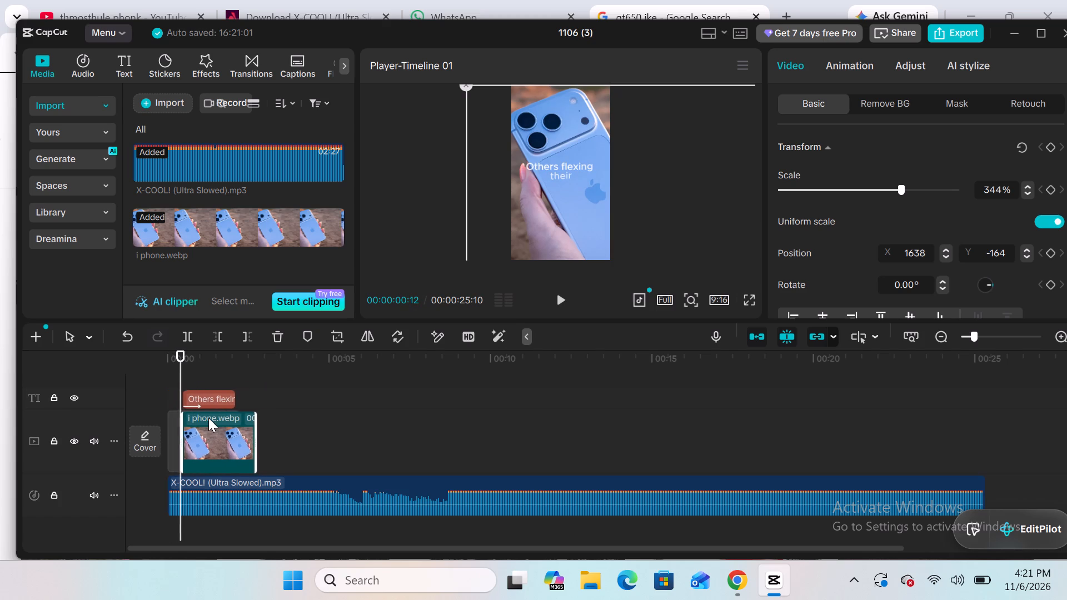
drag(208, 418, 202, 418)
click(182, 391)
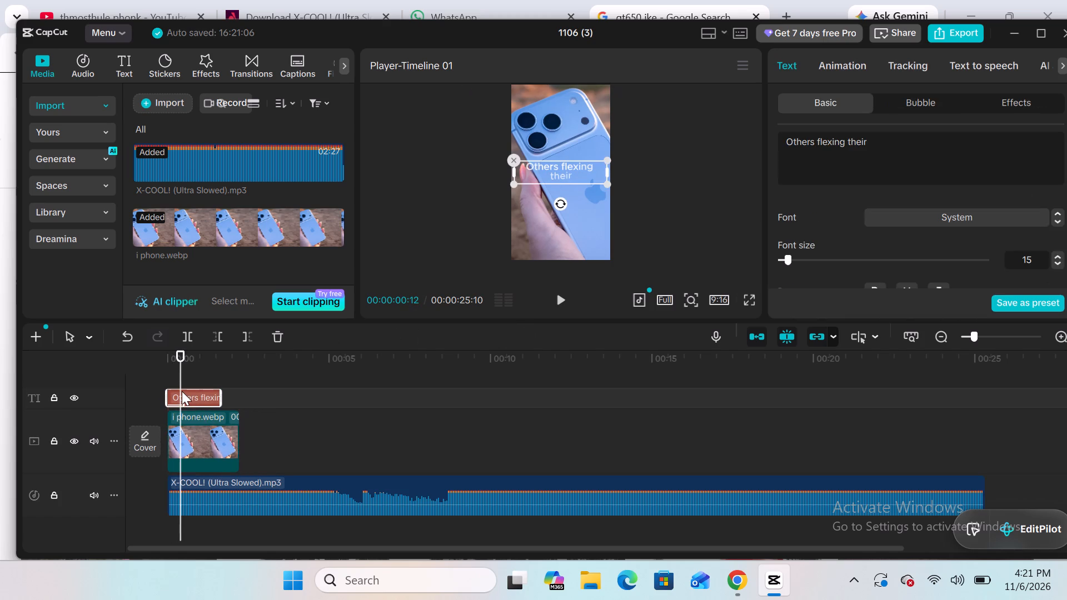
Trim the start of the iPhone clip so that it and its caption last about 1 second.
drag(168, 431, 205, 433)
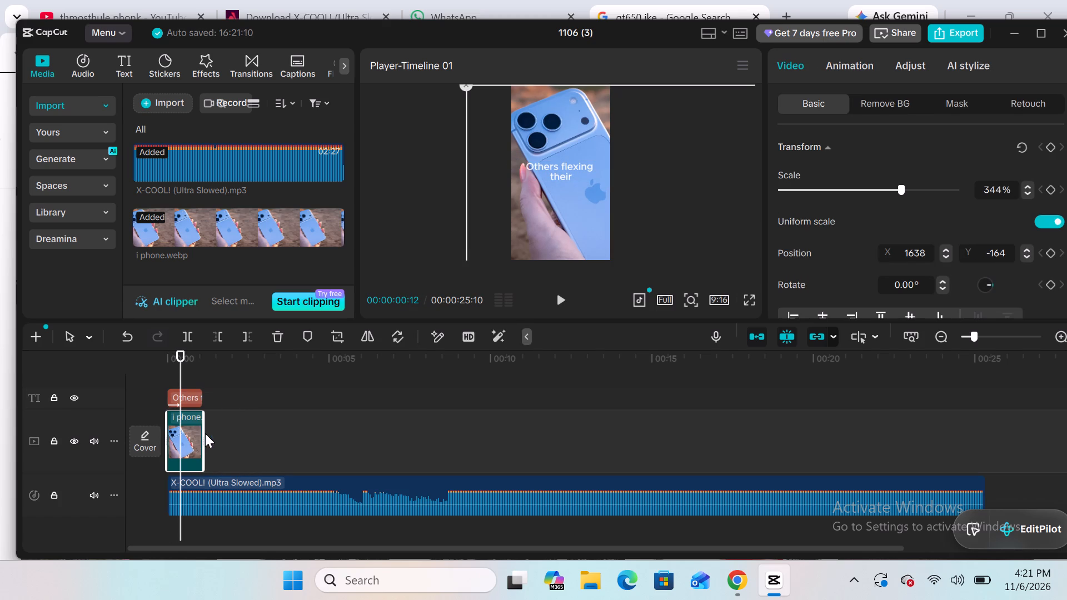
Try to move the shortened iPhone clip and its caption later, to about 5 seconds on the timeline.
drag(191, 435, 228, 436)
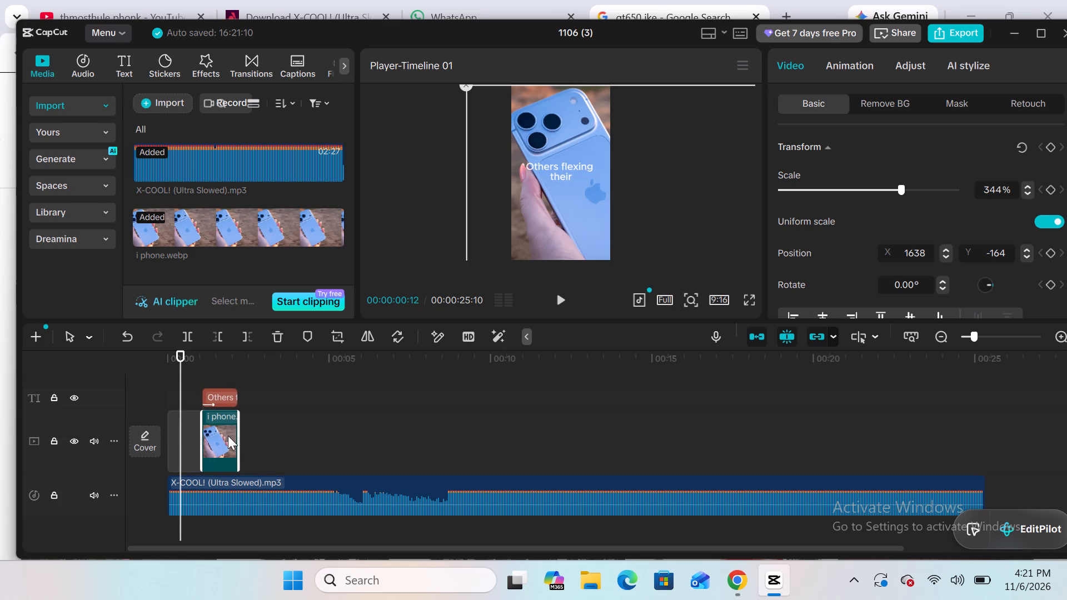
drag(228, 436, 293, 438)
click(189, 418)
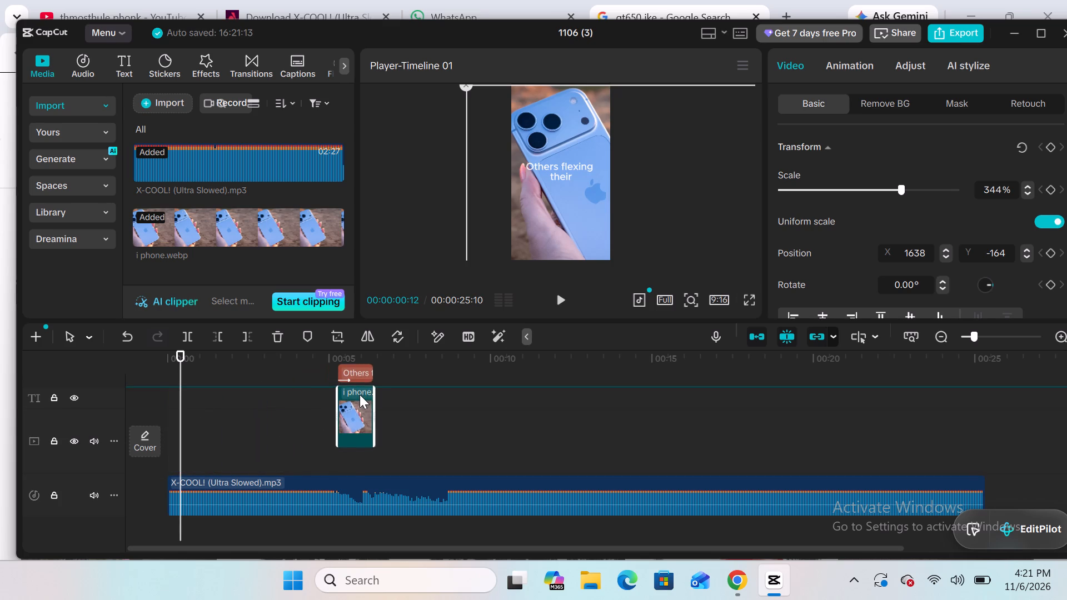
Extend the end of the iPhone clip to about 2.2 seconds, past the end of its caption.
drag(201, 425, 236, 427)
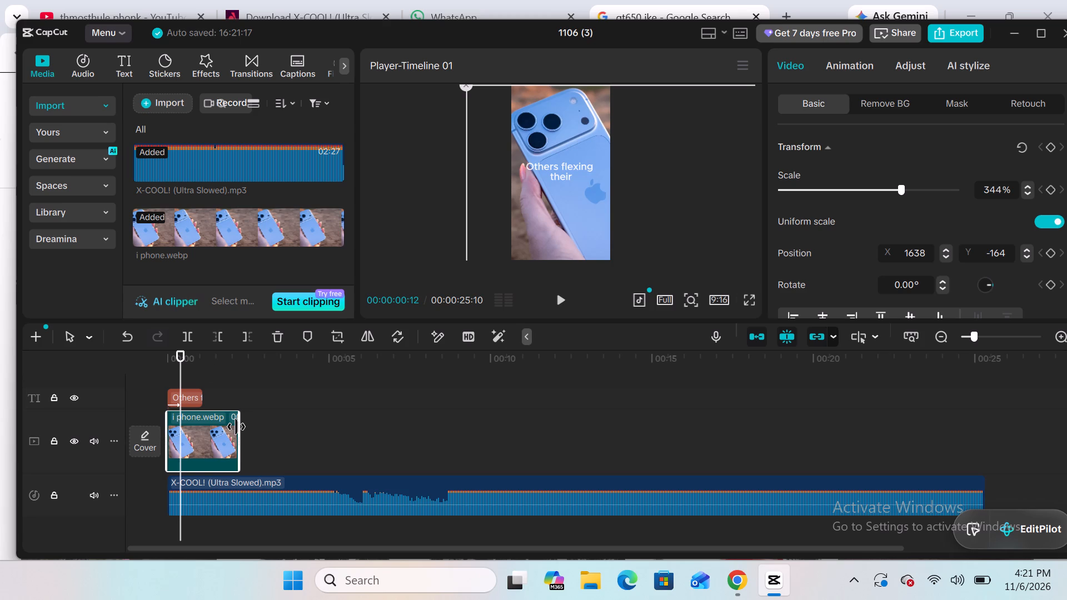
Browse the media files in the Downloads folder for another image to import, and leave without importing any.
click(162, 94)
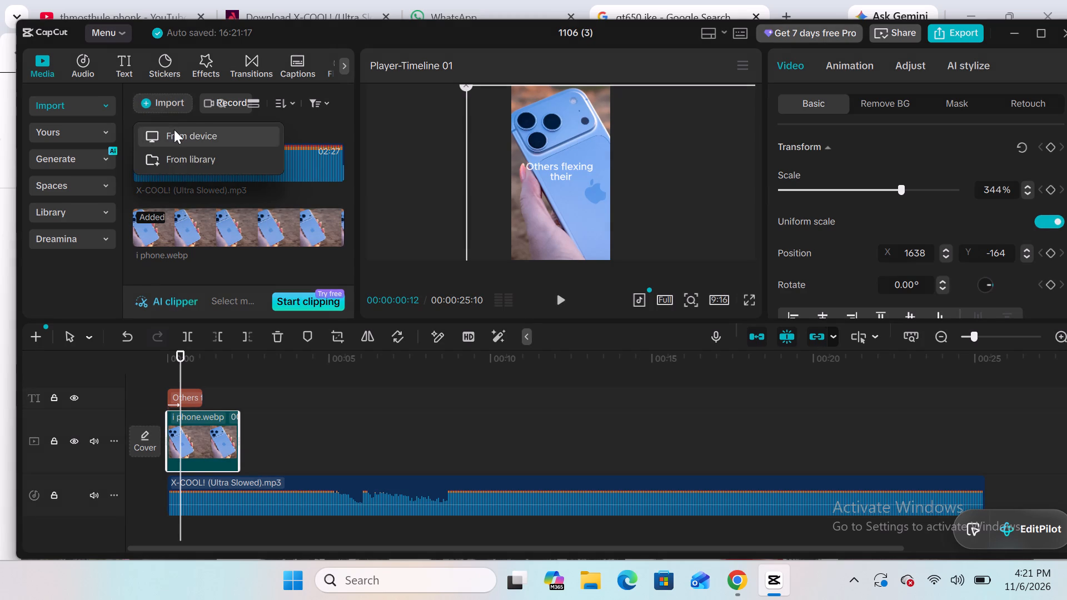
click(174, 129)
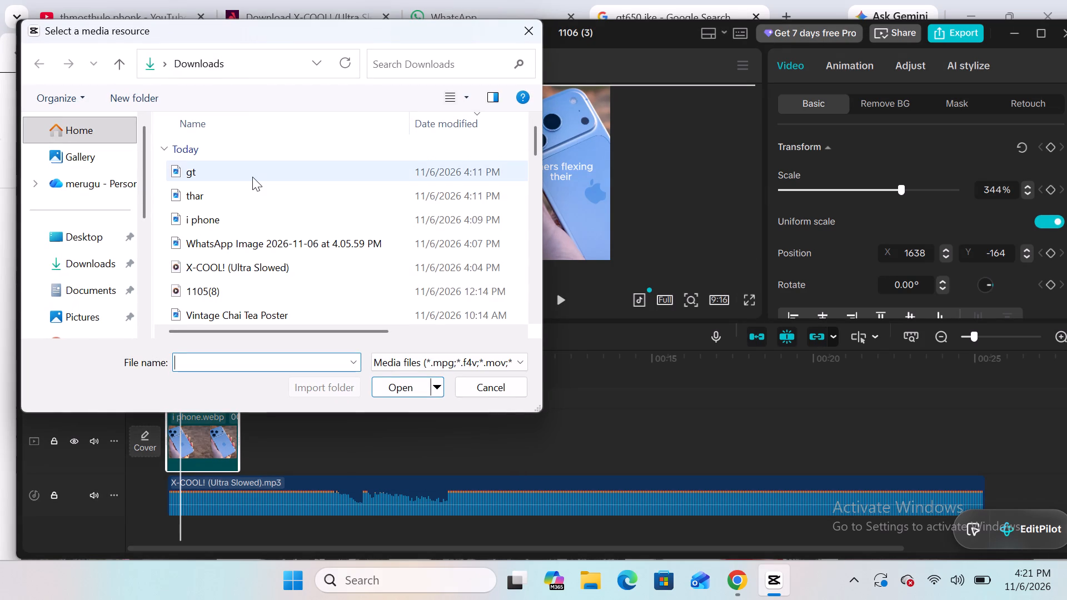
scroll(252, 177, down, 3)
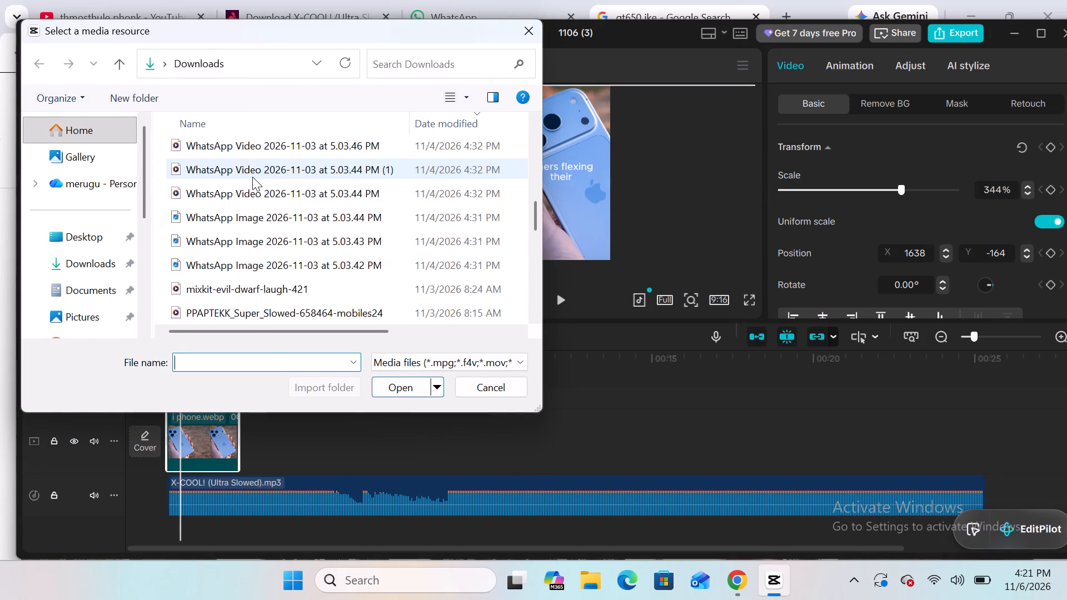
scroll(252, 177, down, 3)
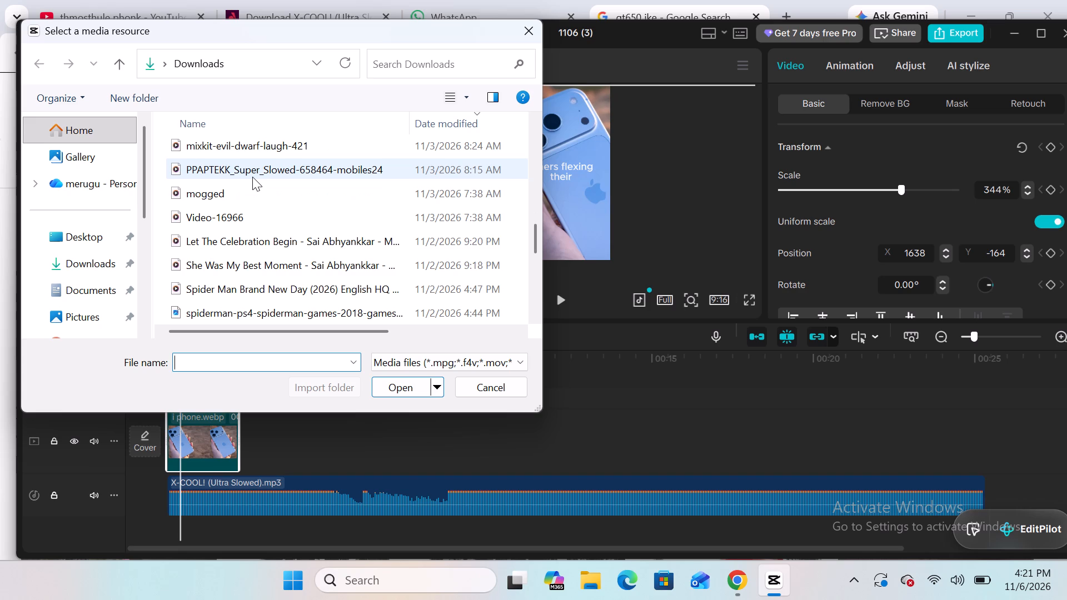
scroll(252, 177, down, 1)
scroll(247, 277, down, 1)
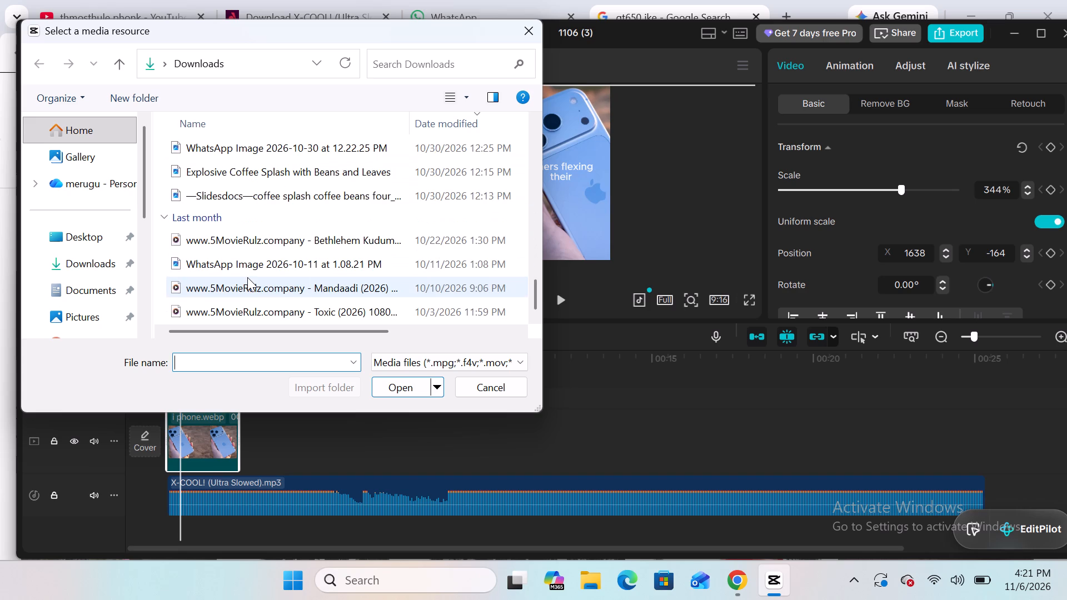
scroll(246, 217, up, 1)
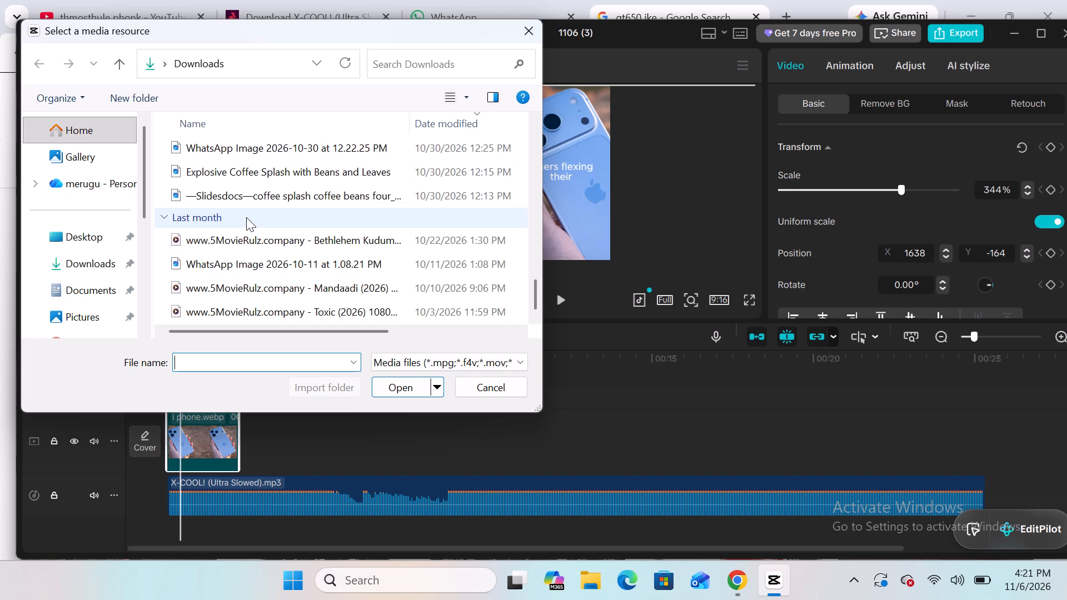
scroll(246, 217, up, 2)
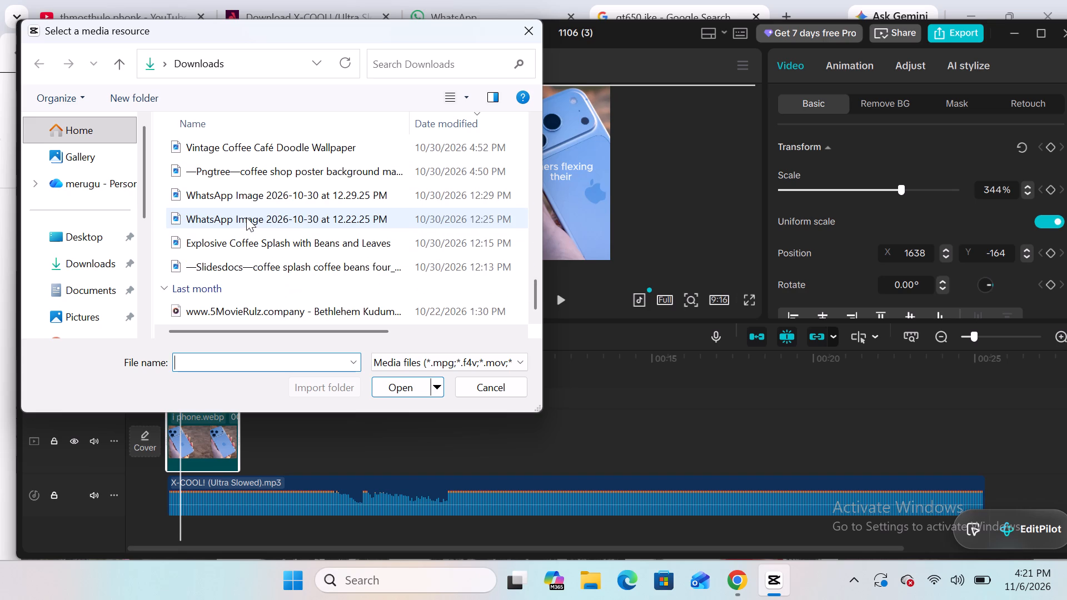
scroll(246, 217, up, 2)
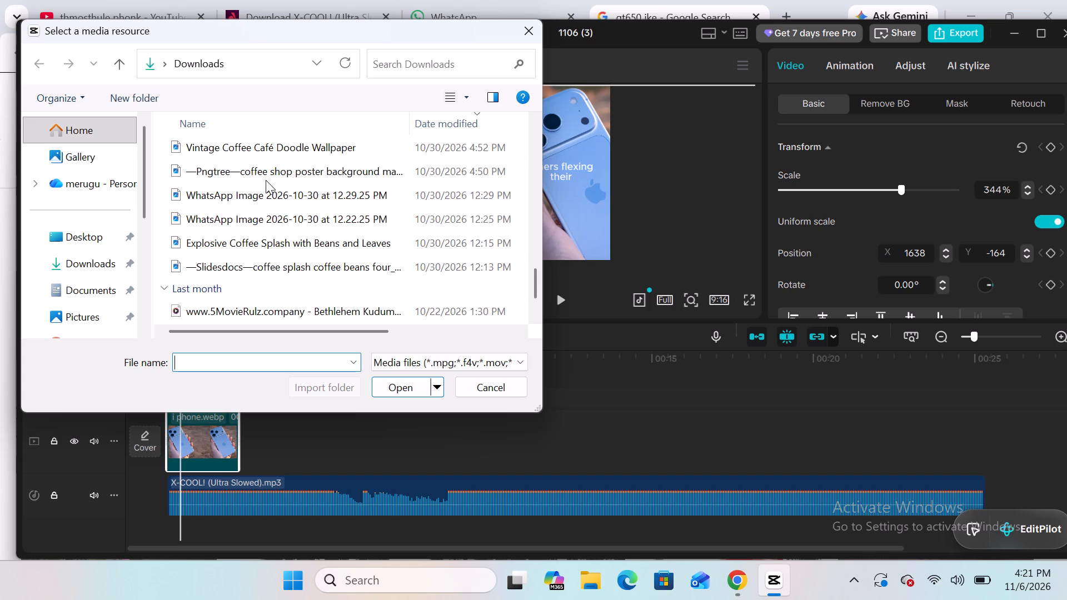
scroll(266, 180, up, 1)
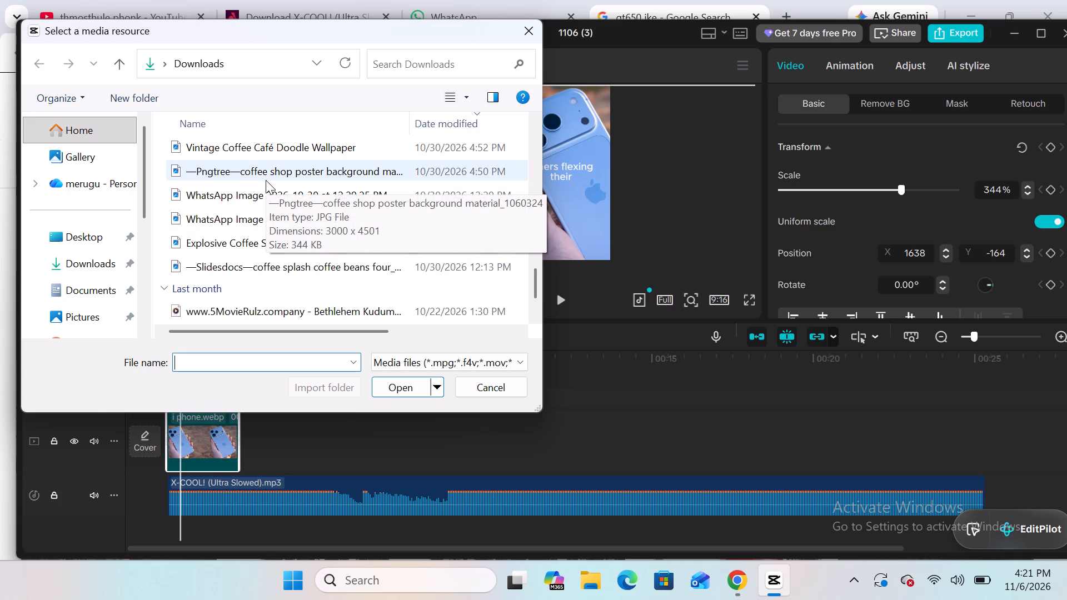
scroll(266, 180, up, 1)
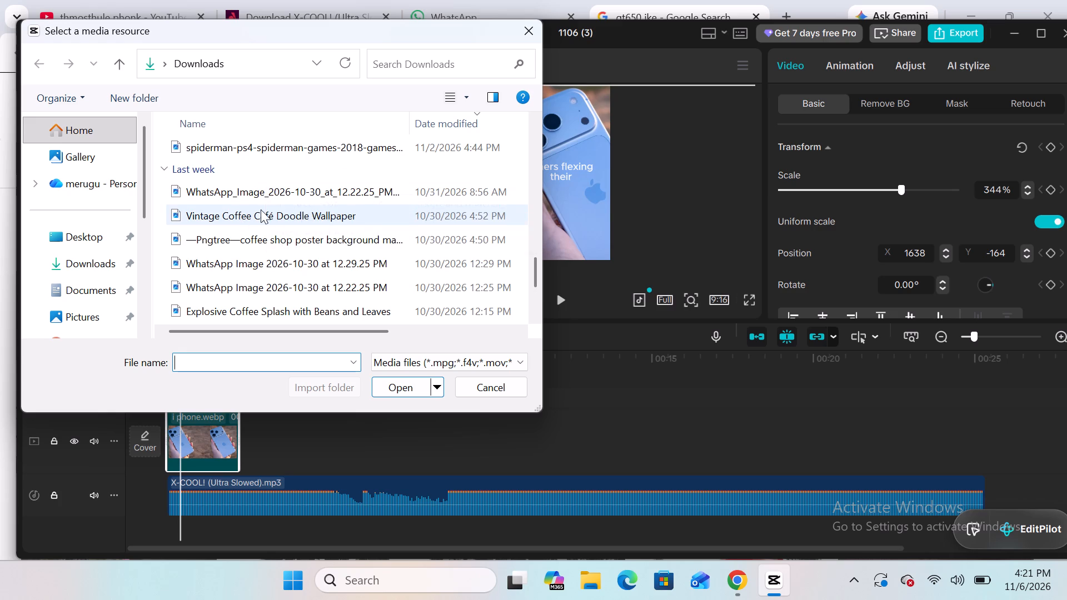
scroll(287, 190, up, 2)
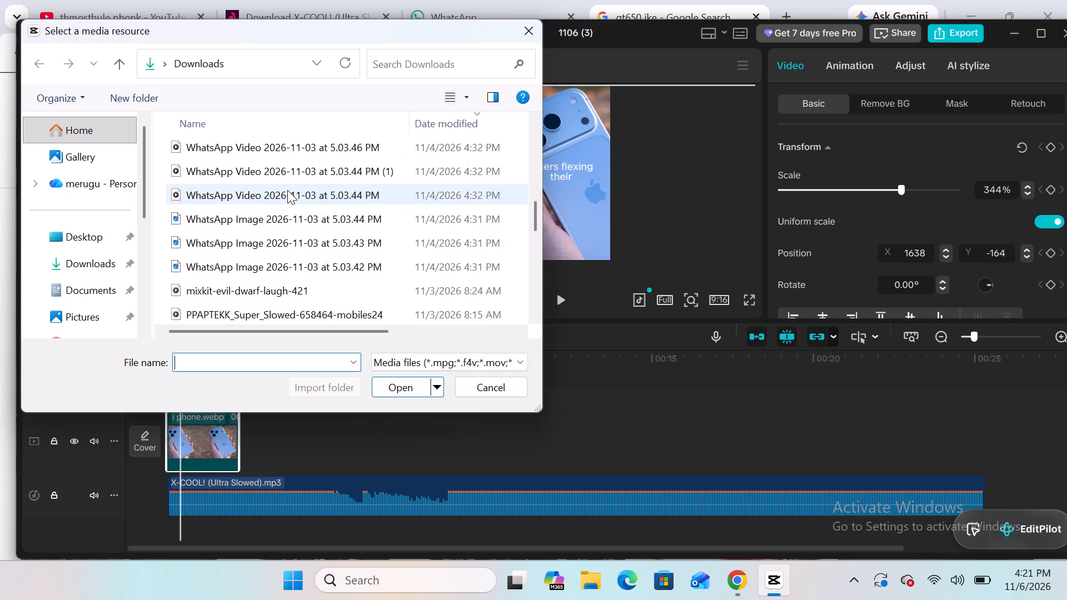
scroll(287, 190, up, 4)
scroll(287, 190, down, 2)
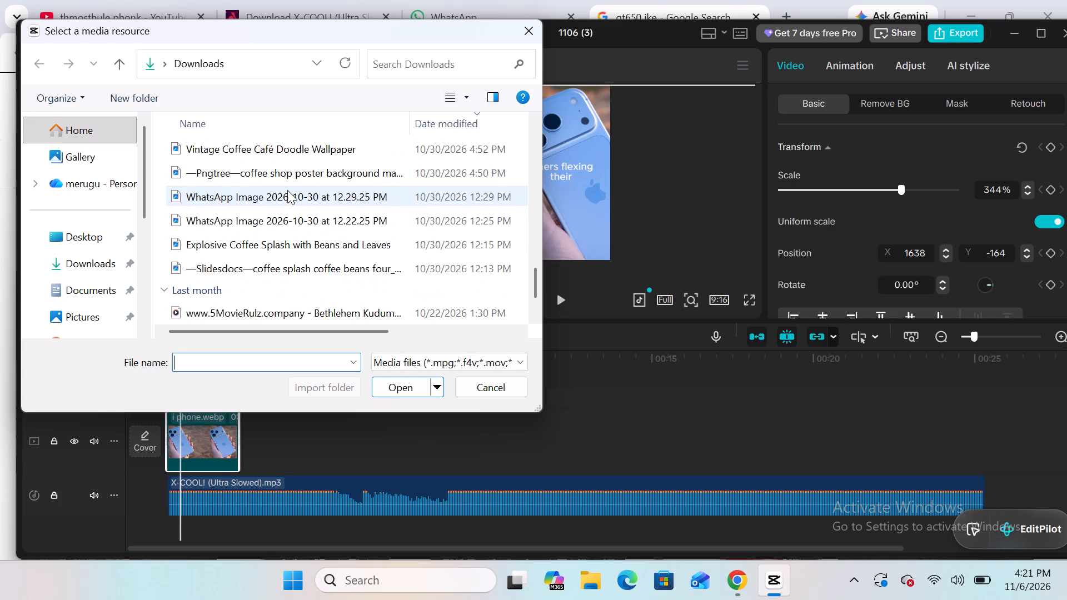
scroll(287, 190, down, 1)
scroll(287, 190, up, 1)
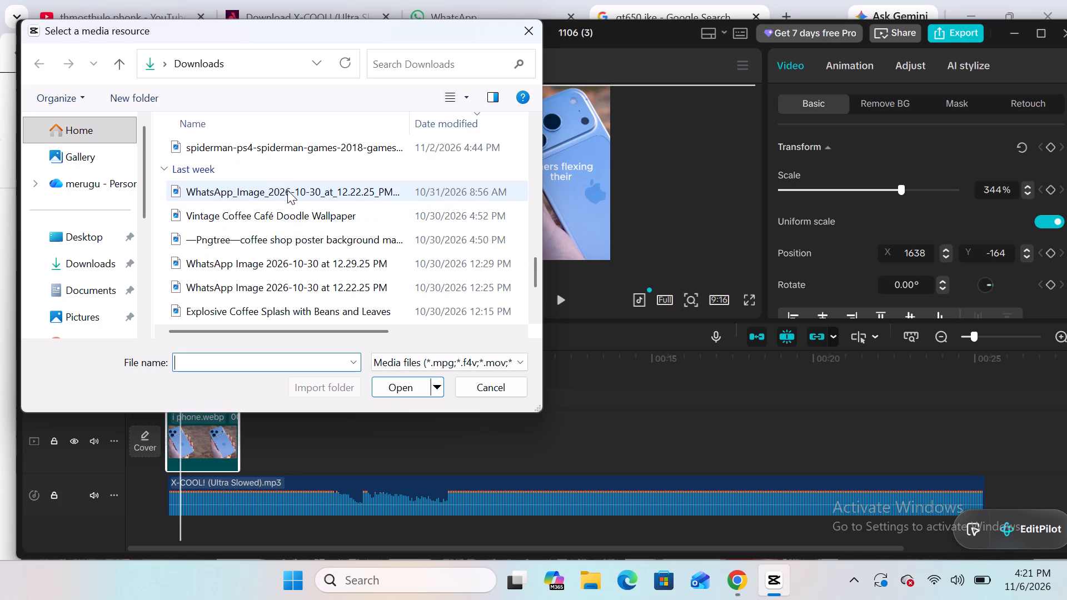
scroll(287, 190, up, 2)
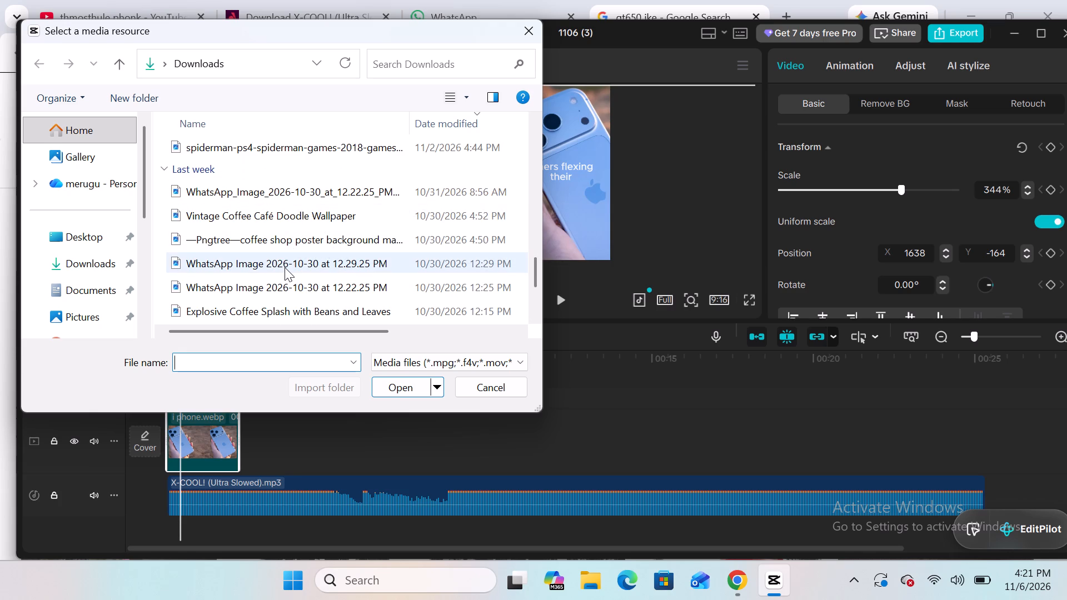
scroll(285, 267, up, 1)
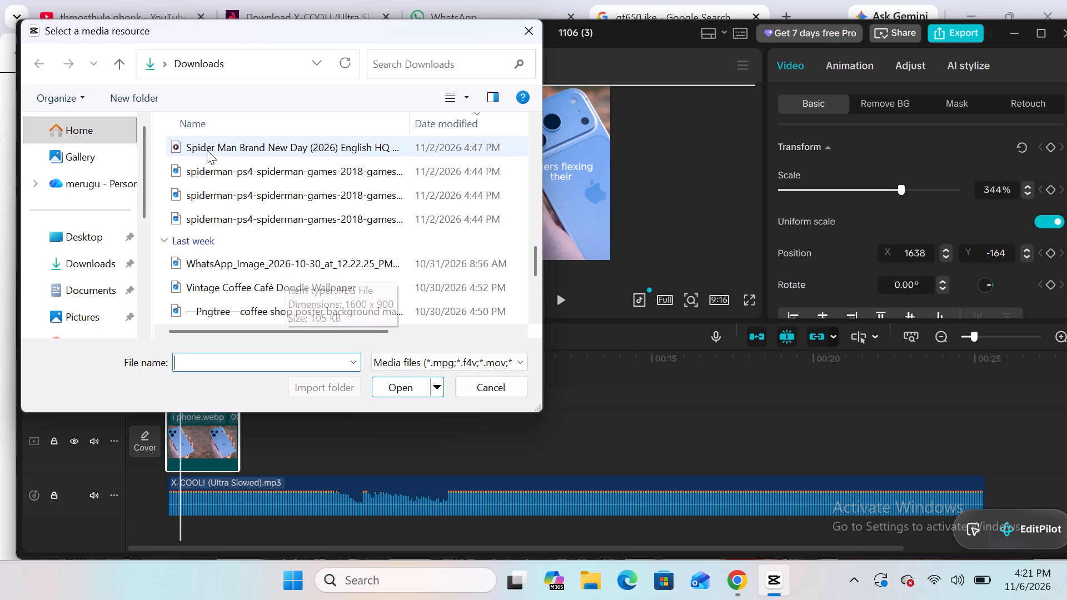
scroll(207, 150, up, 2)
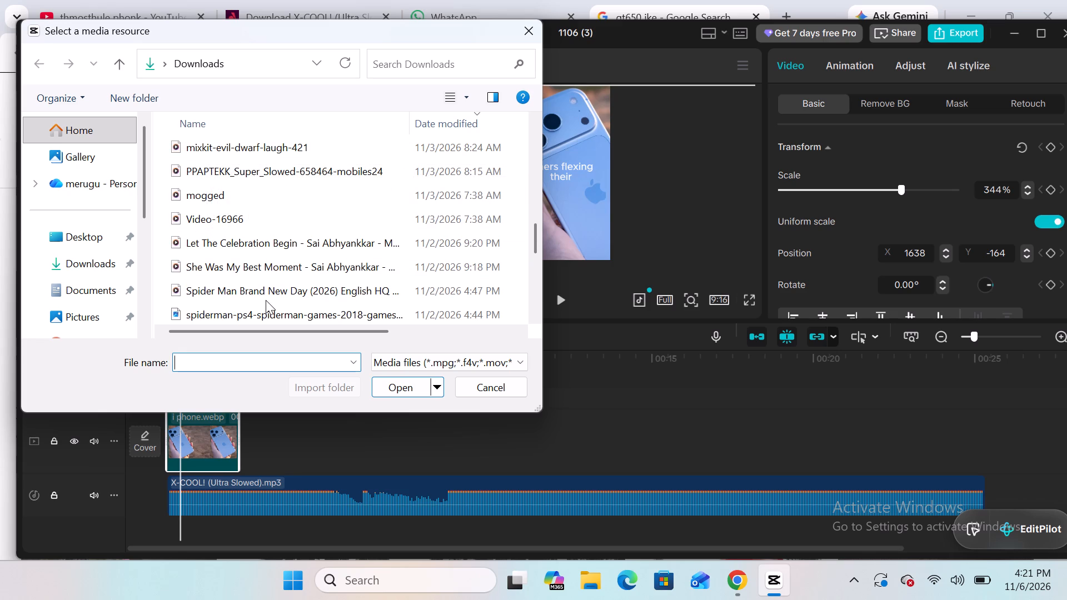
scroll(219, 196, up, 1)
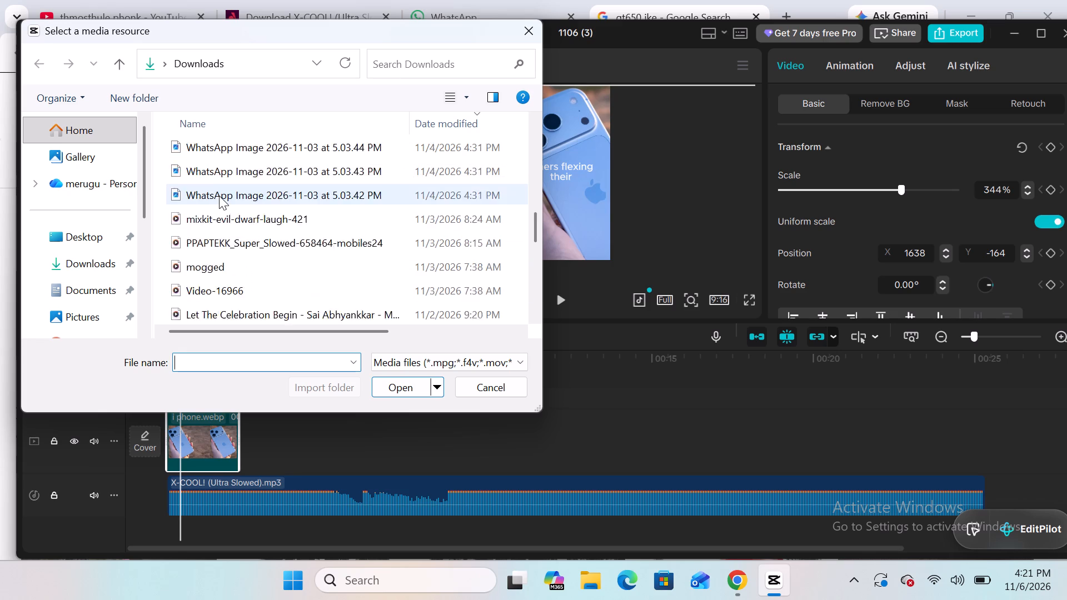
scroll(219, 196, up, 10)
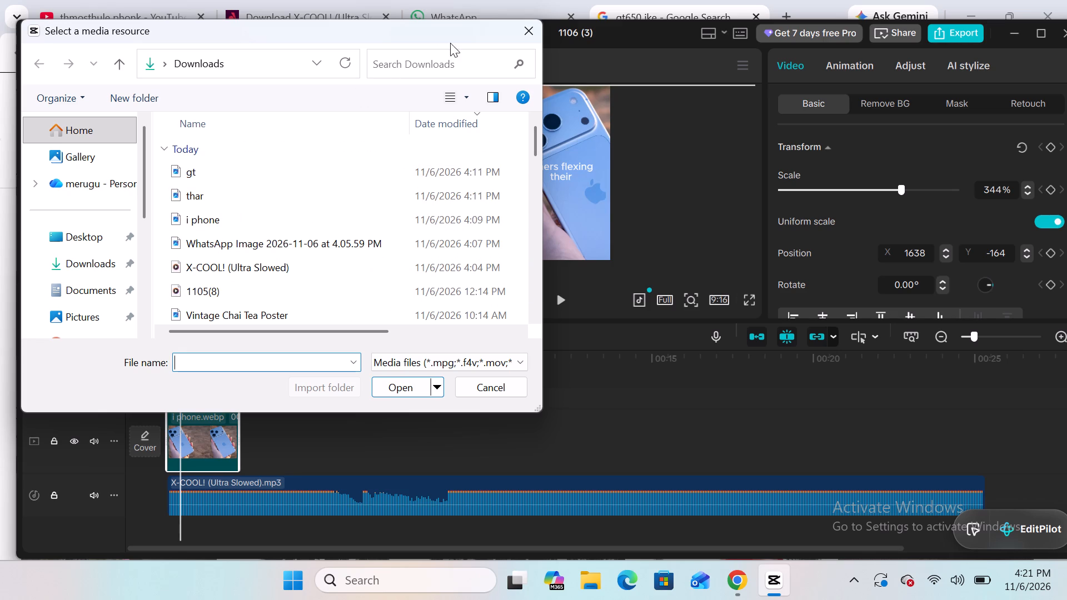
click(528, 28)
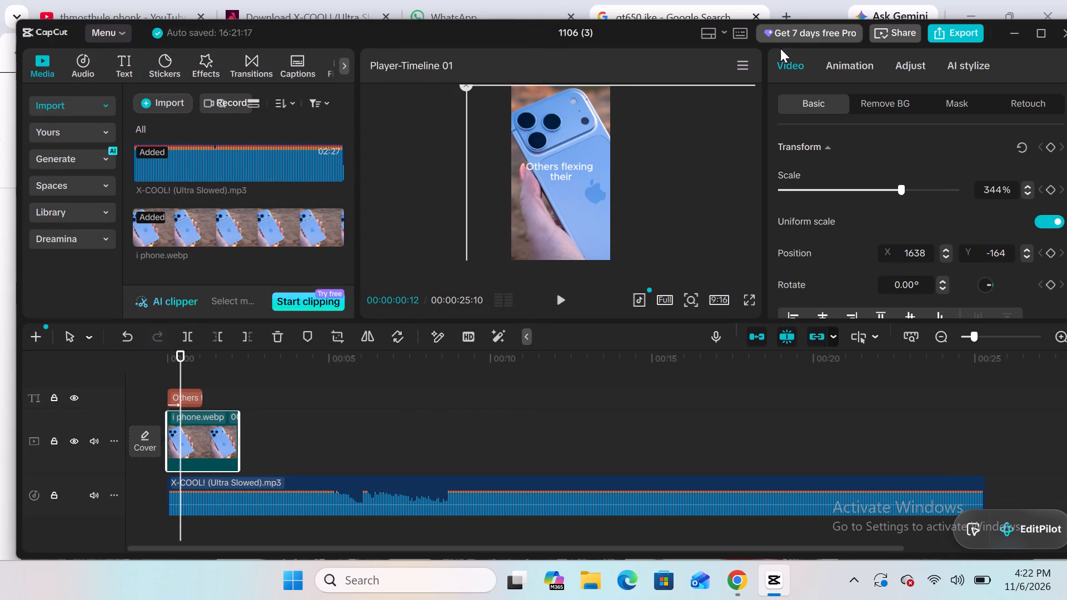
Switch to Chrome and replace the "gt650 ike" image search with a search for "black".
click(1011, 31)
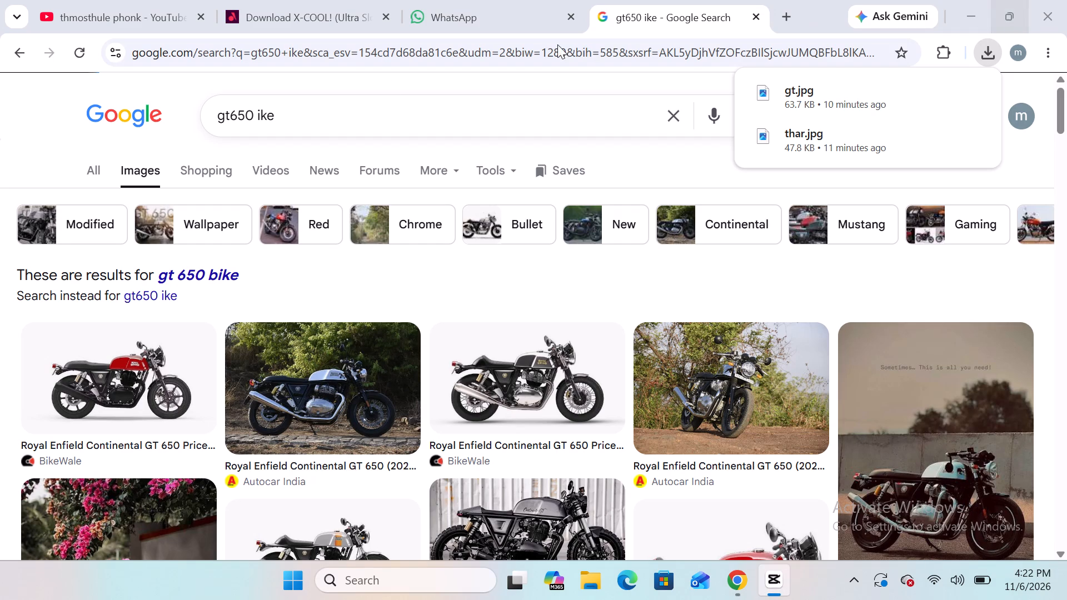
click(332, 104)
key(BackSpace)
key(BackSpace)
key(BackSpace)
key(BackSpace)
key(BackSpace)
key(BackSpace)
key(BackSpace)
key(BackSpace)
key(BackSpace)
key(BackSpace)
key(BackSpace)
key(BackSpace)
key(BackSpace)
key(BackSpace)
key(BackSpace)
key(BackSpace)
key(BackSpace)
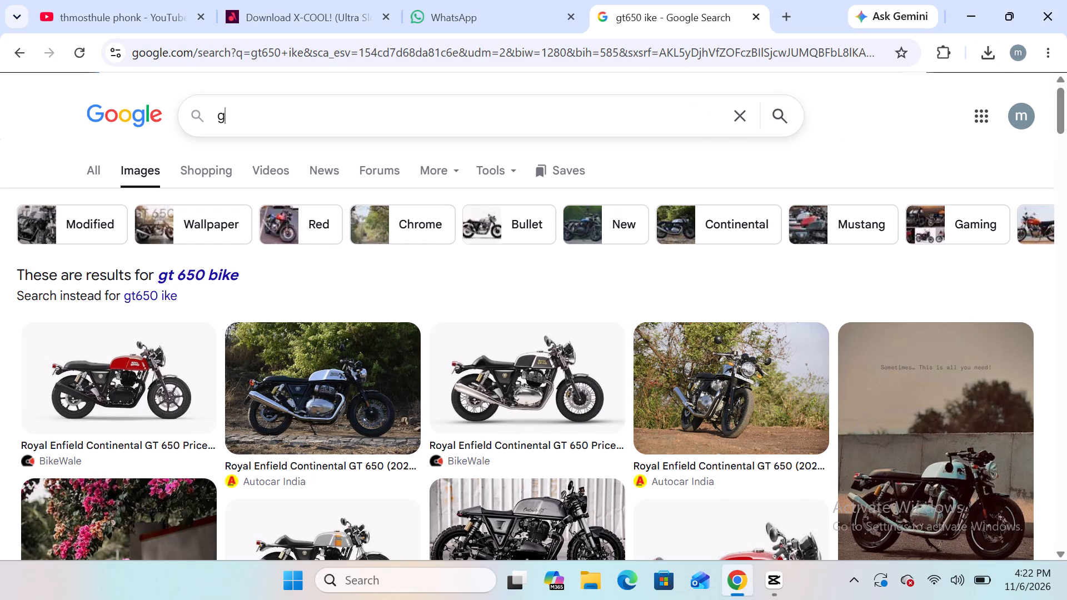
text(black)
key(space)
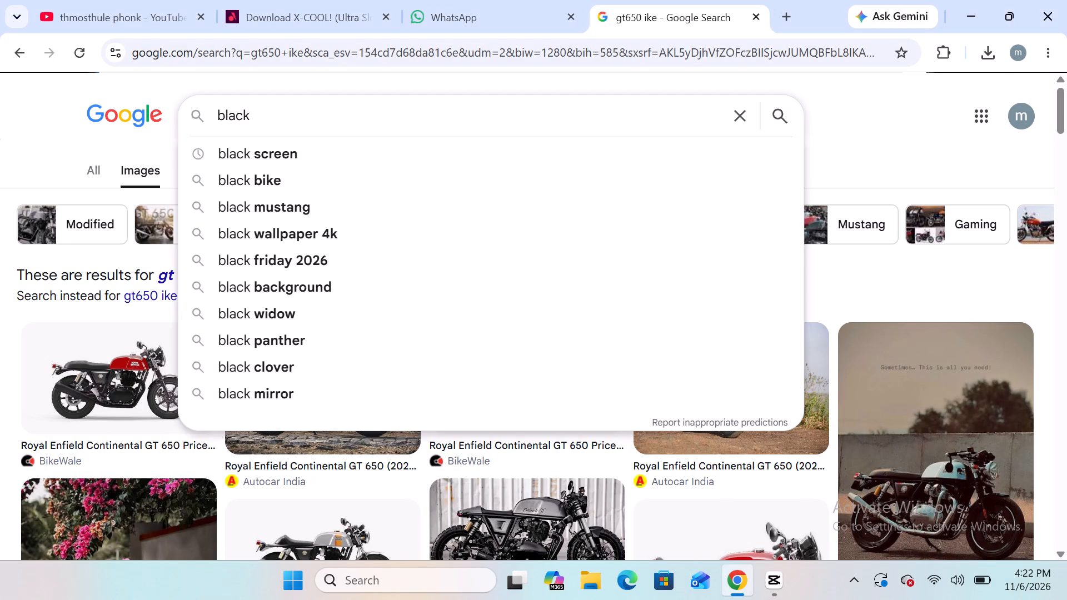
key(Return)
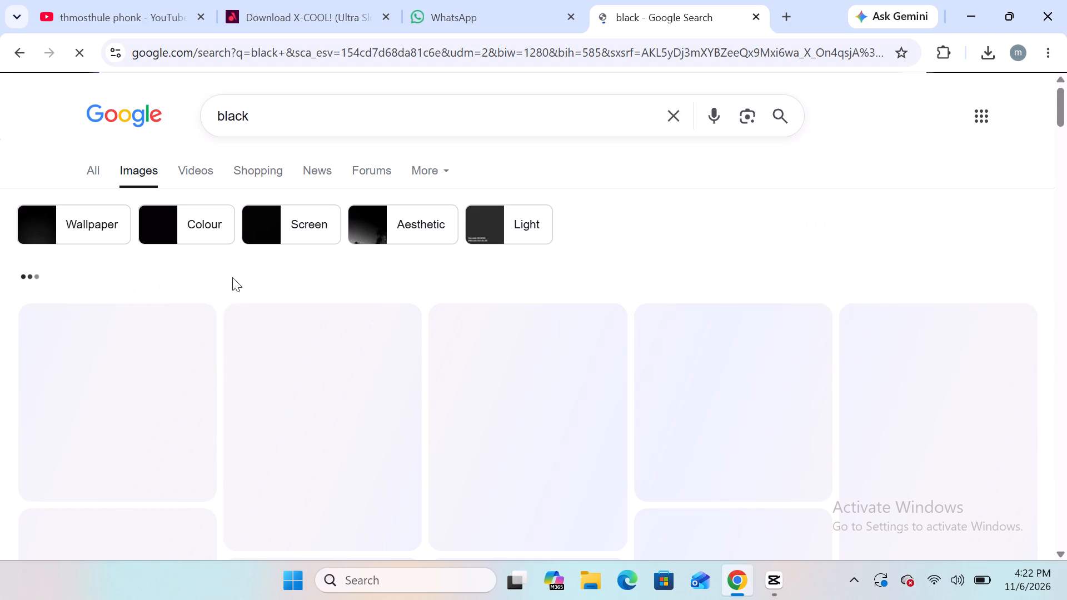
Find the black wallpaper with a white heart outline among the image results and save it to Downloads as "black".
scroll(328, 321, down, 1)
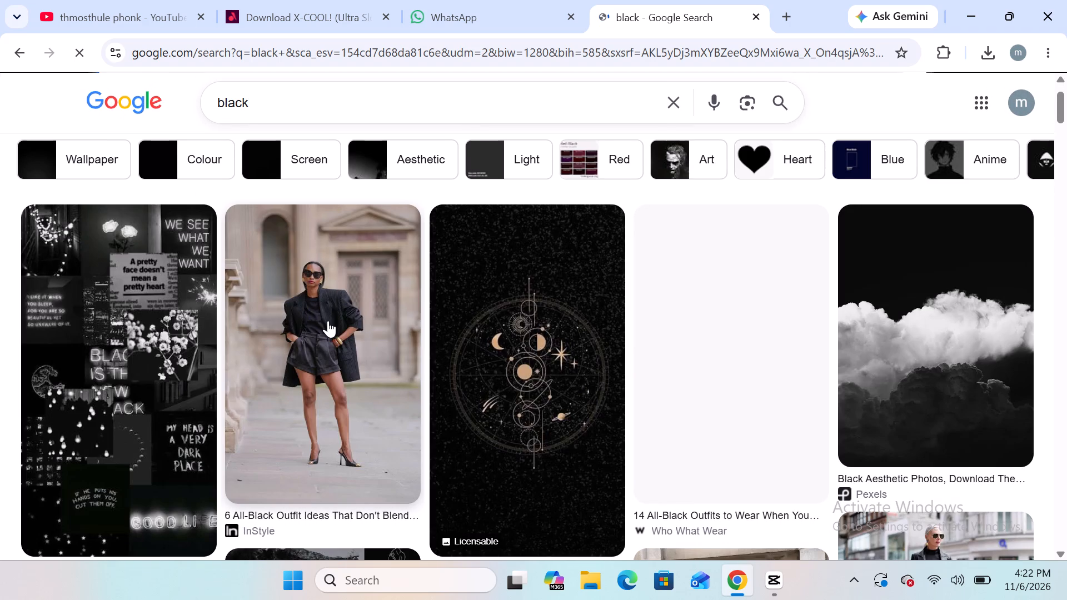
scroll(328, 321, down, 4)
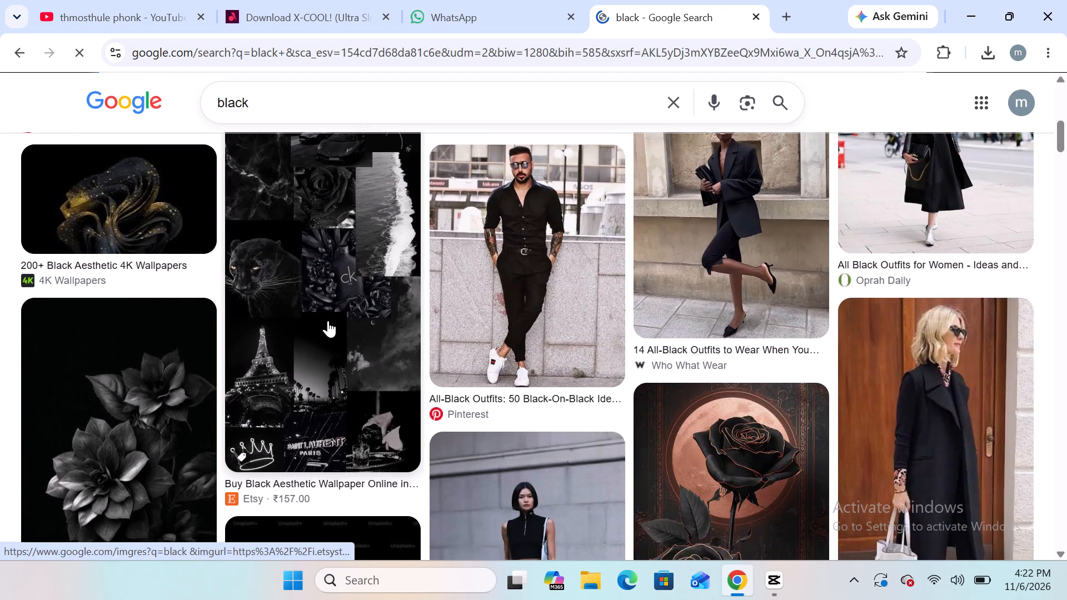
scroll(328, 321, down, 8)
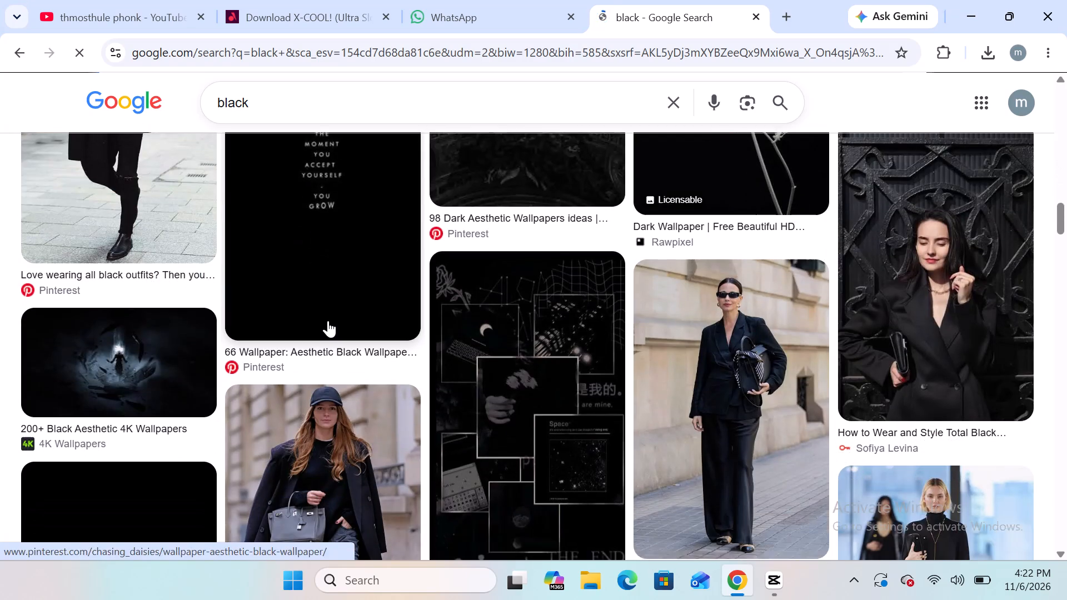
scroll(328, 321, down, 5)
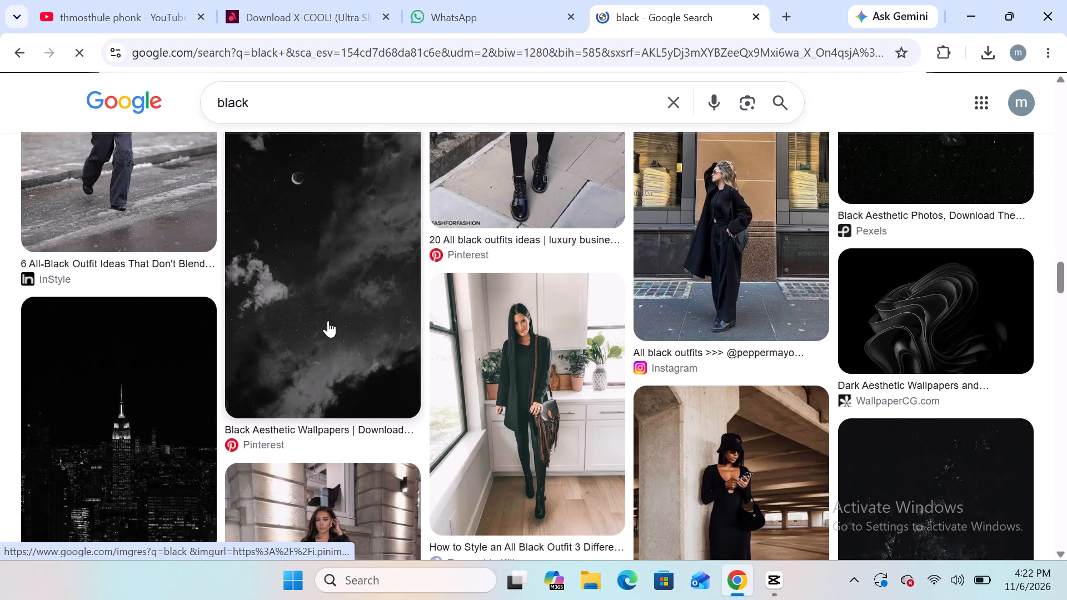
scroll(328, 321, down, 4)
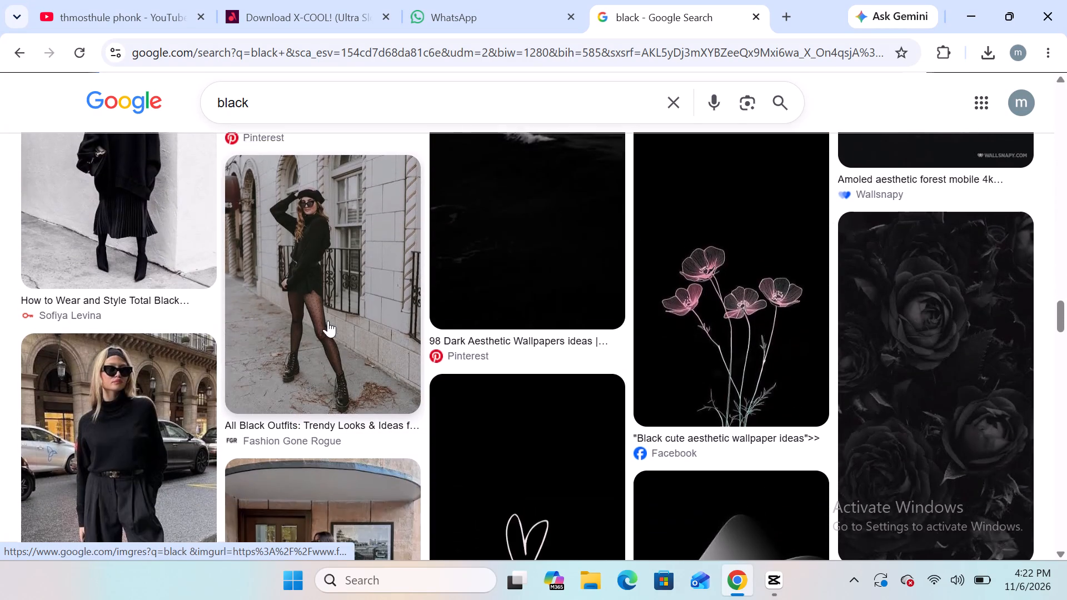
scroll(328, 321, down, 1)
scroll(328, 321, right, 1)
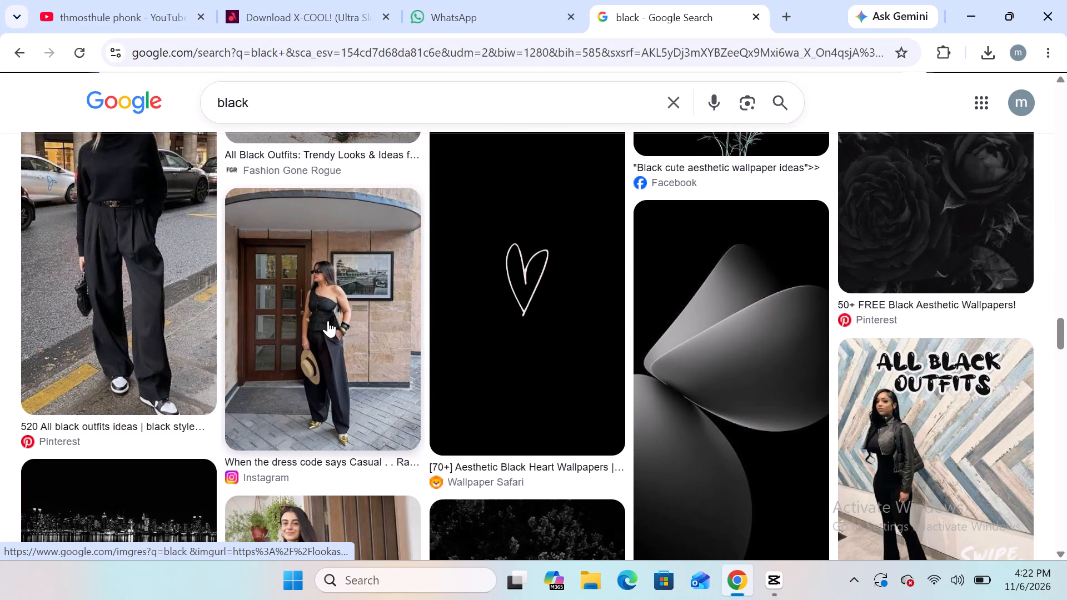
scroll(328, 321, right, 2)
scroll(328, 321, up, 1)
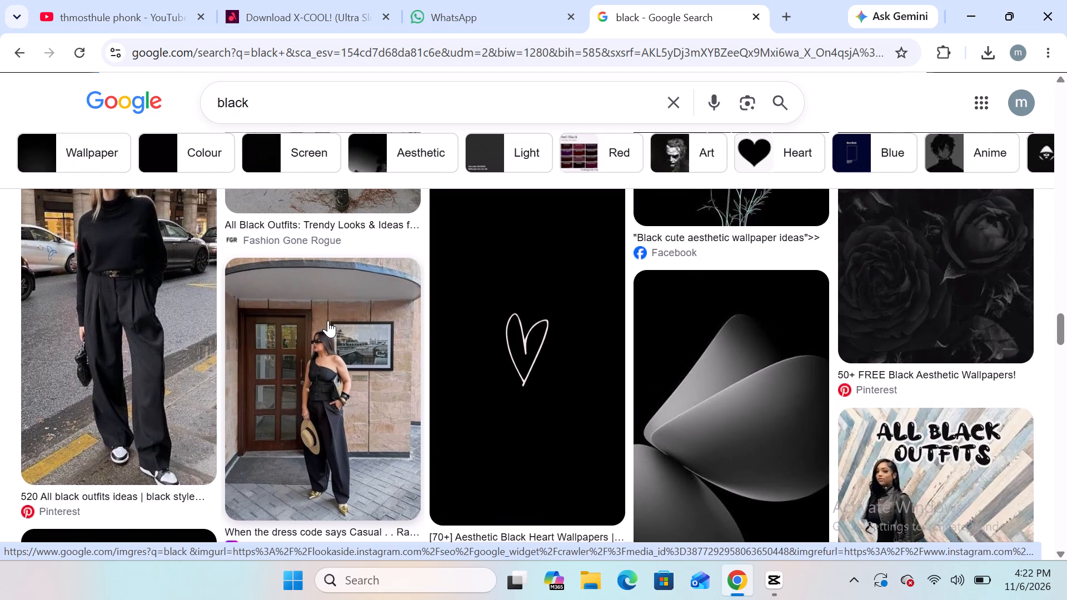
right_click(504, 263)
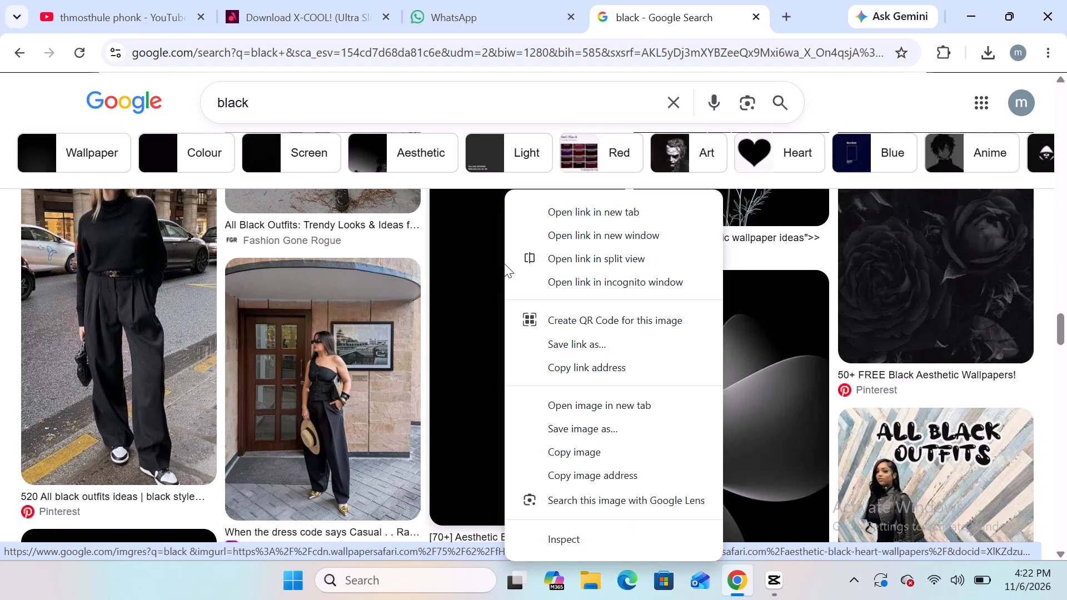
click(623, 438)
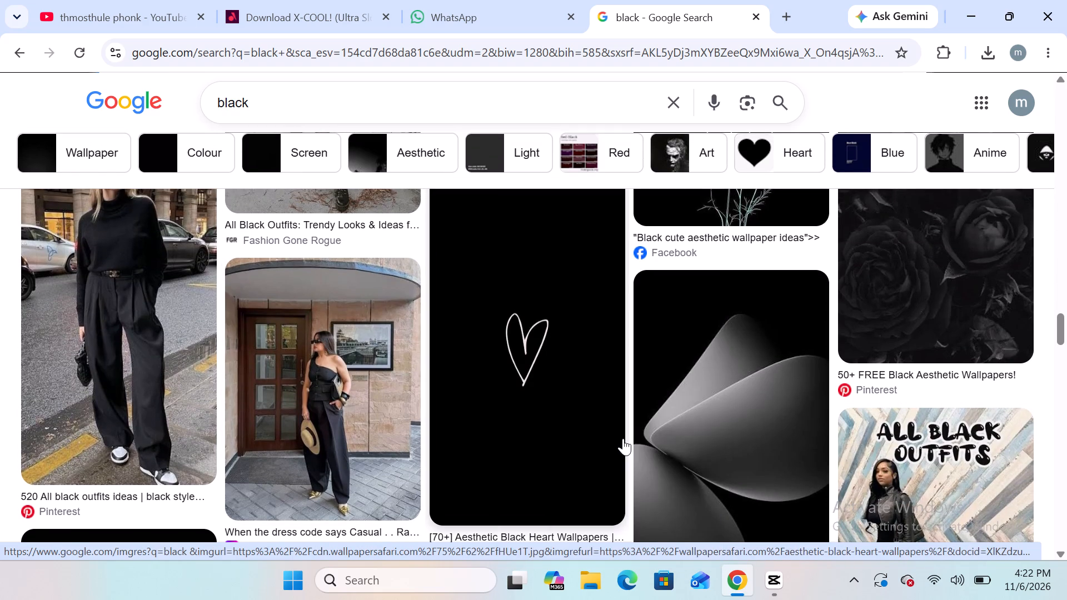
key(BackSpace)
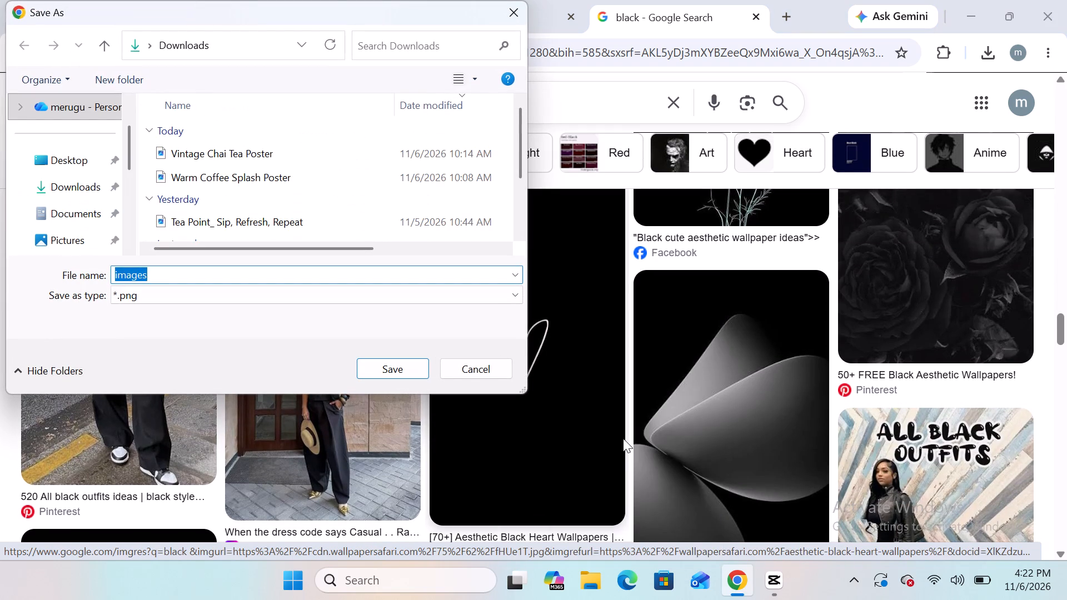
text(black)
key(Return)
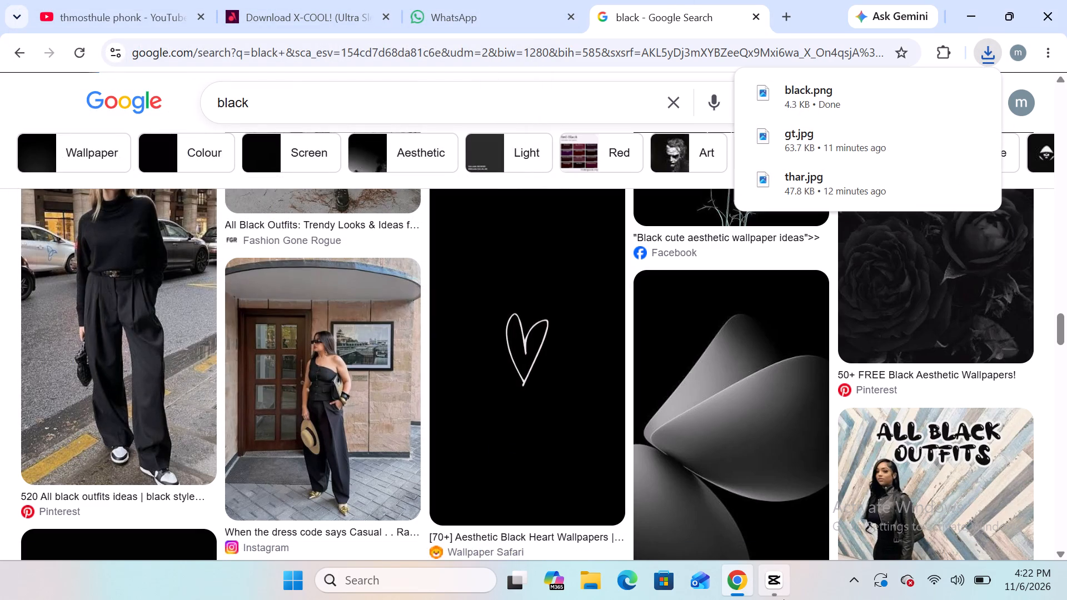
Switch to CapCut and import the "black" image from the Downloads folder into the project media.
click(784, 599)
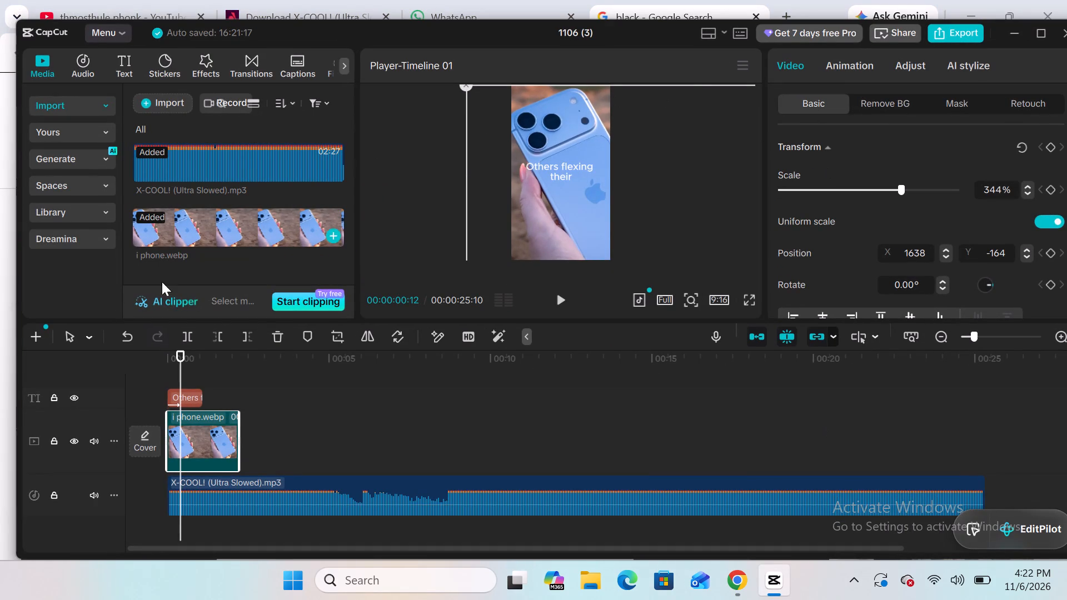
click(174, 99)
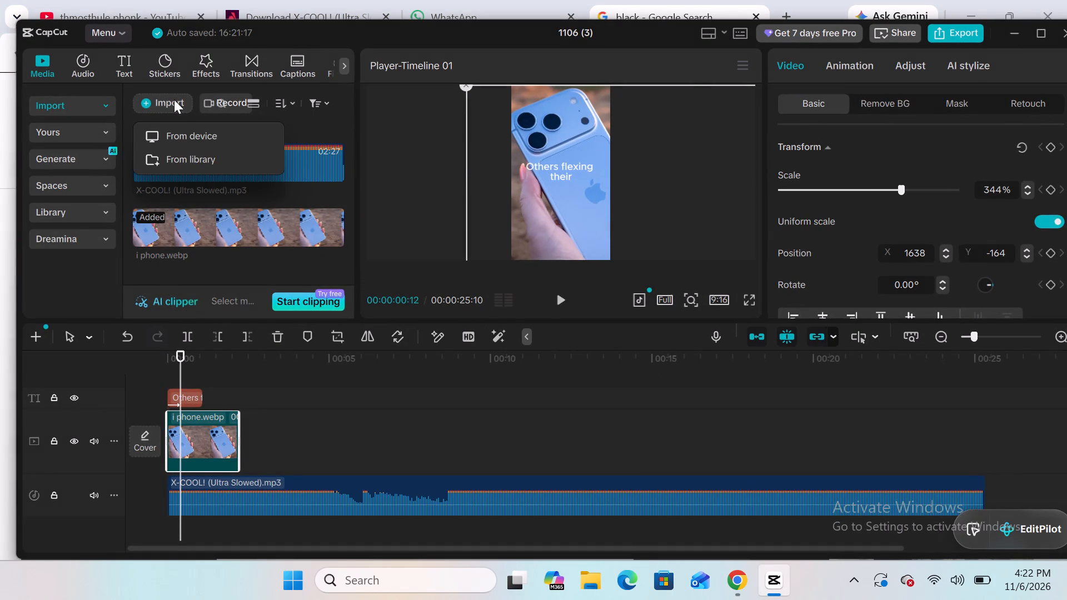
click(169, 132)
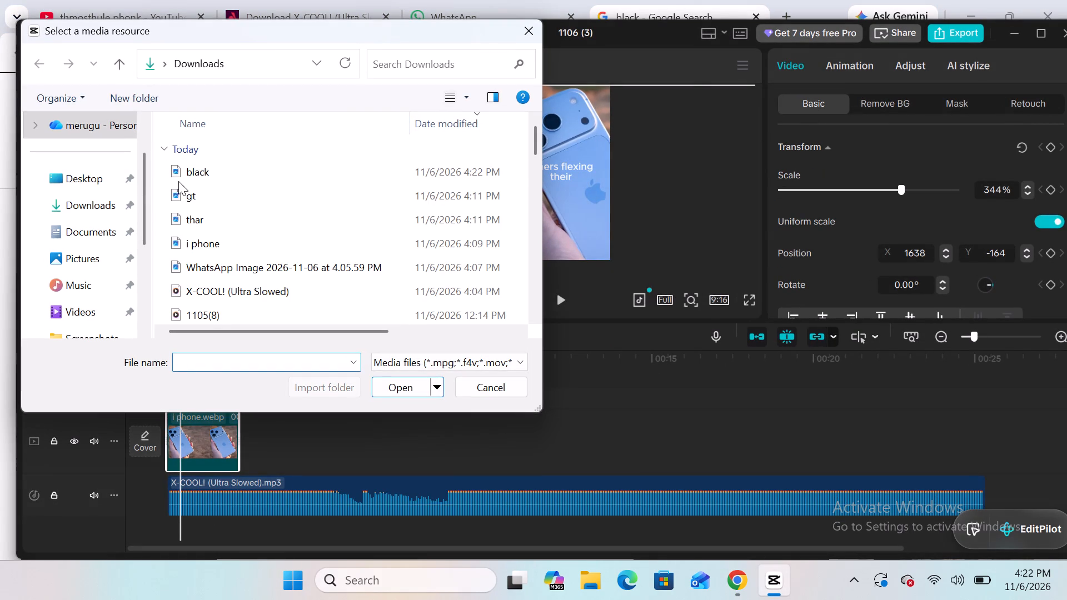
double_click(186, 177)
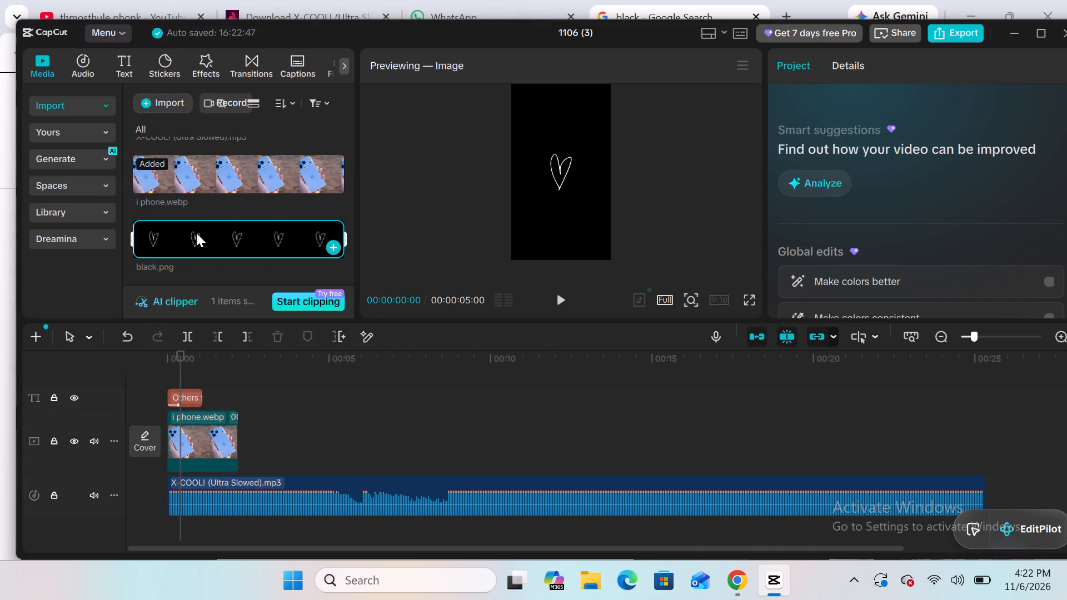
Place black.png before the iPhone clip on the main track and move the "Others flexing their" caption back to the timeline start.
drag(196, 233, 260, 440)
drag(260, 440, 162, 443)
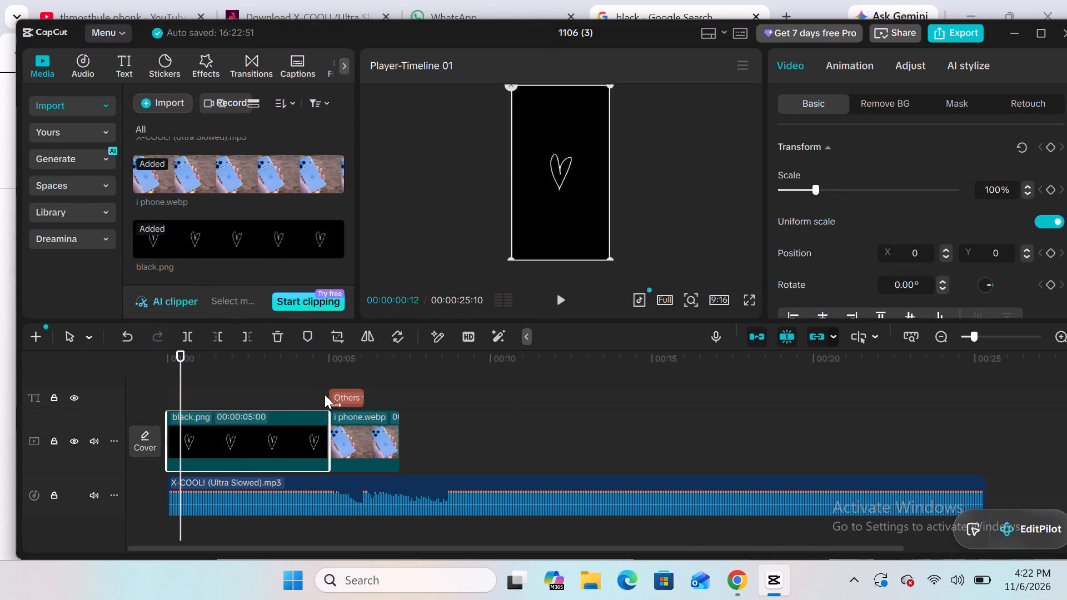
drag(338, 396, 179, 406)
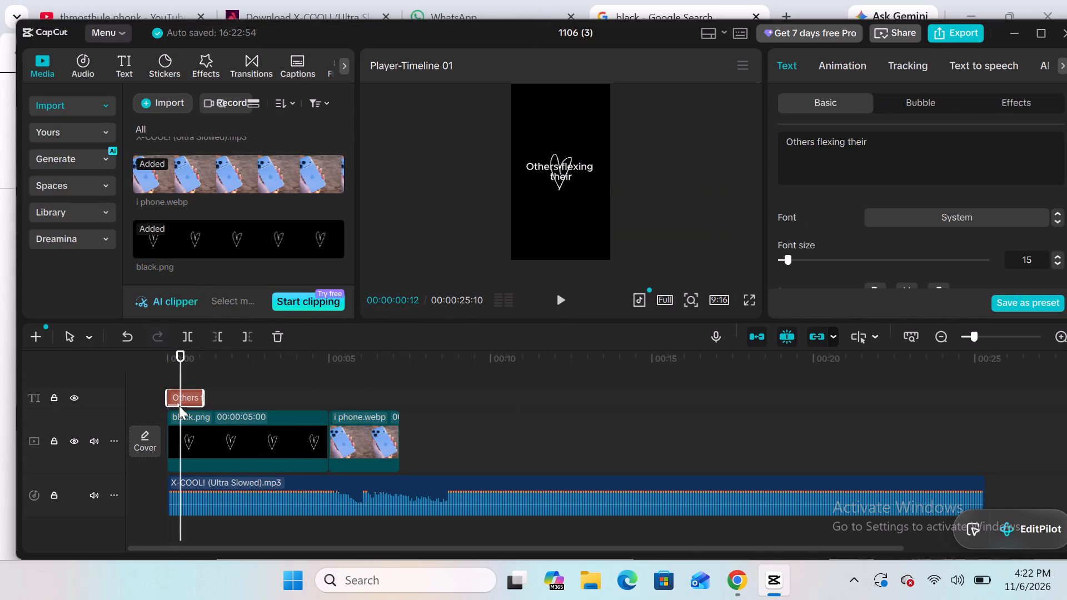
Enlarge the black image to 271% and reposition it at about X -1247, Y -3280, so the heart lies outside the frame.
click(226, 449)
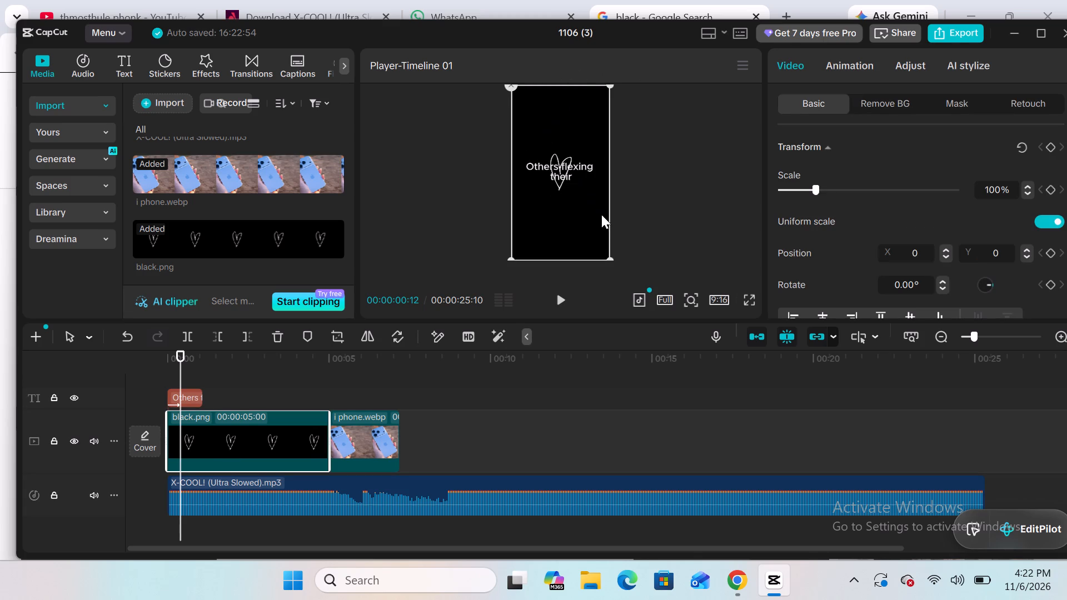
drag(610, 259, 660, 297)
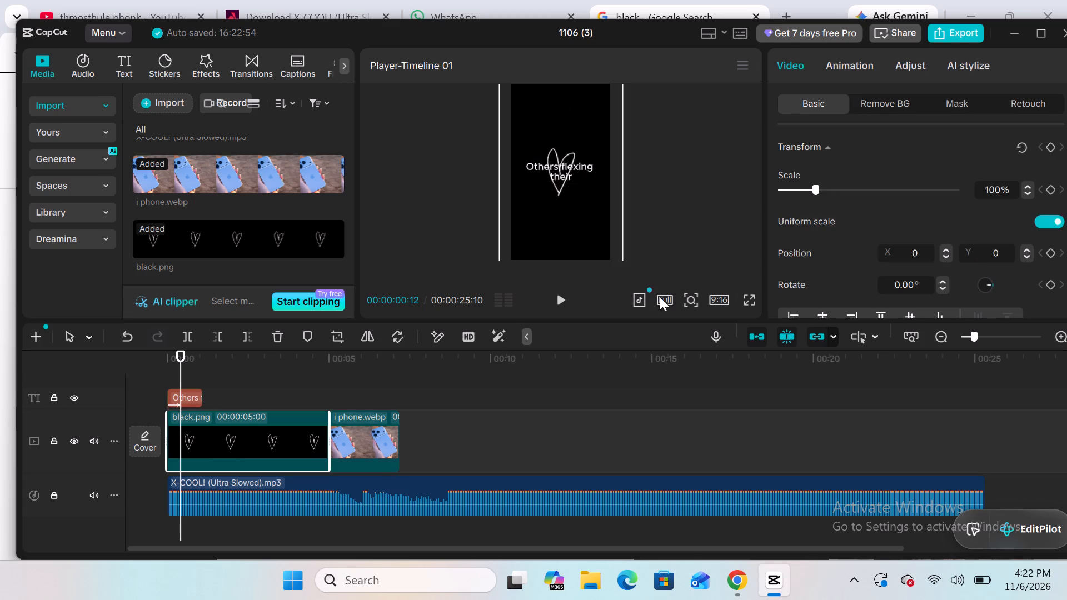
drag(660, 297, 604, 557)
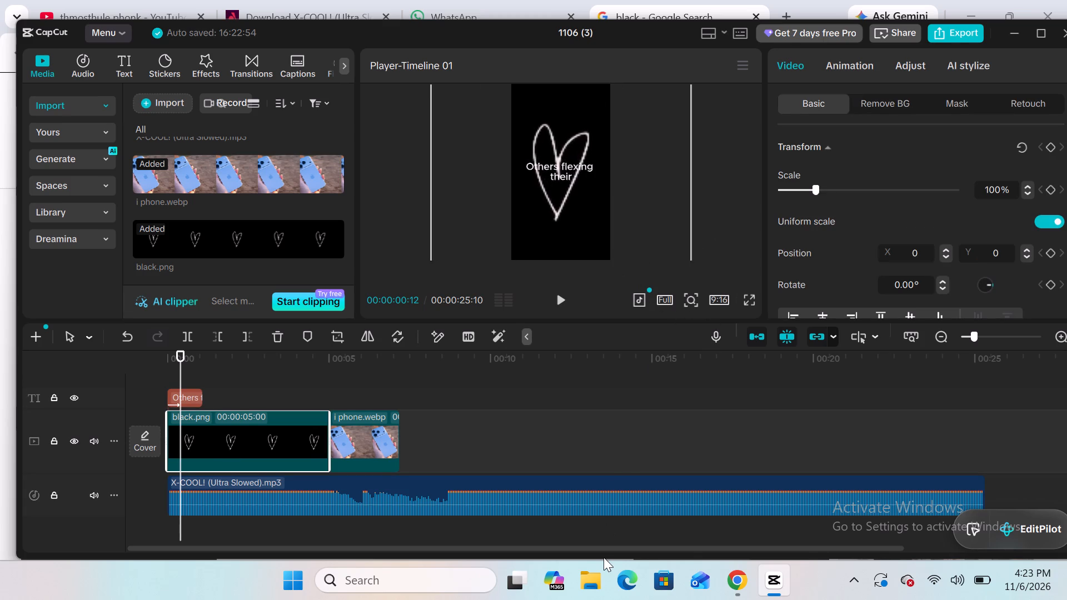
drag(604, 557, 659, 181)
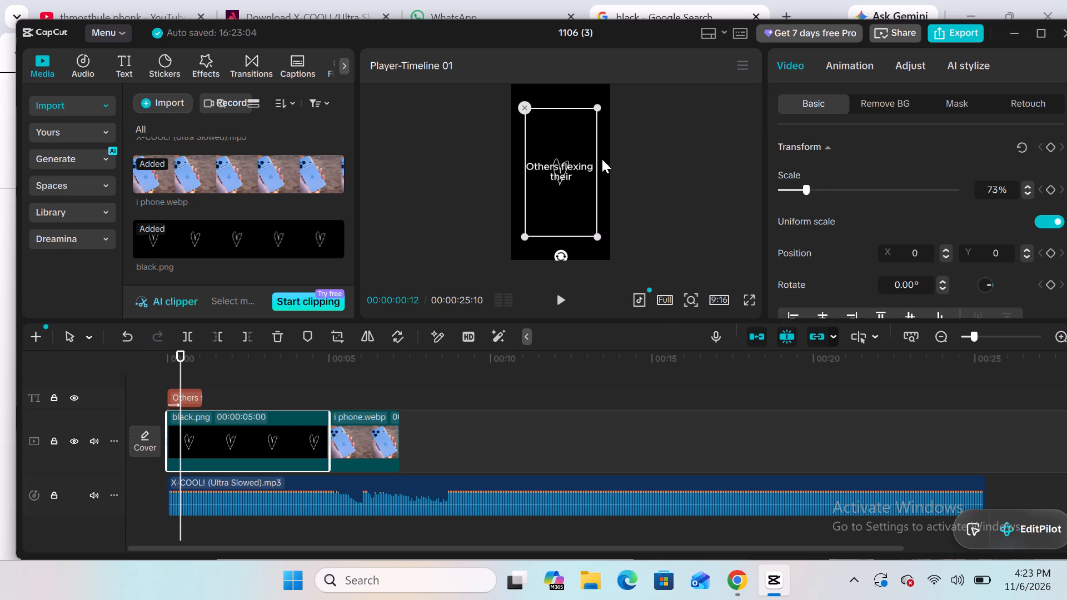
drag(596, 105, 786, 0)
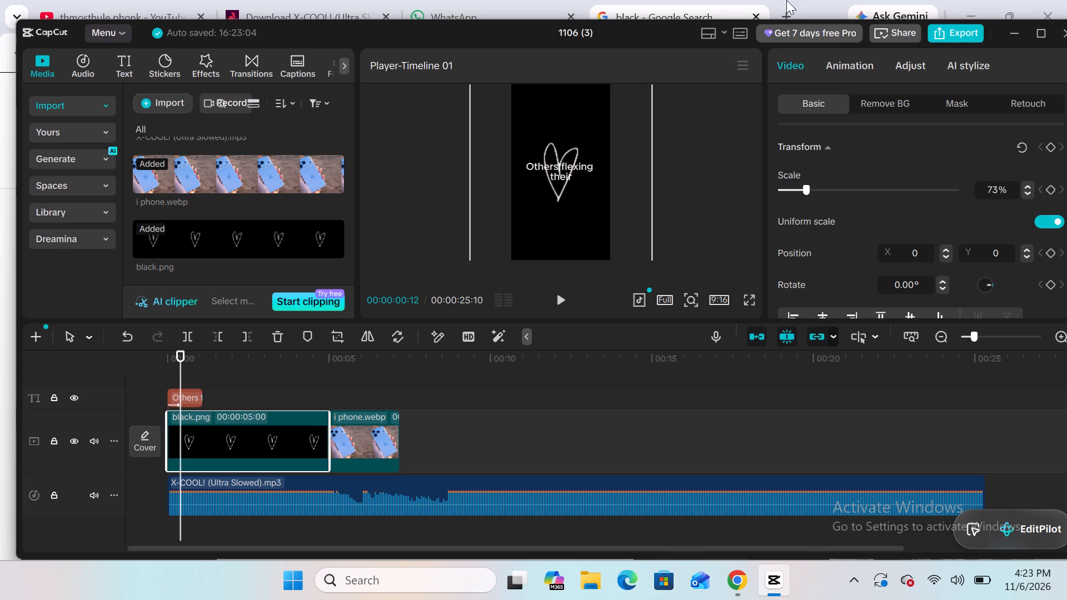
drag(786, 0, 808, 211)
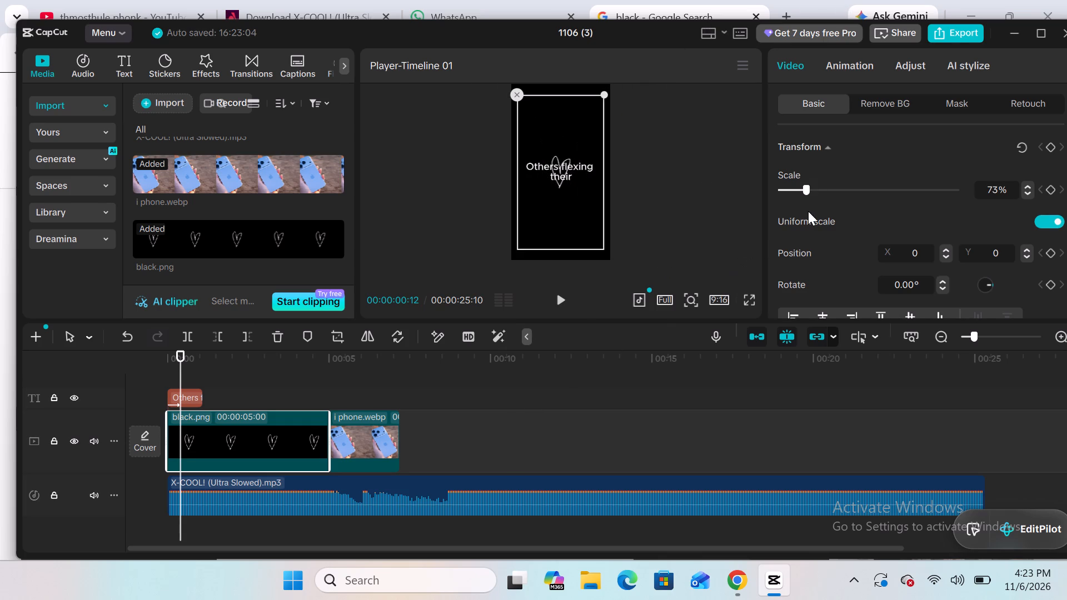
drag(808, 211, 851, 184)
drag(587, 144, 540, 264)
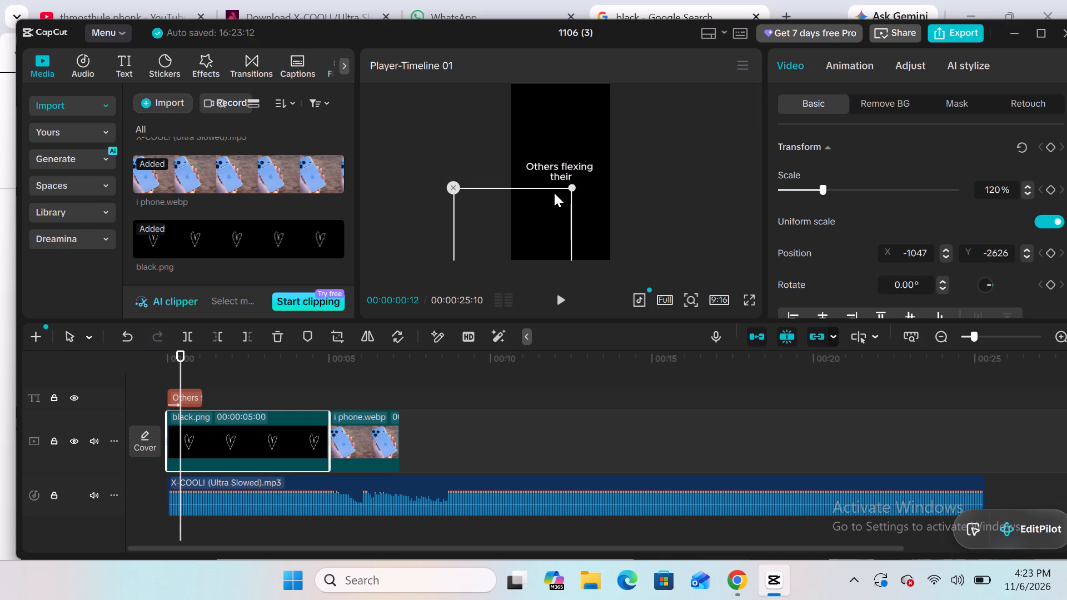
drag(567, 182, 672, 21)
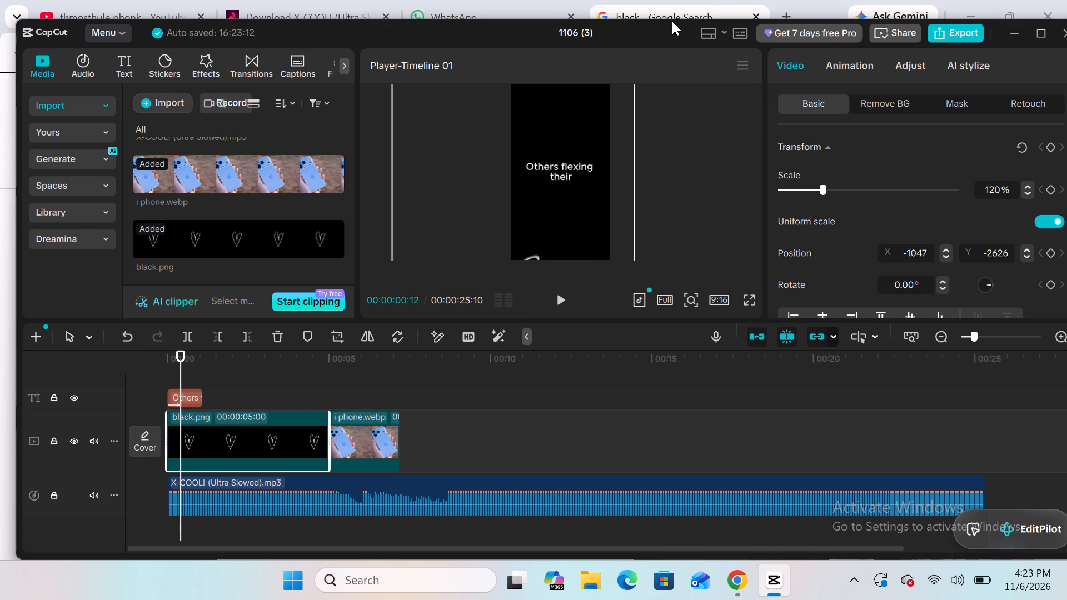
drag(672, 21, 705, 0)
drag(600, 147, 591, 179)
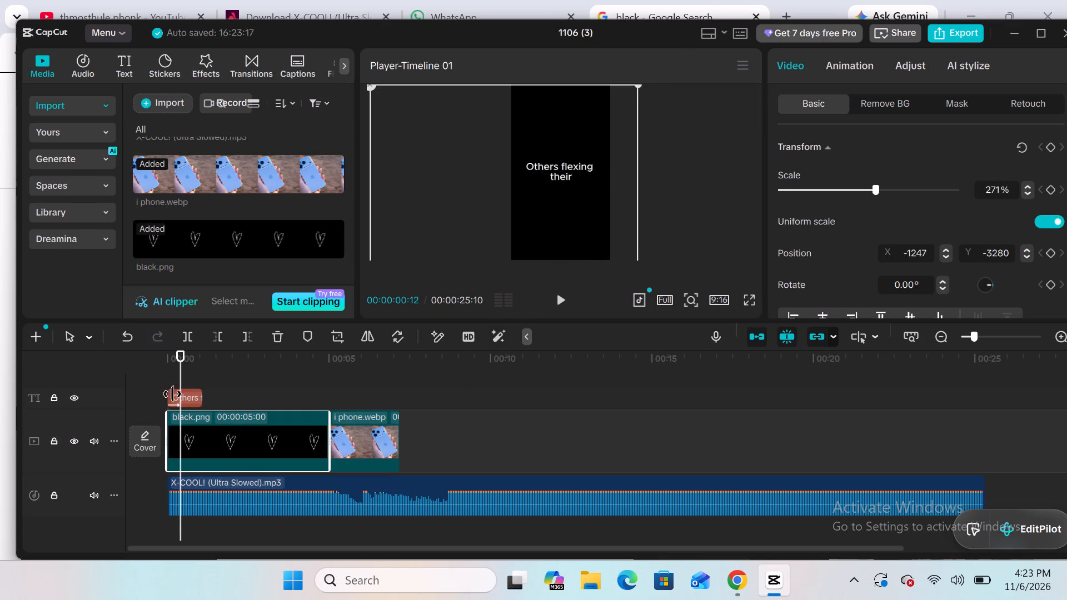
Move the cut between the black and iPhone clips to the end of the caption, at about 1 second.
drag(176, 379, 166, 379)
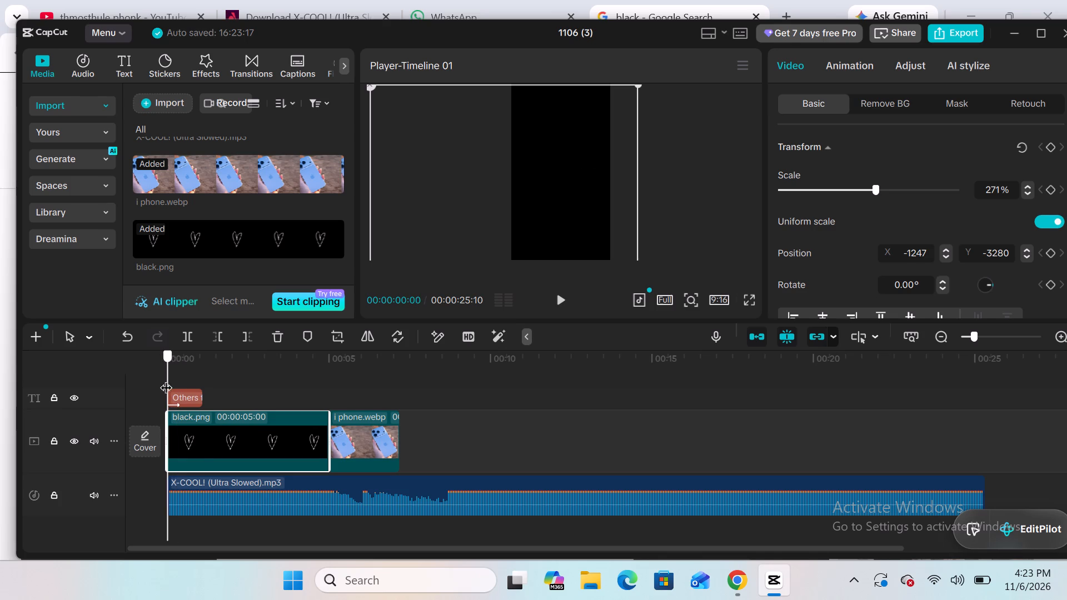
drag(166, 379, 169, 401)
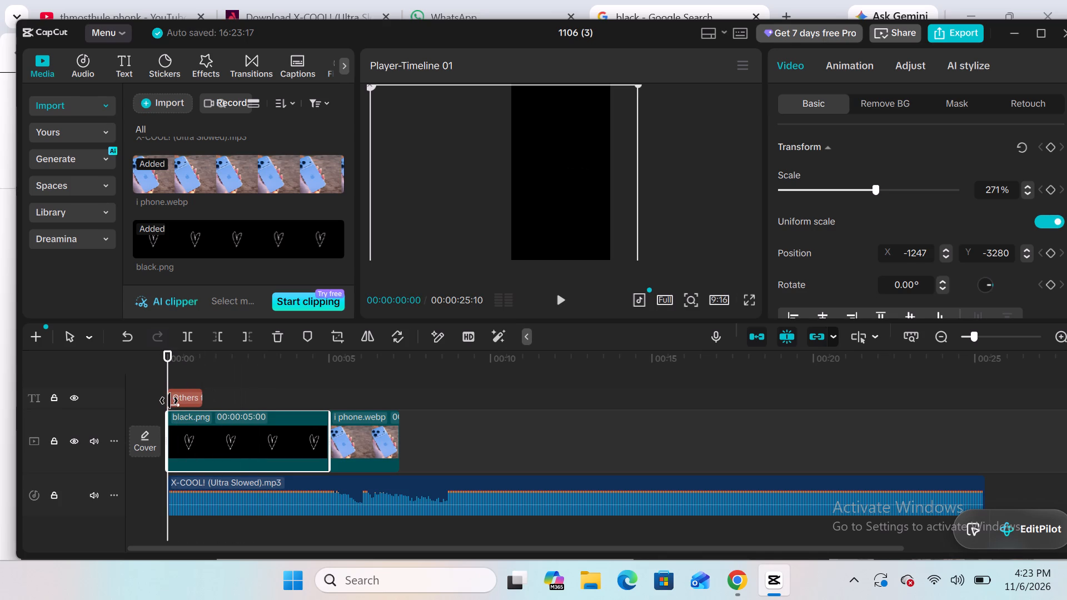
click(181, 399)
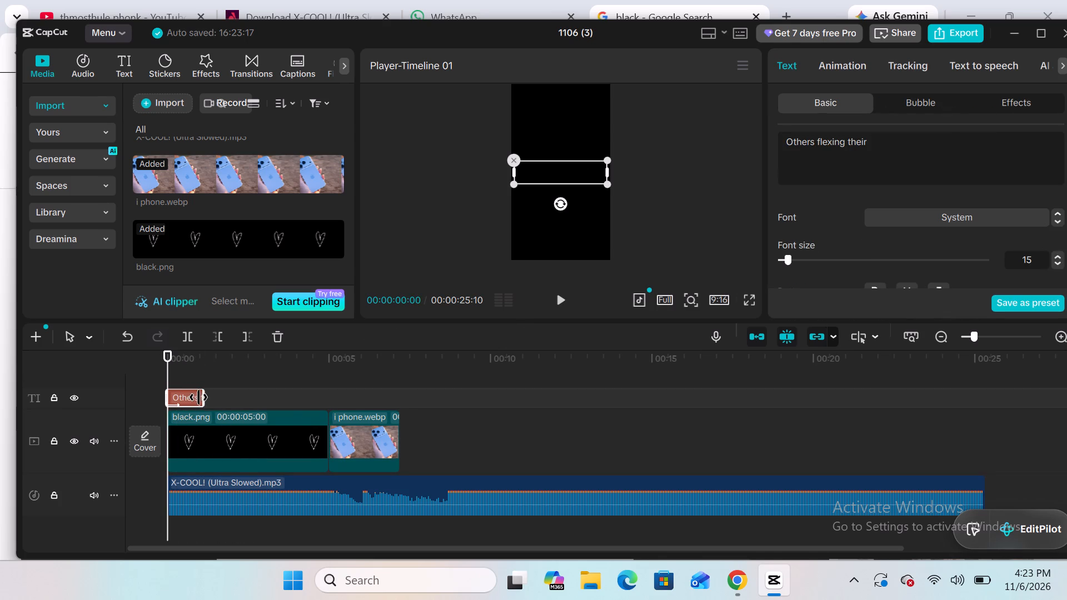
drag(330, 427, 277, 432)
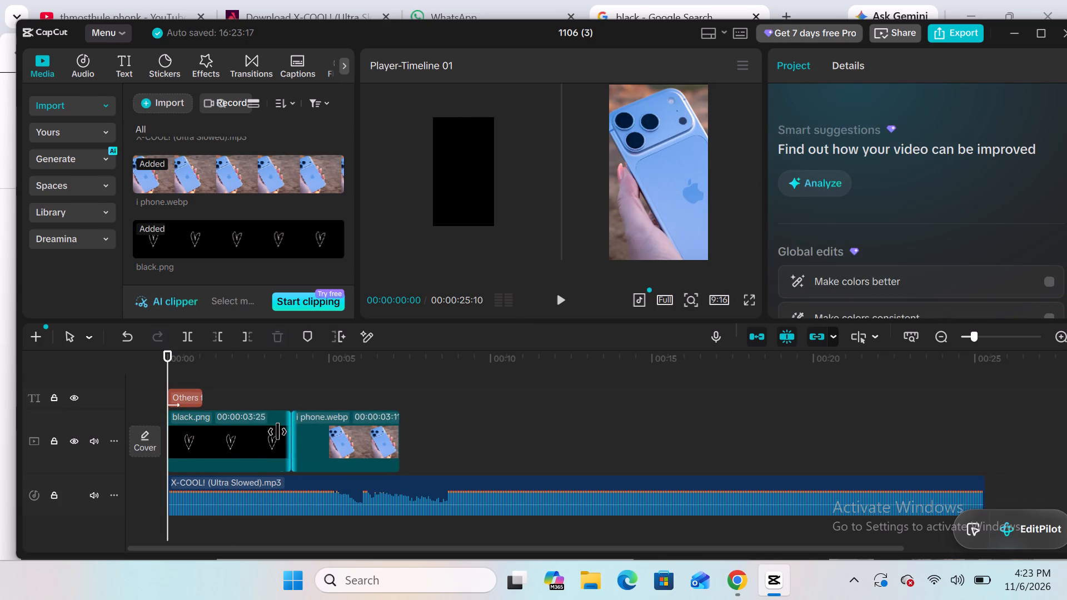
drag(277, 432, 200, 449)
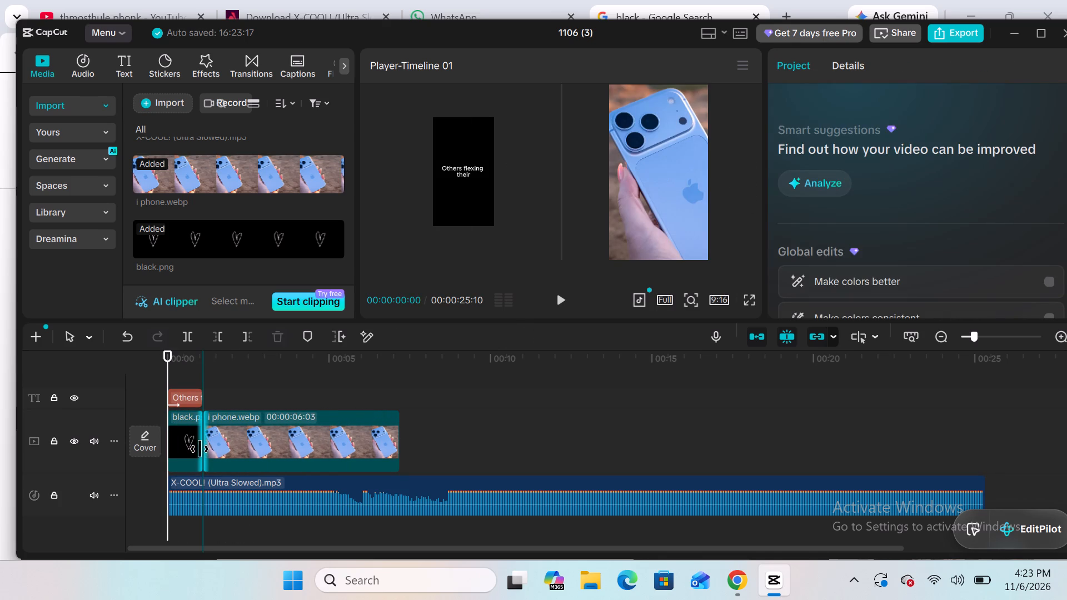
drag(200, 449, 202, 449)
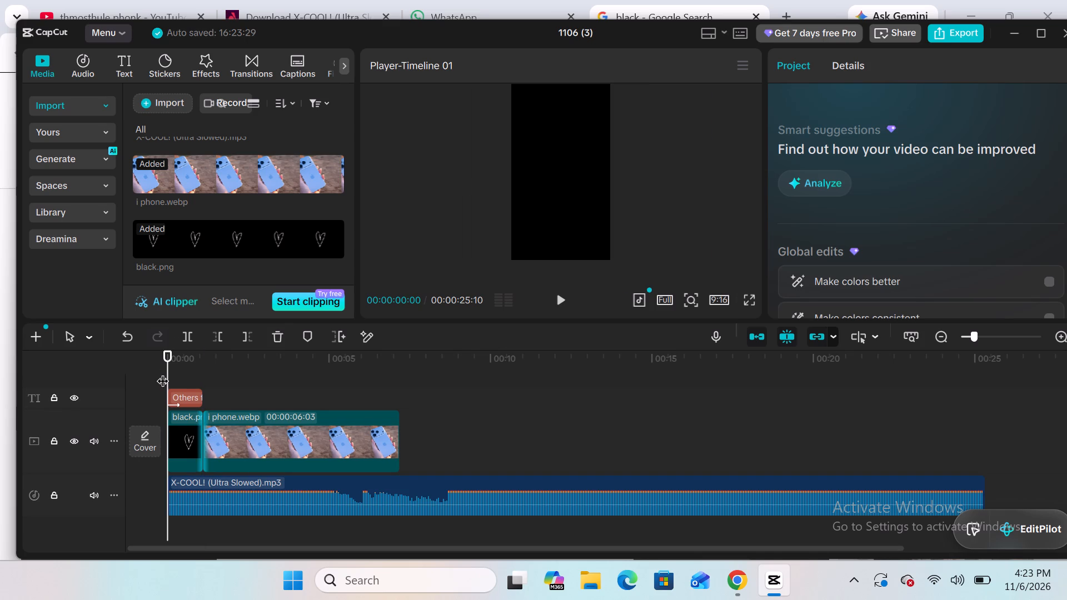
Find the next cut point after the caption and trim the end of the iPhone clip to about 2.2 seconds.
drag(164, 371, 186, 379)
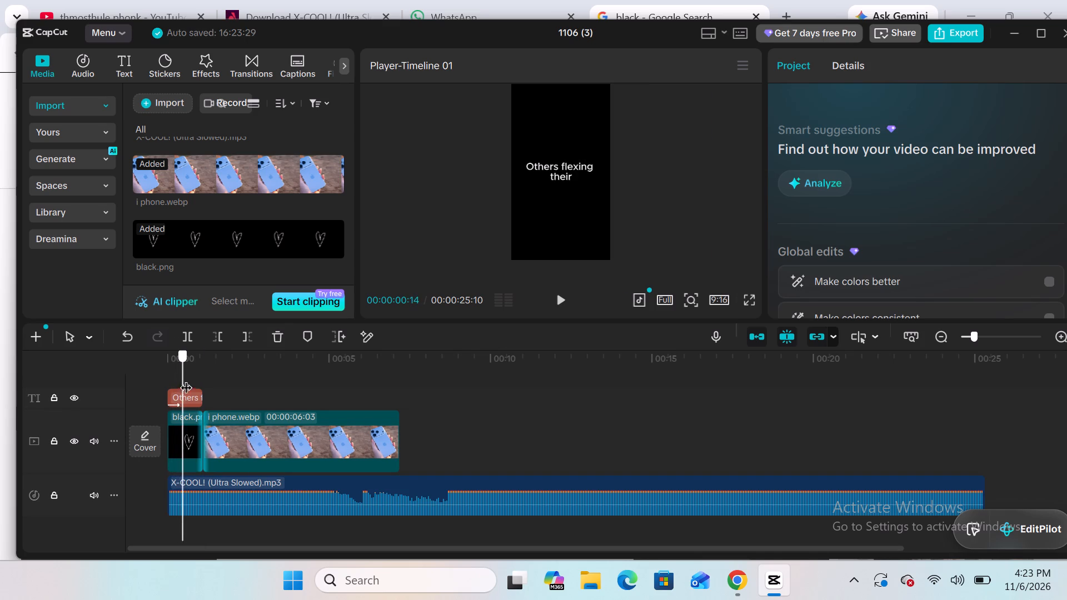
drag(186, 379, 215, 403)
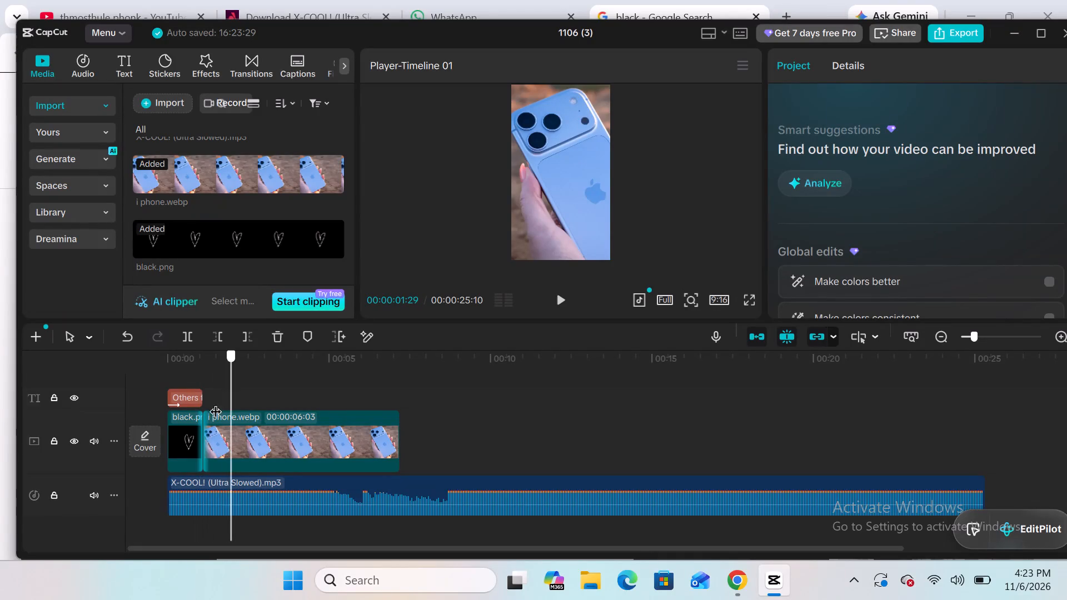
drag(215, 403, 228, 479)
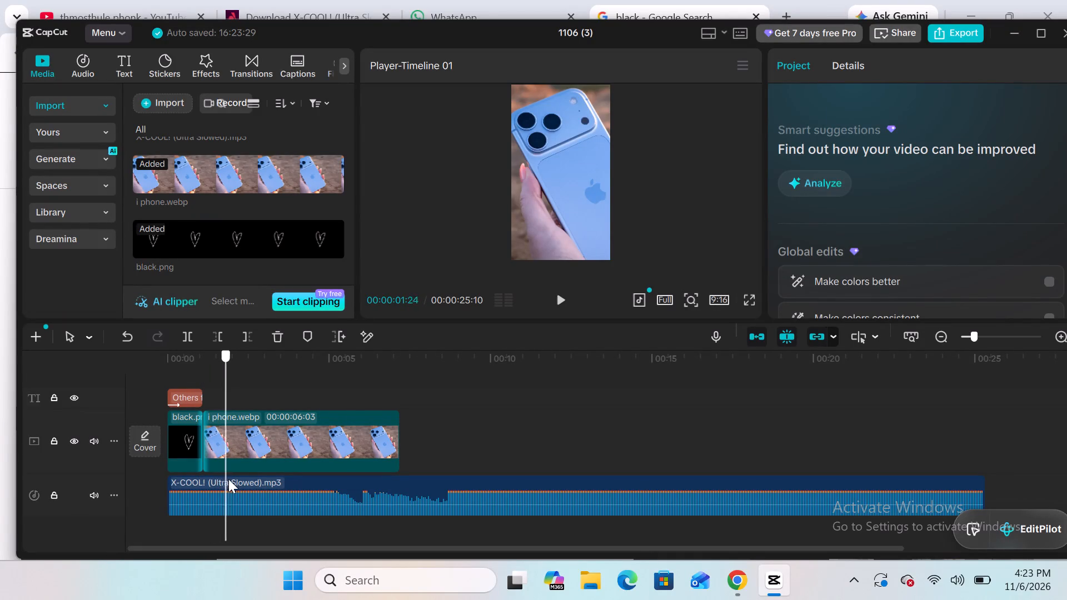
drag(228, 479, 219, 484)
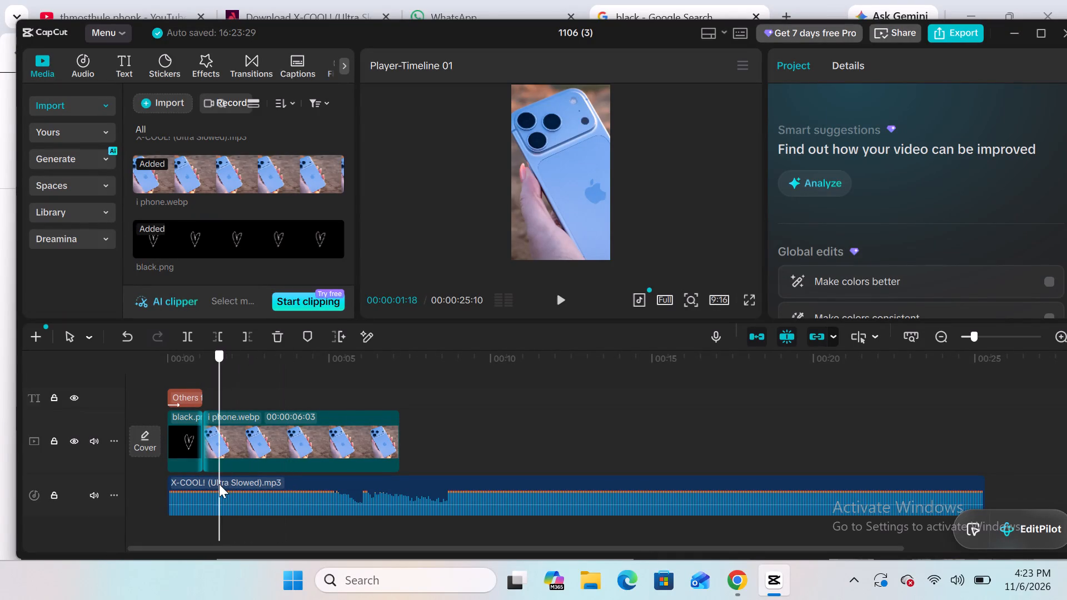
drag(219, 484, 231, 486)
click(229, 459)
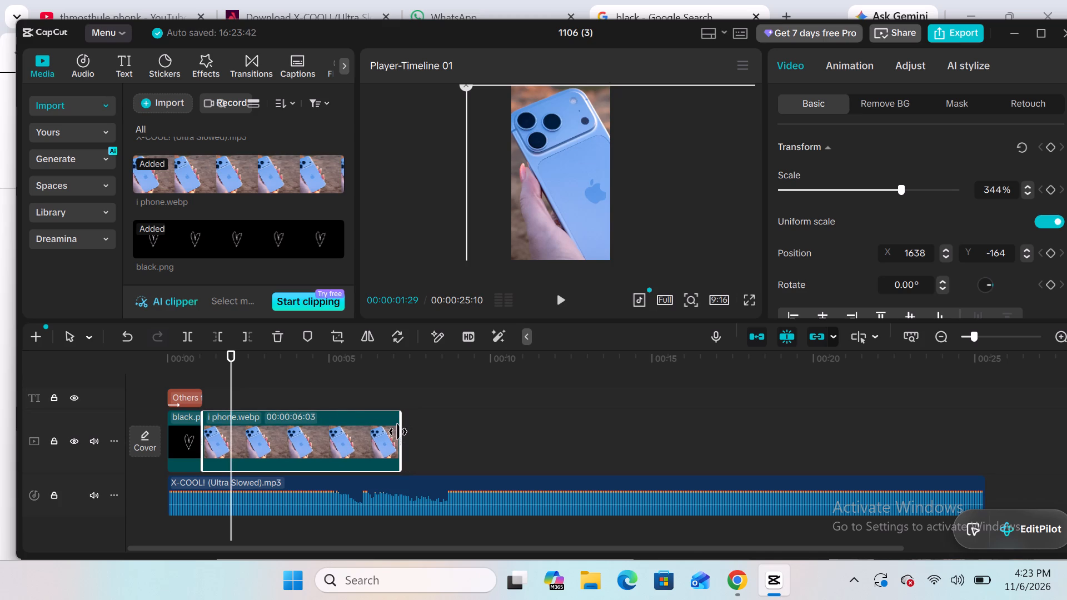
drag(398, 432, 247, 473)
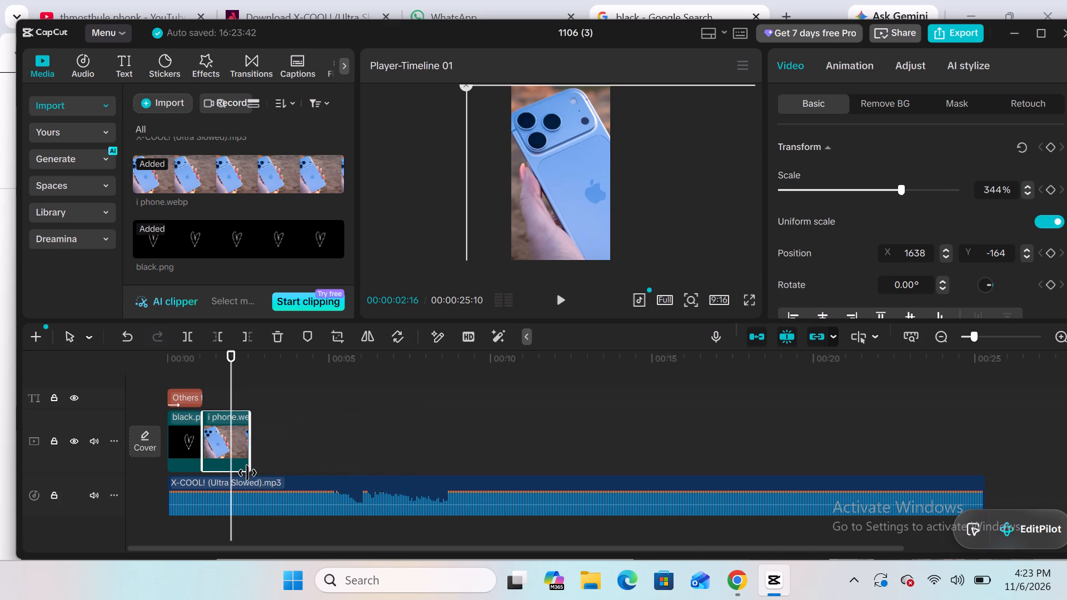
drag(247, 473, 237, 487)
Play the edit from the start to check the change from the black caption screen to the iPhone clip.
drag(236, 373, 133, 376)
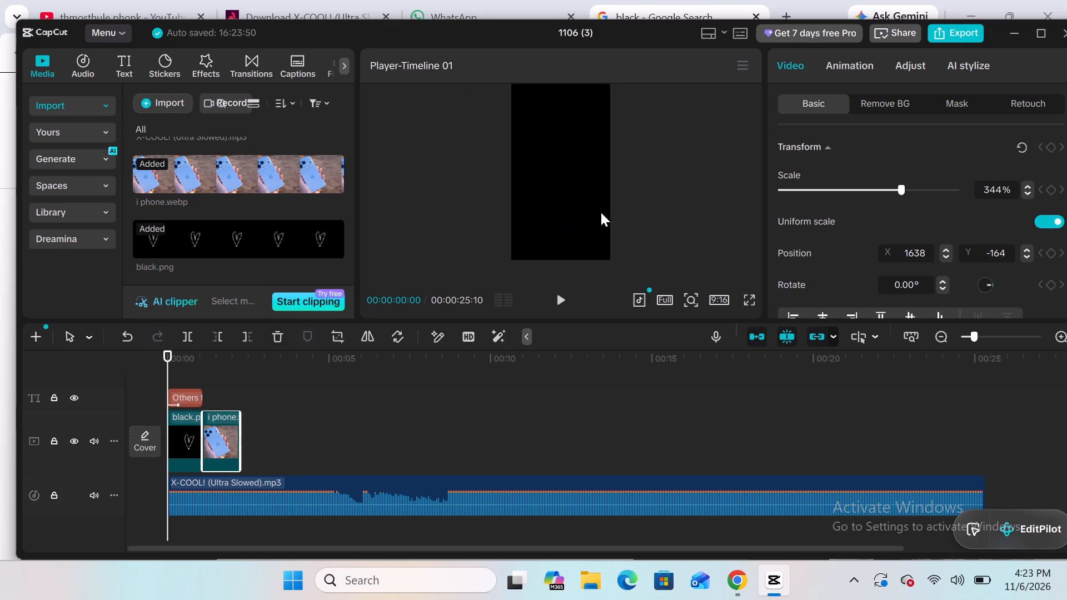
click(562, 294)
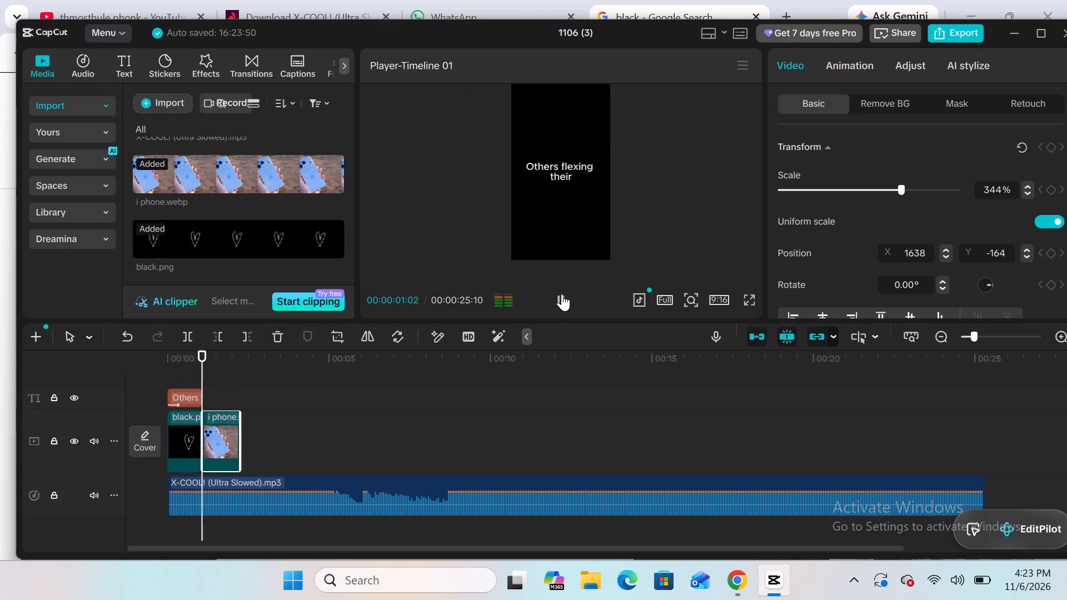
click(562, 294)
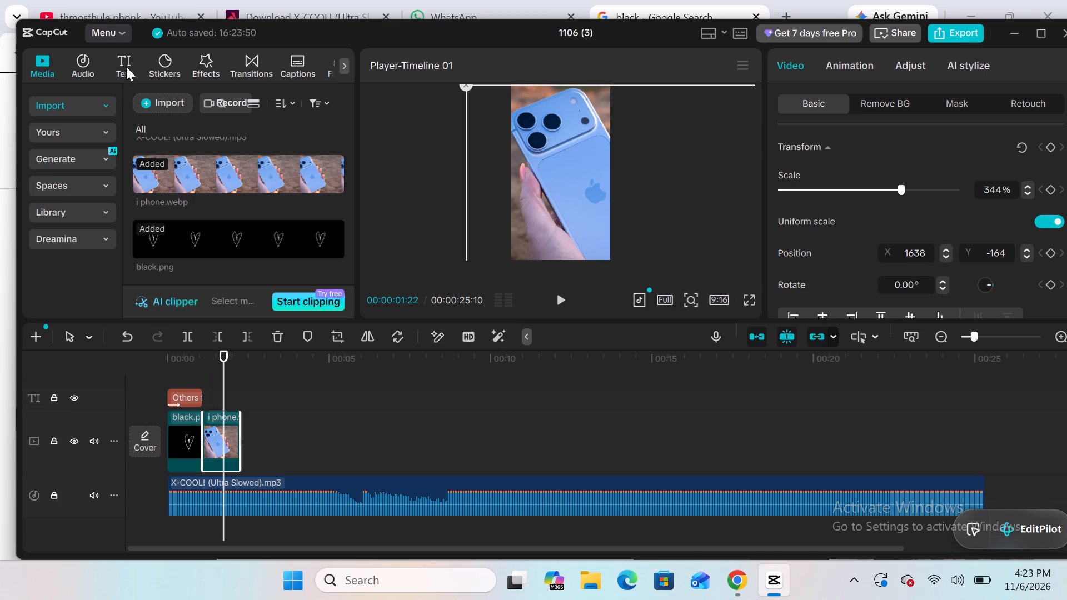
Browse the trending transitions and search the transitions library for "entry".
click(242, 63)
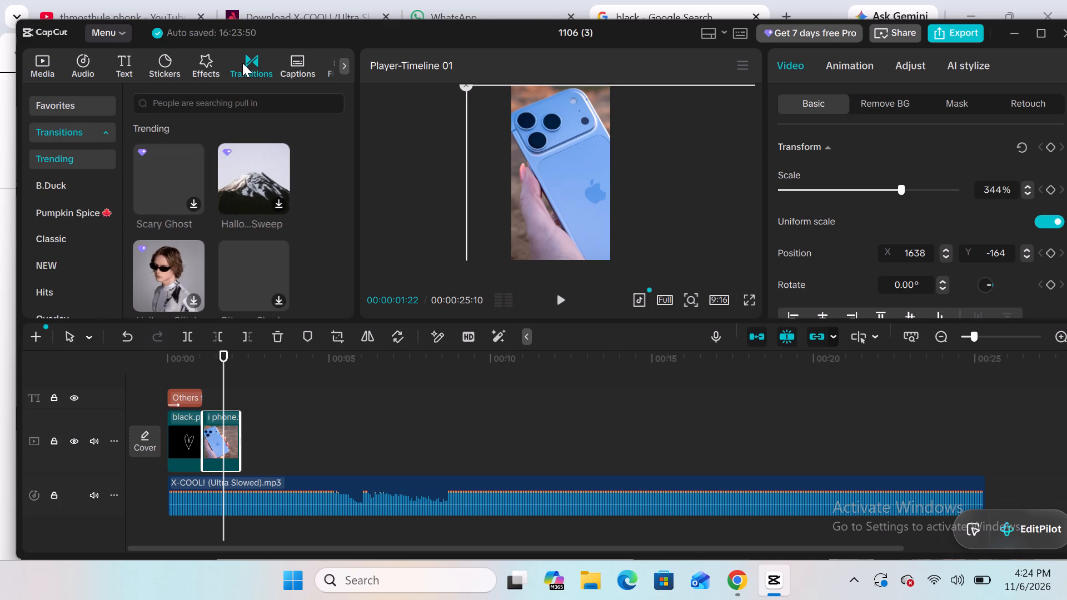
scroll(241, 187, right, 2)
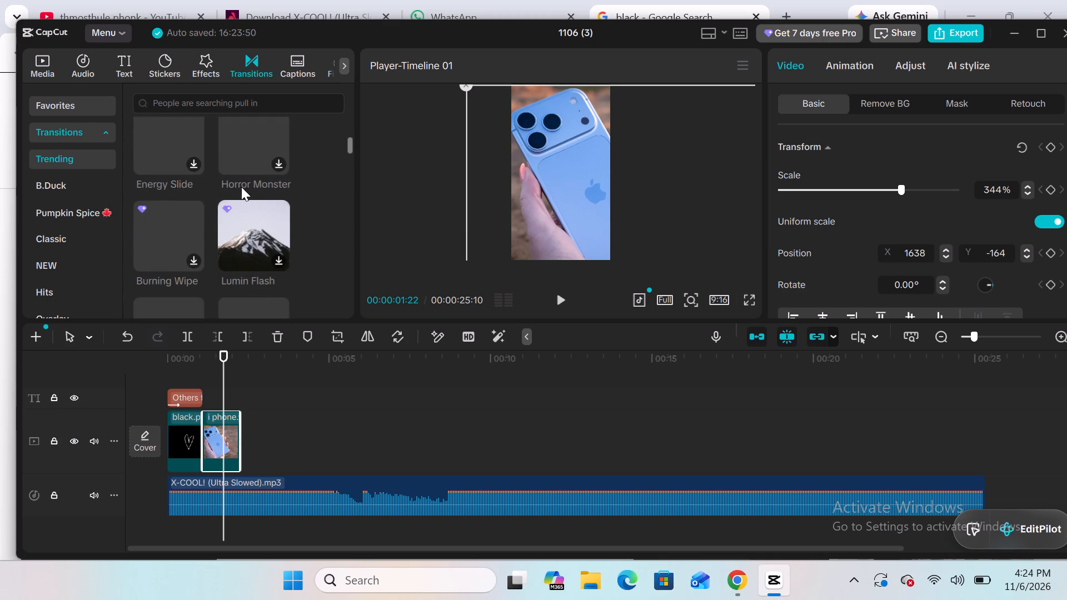
scroll(241, 187, right, 1)
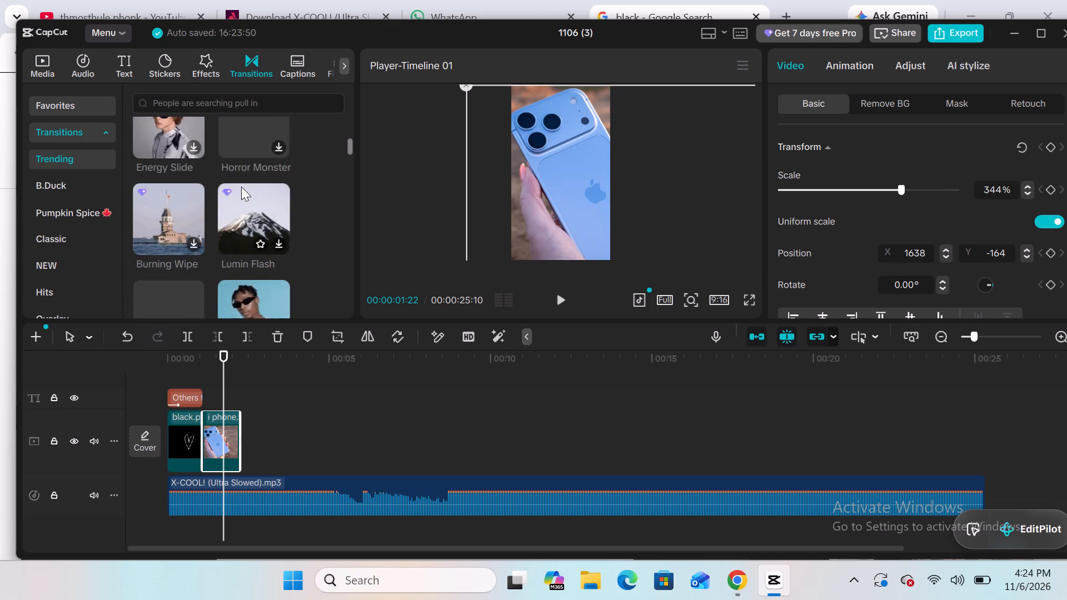
scroll(241, 187, up, 4)
click(261, 102)
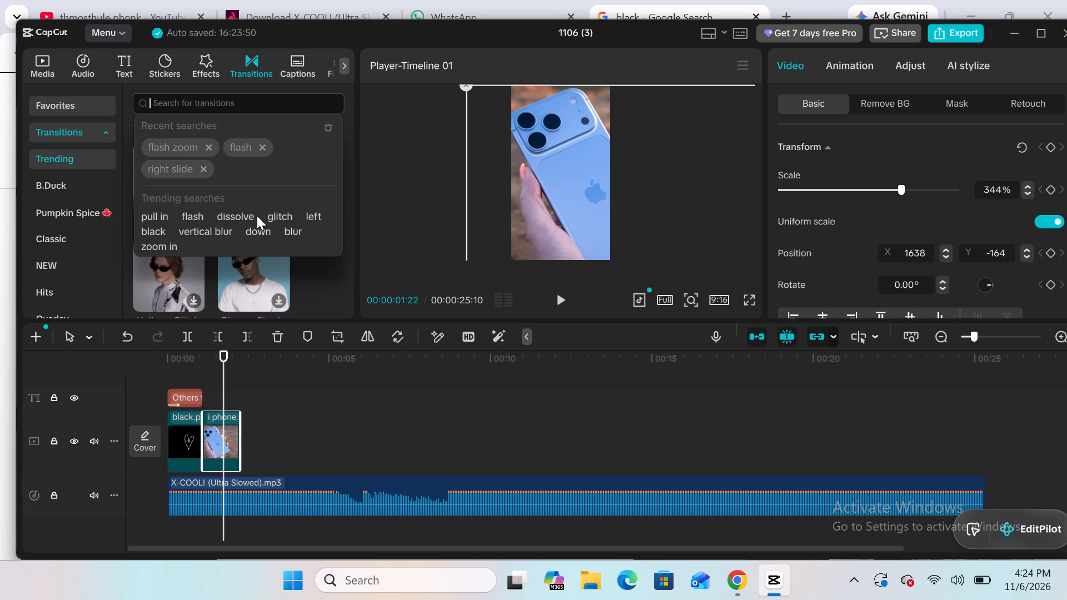
text(entry)
key(Return)
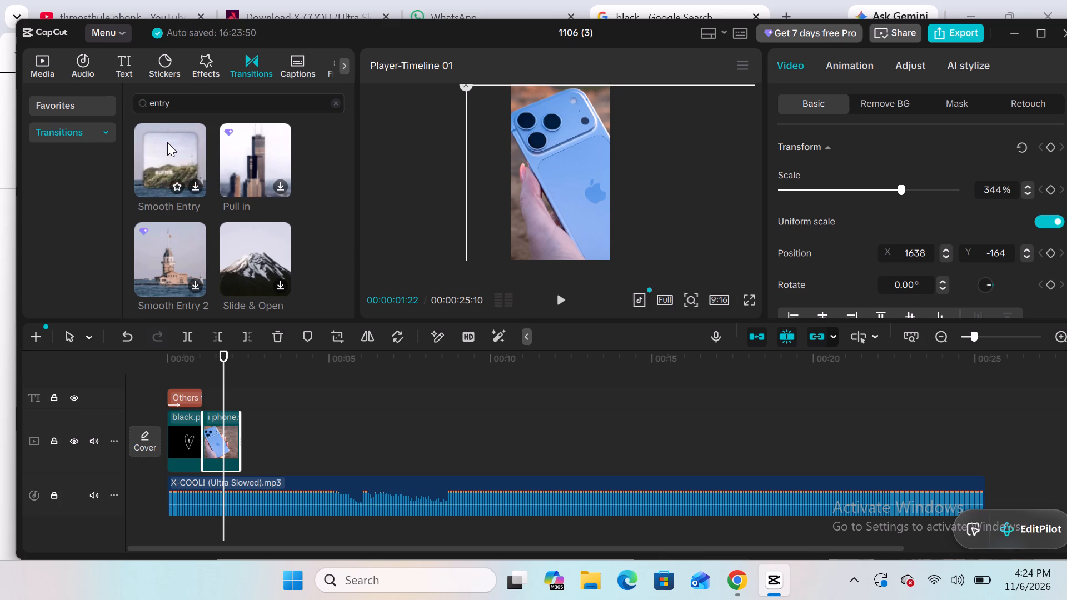
Preview the Smooth Entry transition and apply it between the black and iPhone clips, accepting duplicate frames.
double_click(167, 142)
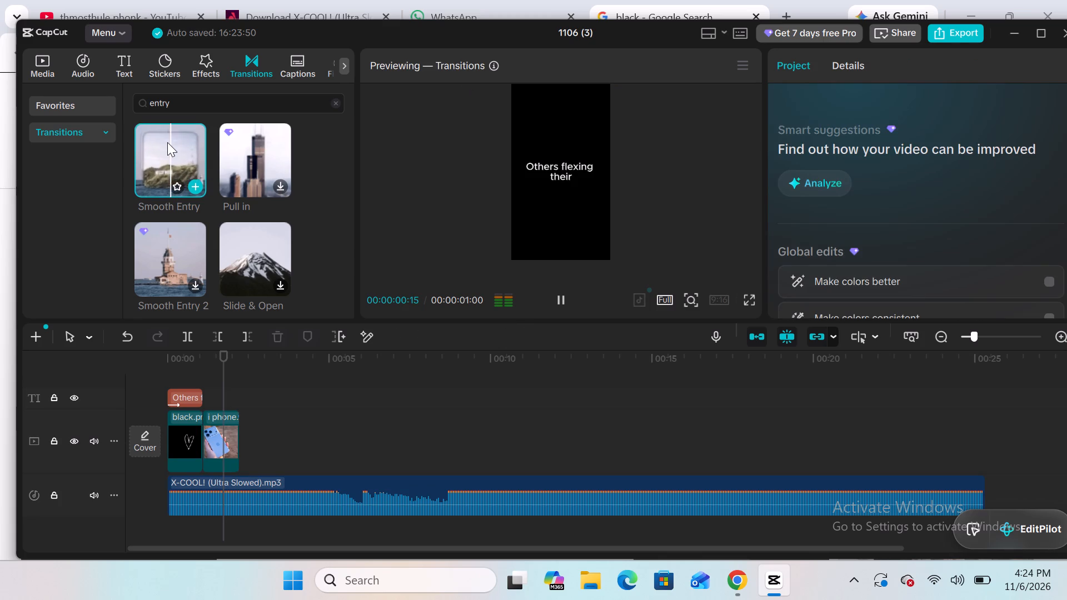
click(167, 142)
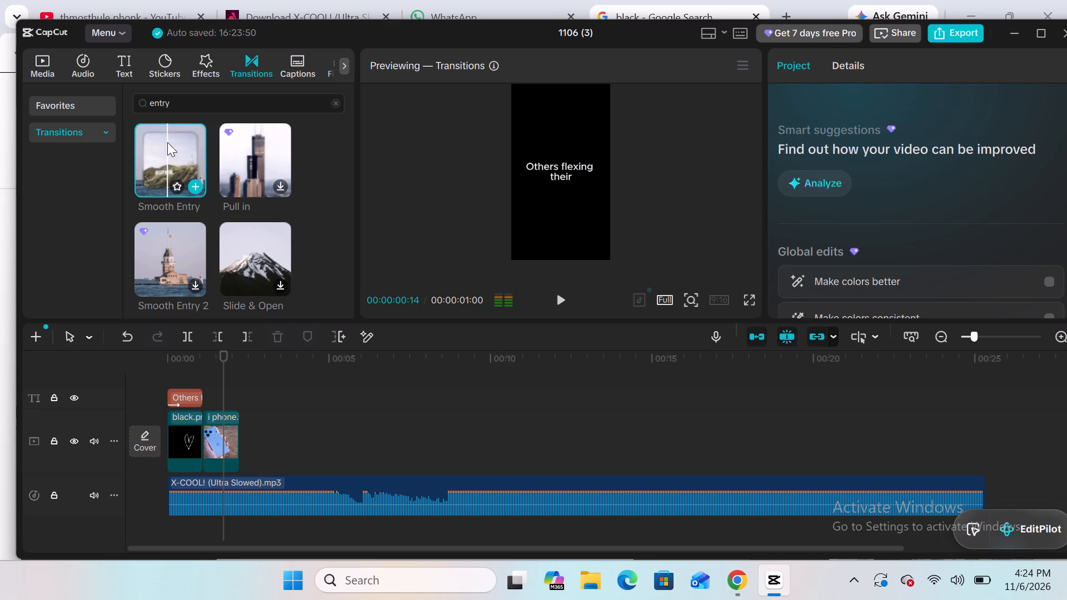
double_click(167, 142)
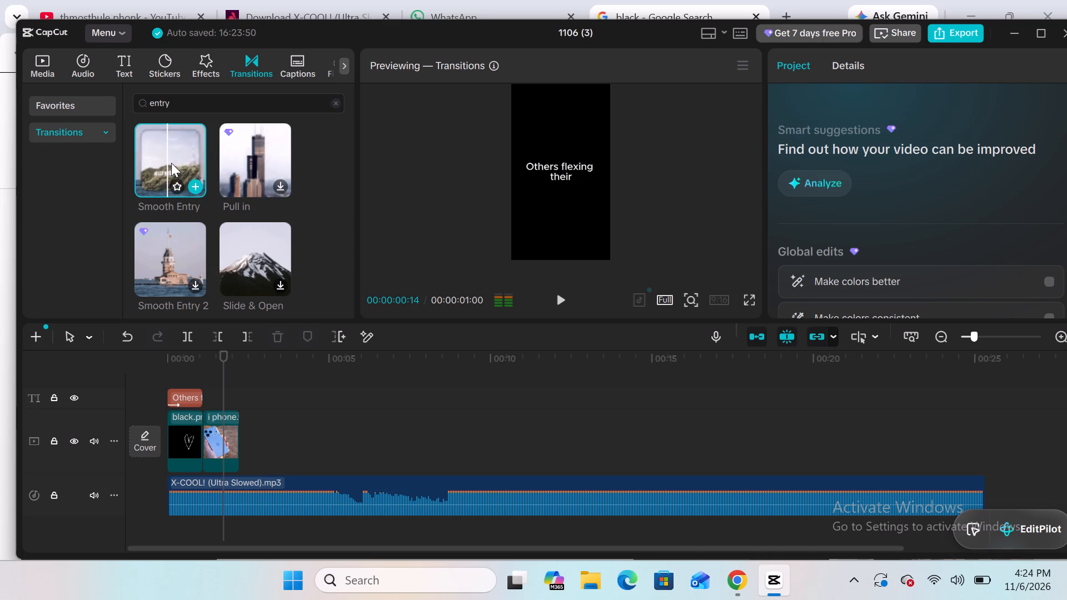
drag(171, 164, 183, 446)
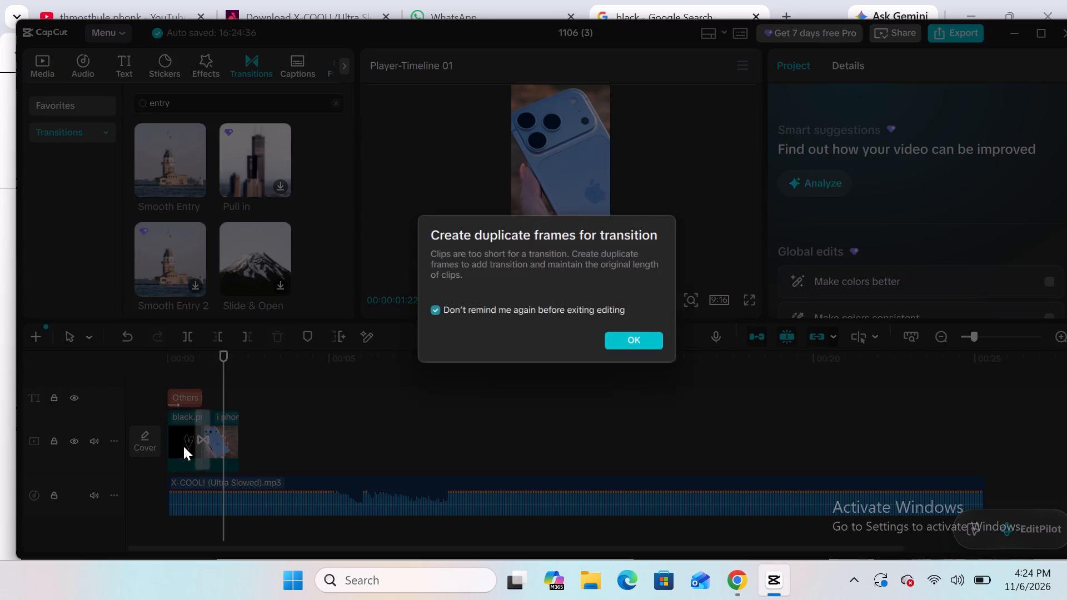
click(632, 336)
Play the edit from the start to check the Smooth Entry transition between the black and iPhone clips.
drag(225, 373, 181, 375)
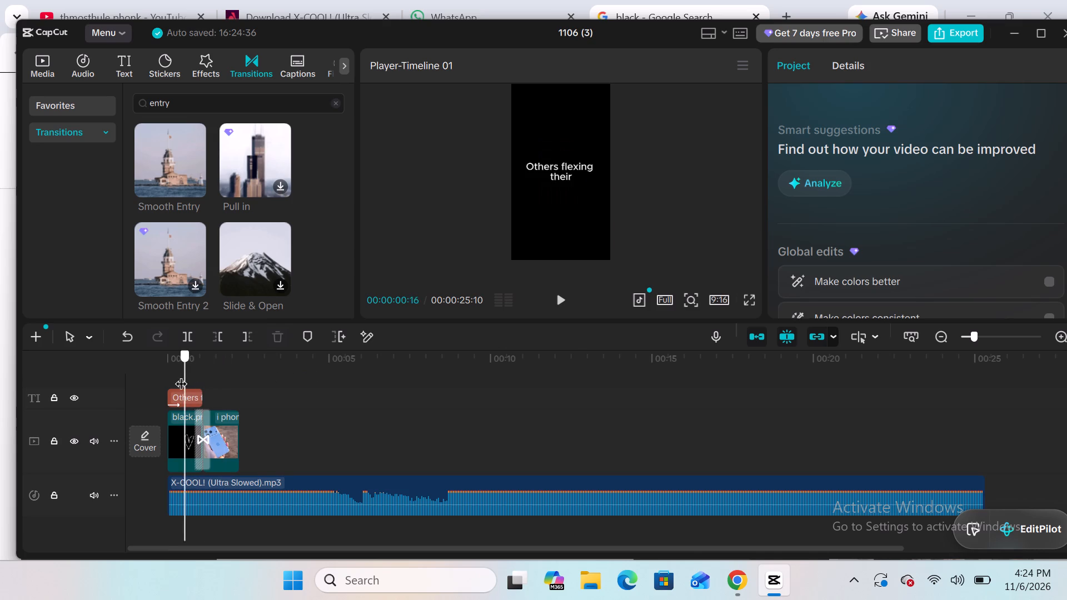
drag(181, 375, 164, 376)
click(565, 301)
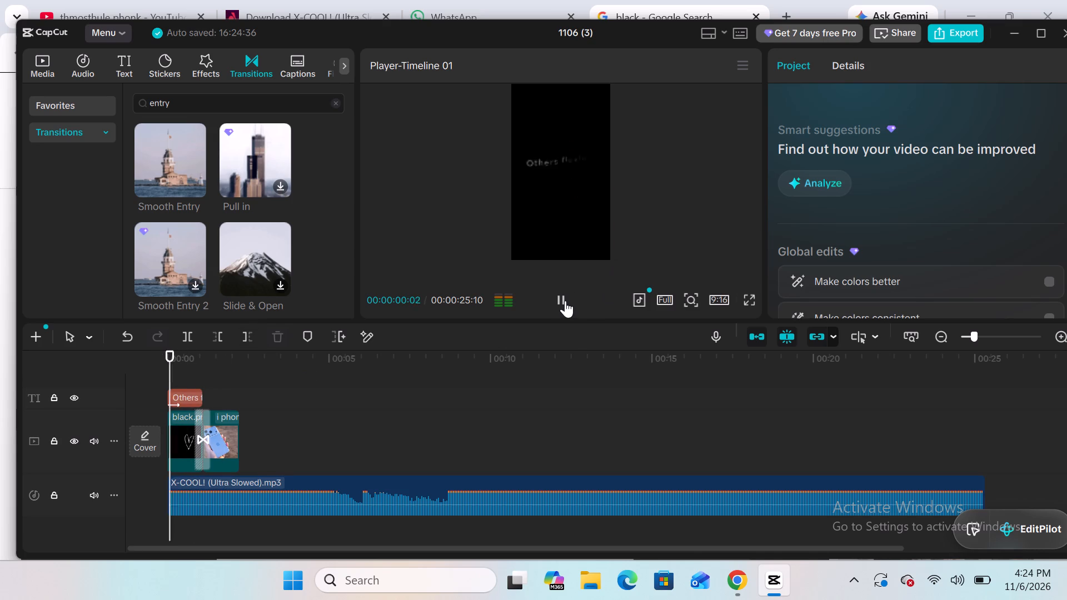
click(565, 301)
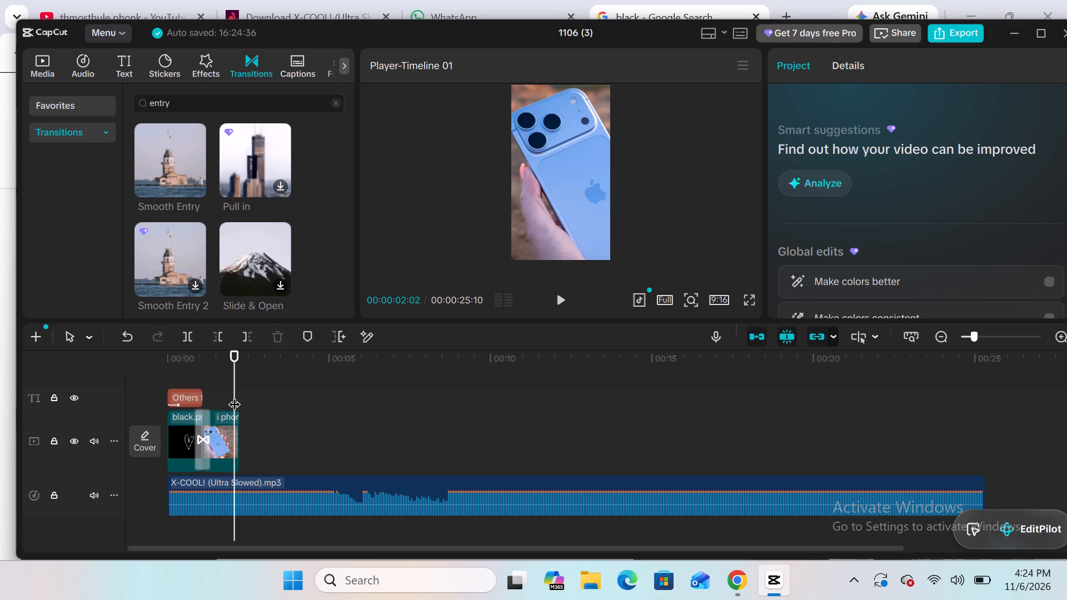
Add a default text over the iPhone clip, starting at 00:00:01:18 just after the transition.
drag(234, 396, 192, 407)
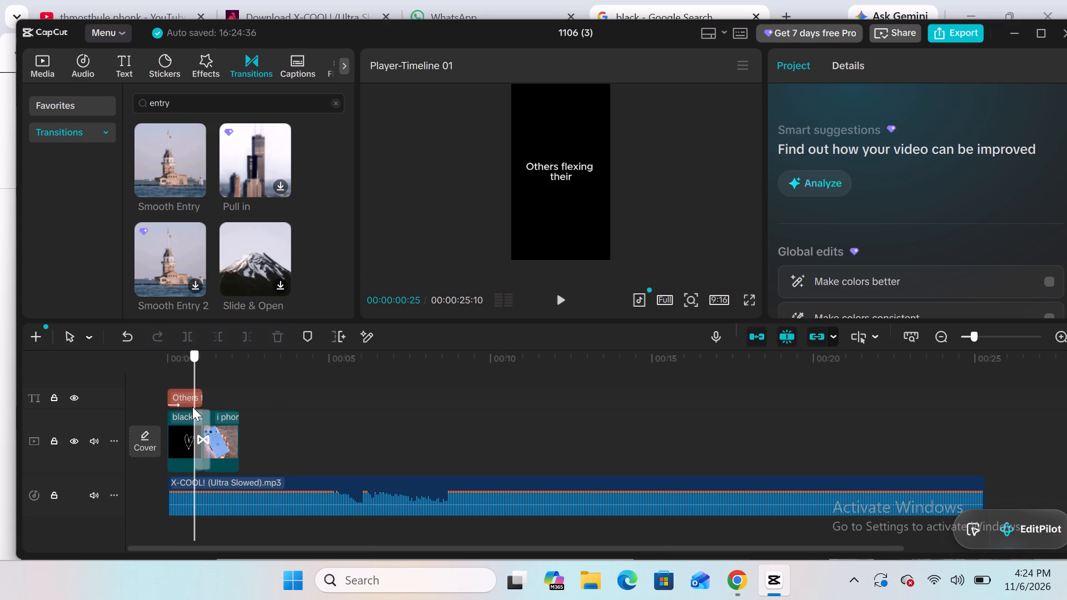
drag(192, 407, 219, 408)
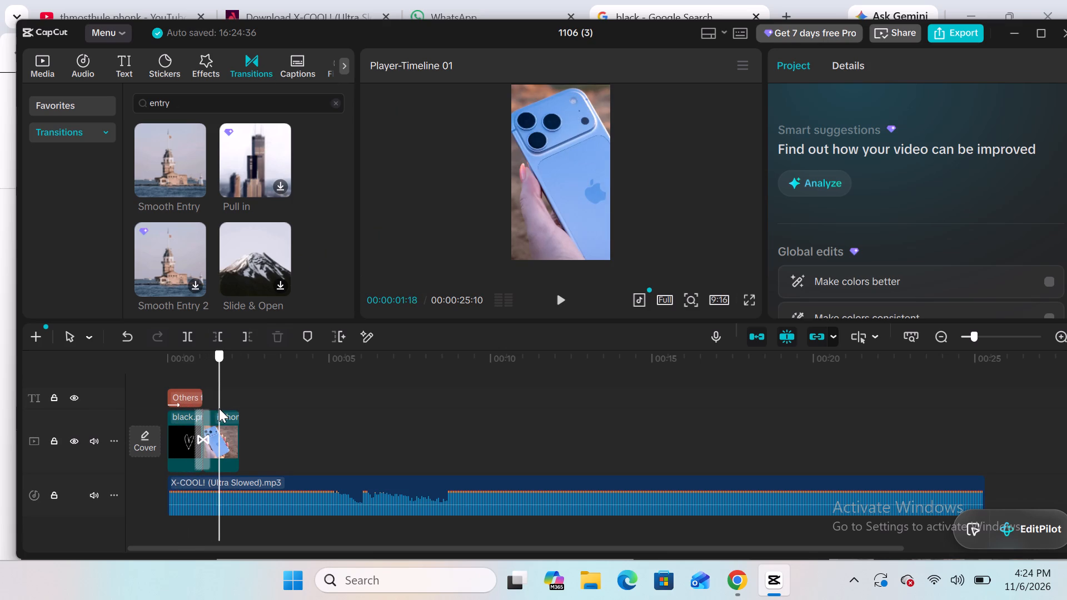
drag(219, 408, 220, 410)
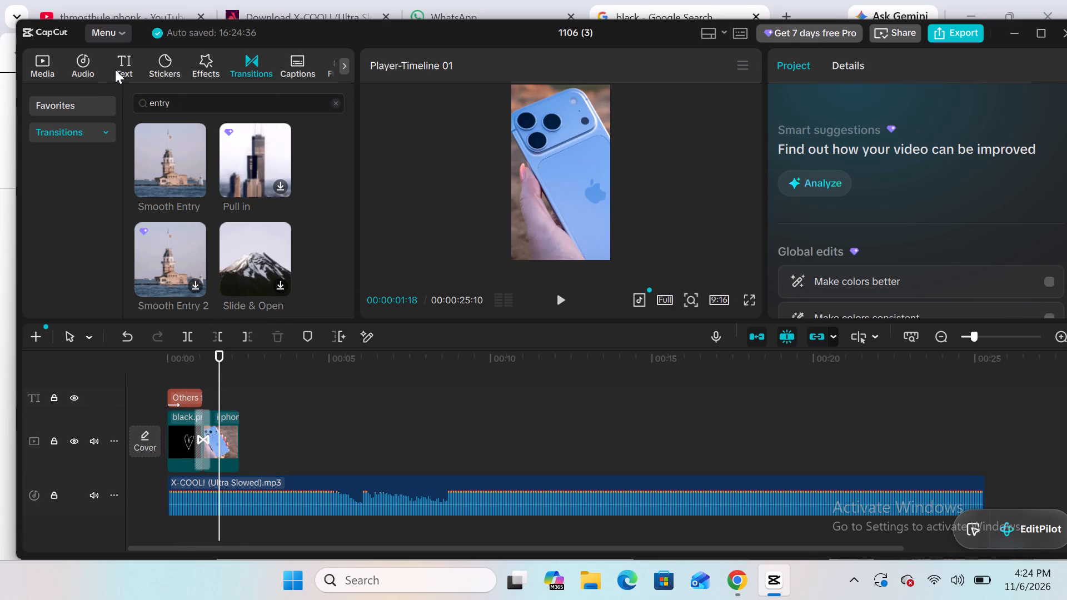
click(115, 69)
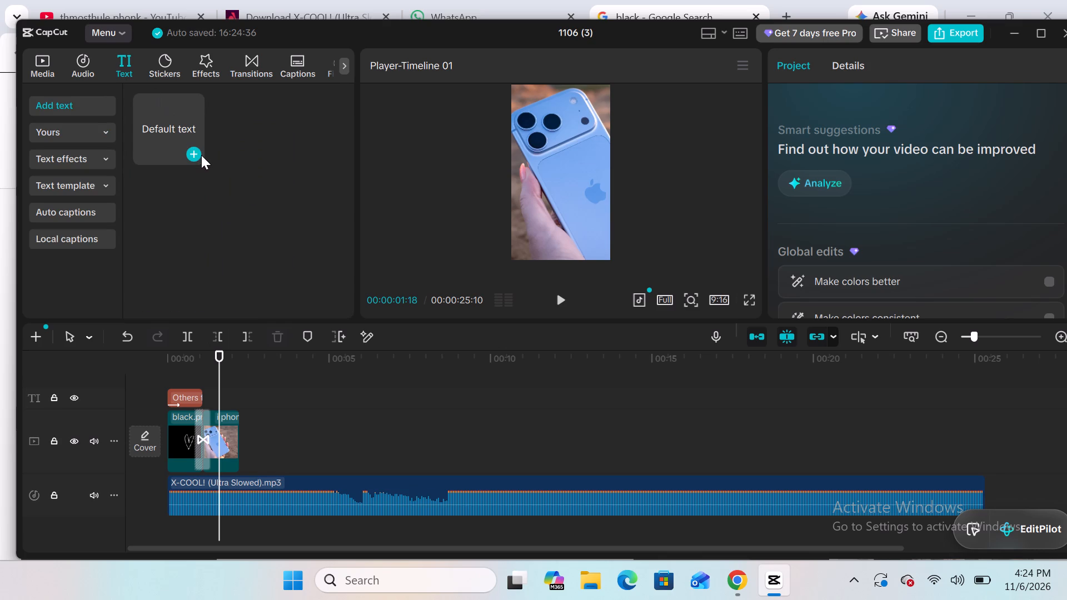
click(201, 155)
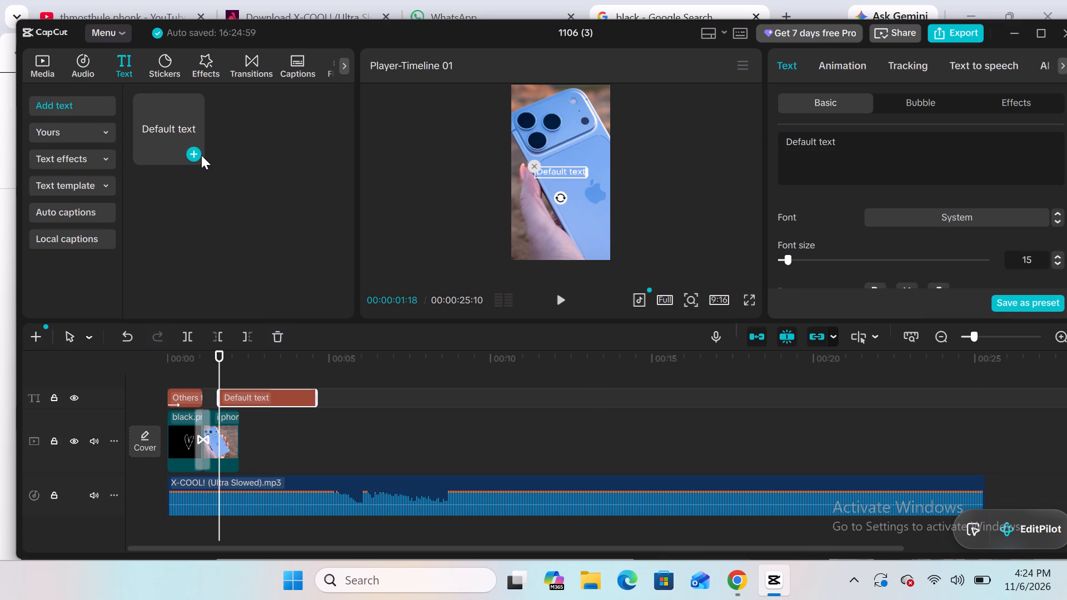
Replace the new text's placeholder wording with "i phone".
key(i)
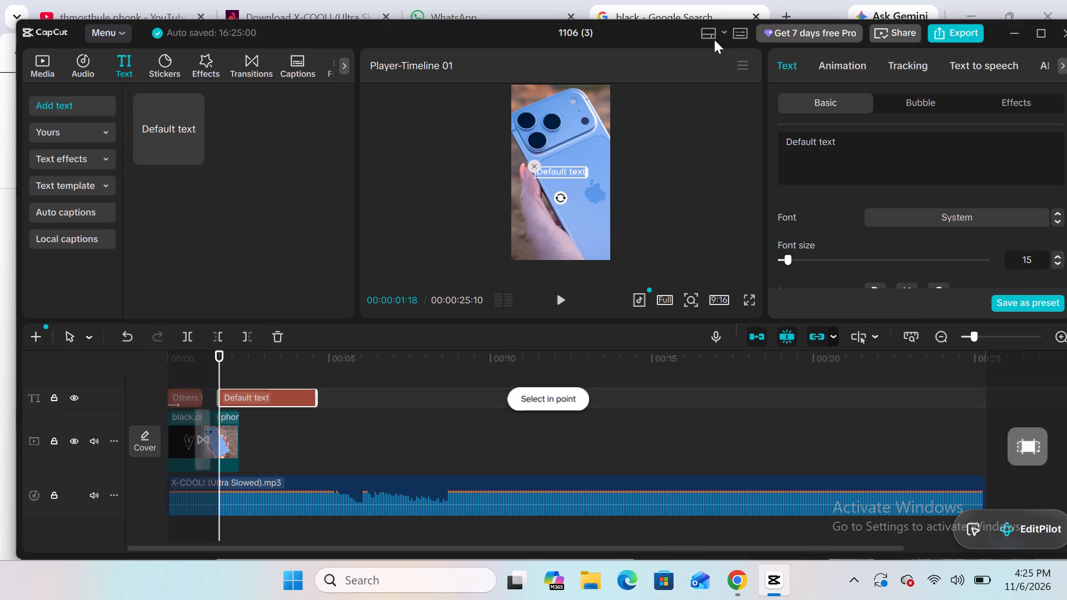
click(843, 144)
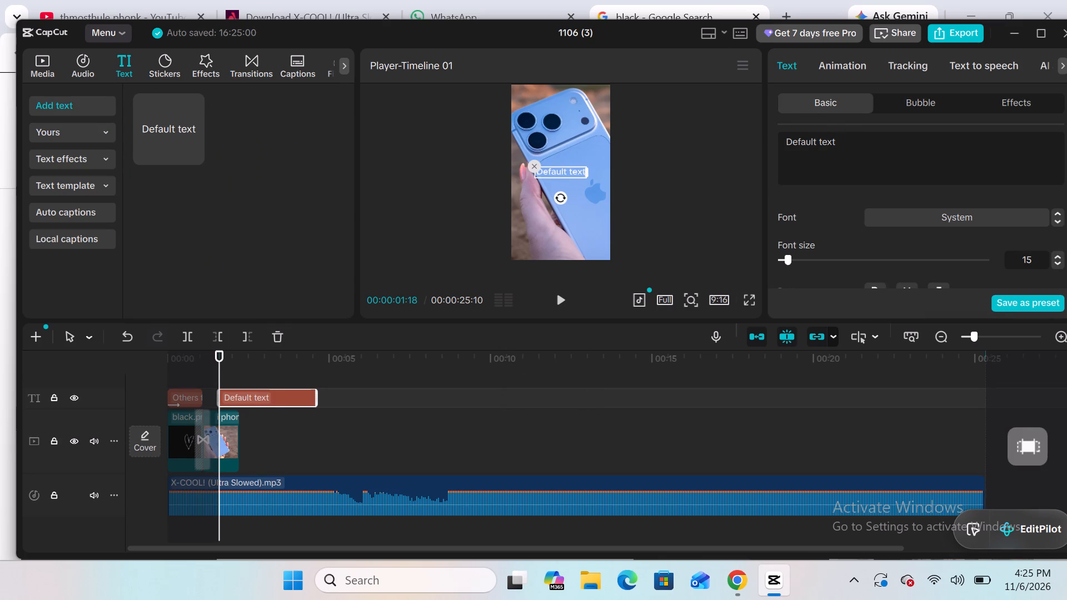
key(BackSpace)
key(BackSpace)
key(BackSpace)
key(BackSpace)
key(BackSpace)
key(BackSpace)
key(BackSpace)
key(BackSpace)
key(BackSpace)
key(BackSpace)
key(BackSpace)
key(BackSpace)
key(BackSpace)
key(BackSpace)
key(BackSpace)
key(BackSpace)
key(BackSpace)
key(BackSpace)
key(BackSpace)
key(BackSpace)
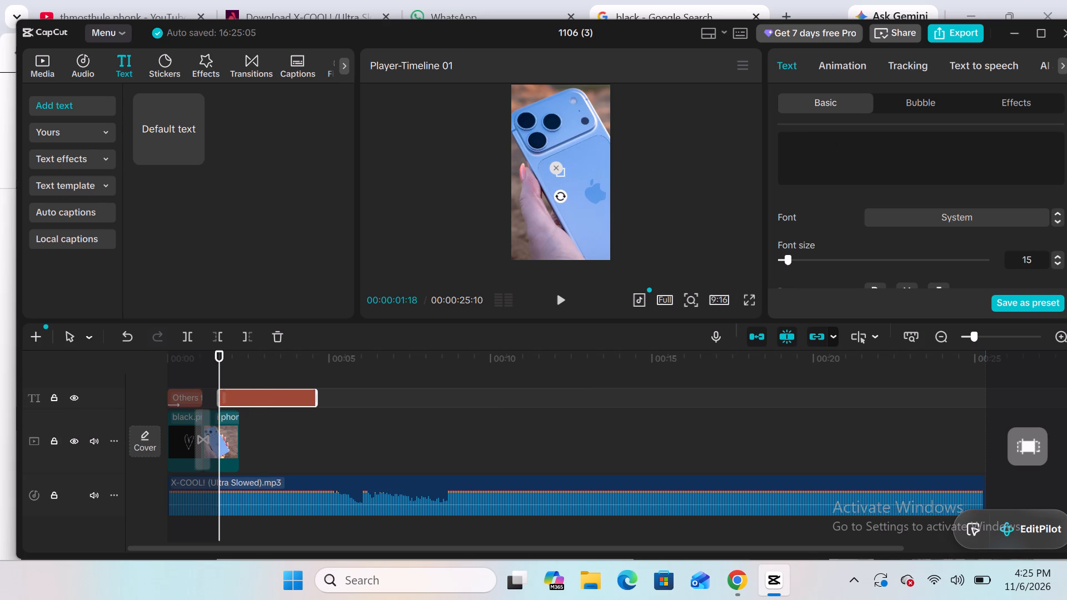
key(shift+i)
key(space)
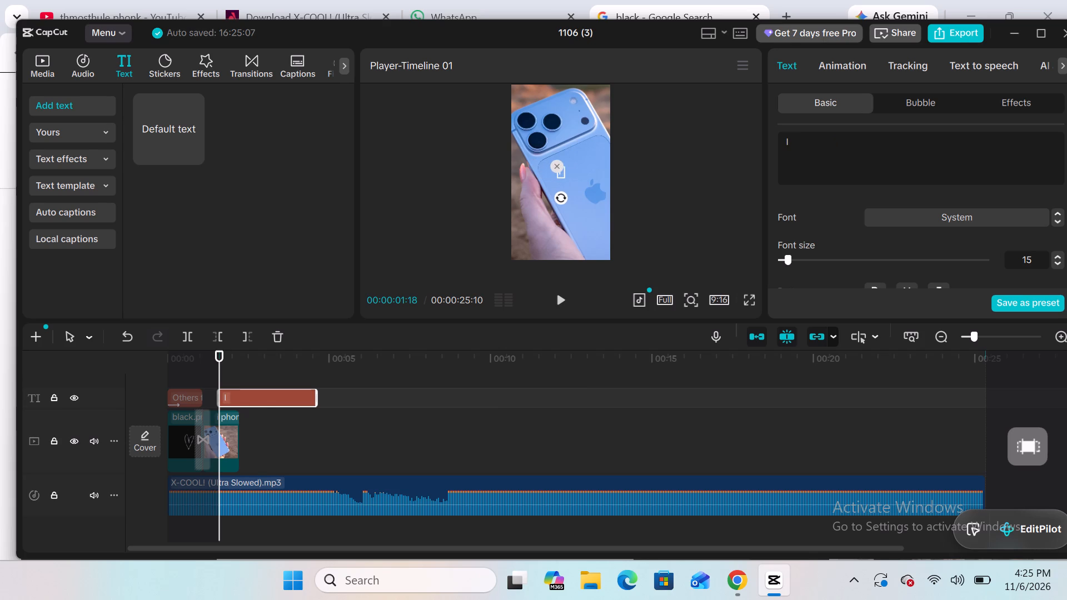
text(ph)
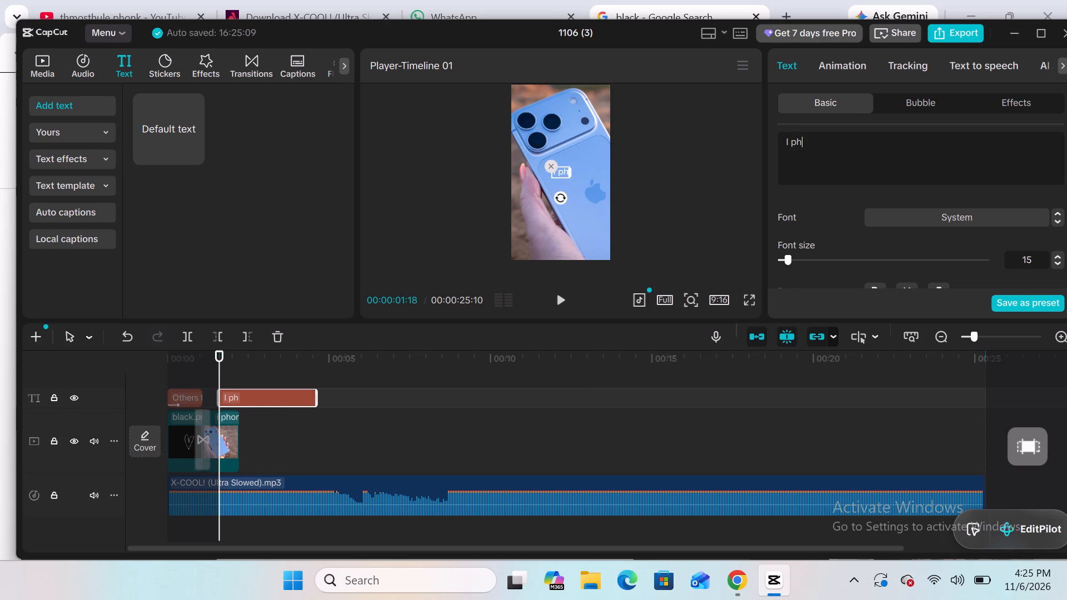
text(one)
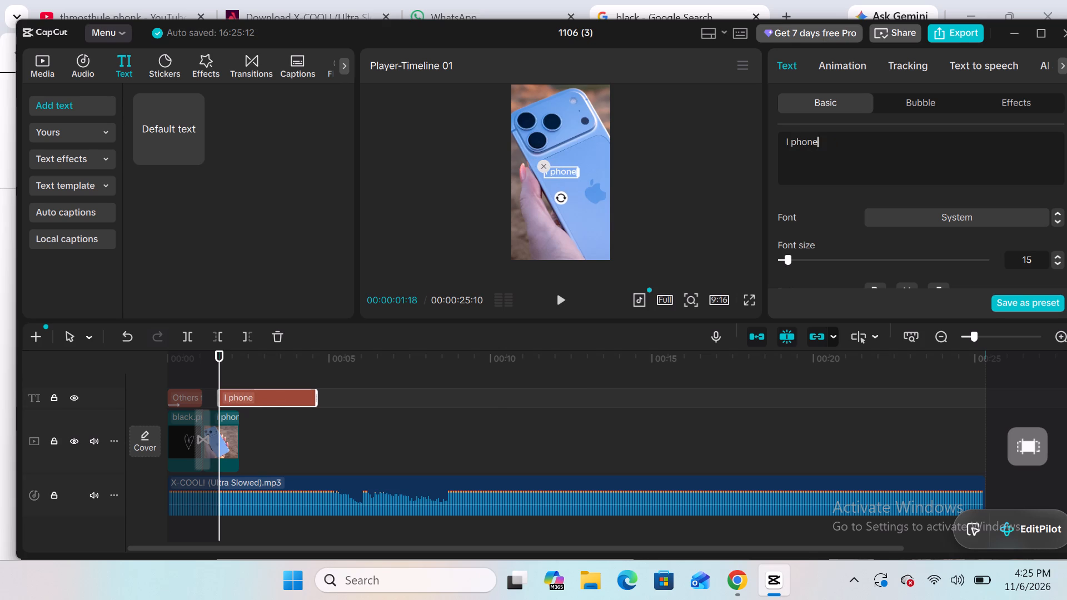
click(789, 142)
key(BackSpace)
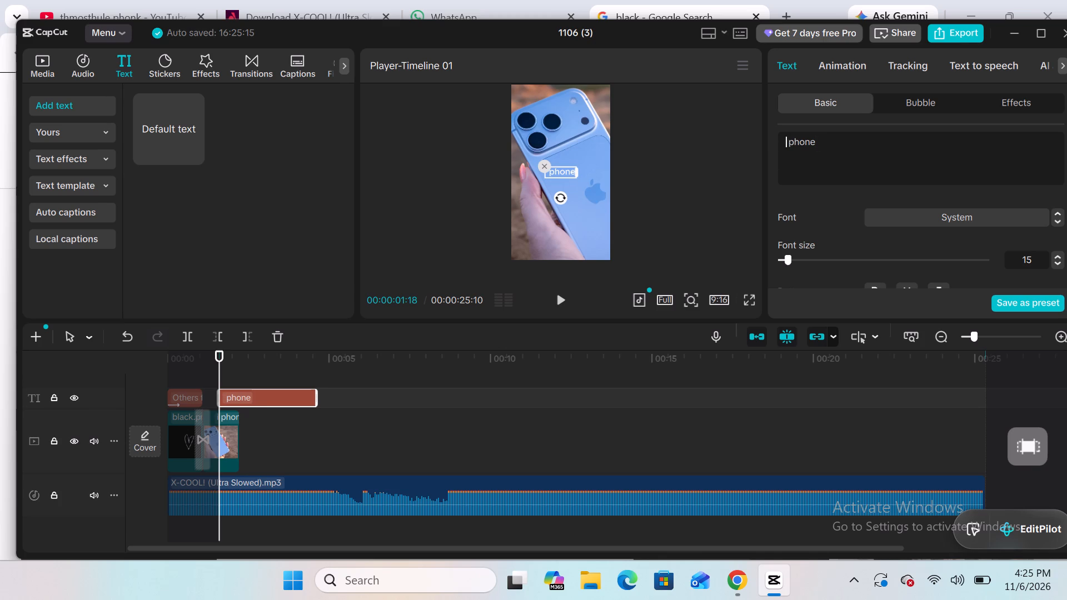
key(i)
Set the font of the "i phone" text to Arial Black.
click(917, 213)
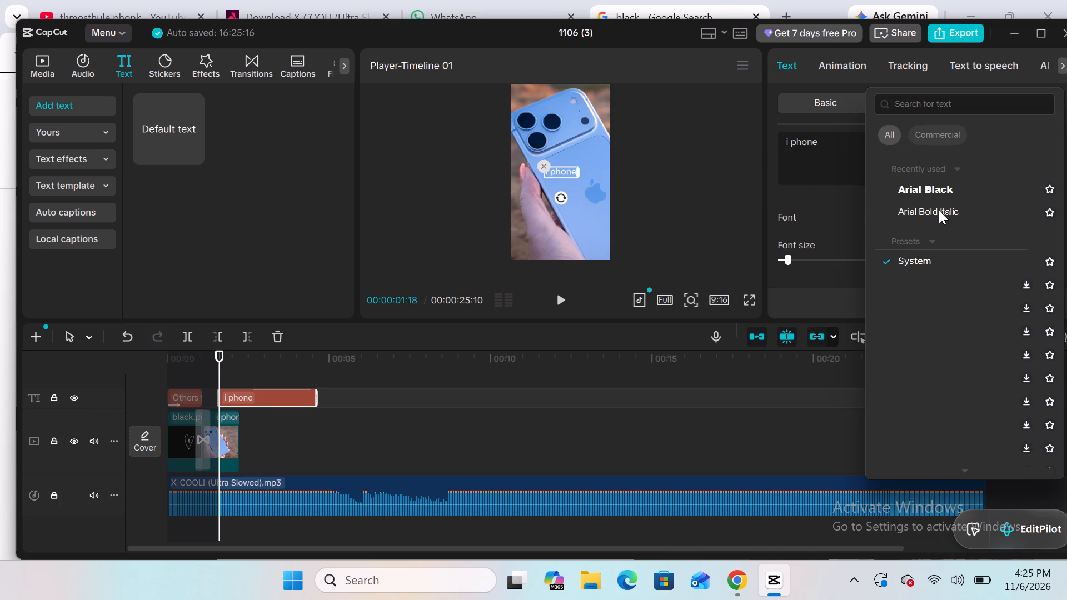
click(939, 211)
click(956, 214)
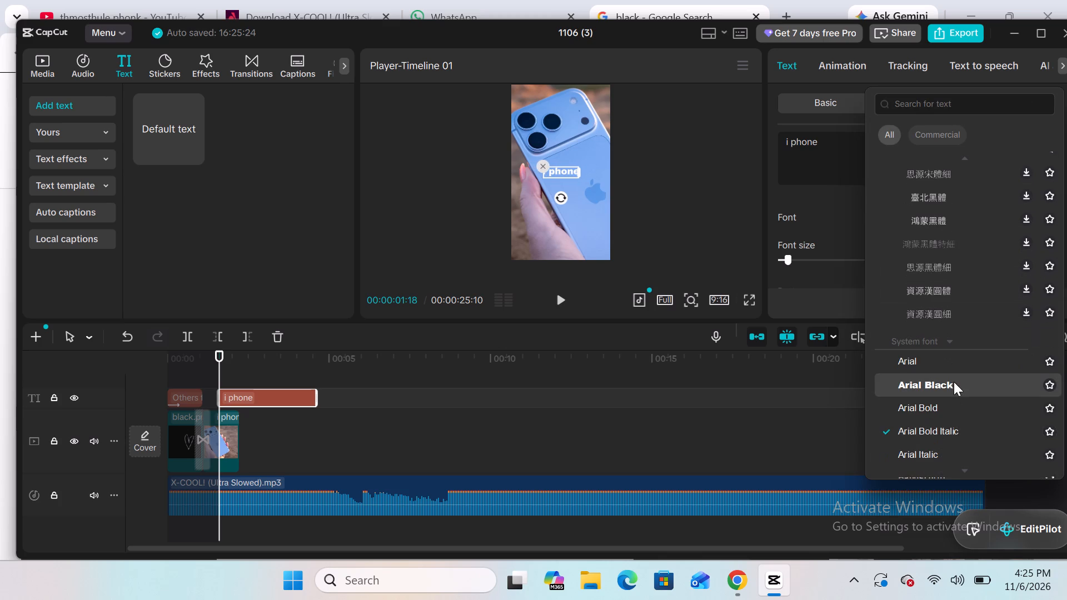
click(954, 380)
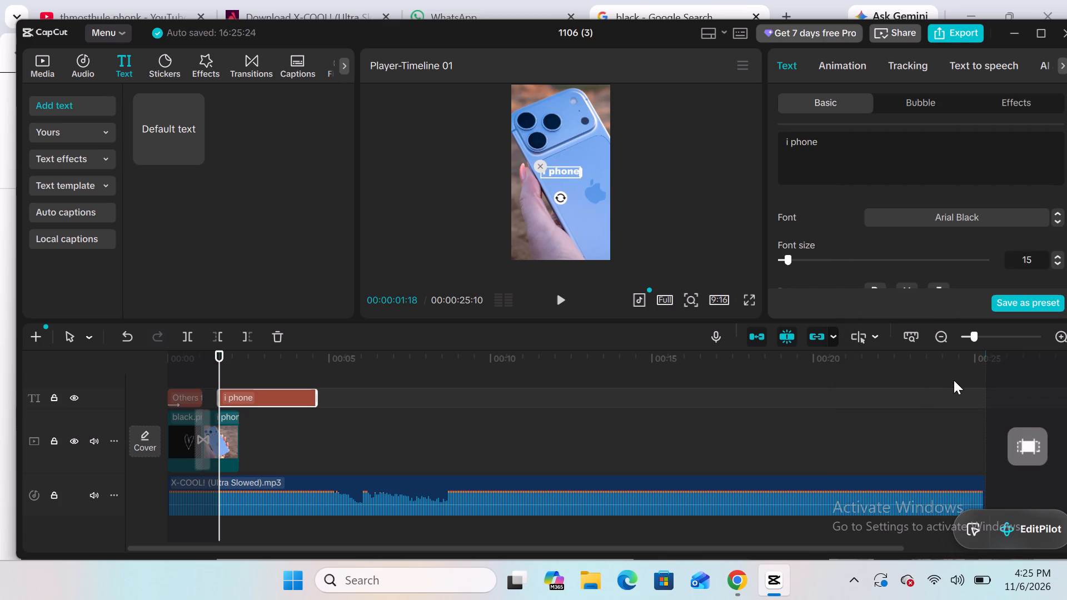
Enlarge the "i phone" text slightly over the iPhone image.
click(576, 163)
click(569, 172)
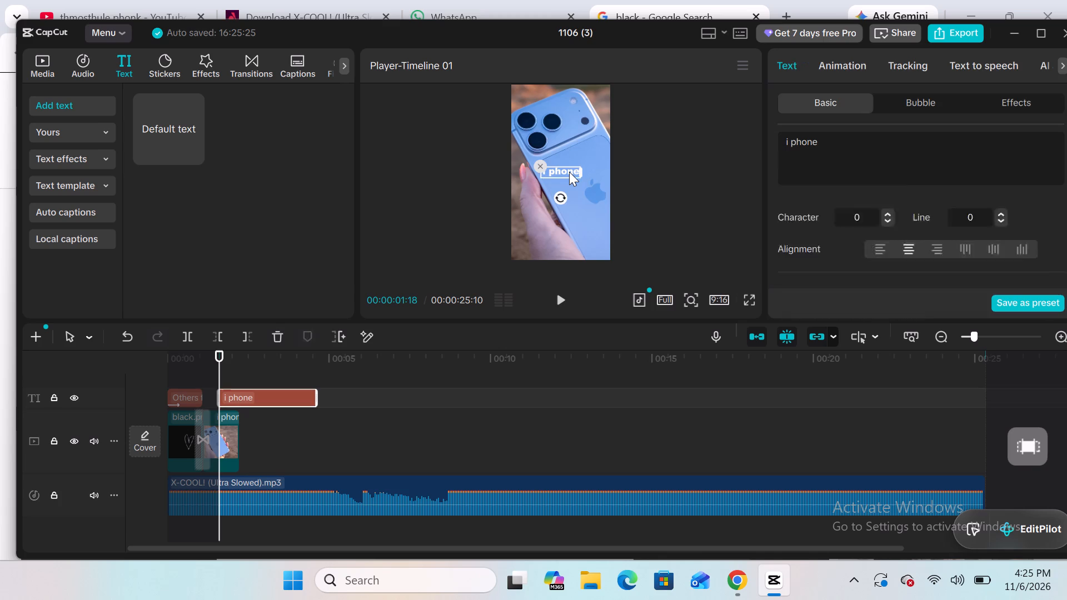
ctrl+scroll(581, 159, up, 4)
drag(600, 157, 616, 148)
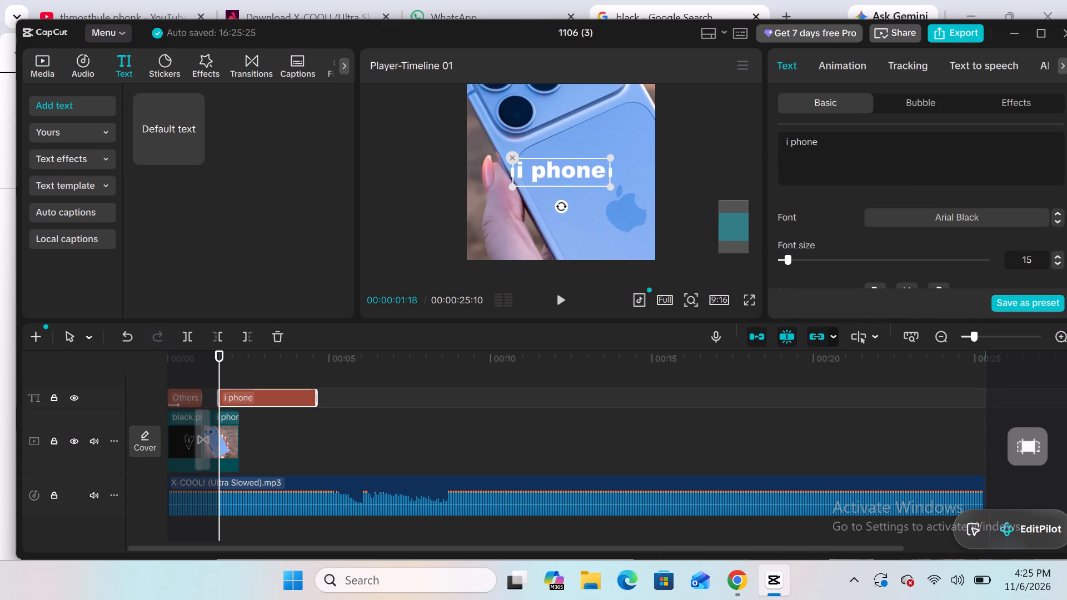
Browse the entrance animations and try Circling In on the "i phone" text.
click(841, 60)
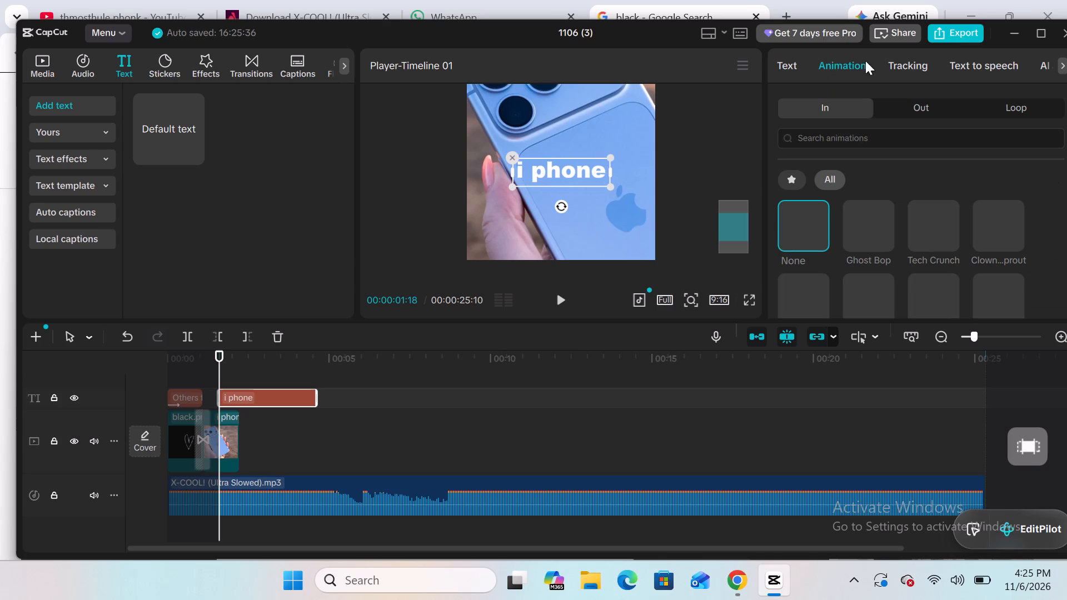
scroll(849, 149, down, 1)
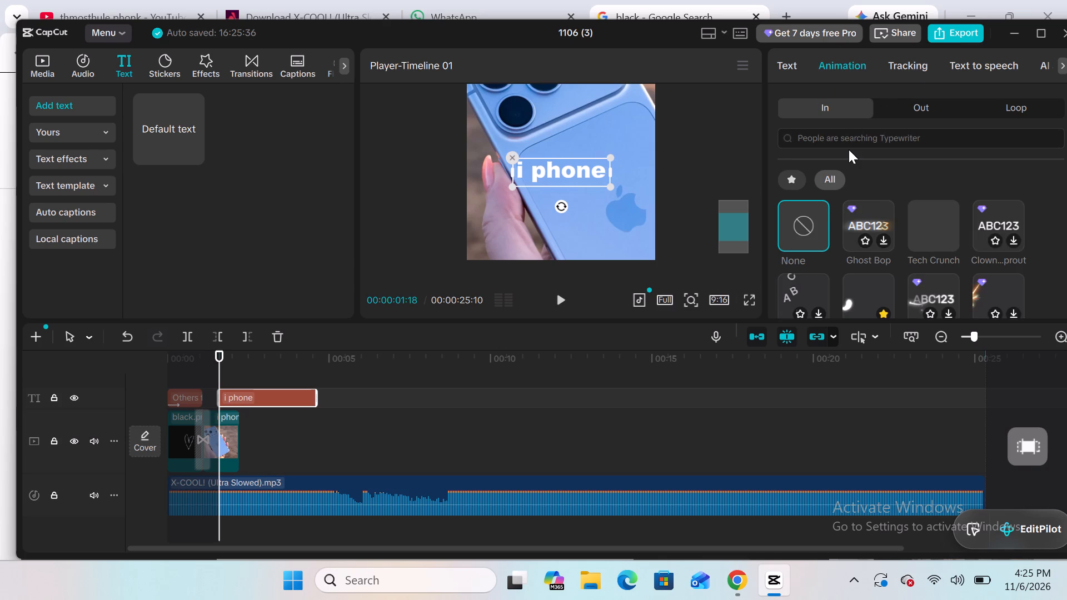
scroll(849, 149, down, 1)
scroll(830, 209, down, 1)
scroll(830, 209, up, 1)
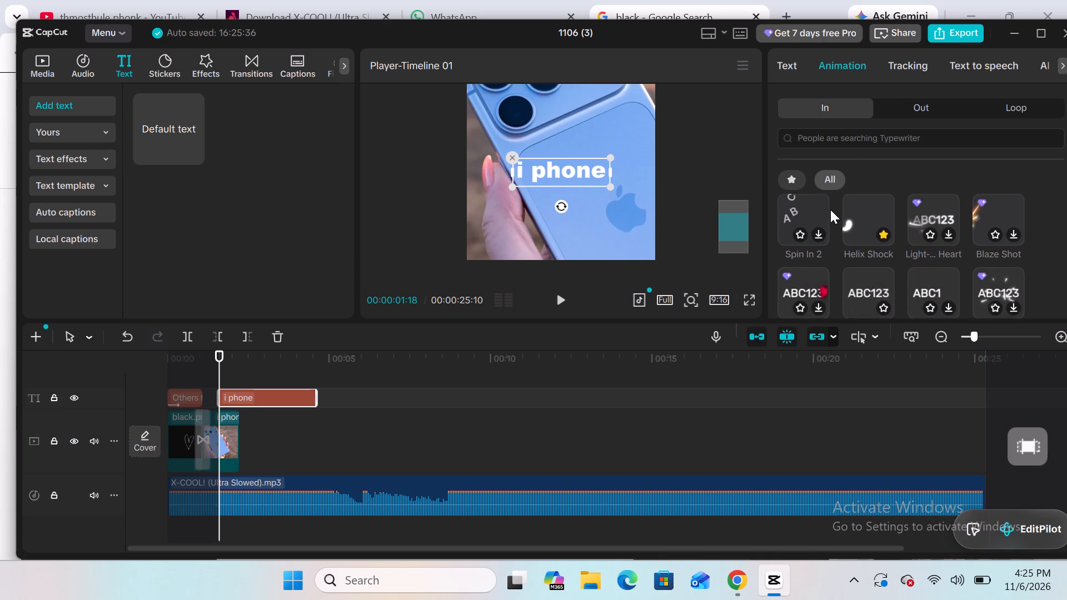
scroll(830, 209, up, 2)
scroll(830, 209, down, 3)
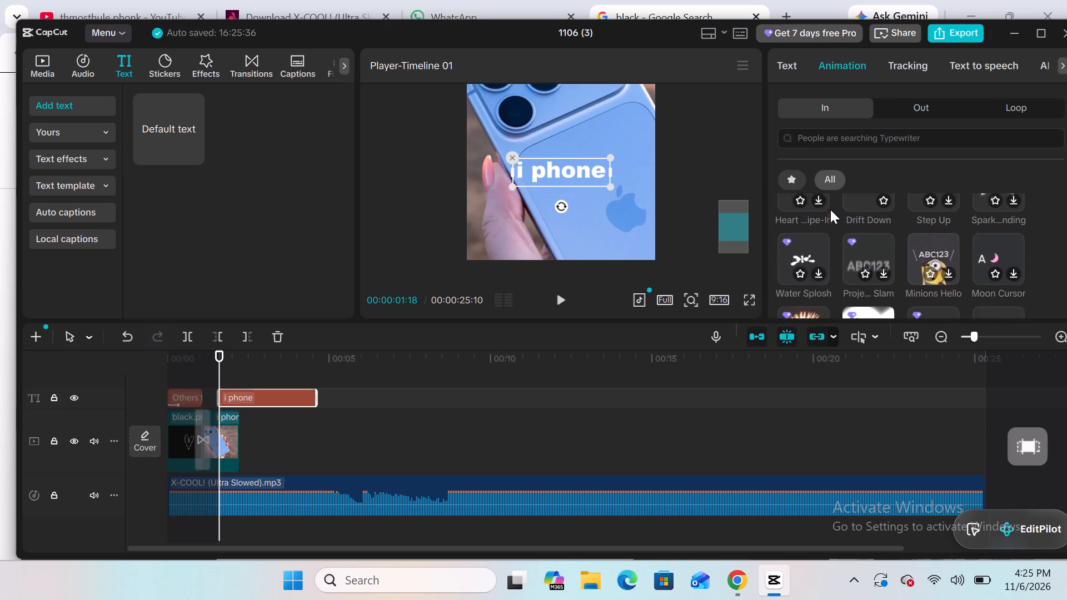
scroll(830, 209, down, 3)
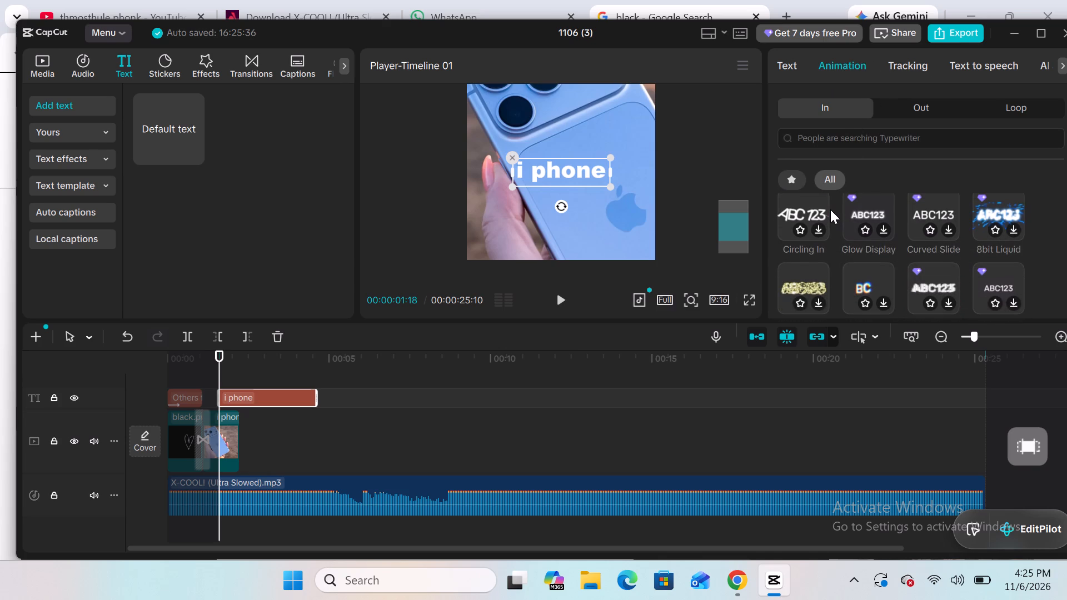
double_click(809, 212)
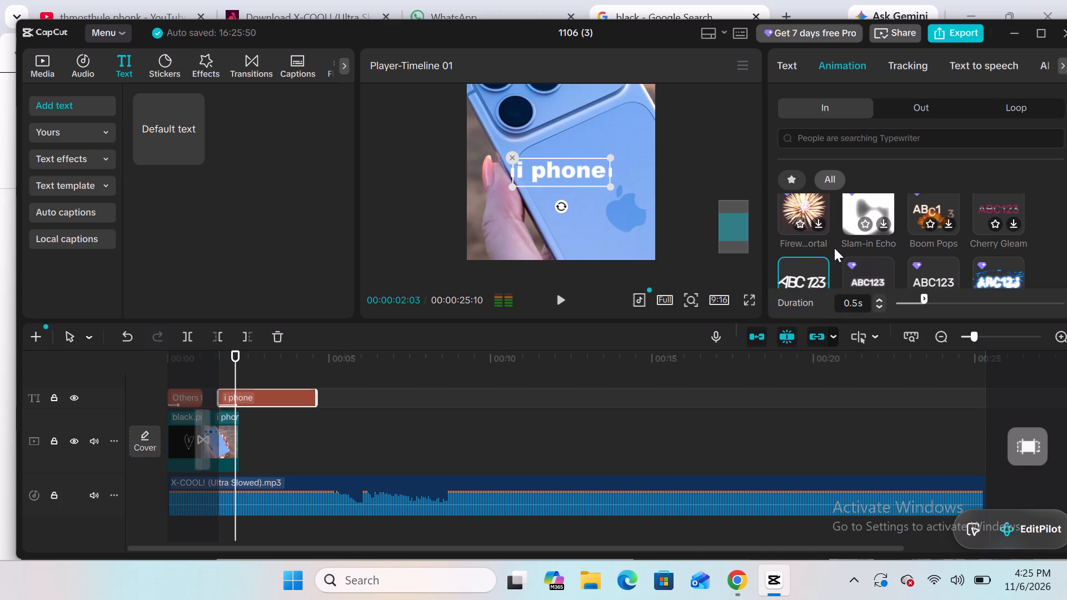
Browse further entrance animations and apply LED Text Flip to the "i phone" text.
scroll(834, 248, down, 1)
scroll(834, 248, right, 1)
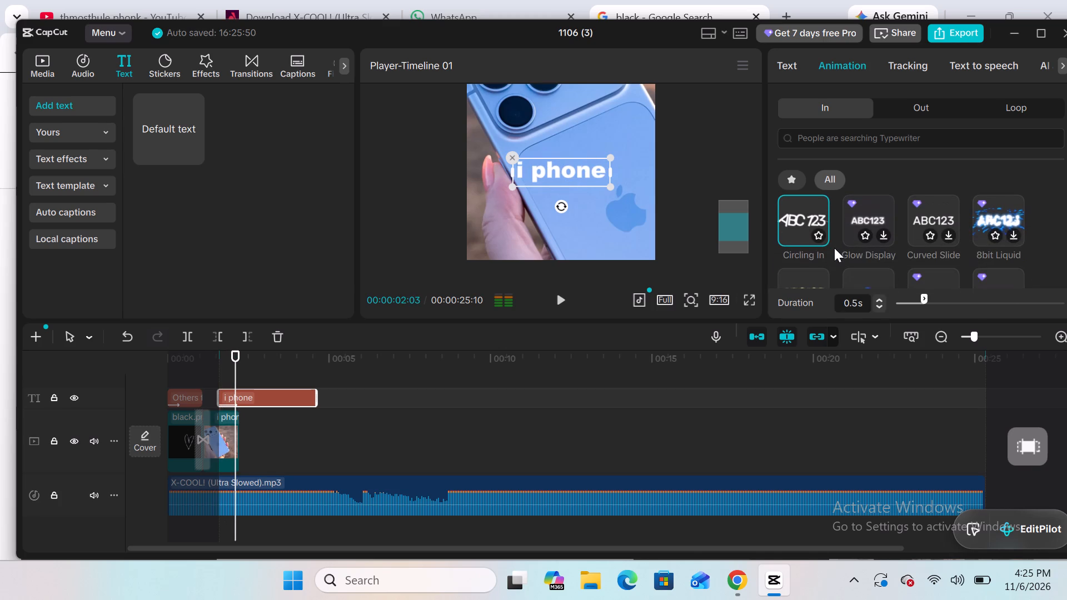
scroll(834, 248, down, 2)
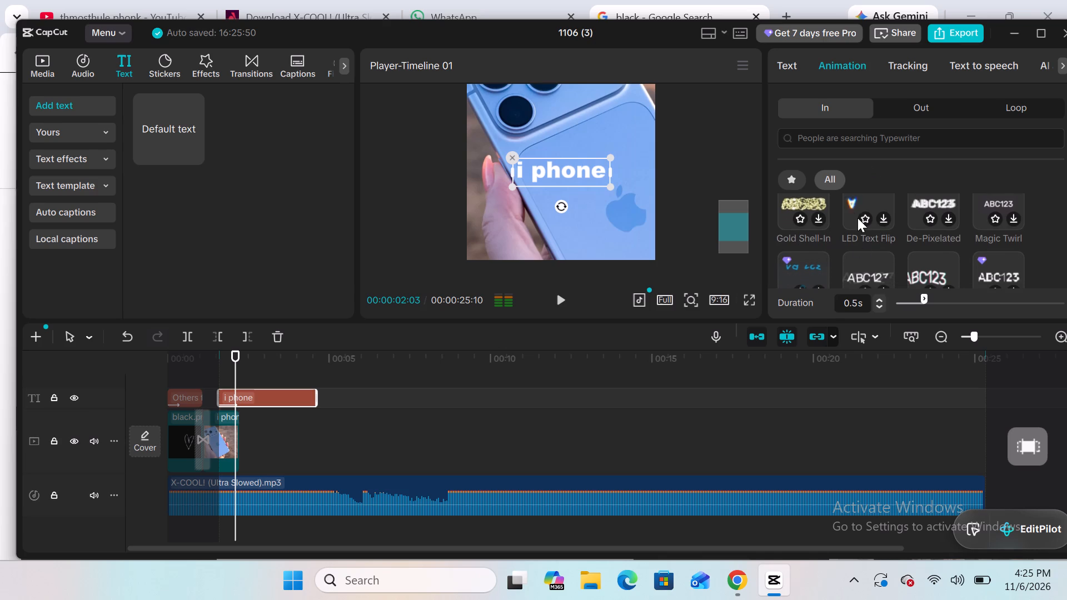
scroll(857, 218, up, 1)
scroll(857, 218, down, 2)
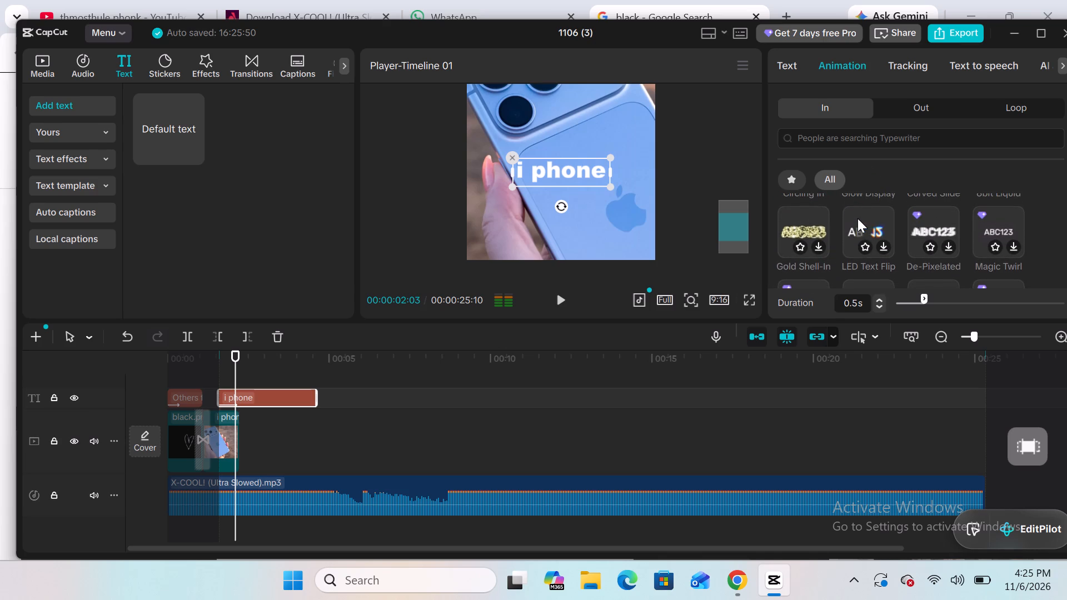
scroll(857, 218, down, 1)
double_click(857, 218)
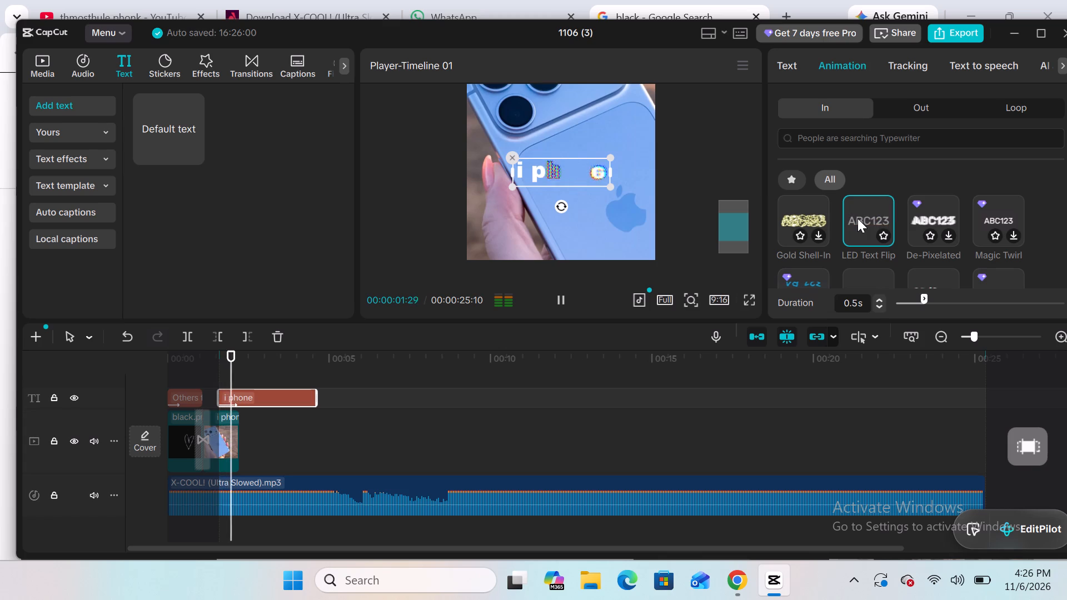
scroll(857, 218, down, 1)
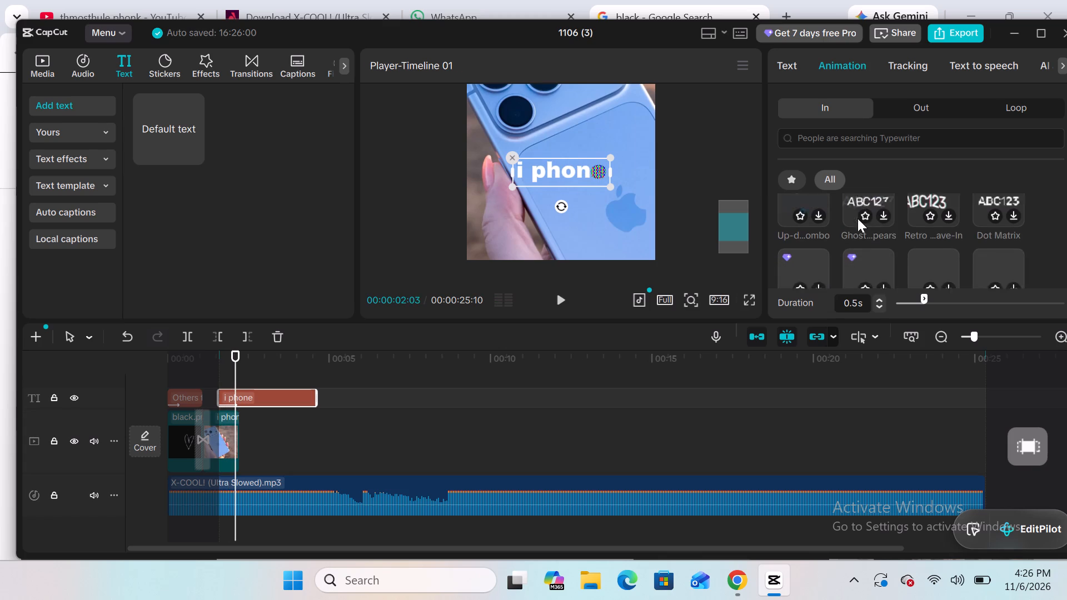
Replace the "i phone" text's entrance animation with the Ghost one beside Retro in the animation list.
scroll(857, 218, down, 1)
scroll(857, 218, up, 1)
scroll(857, 218, down, 1)
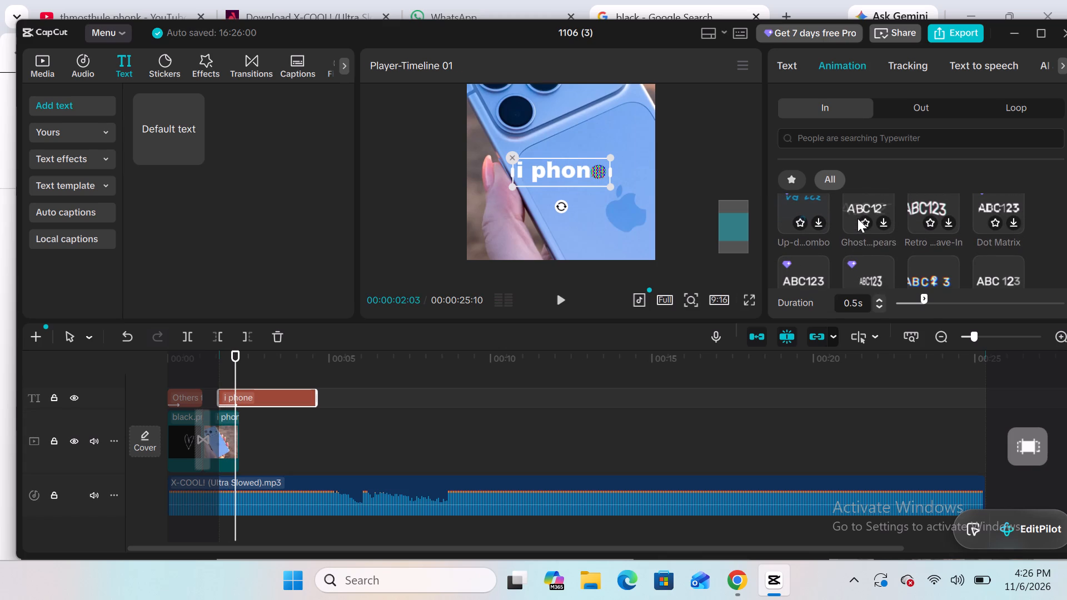
double_click(855, 211)
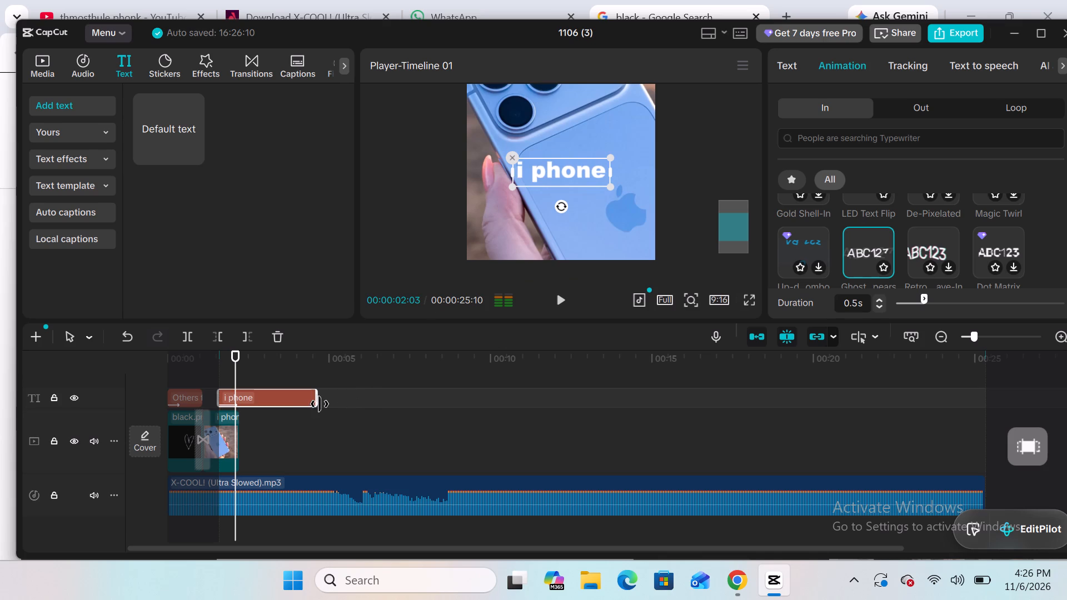
Shorten the "i phone" text clip and shift it earlier so it sits over the iPhone image, ending near that clip's end.
scroll(313, 404, left, 2)
drag(317, 399, 244, 399)
drag(228, 397, 225, 397)
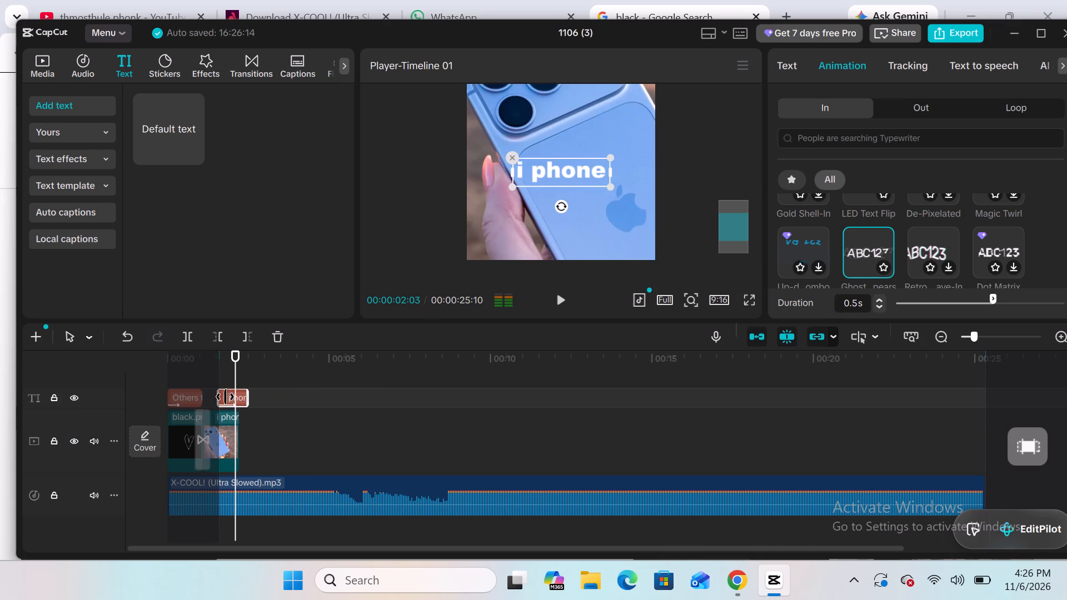
drag(225, 397, 217, 399)
Play the opening from the start several times to check the "i phone" text's timing and animation against the audio and full frame.
drag(235, 364, 109, 409)
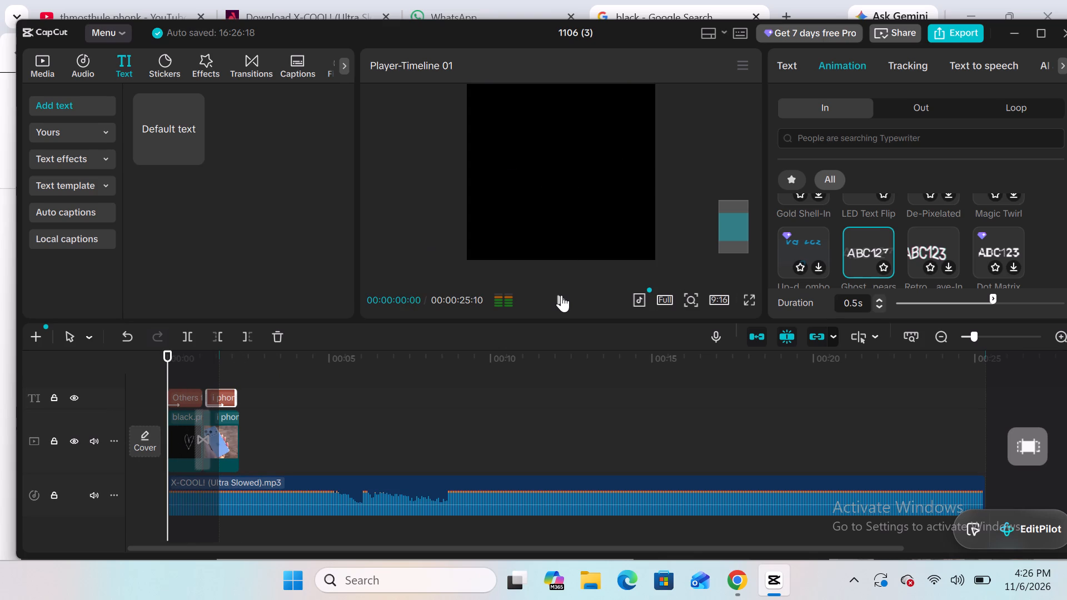
click(561, 295)
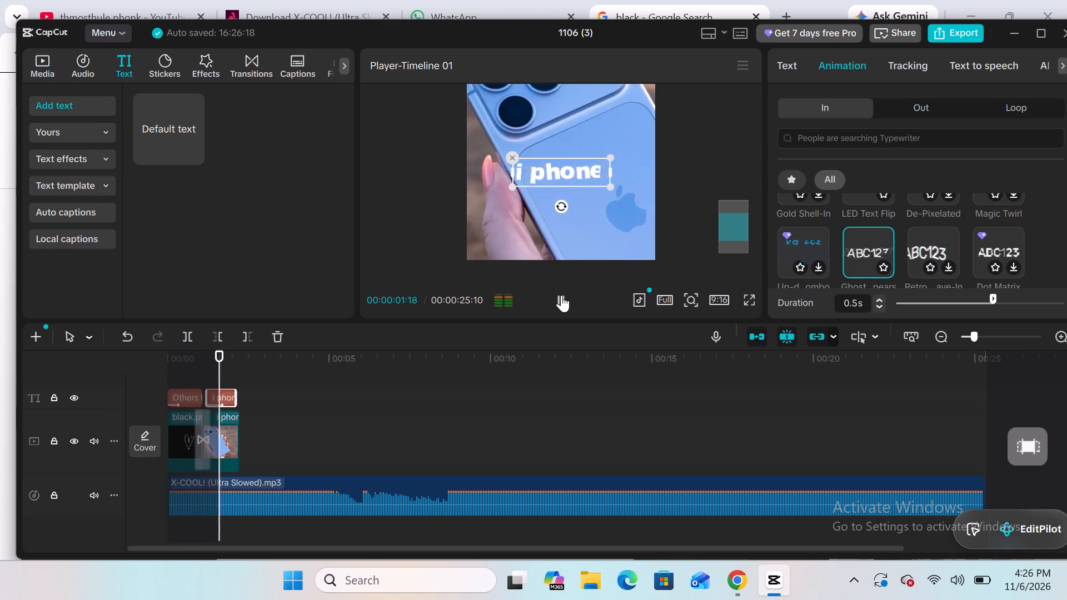
click(561, 295)
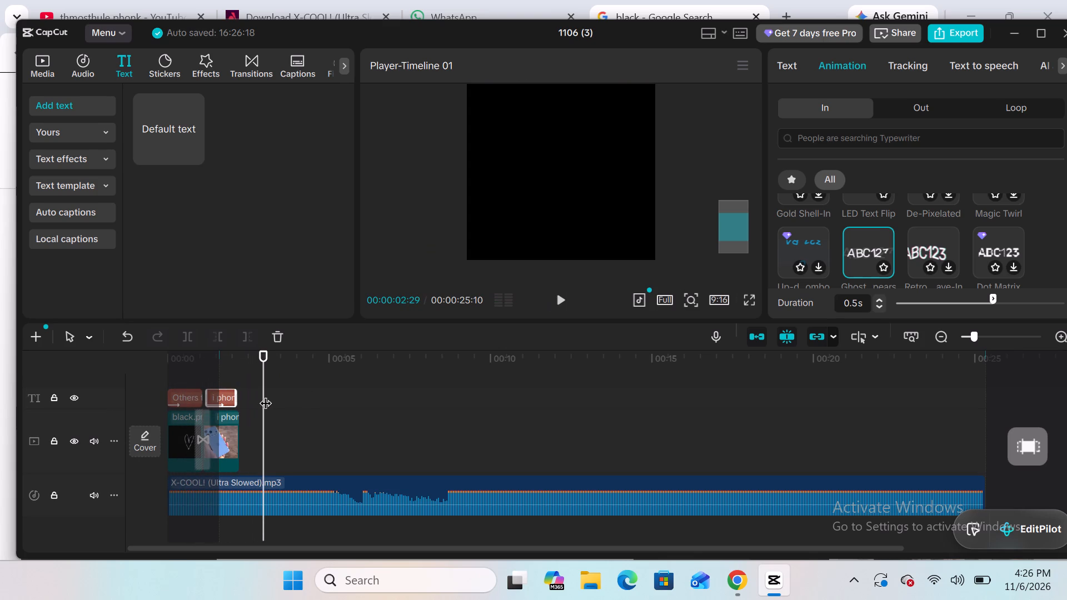
drag(262, 393, 95, 405)
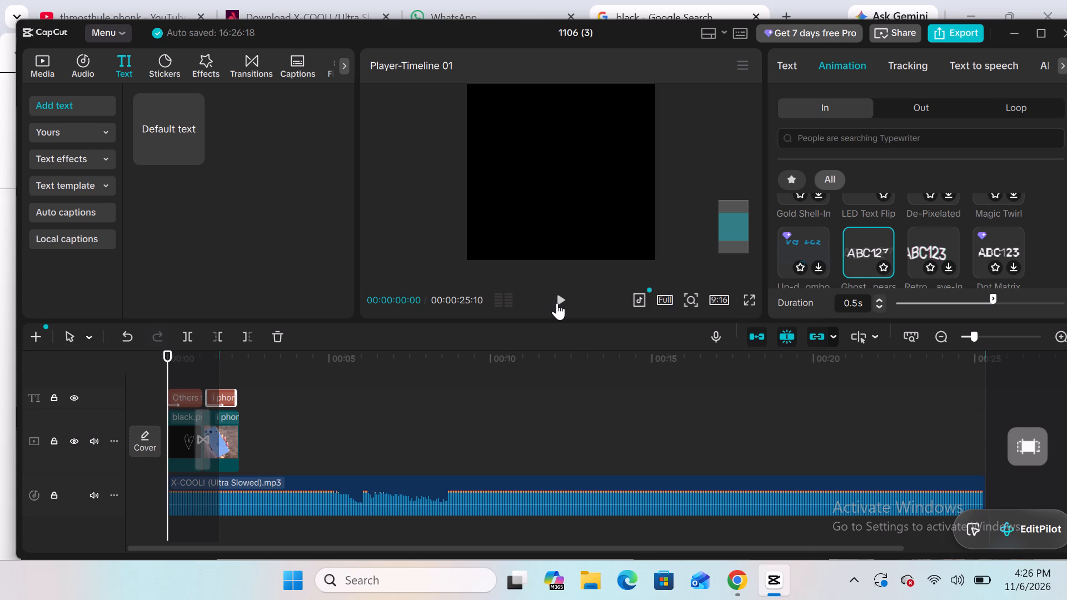
click(557, 303)
scroll(557, 303, up, 4)
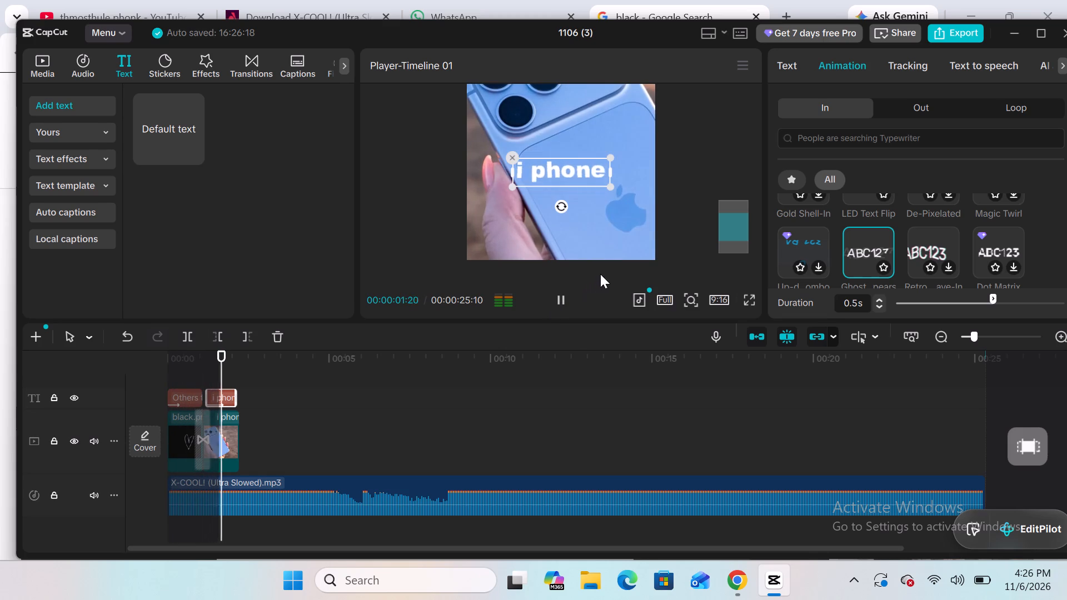
ctrl+scroll(705, 245, down, 8)
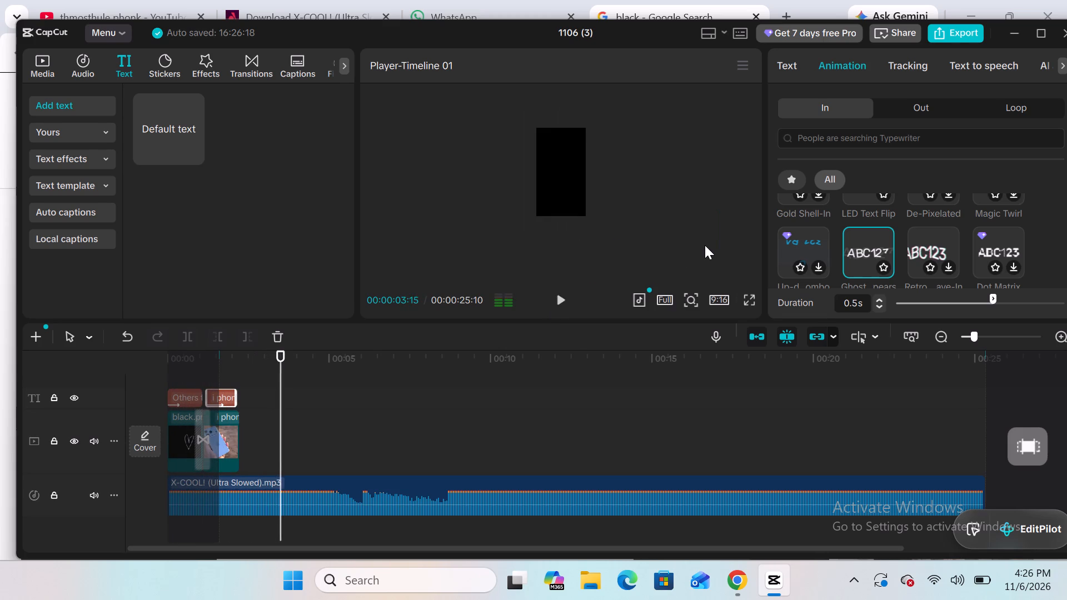
ctrl+scroll(601, 211, up, 2)
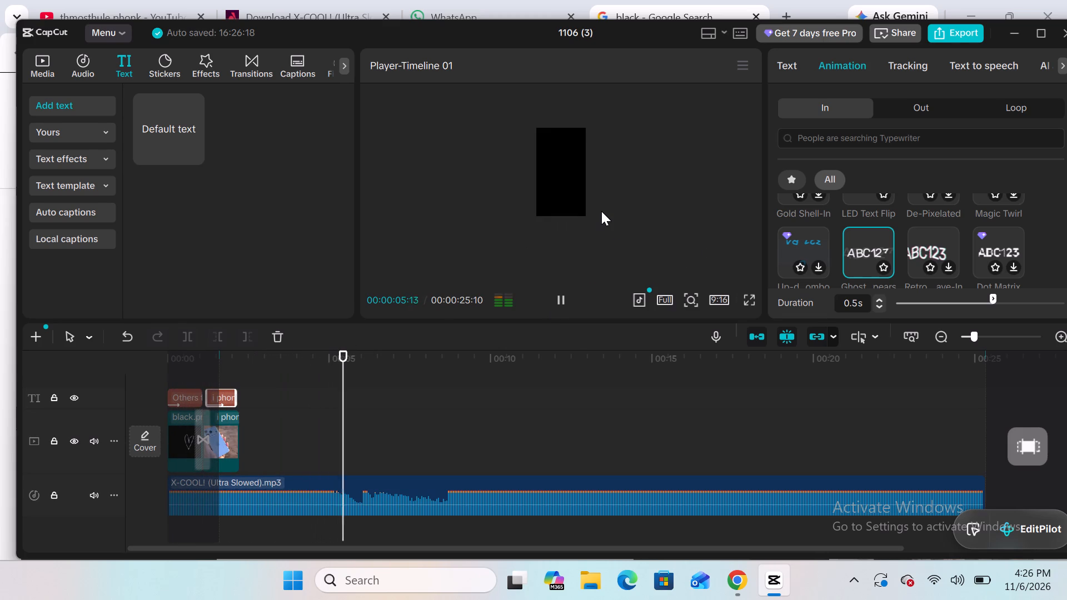
ctrl+scroll(601, 211, up, 4)
right_click(601, 211)
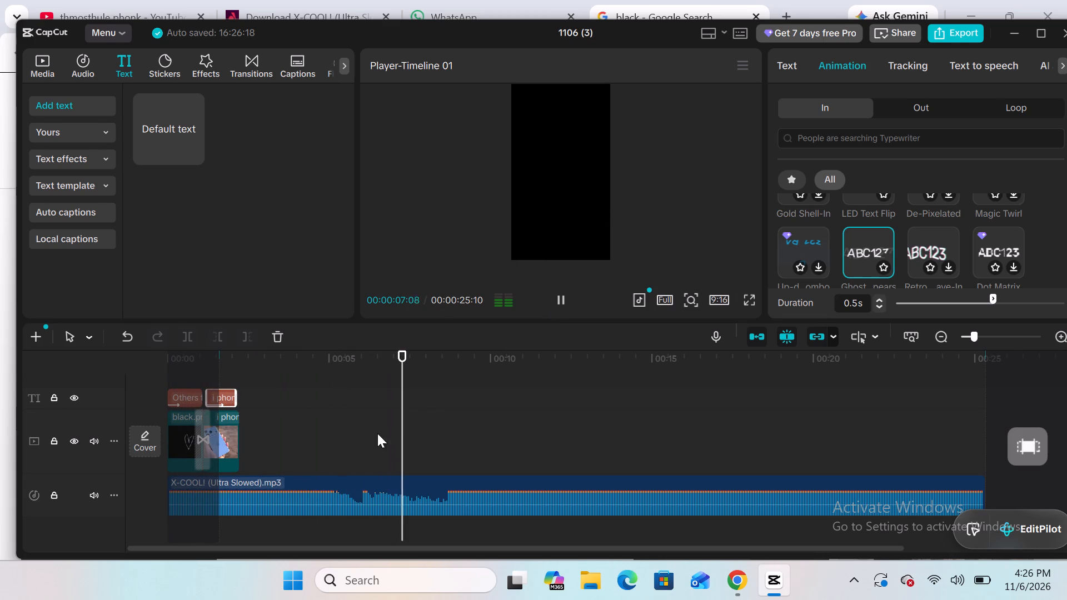
drag(475, 406, 38, 486)
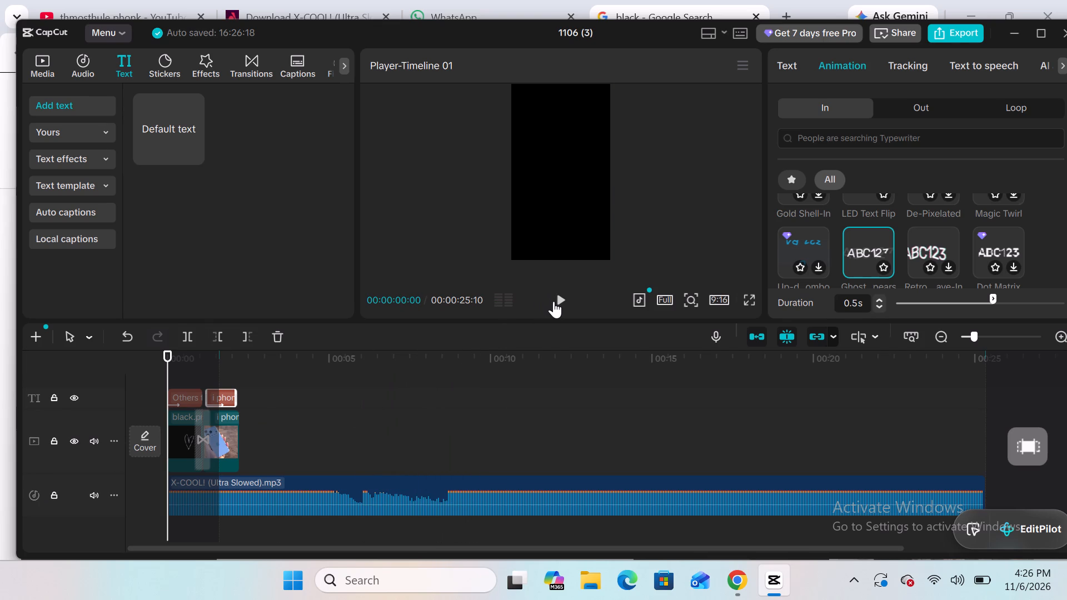
click(554, 301)
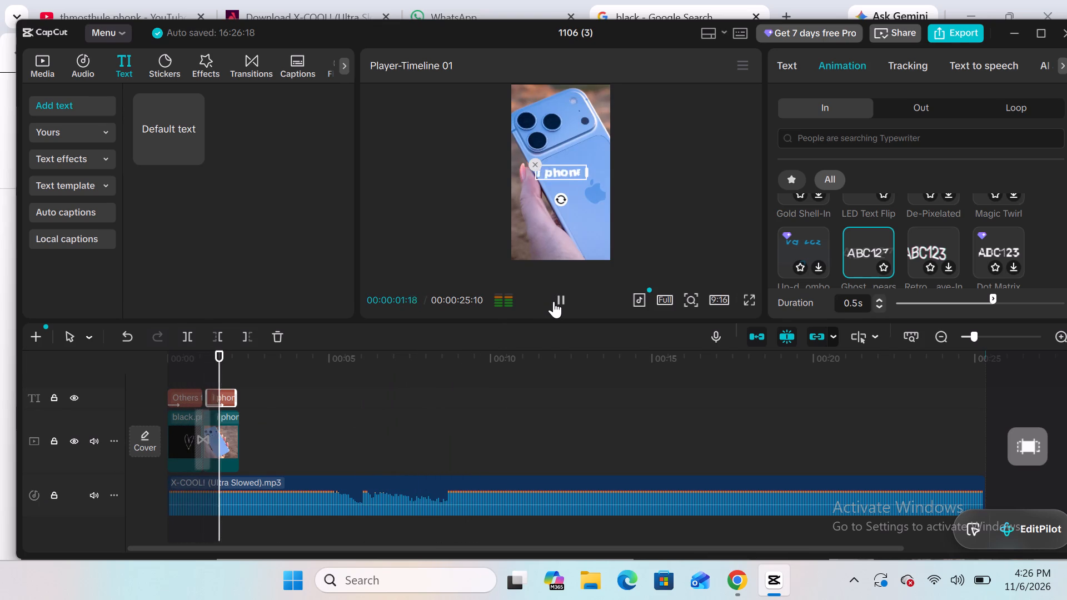
click(554, 301)
click(352, 386)
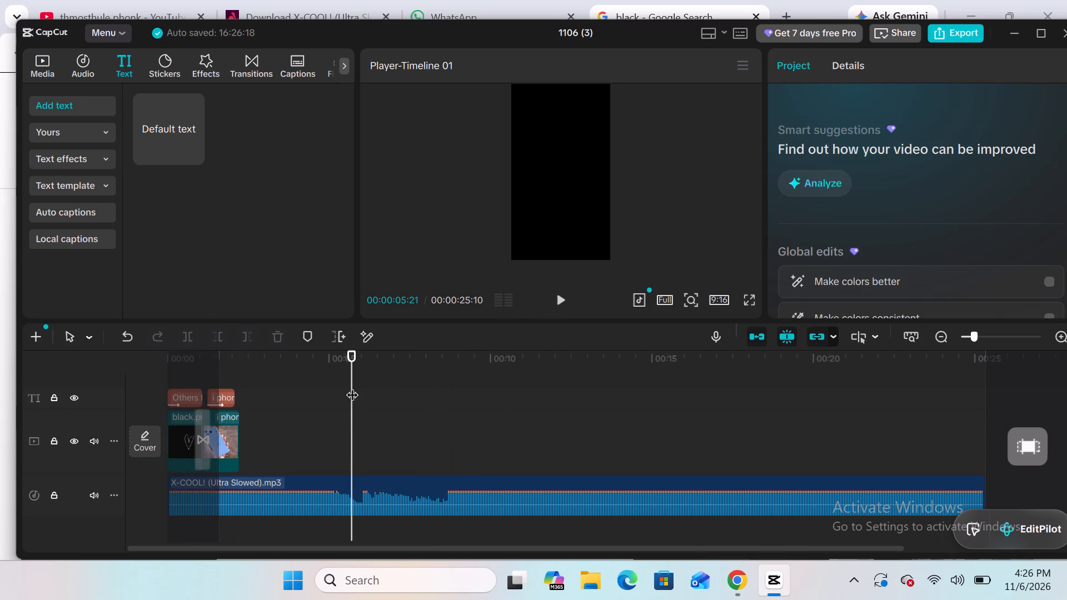
drag(337, 424, 0, 518)
drag(0, 518, 0, 521)
click(377, 434)
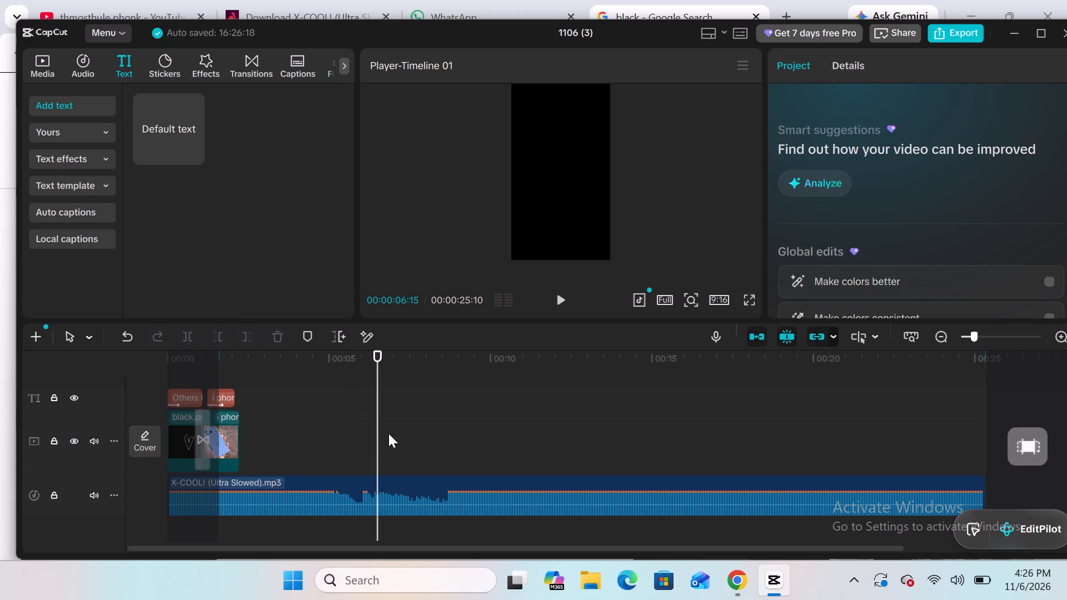
drag(380, 435, 0, 465)
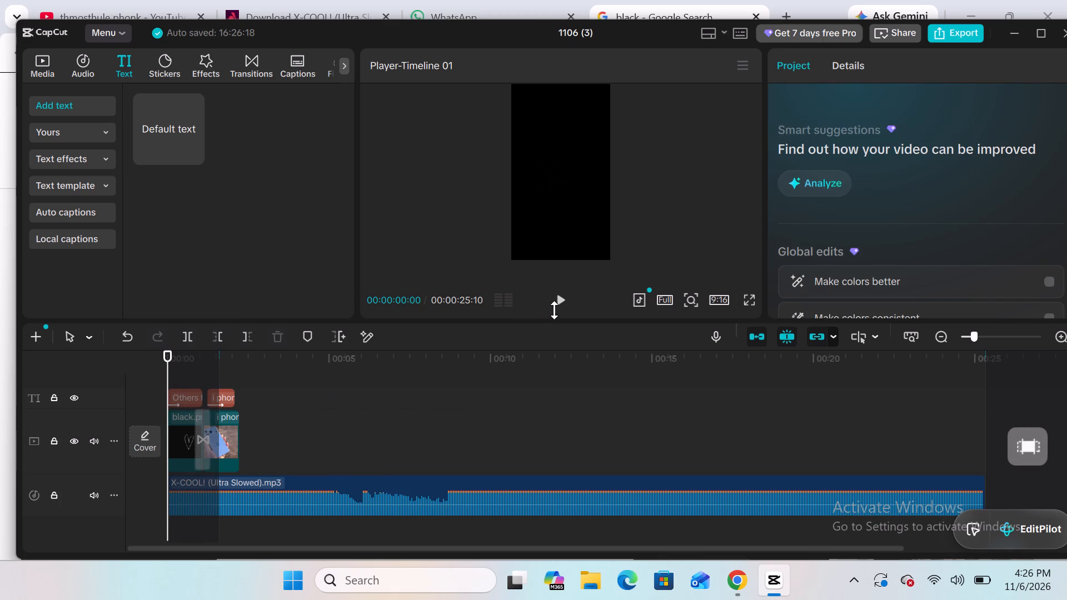
click(554, 310)
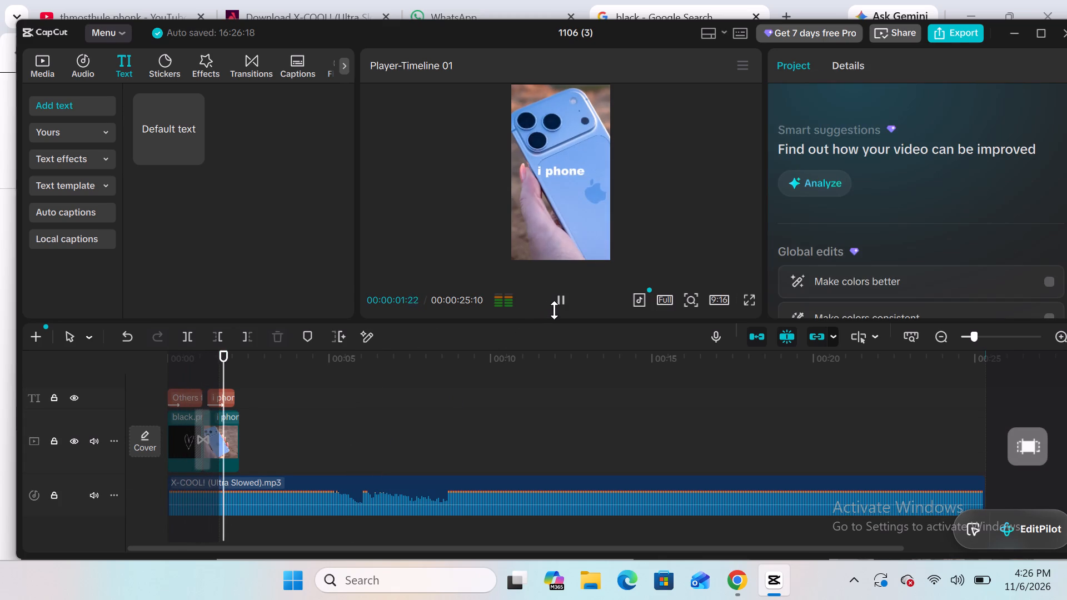
click(554, 310)
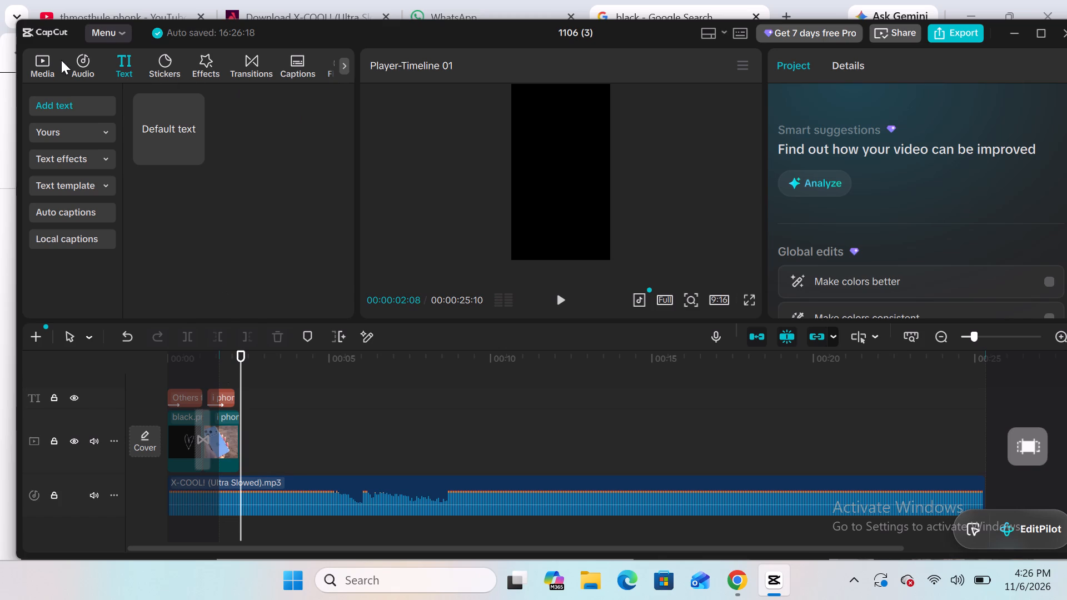
Import the thar image from Downloads and place it on the main track directly after the iPhone clip.
click(41, 63)
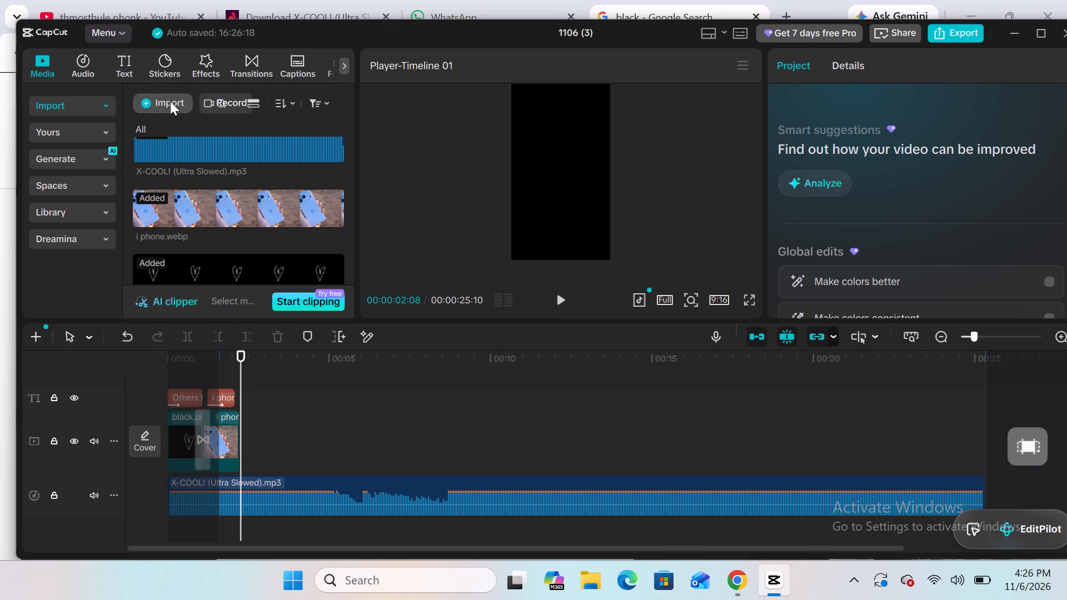
click(169, 101)
click(177, 132)
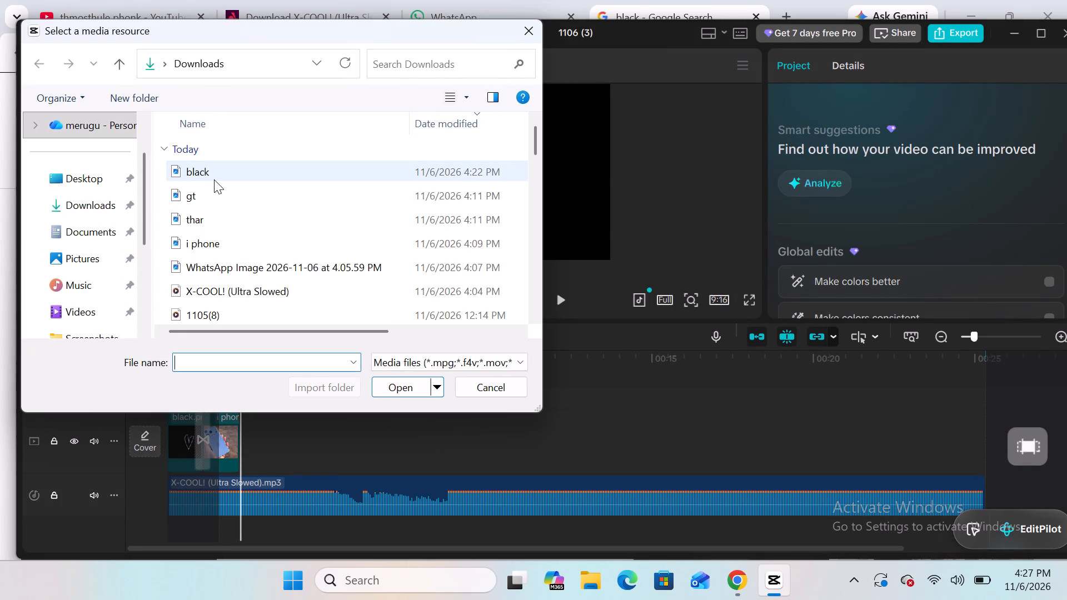
double_click(216, 223)
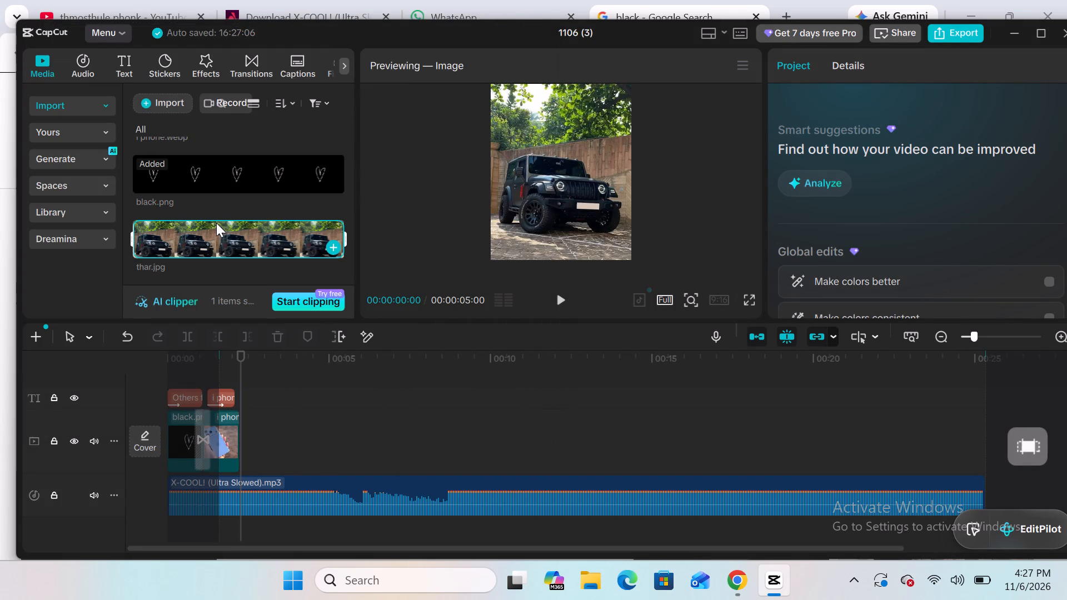
drag(233, 236, 252, 382)
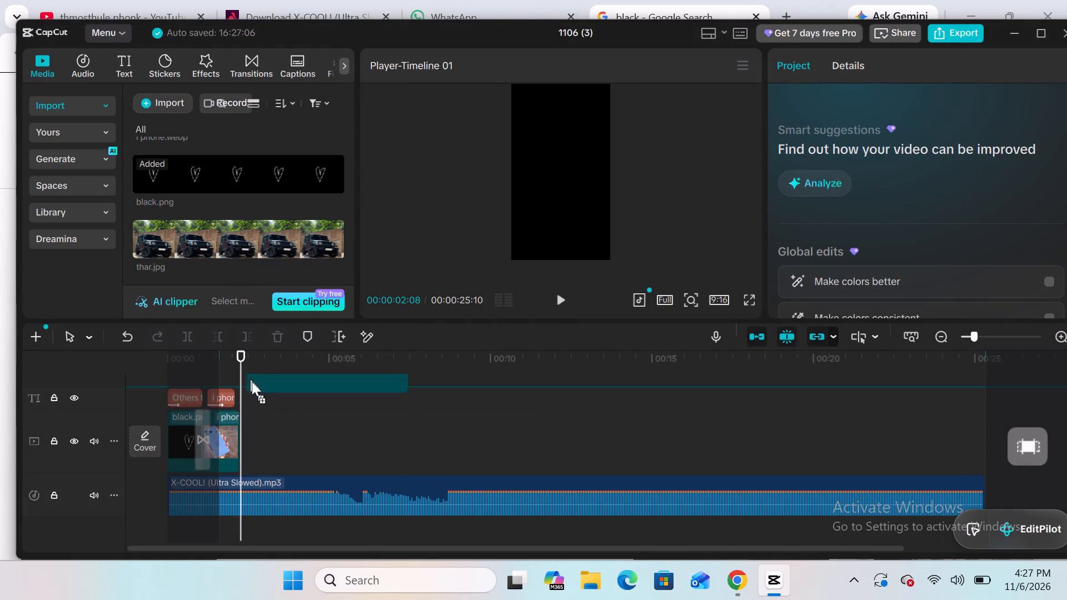
drag(252, 382, 245, 439)
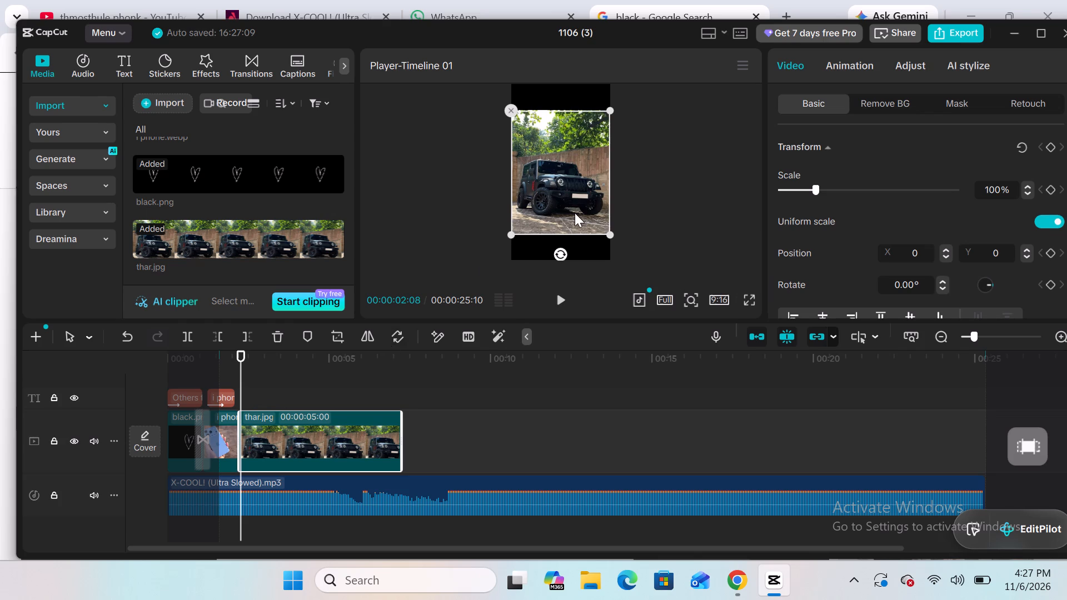
Scale the Thar image up to 142% so it fills the vertical frame.
drag(605, 113, 627, 0)
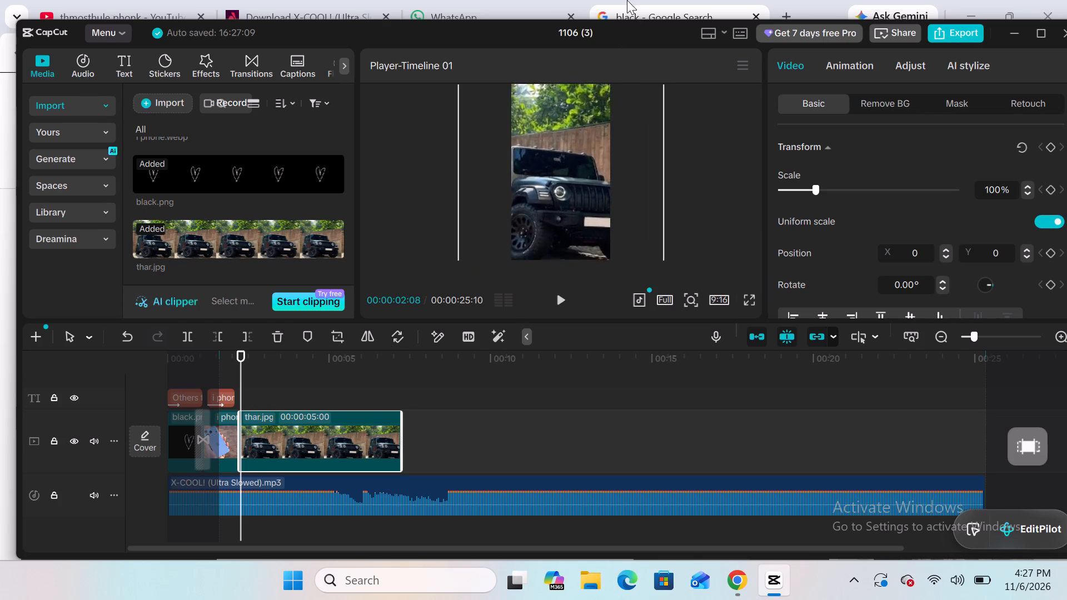
drag(627, 0, 599, 67)
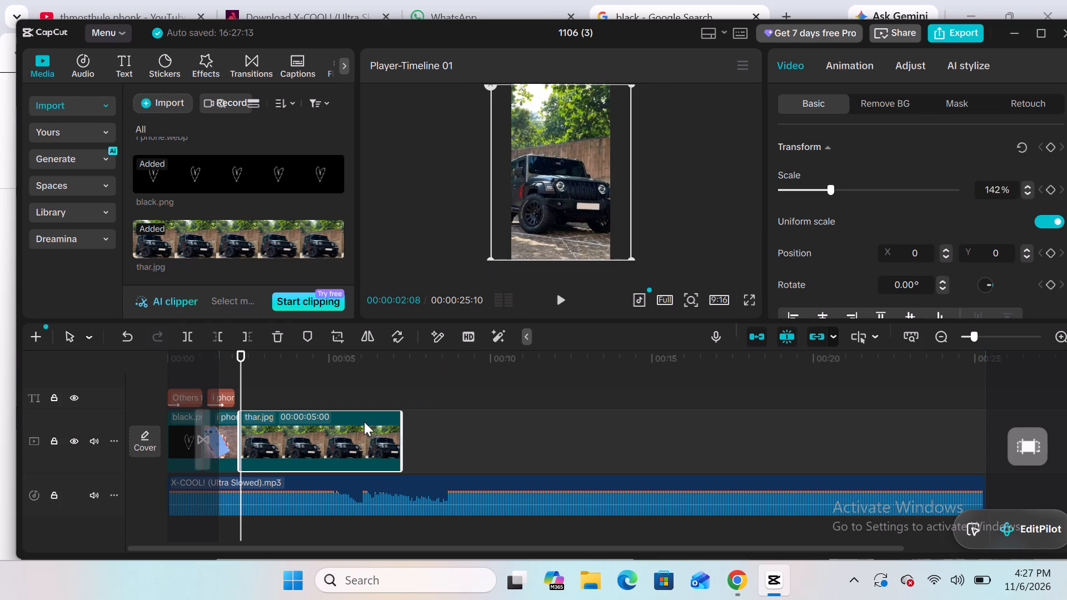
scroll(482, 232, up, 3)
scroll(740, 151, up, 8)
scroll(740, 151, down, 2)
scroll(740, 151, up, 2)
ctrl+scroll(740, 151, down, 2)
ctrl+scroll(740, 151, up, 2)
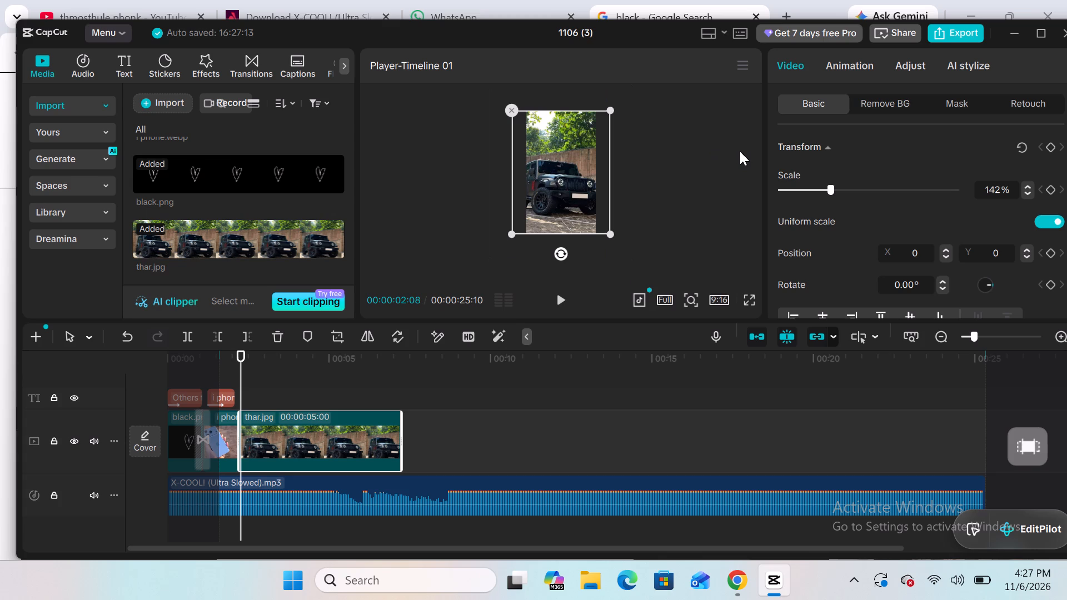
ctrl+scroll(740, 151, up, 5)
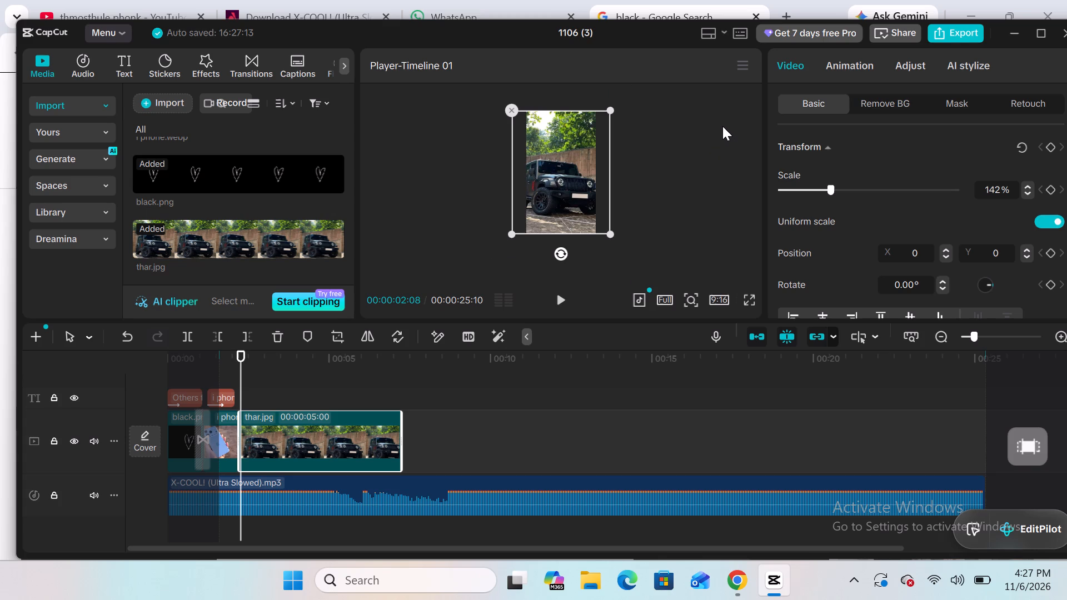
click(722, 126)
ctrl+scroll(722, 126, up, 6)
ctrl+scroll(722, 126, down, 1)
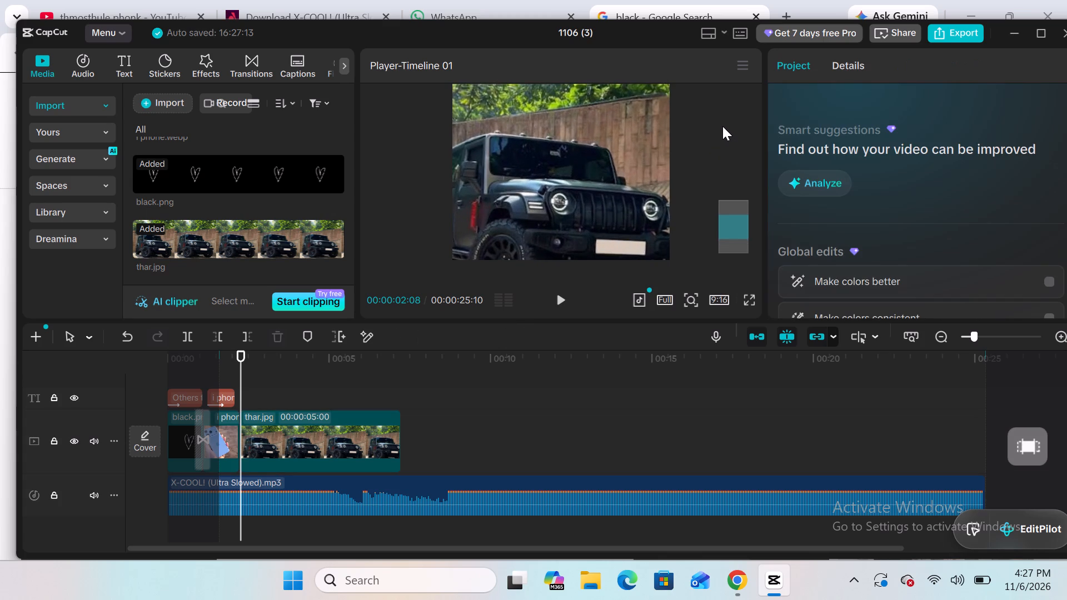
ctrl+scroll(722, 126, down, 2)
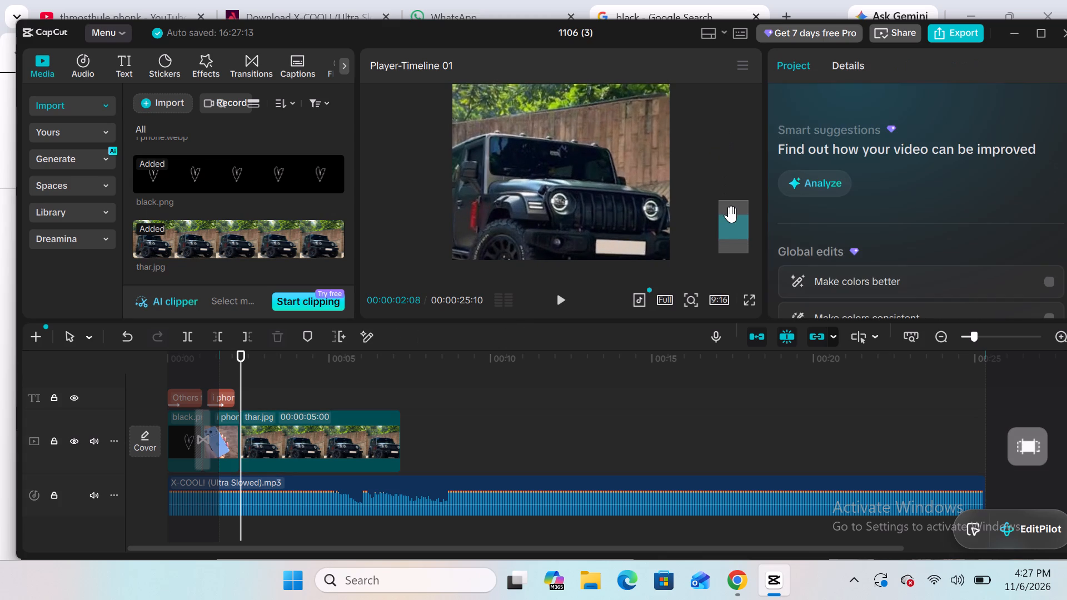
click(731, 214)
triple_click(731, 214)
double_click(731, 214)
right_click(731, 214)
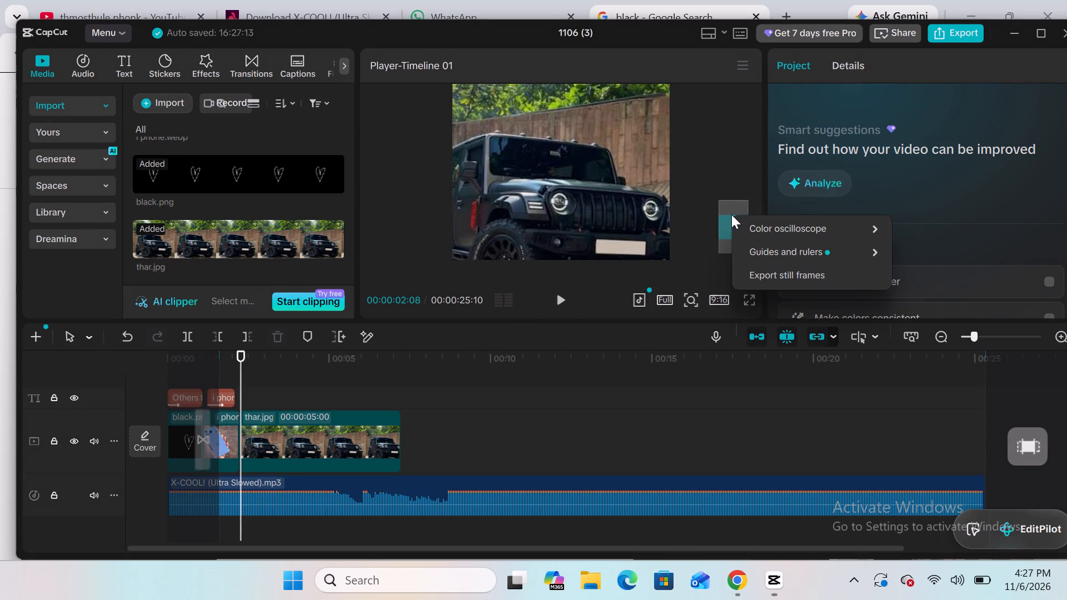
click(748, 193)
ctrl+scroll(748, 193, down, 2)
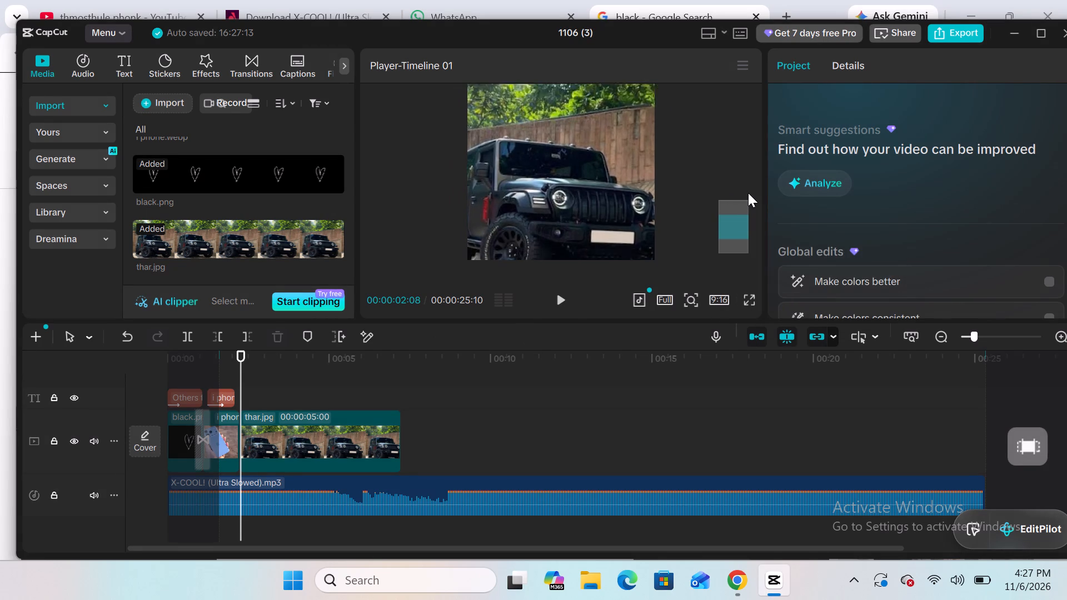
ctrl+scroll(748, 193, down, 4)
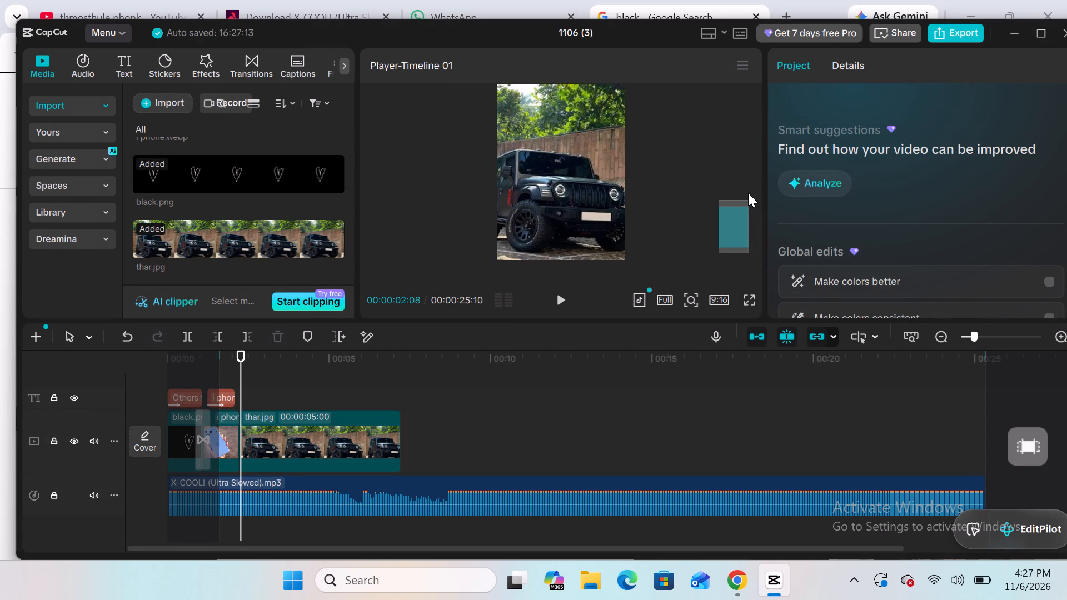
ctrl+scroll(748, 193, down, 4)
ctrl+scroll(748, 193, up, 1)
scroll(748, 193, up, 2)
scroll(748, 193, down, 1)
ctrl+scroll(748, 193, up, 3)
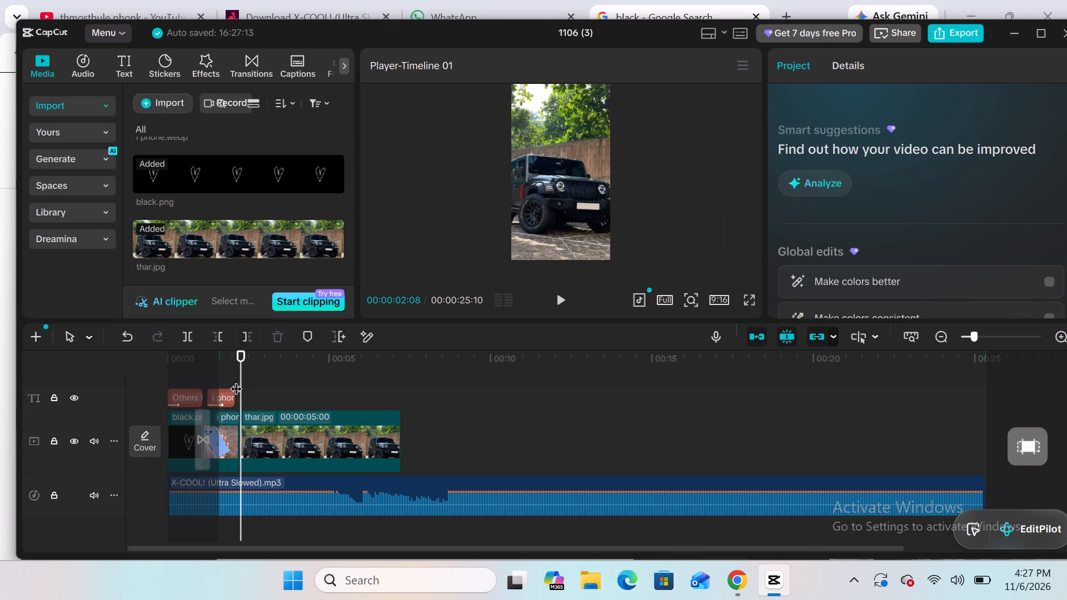
Trim the end of the Thar image clip on the main track to 00:00:03:18.
drag(236, 380, 283, 383)
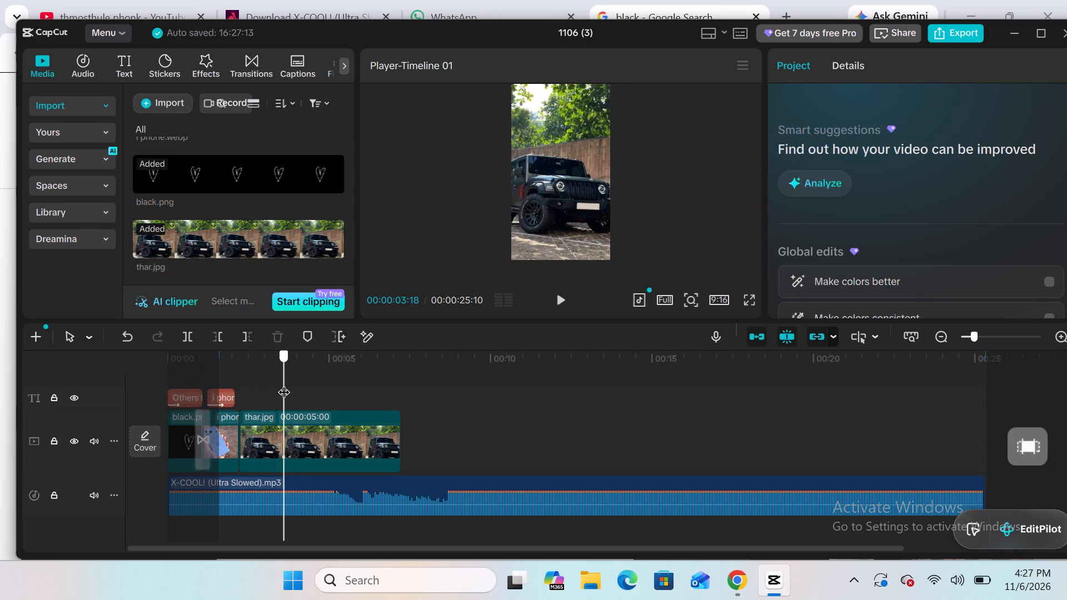
drag(283, 383, 284, 383)
click(363, 416)
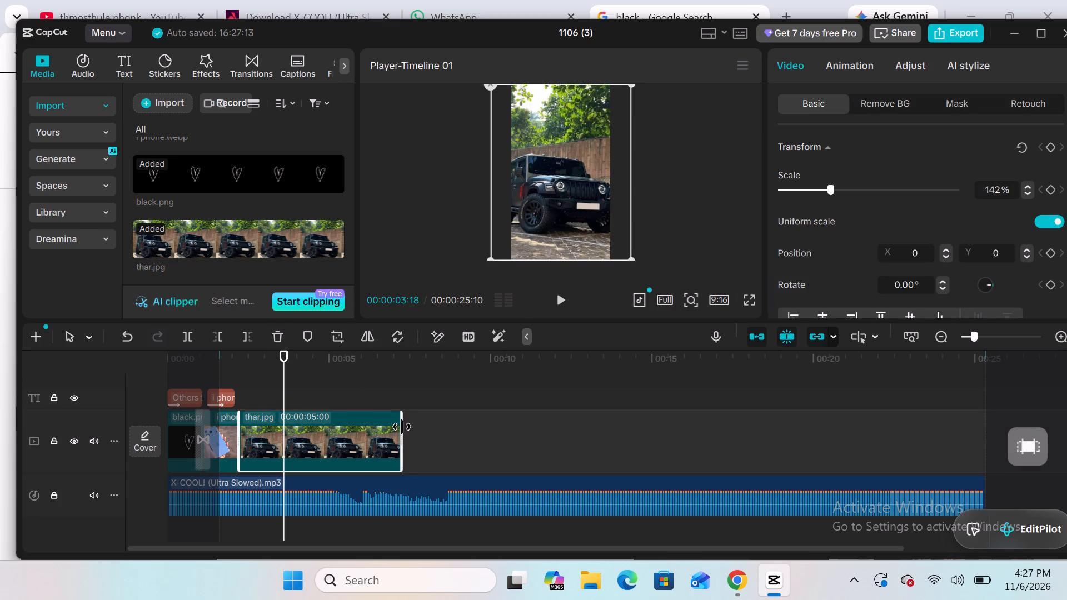
drag(402, 428, 274, 479)
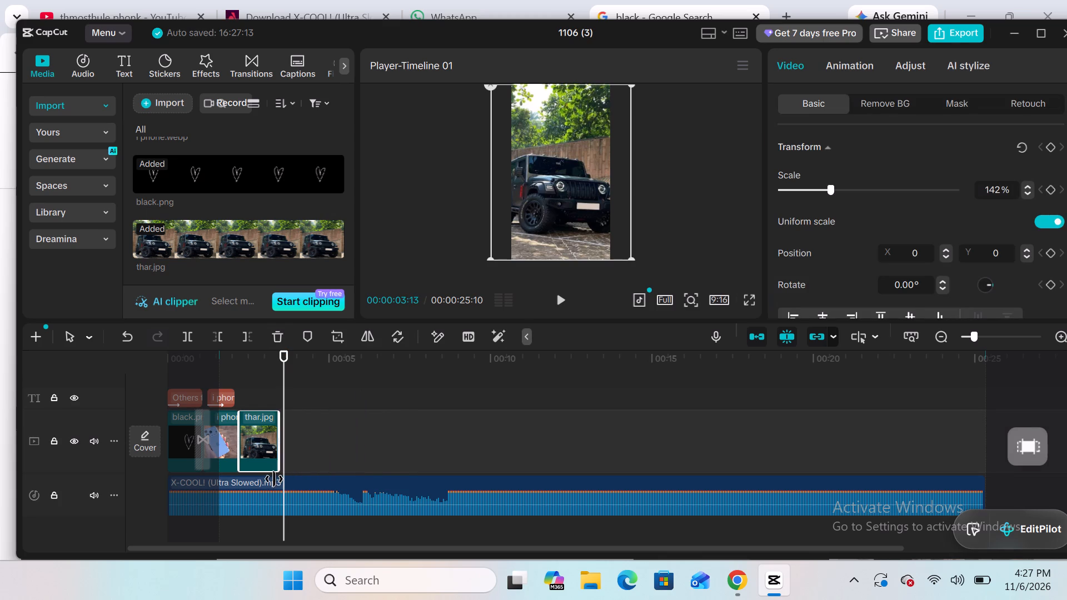
drag(274, 479, 279, 479)
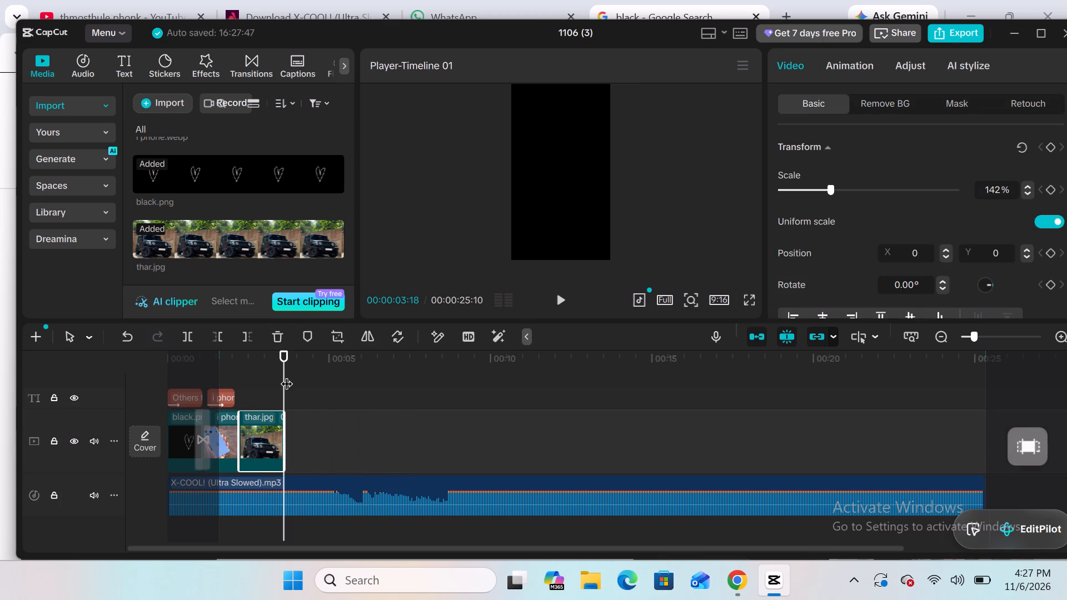
Play the sequence from the start to check the iPhone-to-Thar cut against the audio.
drag(286, 375, 138, 421)
click(555, 299)
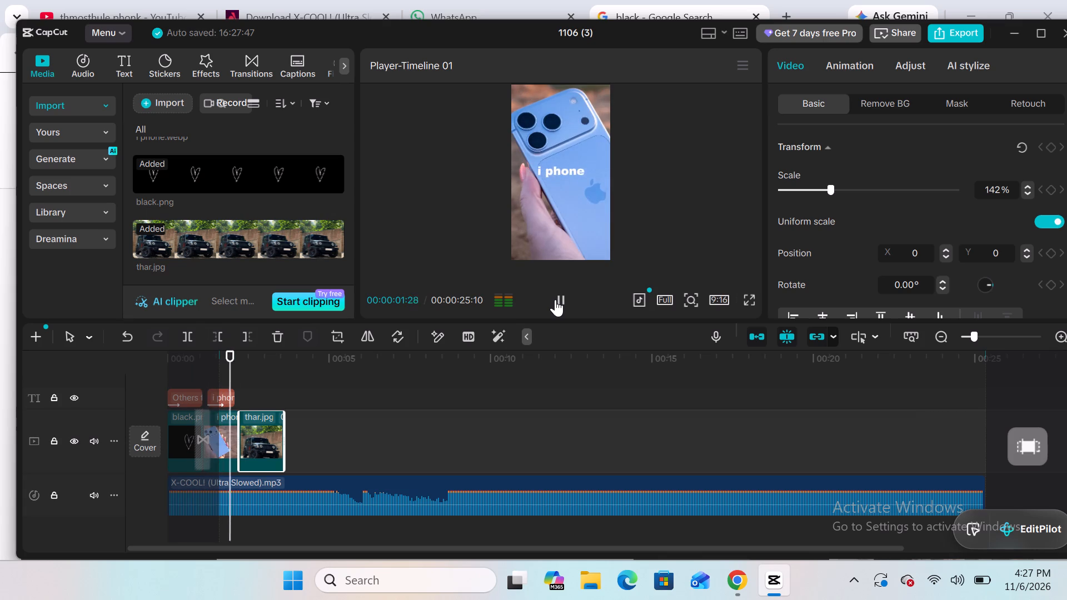
click(555, 299)
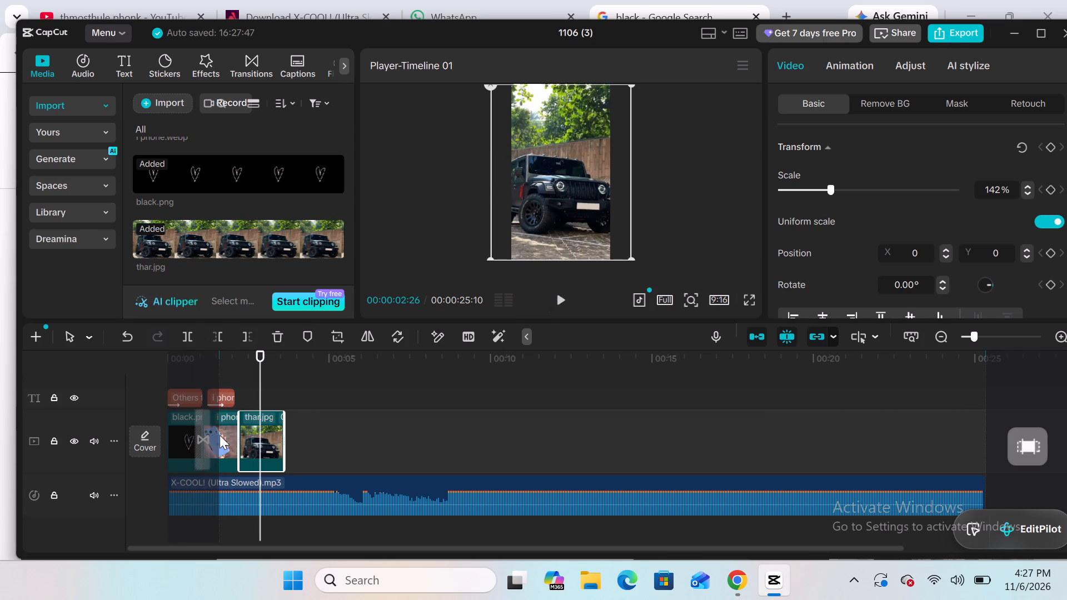
Extend the iPhone image clip slightly and lengthen the "i phone" text so both end together where the Thar image begins.
click(220, 435)
click(239, 434)
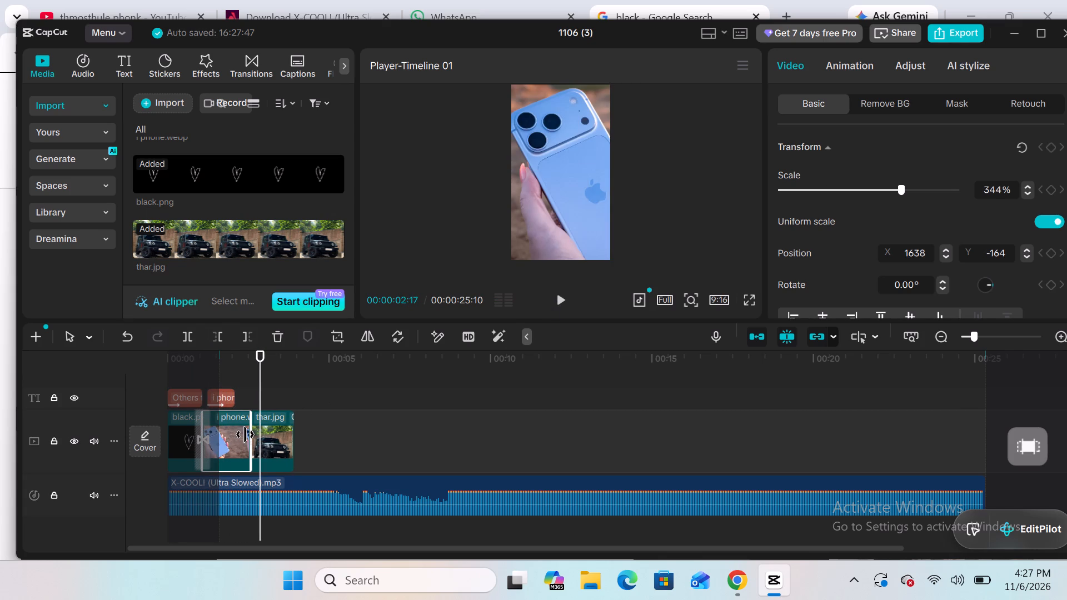
click(226, 401)
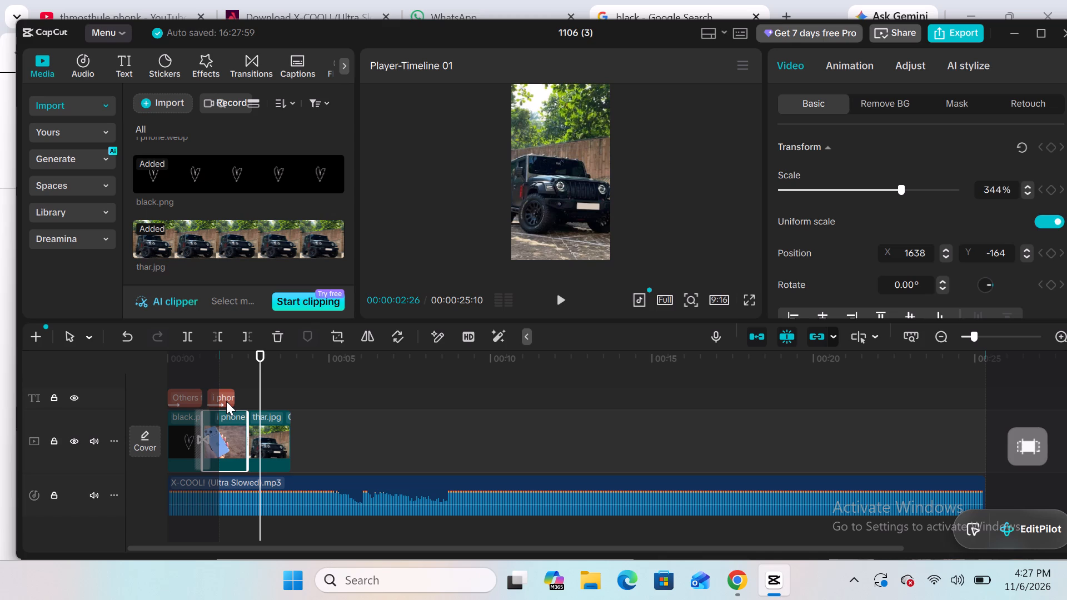
drag(233, 396, 233, 396)
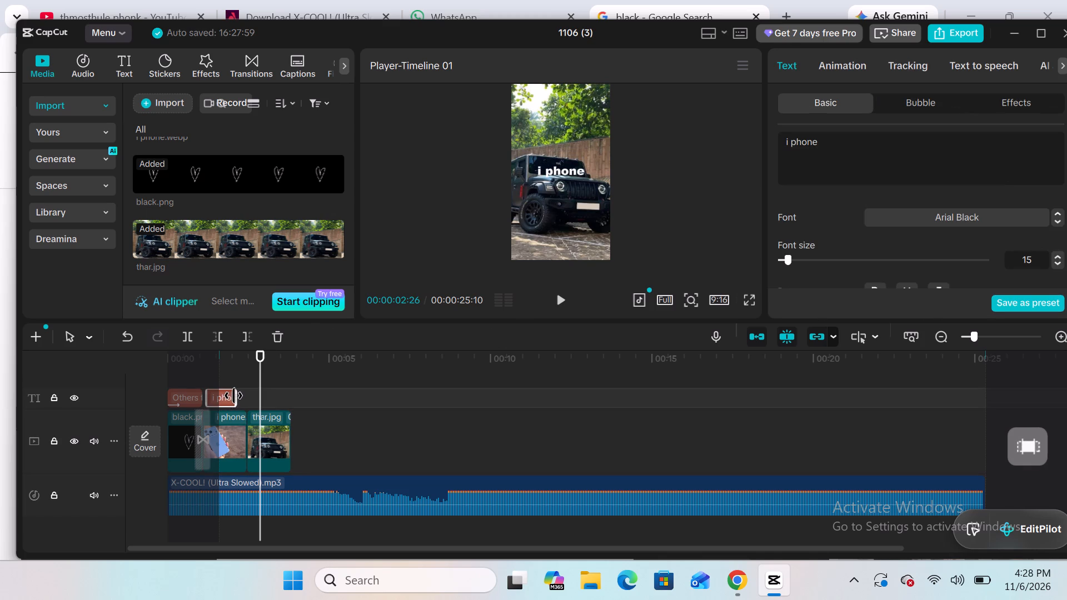
drag(233, 396, 242, 396)
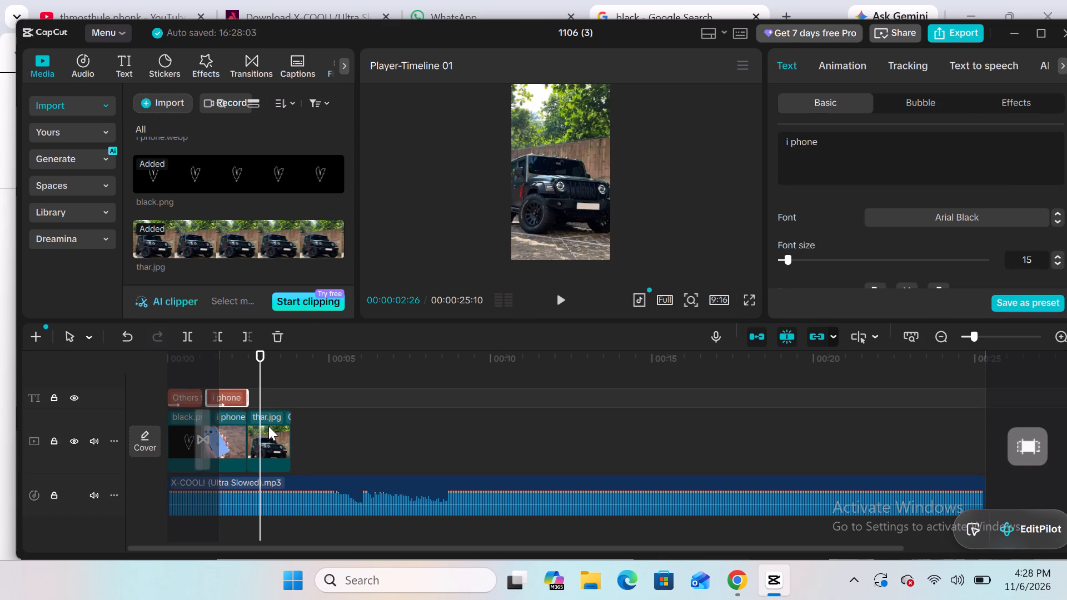
Add a default text clip over the Thar image and change its wording to "Cars".
click(268, 426)
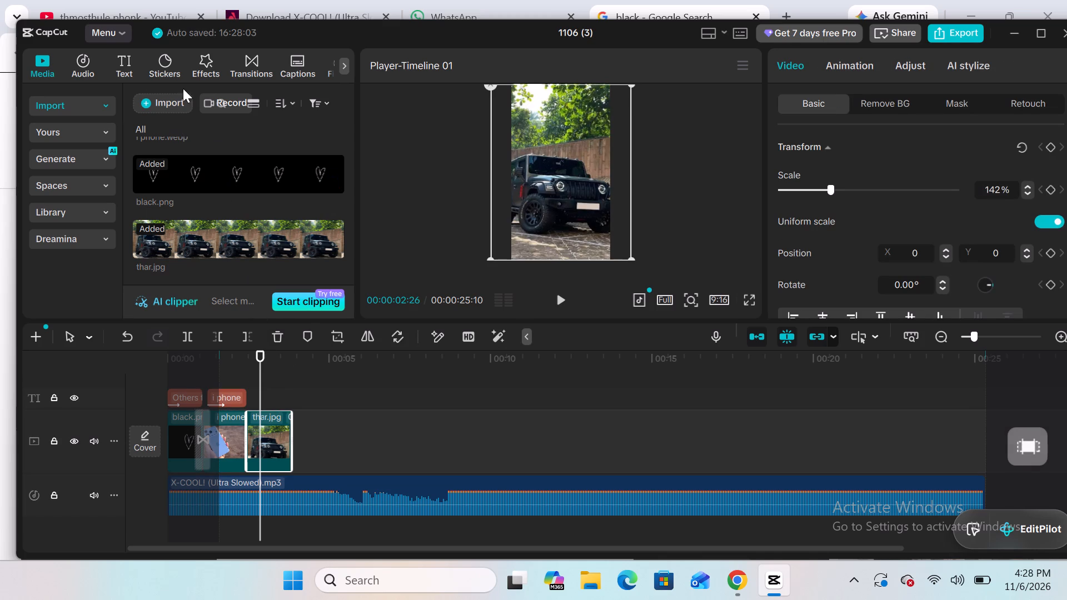
click(125, 66)
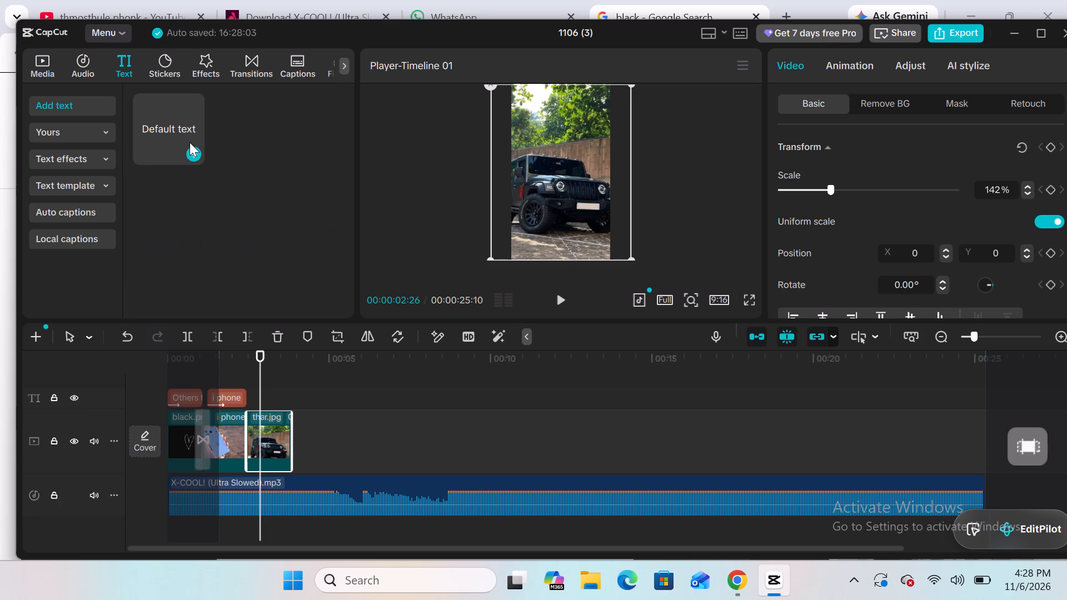
click(190, 144)
click(190, 150)
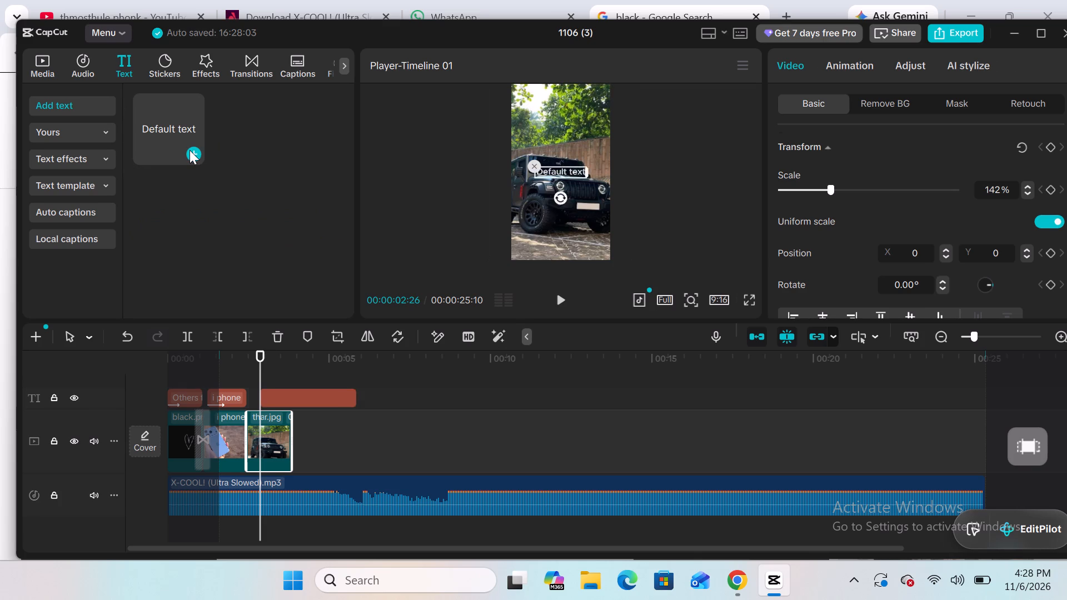
click(847, 134)
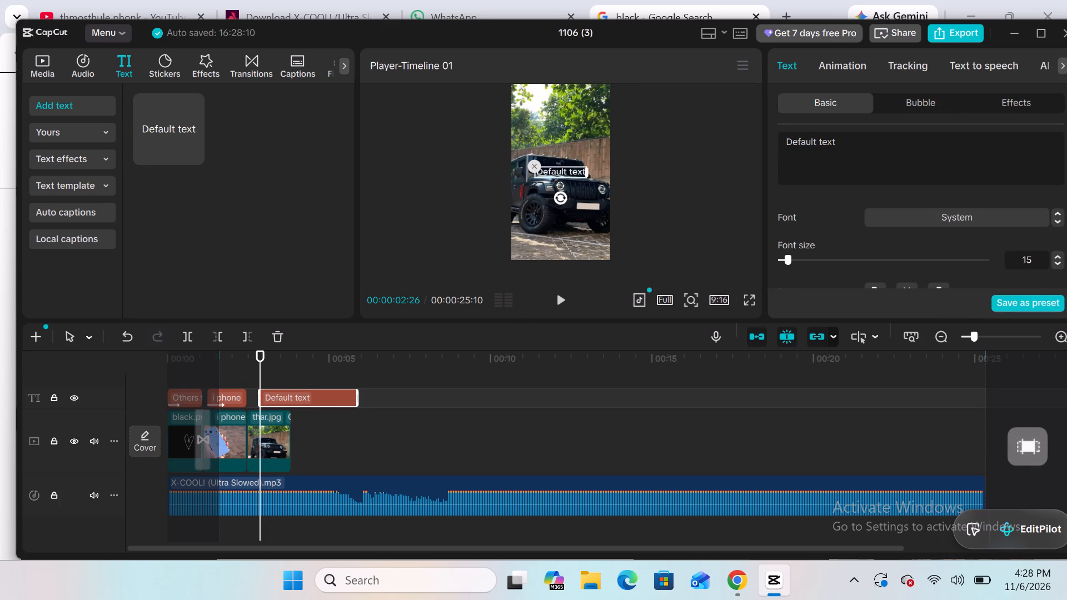
click(847, 134)
click(846, 139)
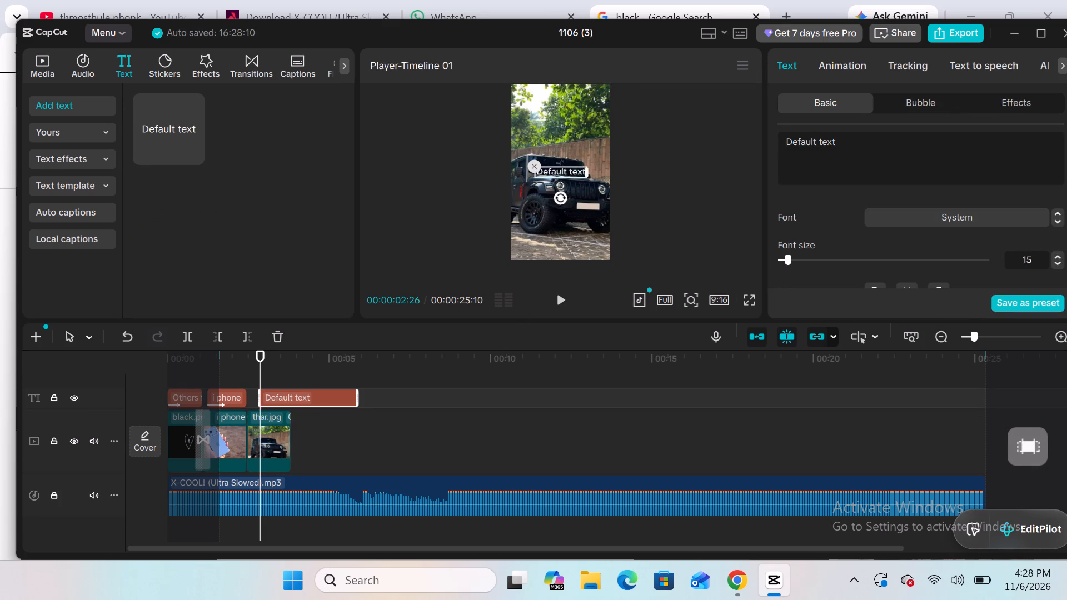
double_click(846, 139)
key(BackSpace)
key(BackSpace)
key(BackSpace)
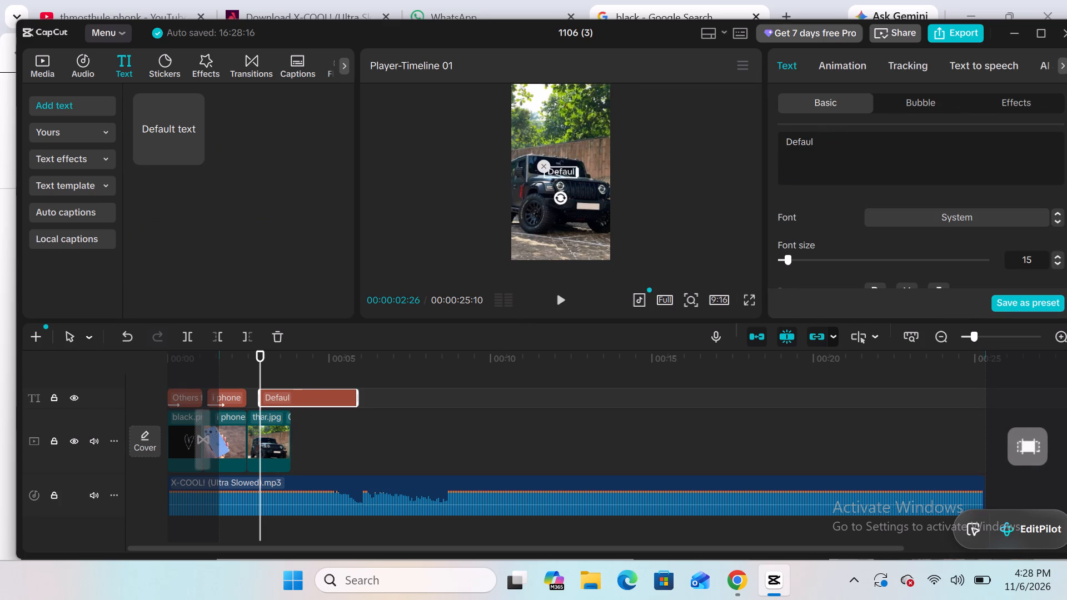
key(BackSpace)
key(BackSpace)
key(BackSpace)
key(BackSpace)
key(BackSpace)
key(BackSpace)
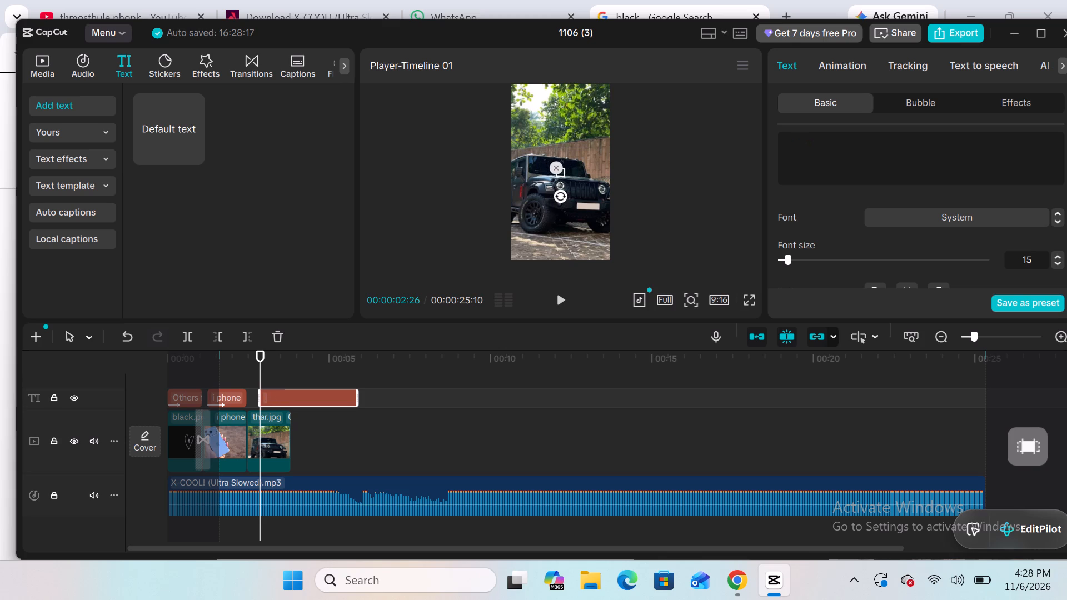
text(cars)
key(BackSpace)
key(BackSpace)
key(BackSpace)
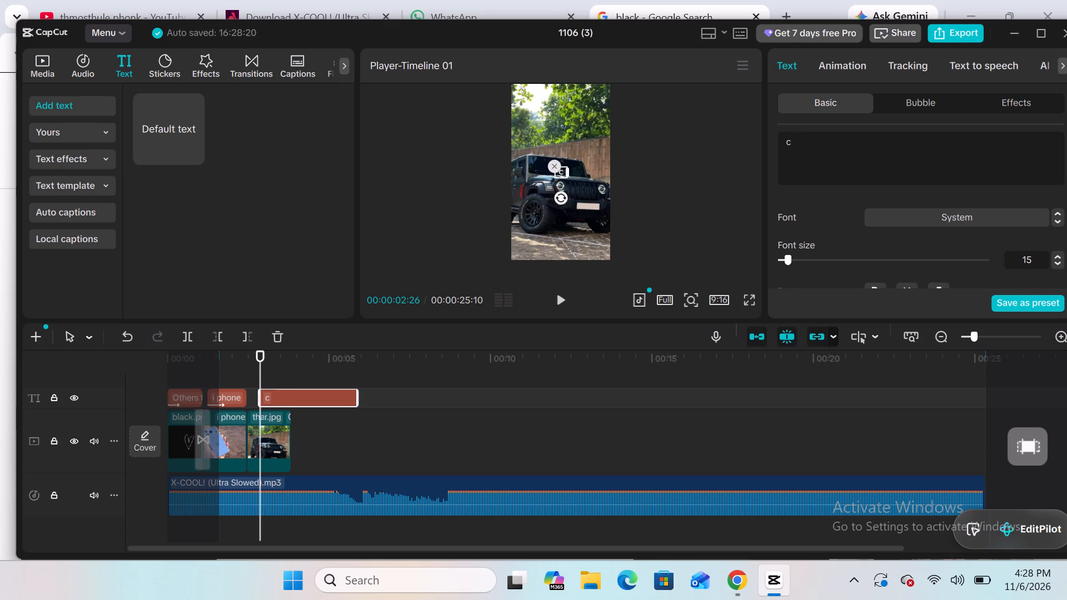
key(BackSpace)
text(CArs)
key(BackSpace)
key(BackSpace)
key(BackSpace)
key(a)
text(rs)
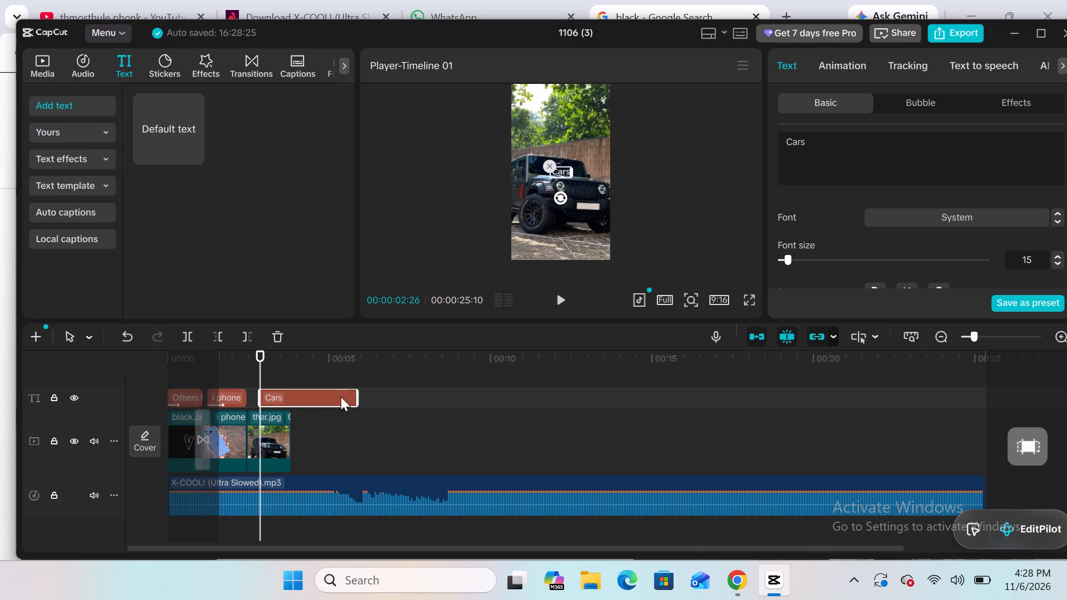
Examine the "i phone" text's font settings and its In animation as a reference for the "Cars" text.
click(230, 404)
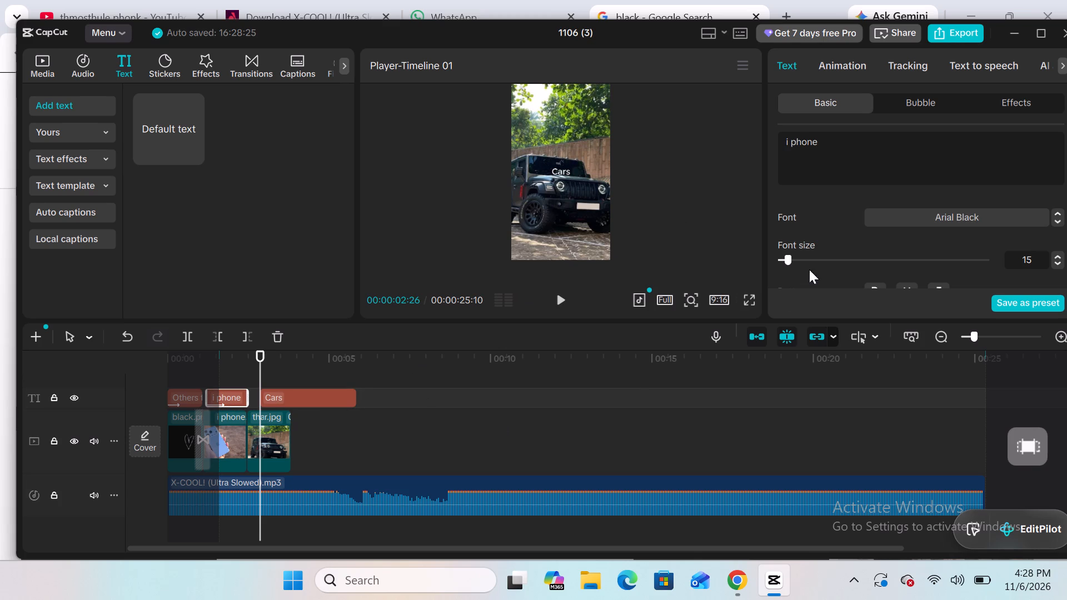
scroll(827, 198, right, 2)
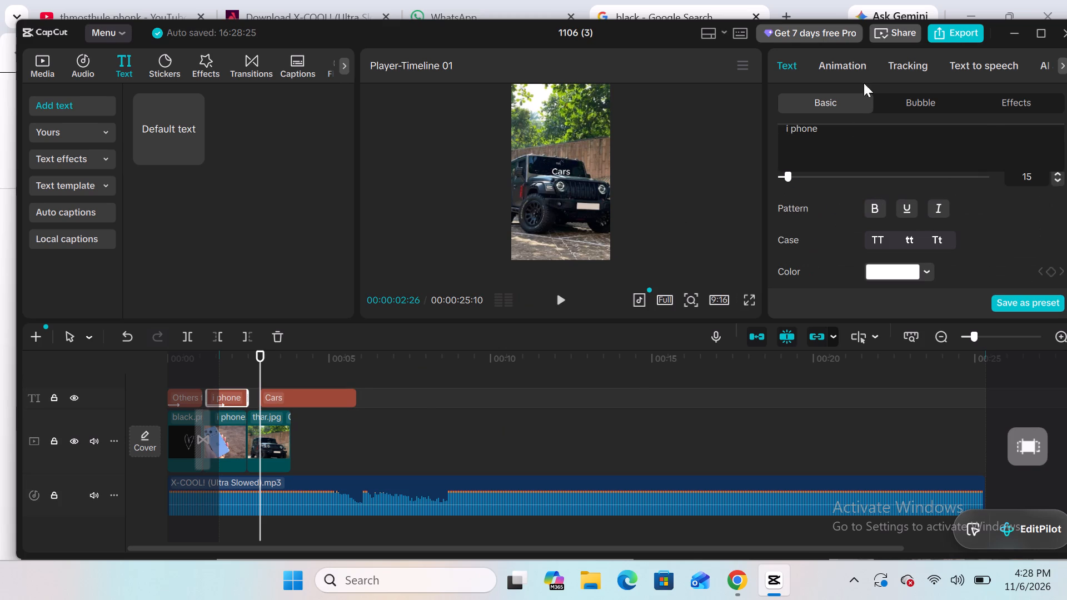
click(857, 58)
scroll(850, 189, down, 1)
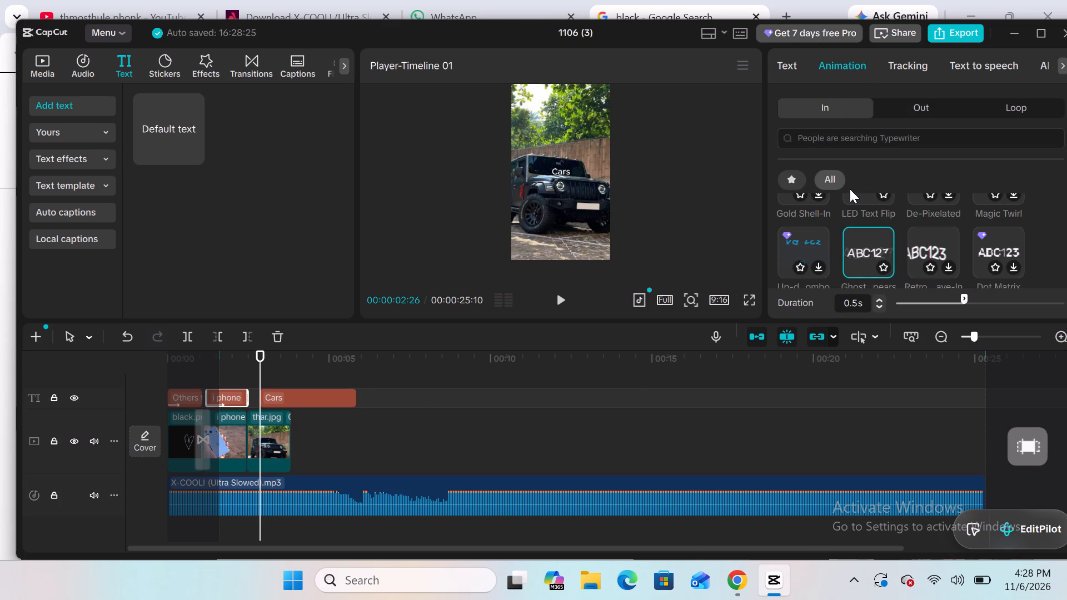
scroll(850, 189, down, 1)
scroll(851, 221, right, 2)
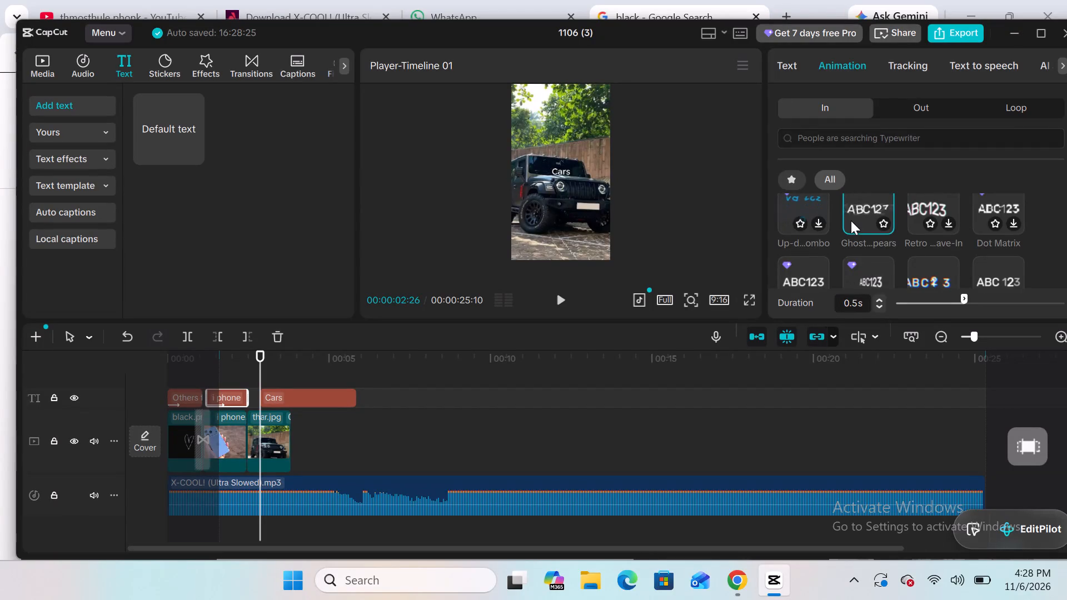
scroll(851, 221, right, 2)
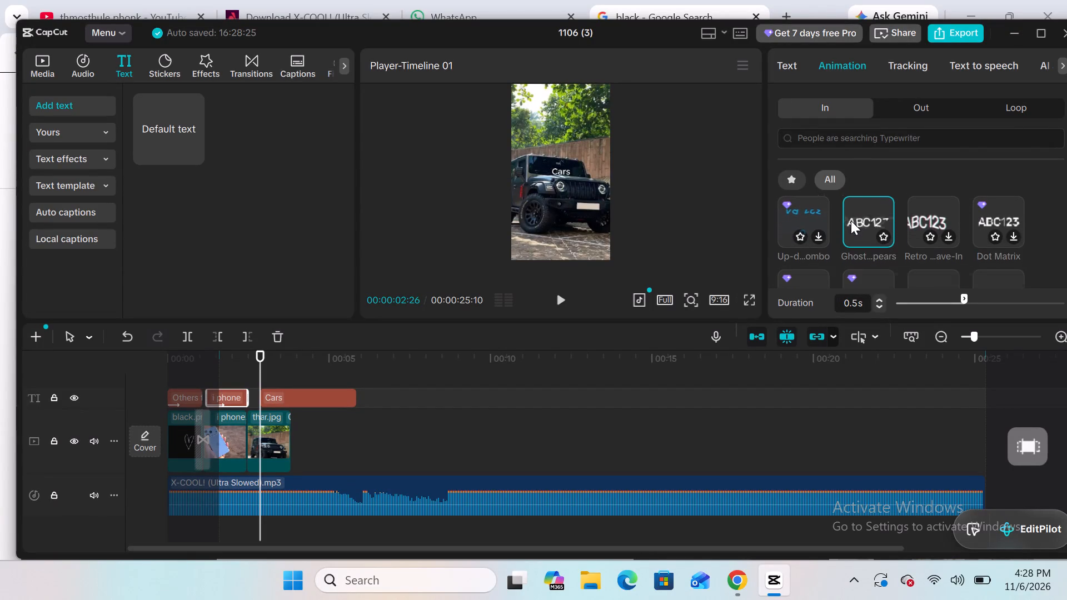
scroll(851, 221, right, 1)
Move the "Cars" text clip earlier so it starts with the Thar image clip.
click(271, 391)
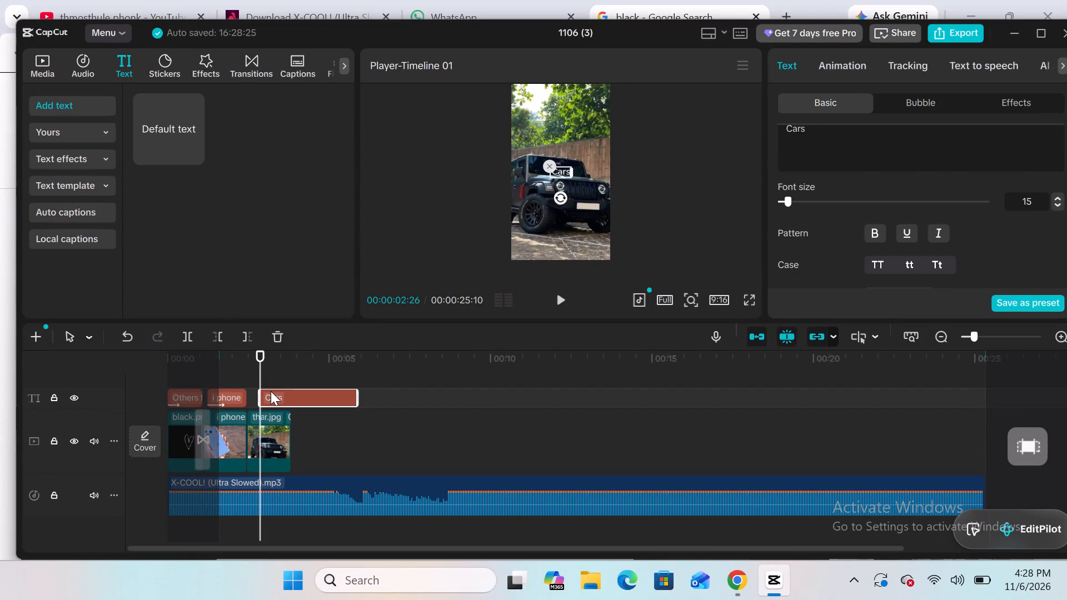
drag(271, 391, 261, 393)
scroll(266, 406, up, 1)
Extend the end of the Thar image clip slightly, to about the 4-second mark.
click(272, 426)
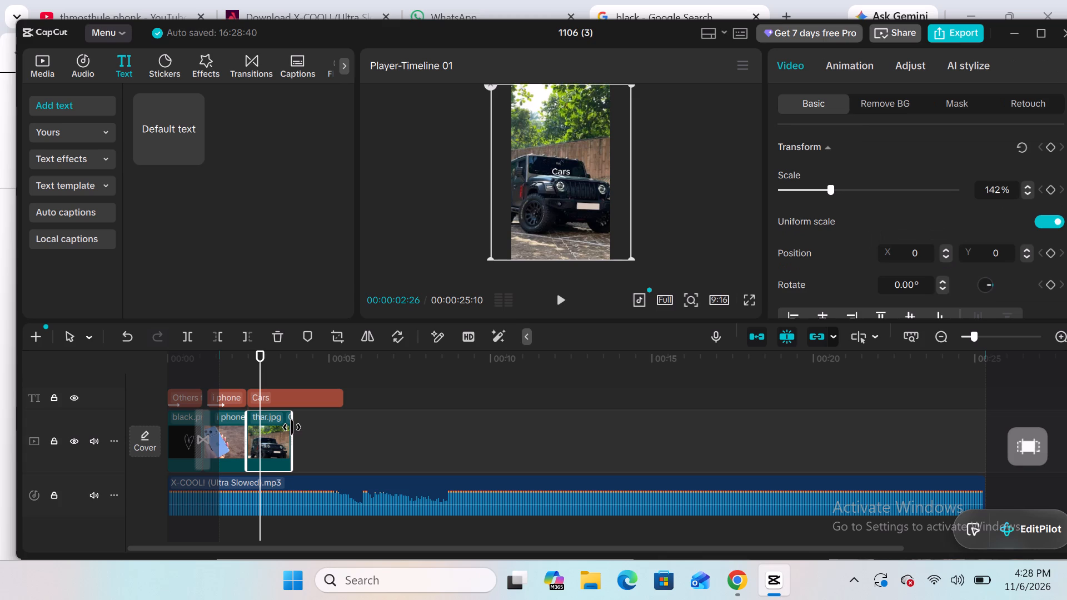
click(292, 427)
Shorten and reposition the "Cars" text so it starts and ends exactly with the Thar image clip.
drag(322, 394, 335, 394)
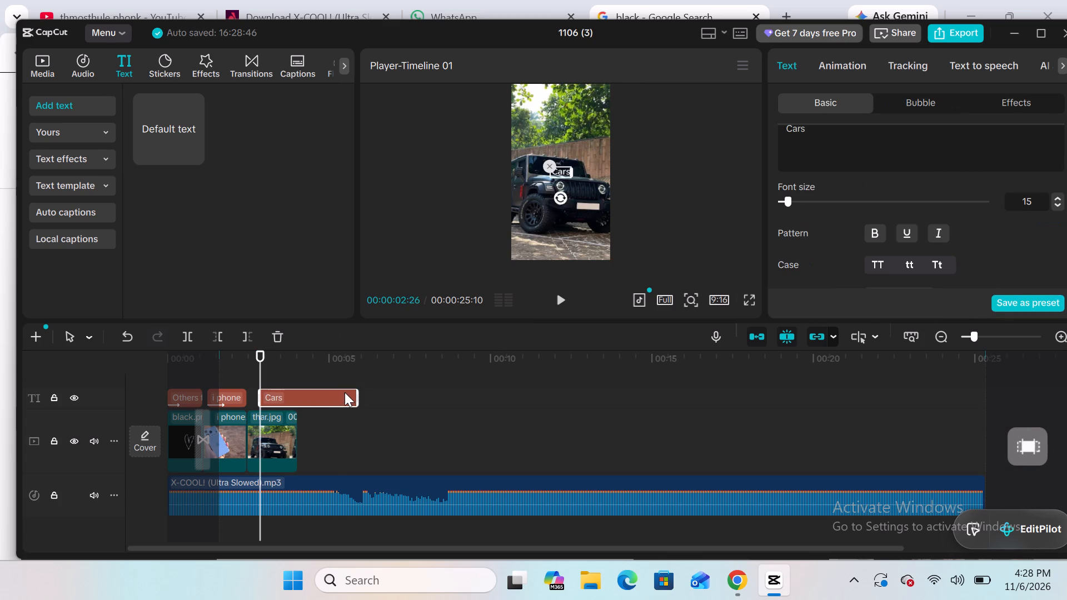
drag(357, 393, 288, 413)
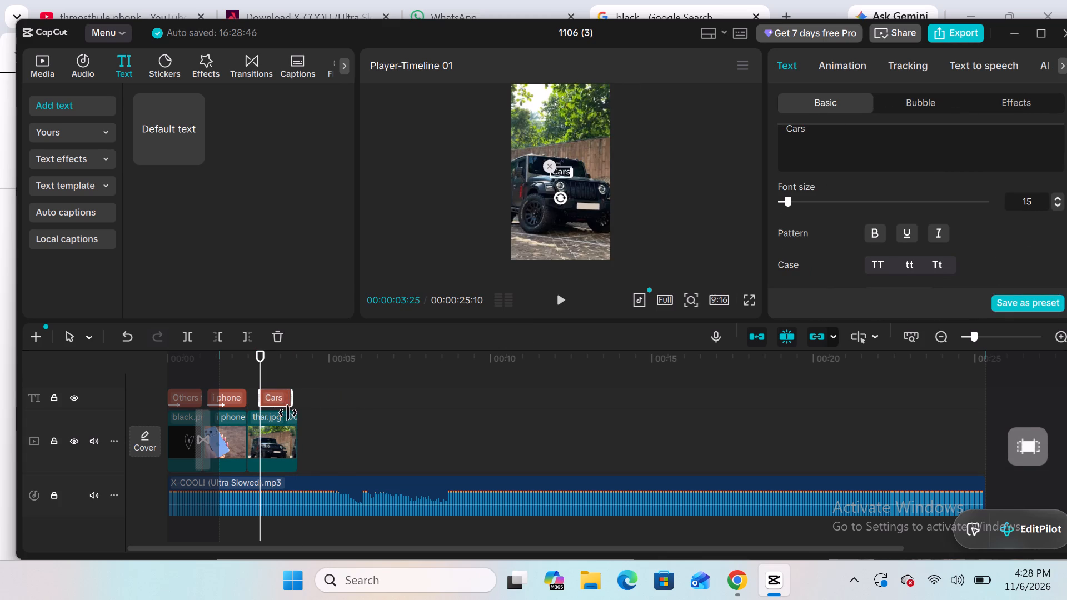
drag(288, 413, 290, 413)
drag(265, 387, 255, 387)
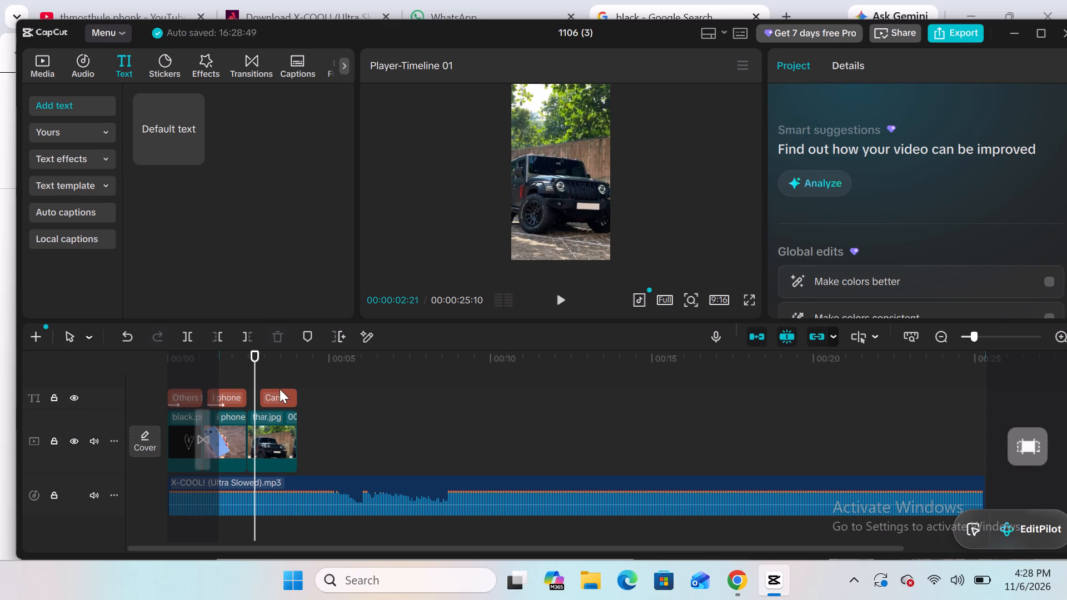
click(280, 389)
click(280, 389)
drag(280, 389, 267, 391)
drag(284, 391, 288, 391)
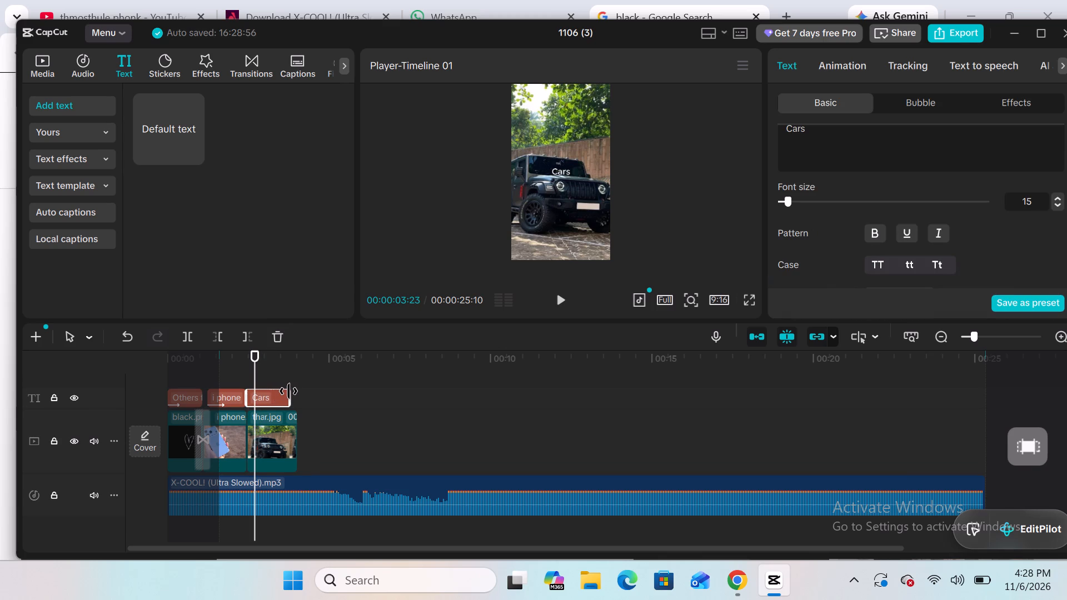
drag(288, 391, 295, 392)
drag(255, 373, 267, 424)
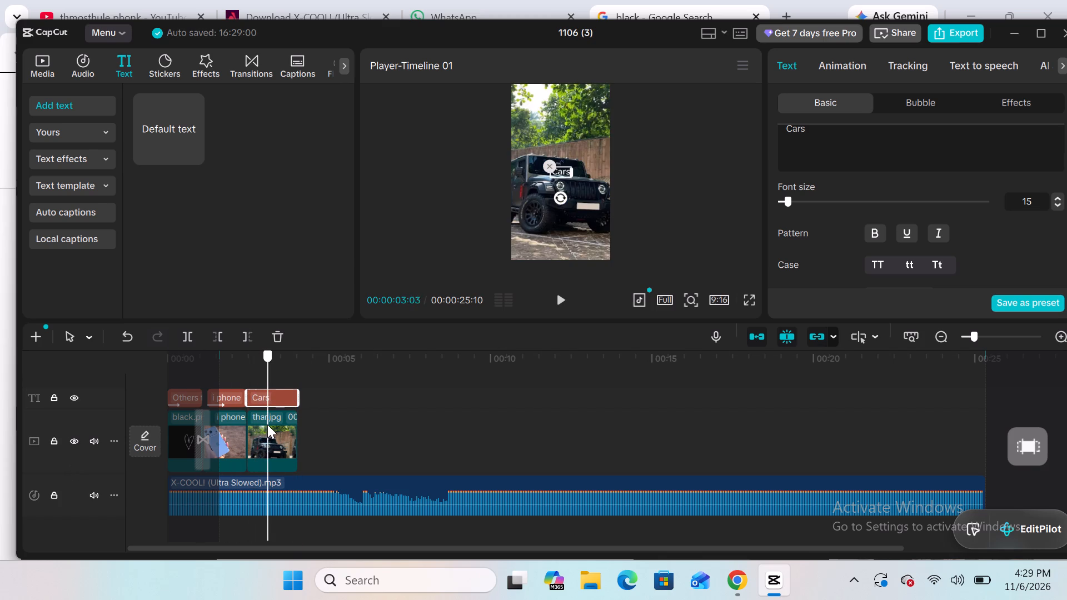
Enlarge the "Cars" text and move it down over the Thar's grille, to about X 182, Y -403.
drag(267, 424, 267, 424)
ctrl+scroll(563, 171, up, 3)
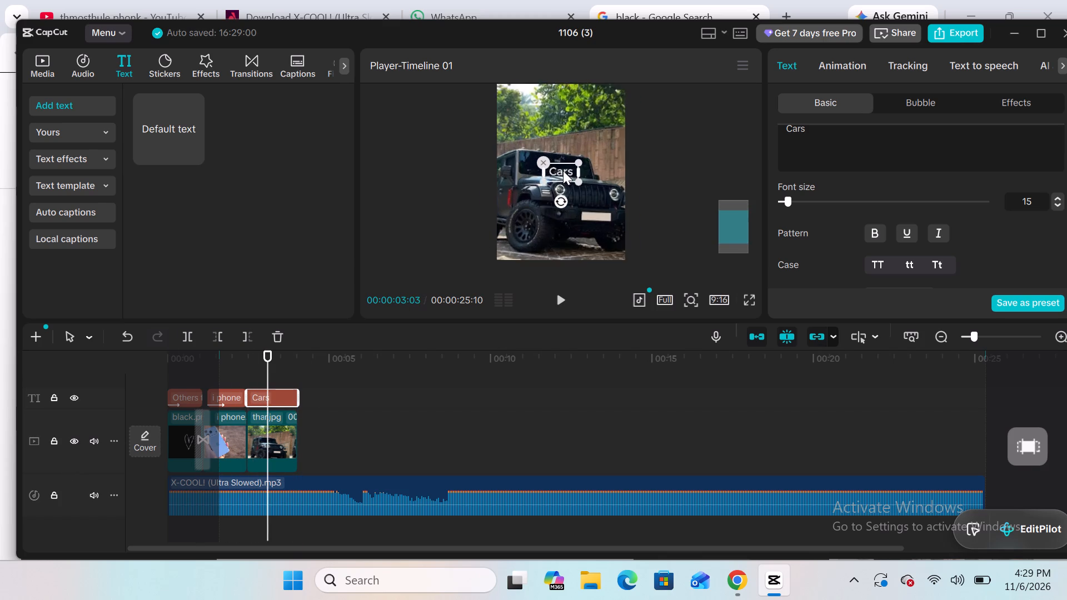
drag(580, 158, 593, 153)
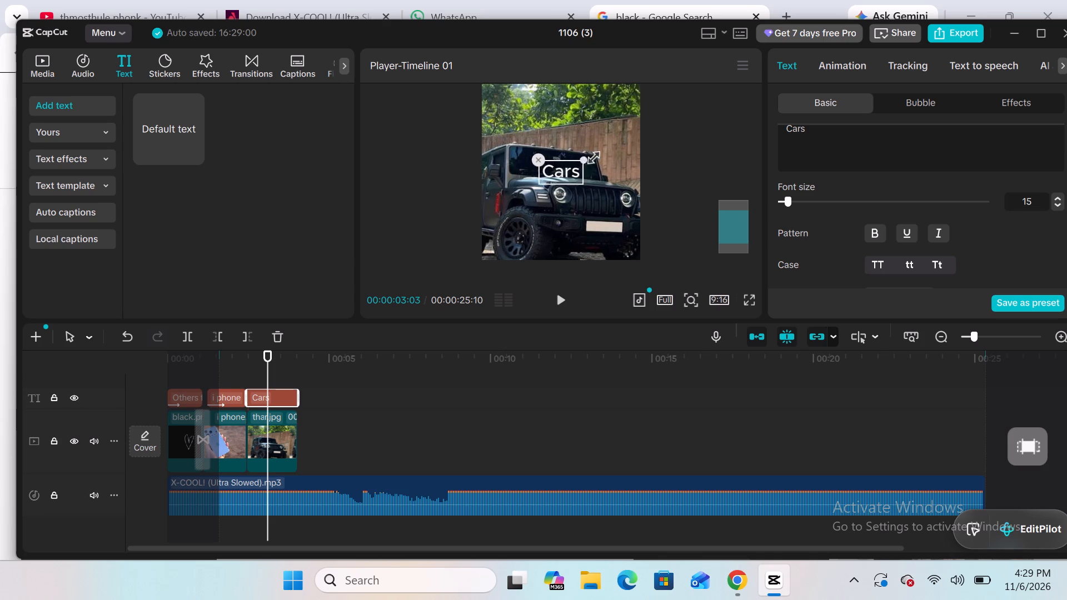
drag(593, 153, 617, 146)
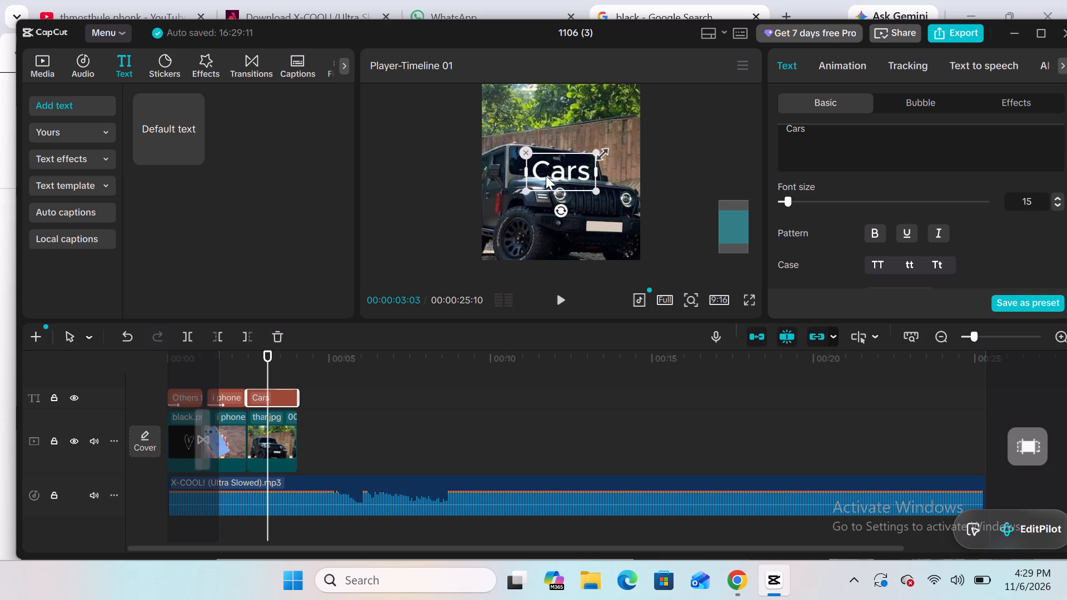
drag(556, 172, 570, 206)
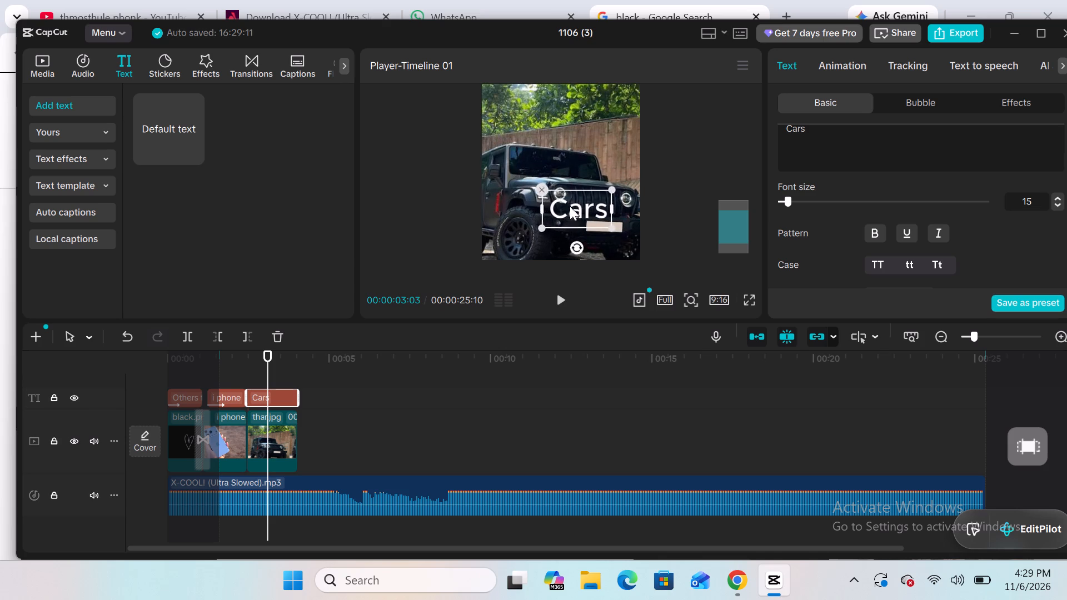
drag(570, 206, 570, 202)
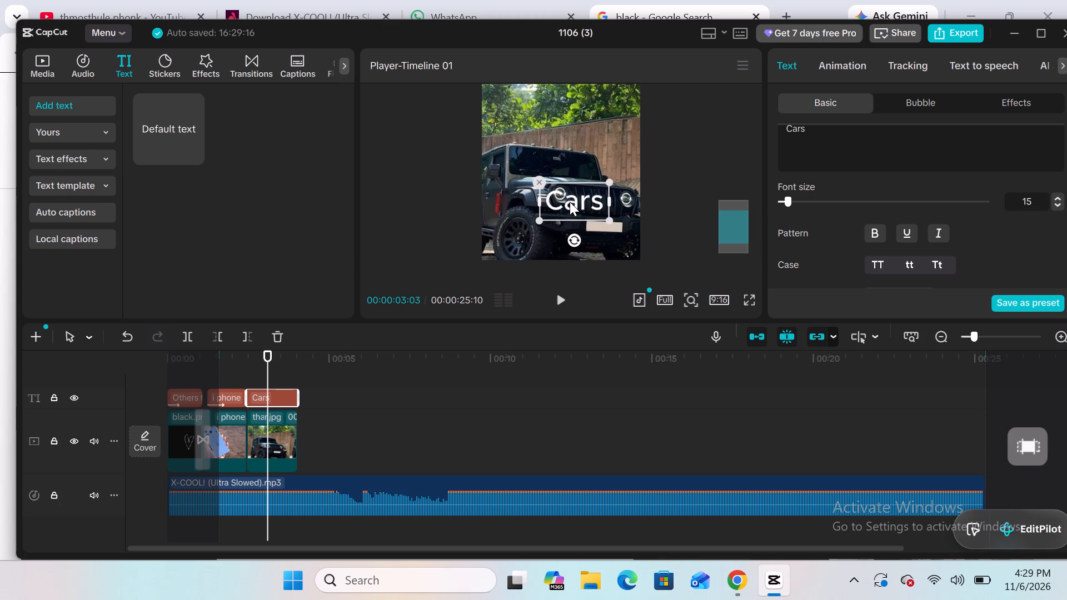
Set the "Cars" text font to Arial Black.
scroll(921, 186, down, 8)
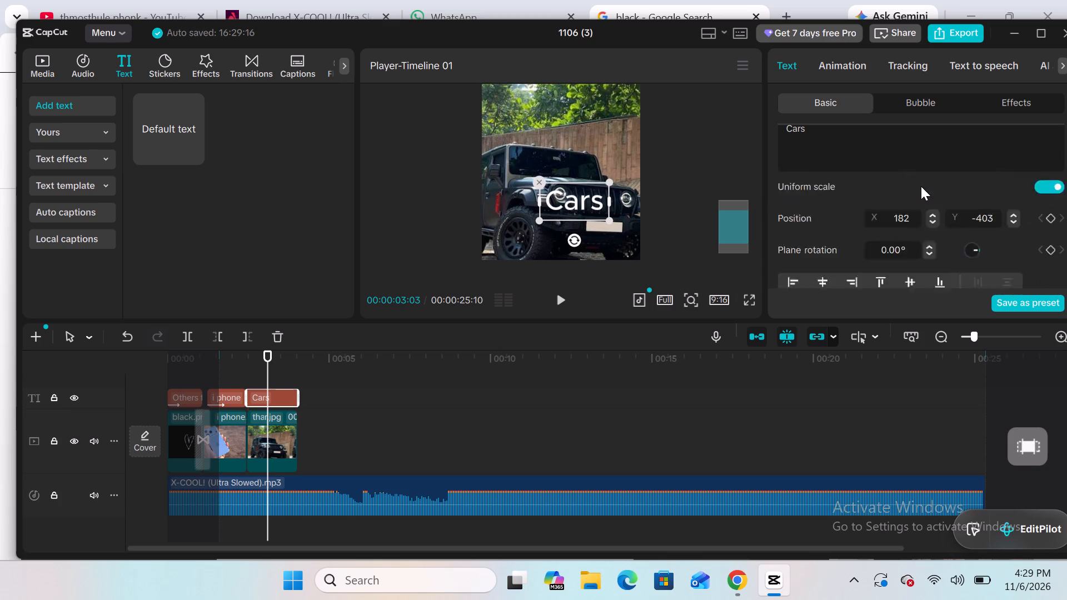
scroll(921, 186, down, 3)
scroll(921, 186, up, 7)
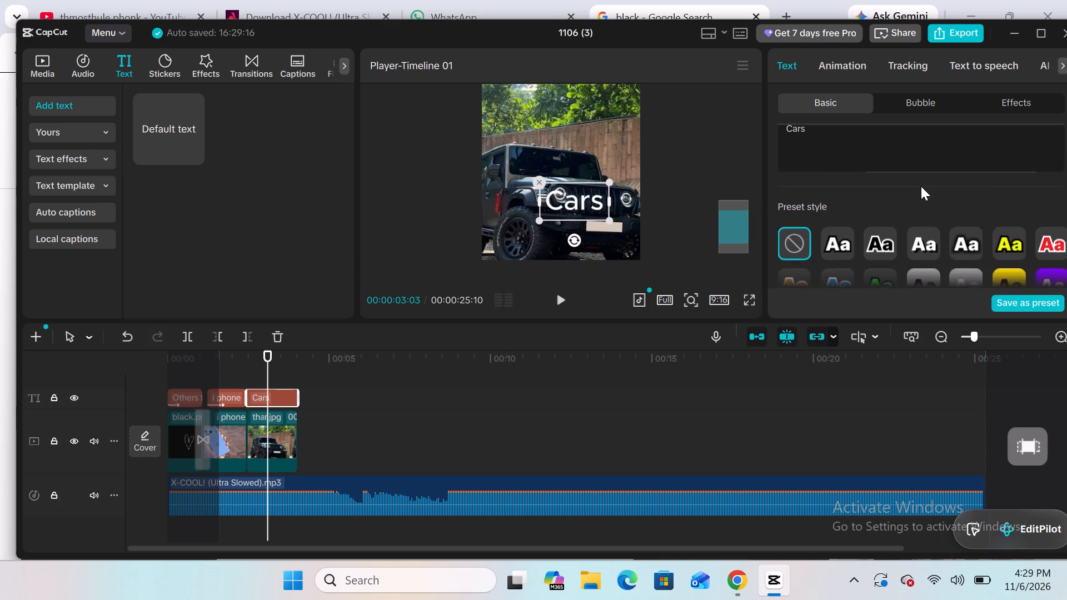
scroll(921, 186, up, 2)
click(923, 213)
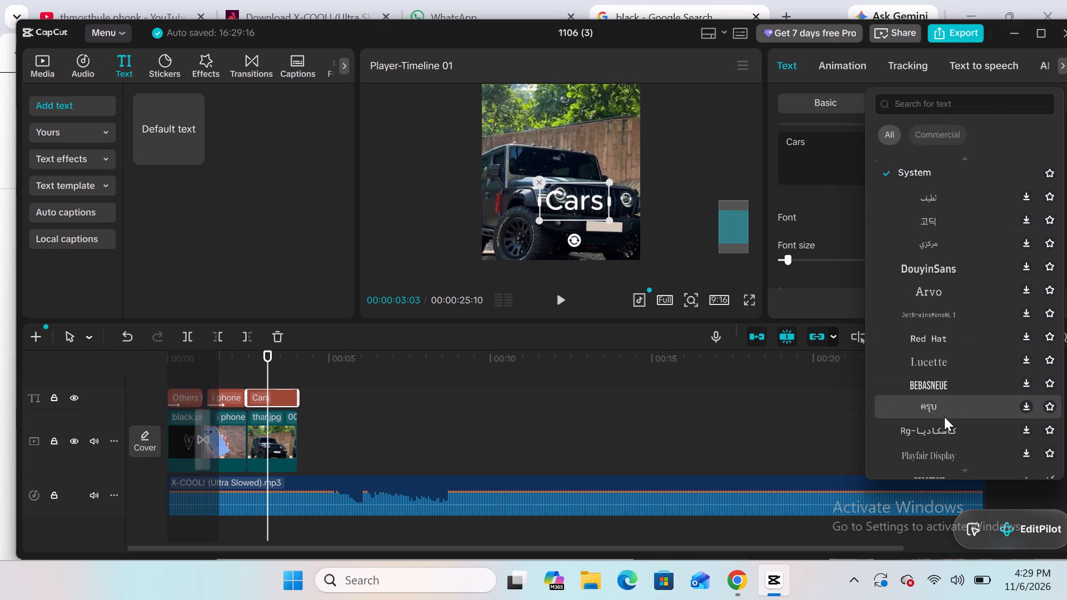
scroll(951, 204, up, 1)
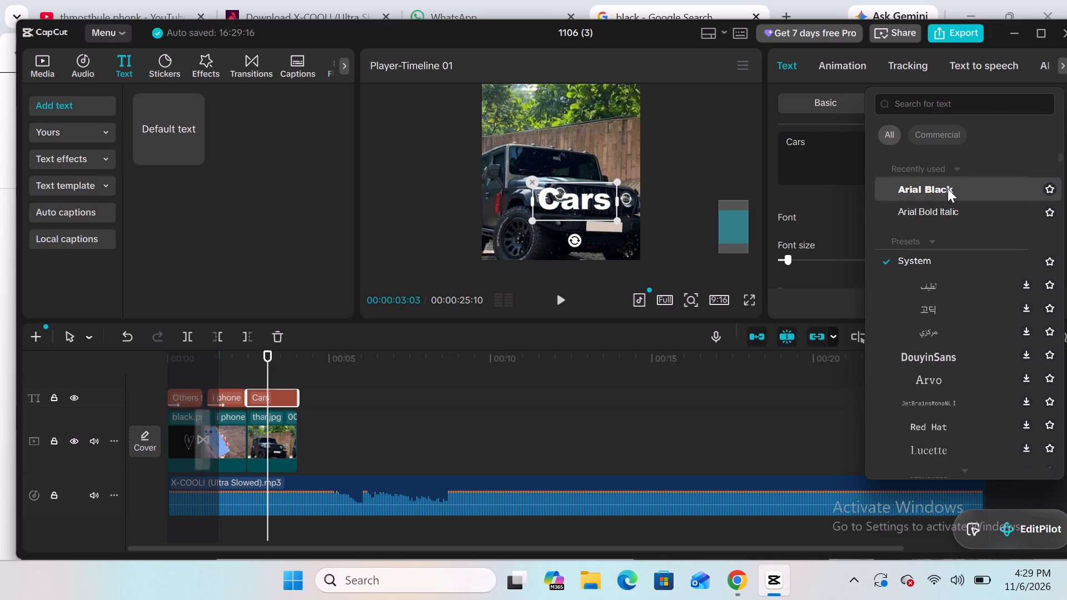
double_click(948, 188)
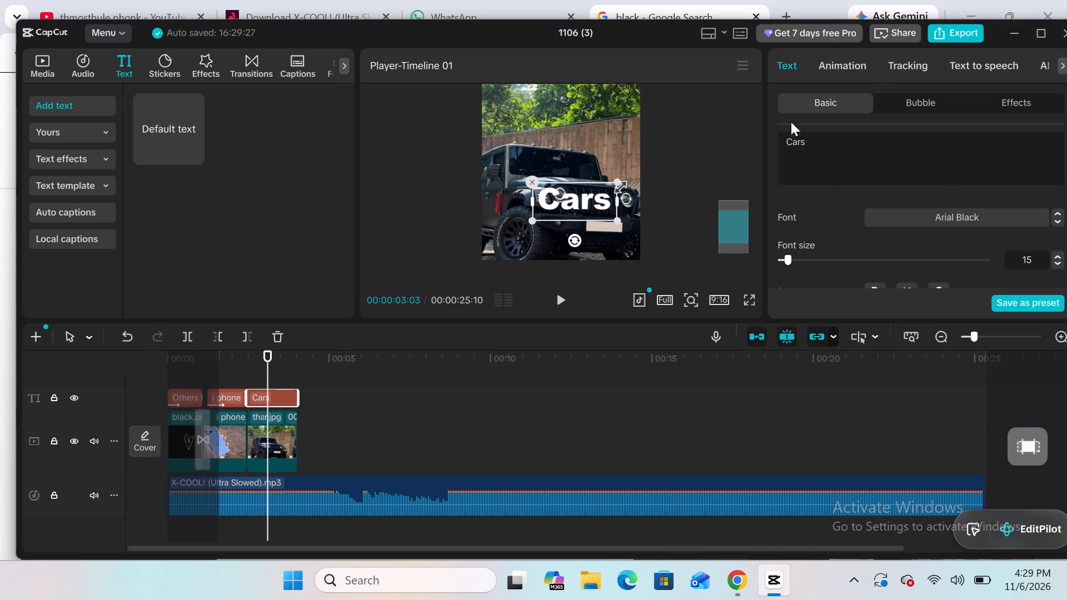
Apply the In animation directly beneath LED Text Flip to the "Cars" text, with a 0.5 s duration.
click(837, 66)
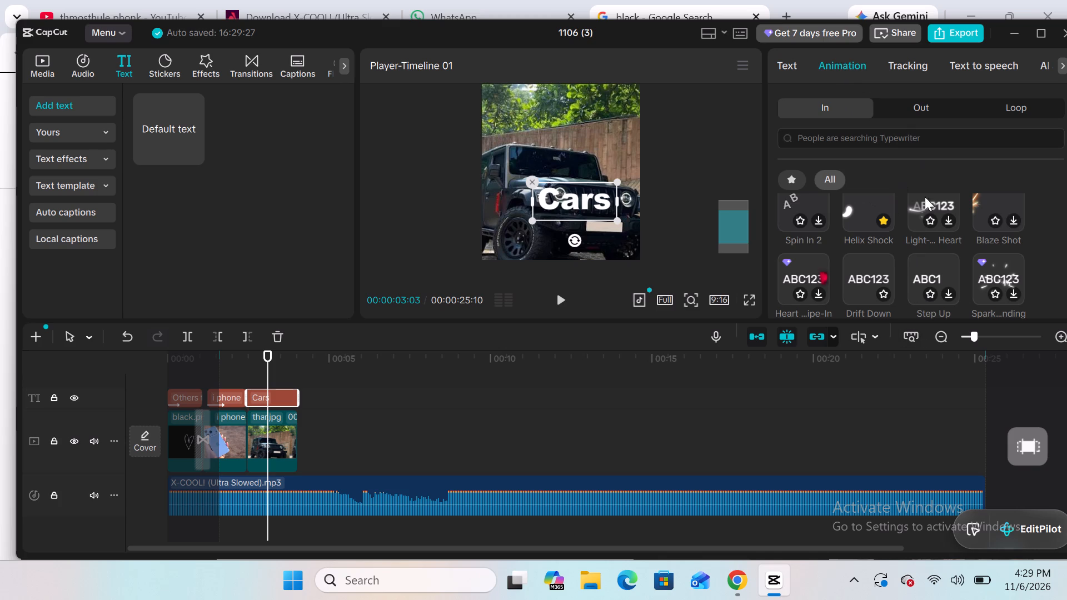
scroll(864, 277, down, 4)
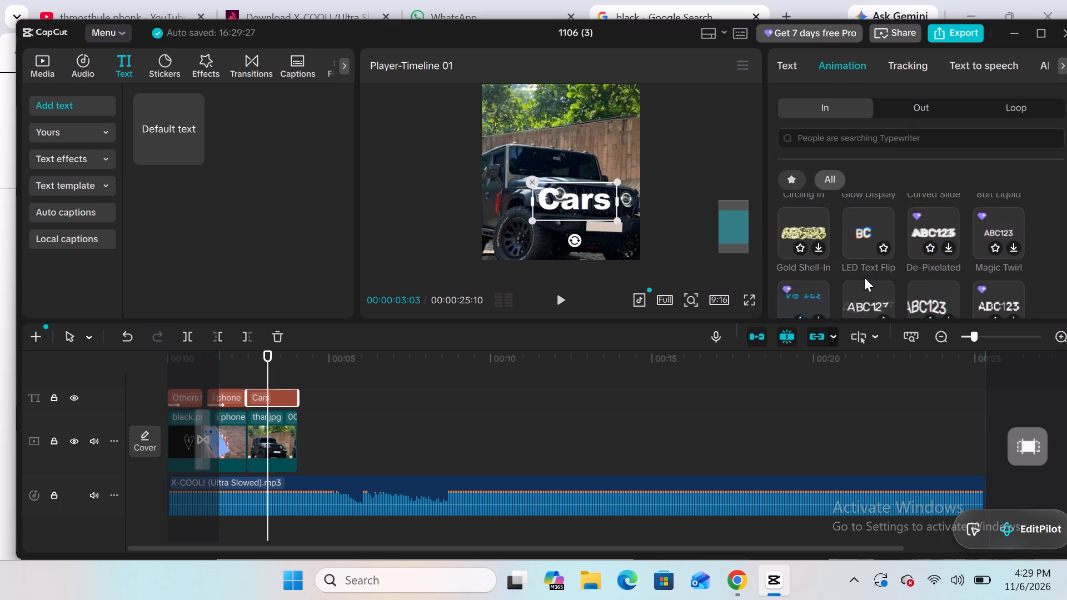
scroll(864, 277, down, 1)
double_click(864, 277)
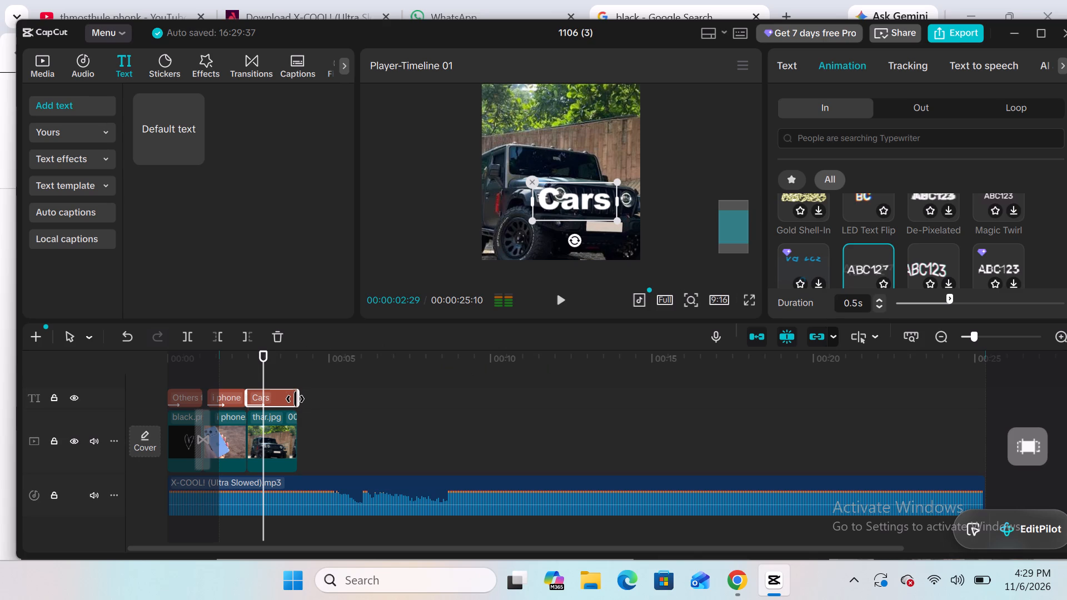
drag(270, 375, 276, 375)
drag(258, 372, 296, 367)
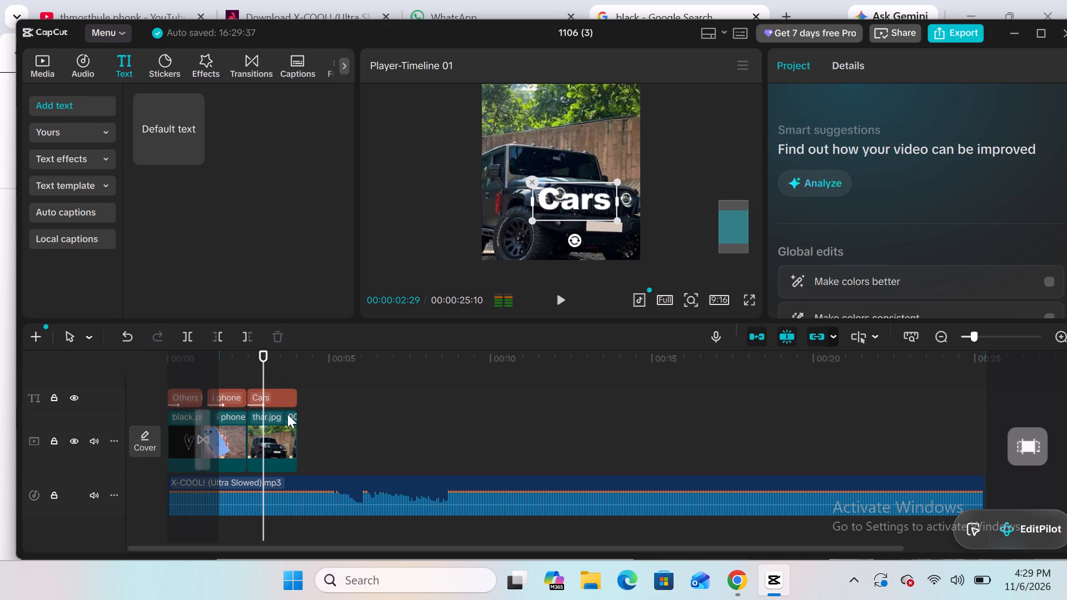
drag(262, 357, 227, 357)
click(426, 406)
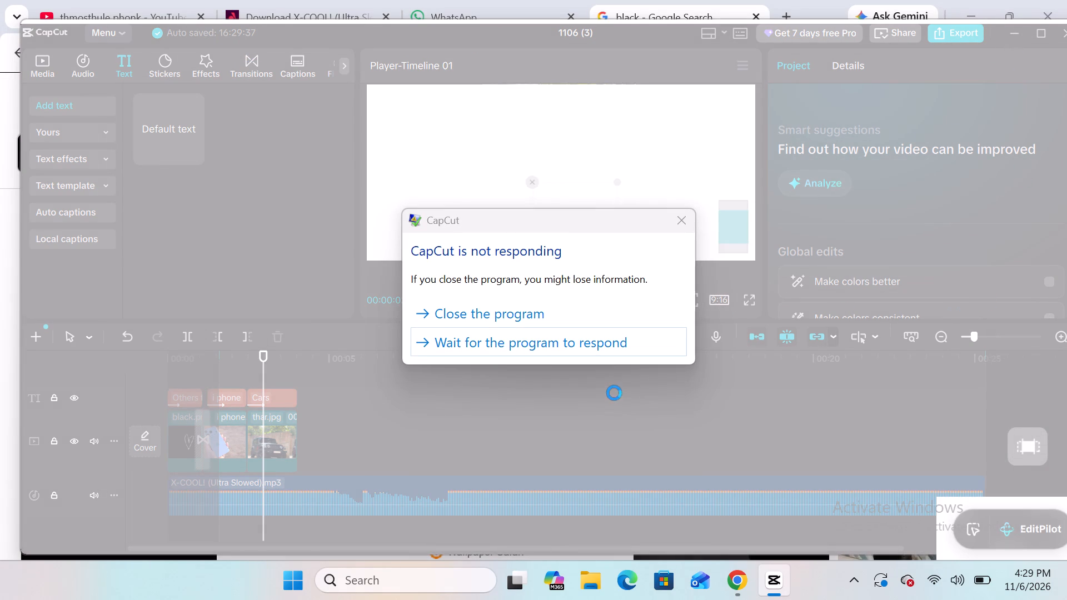
Dismiss the not-responding dialog without closing the program and return to the CapCut project window.
click(677, 227)
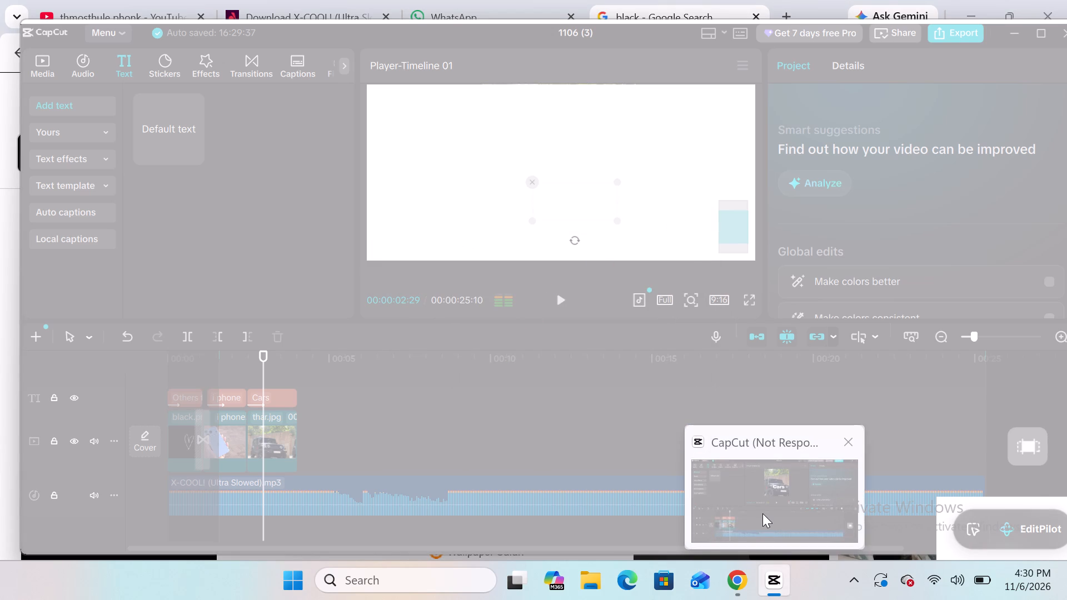
click(762, 513)
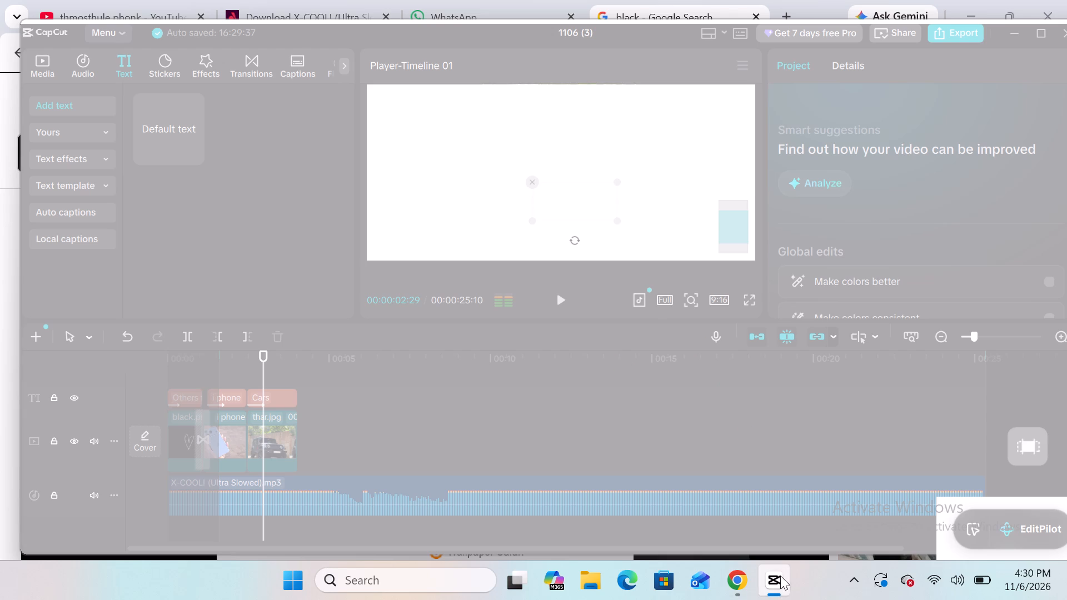
click(780, 576)
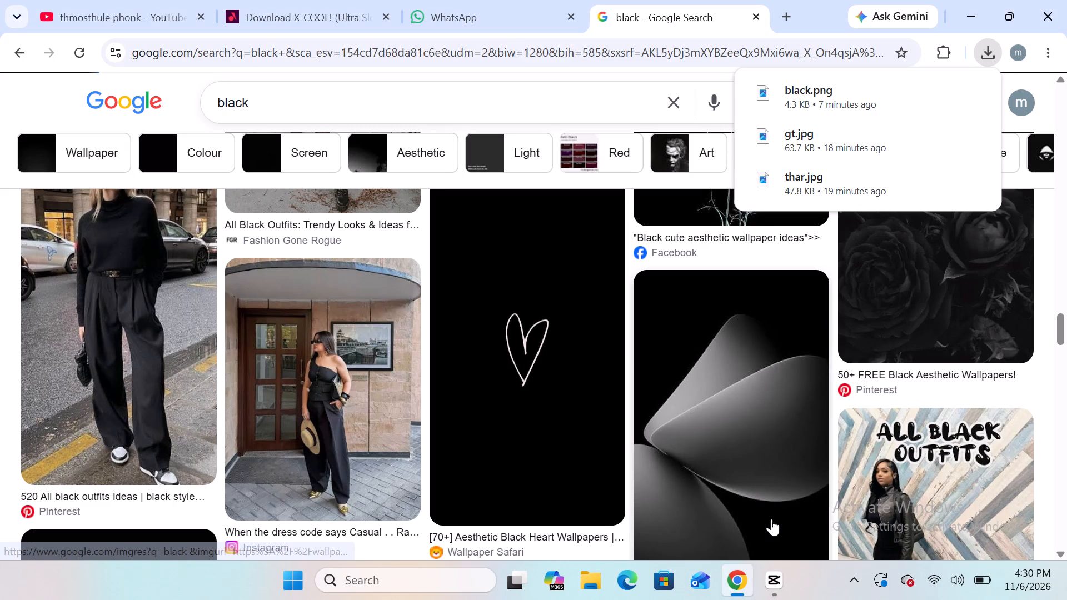
click(775, 593)
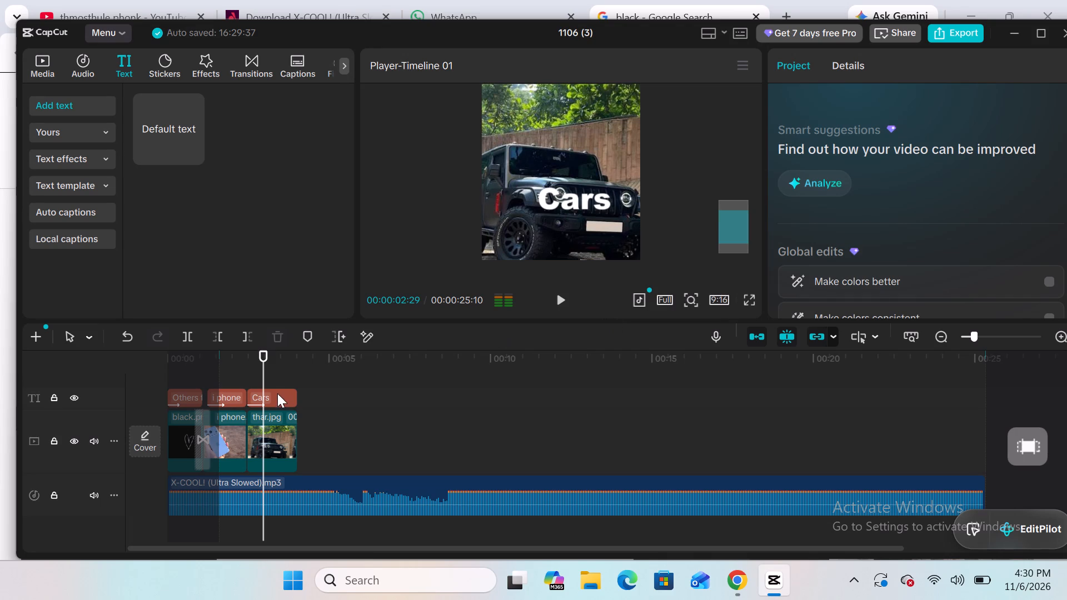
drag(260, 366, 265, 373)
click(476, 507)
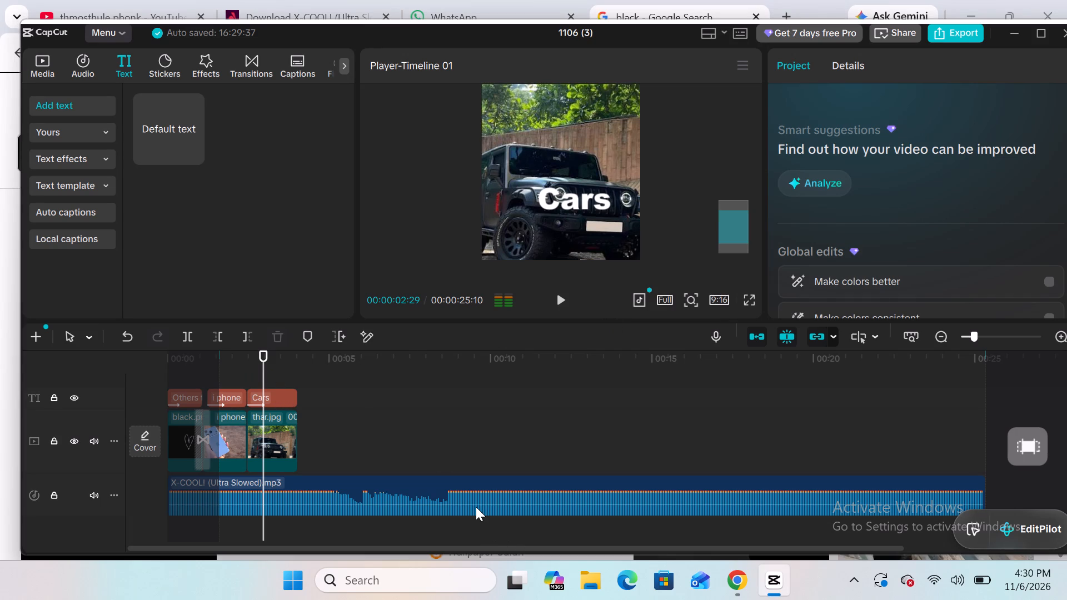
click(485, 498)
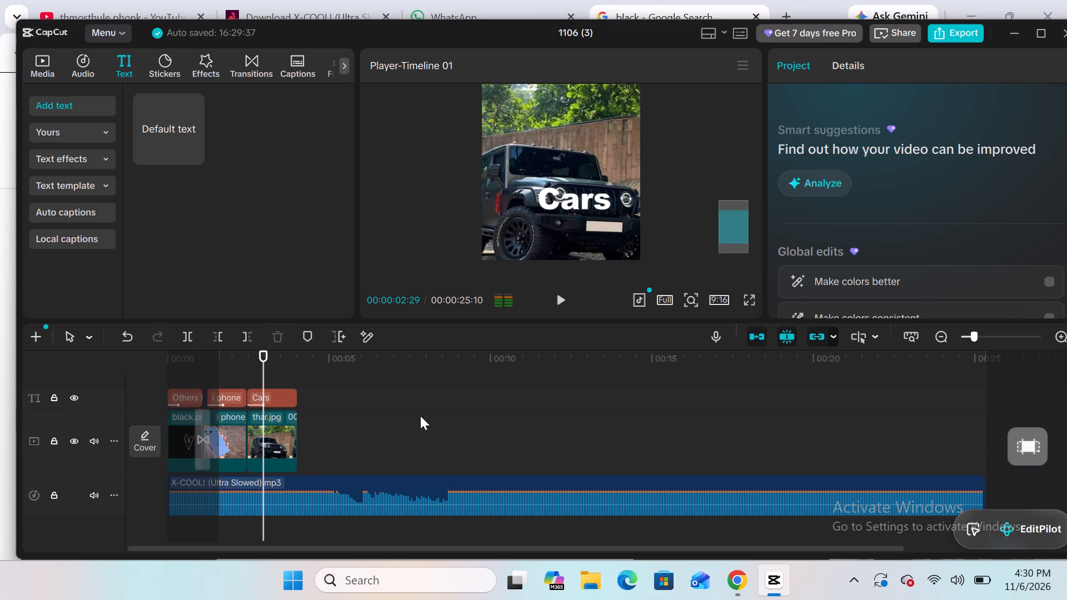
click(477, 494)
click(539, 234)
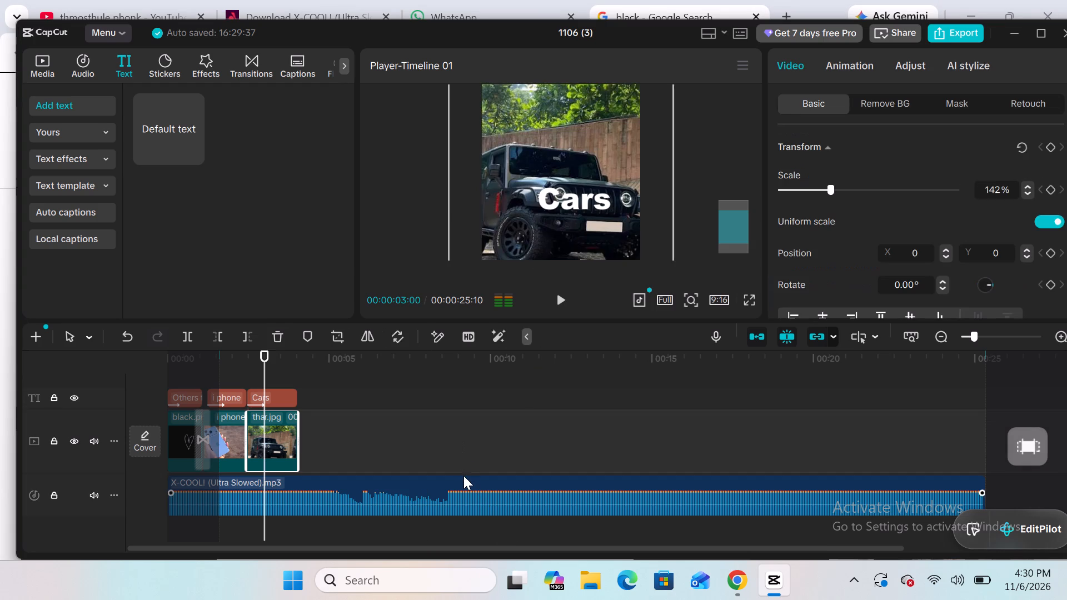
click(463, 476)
Play the video from the start to past the Thar clip to review the text animations and audio timing.
drag(262, 370, 381, 384)
click(176, 353)
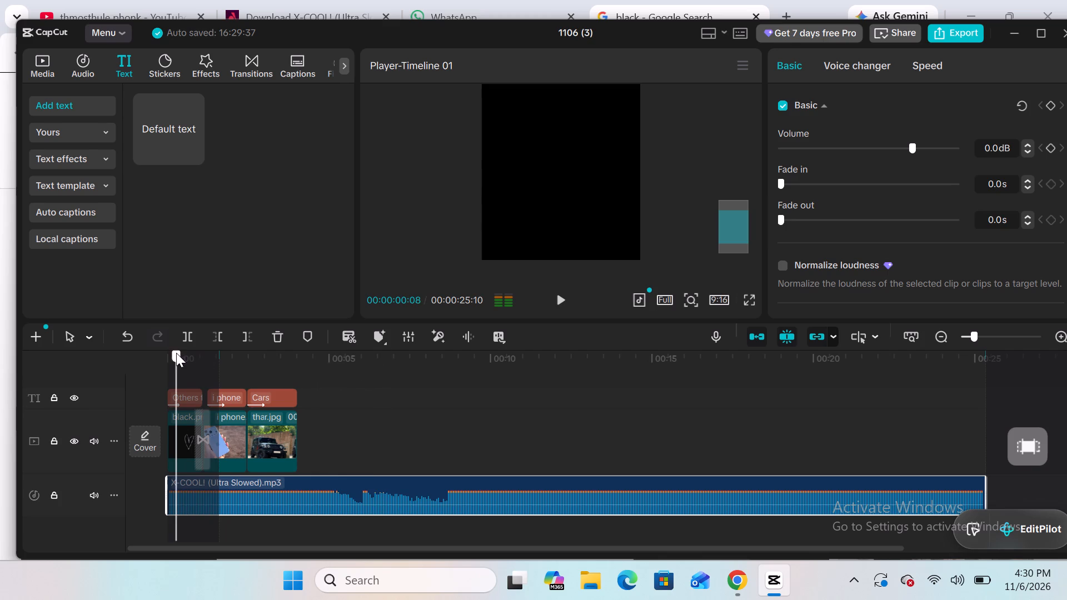
drag(177, 353, 152, 421)
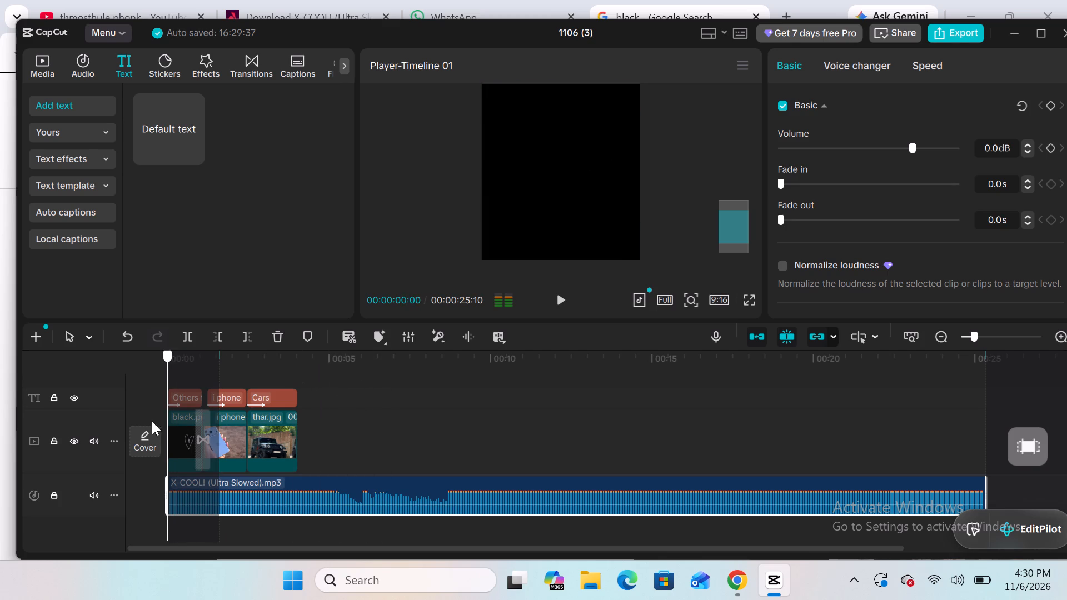
drag(152, 421, 92, 428)
click(563, 292)
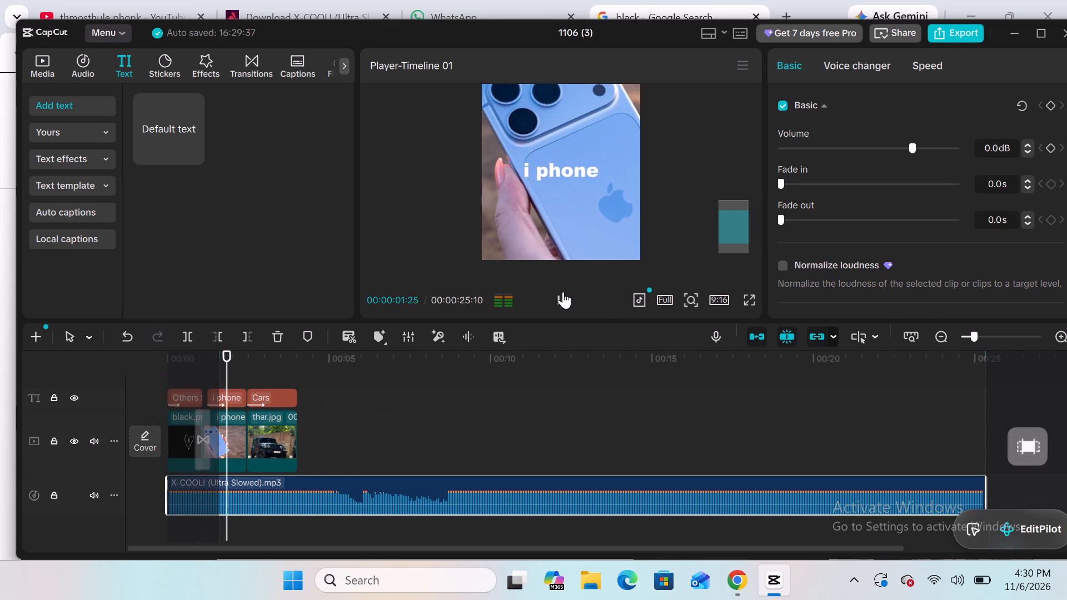
click(563, 292)
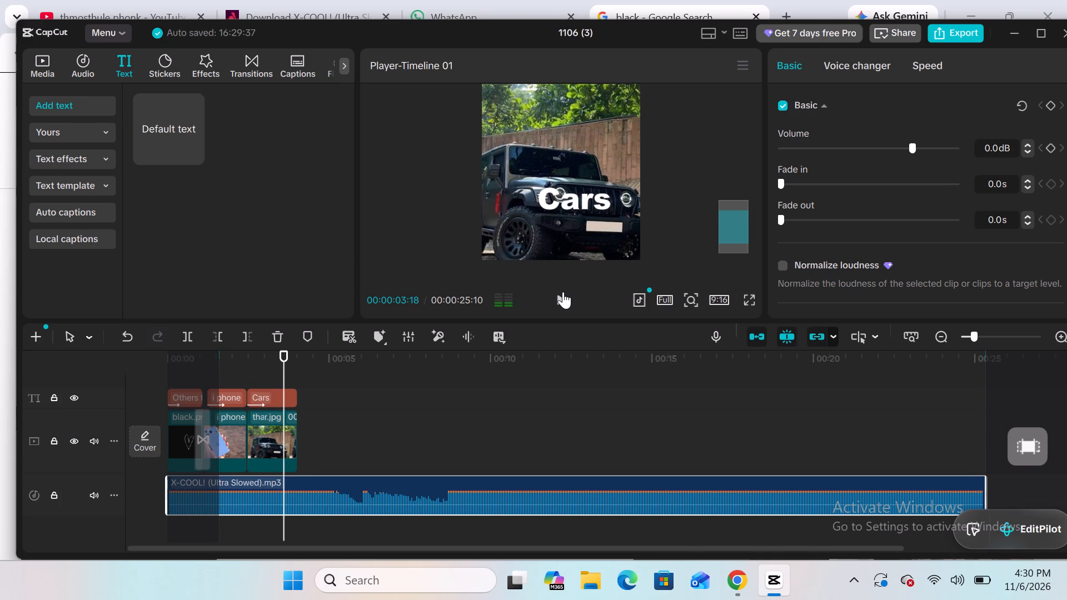
click(563, 292)
click(563, 292)
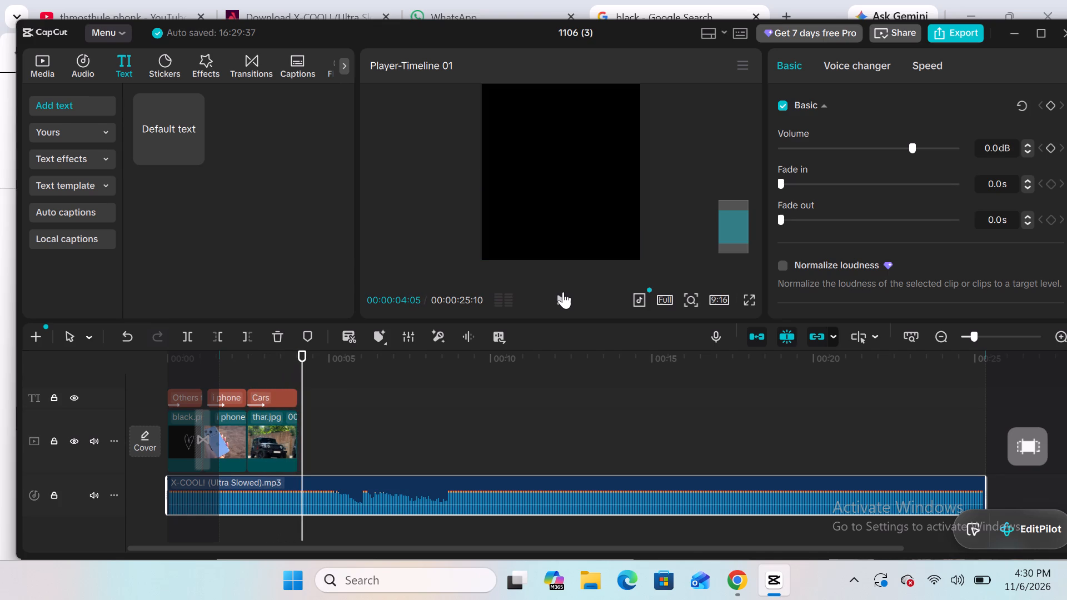
click(563, 292)
click(563, 292)
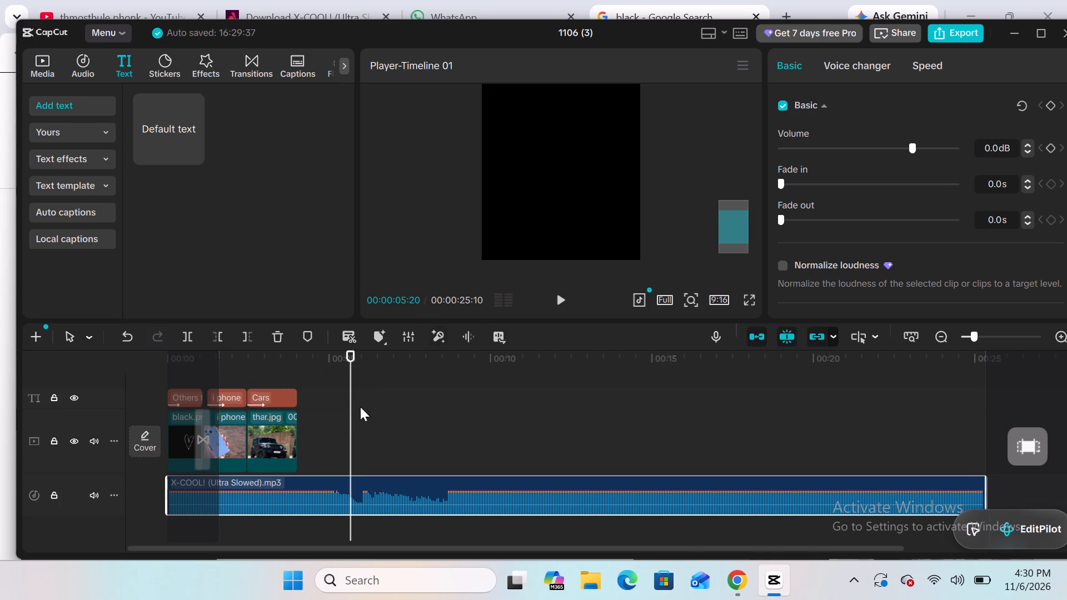
Inspect the name and duration of the transition between the black screen and the iPhone image.
drag(351, 407, 302, 407)
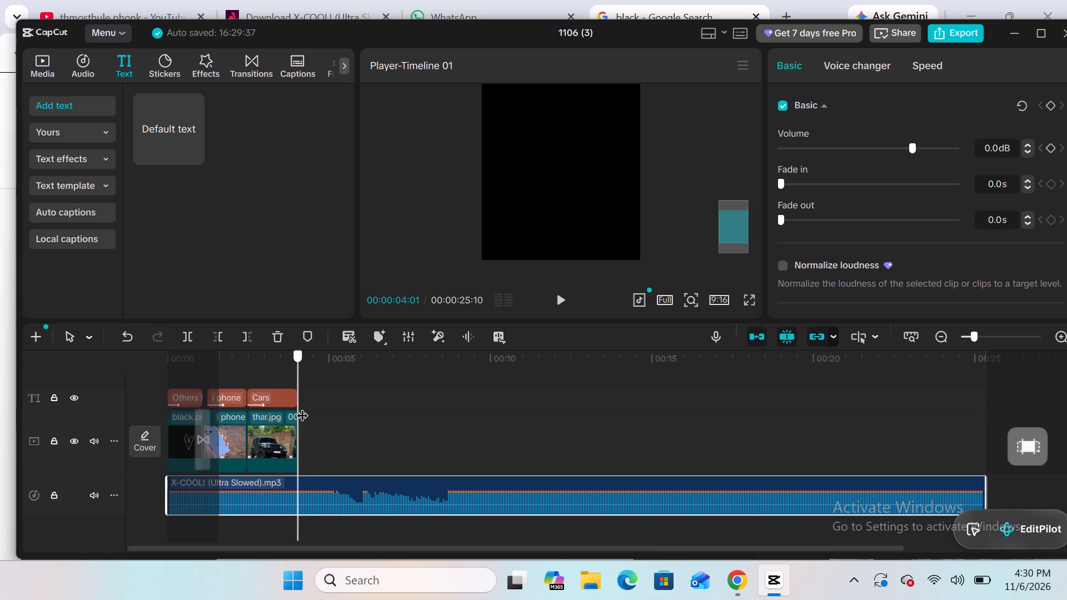
drag(302, 407, 209, 410)
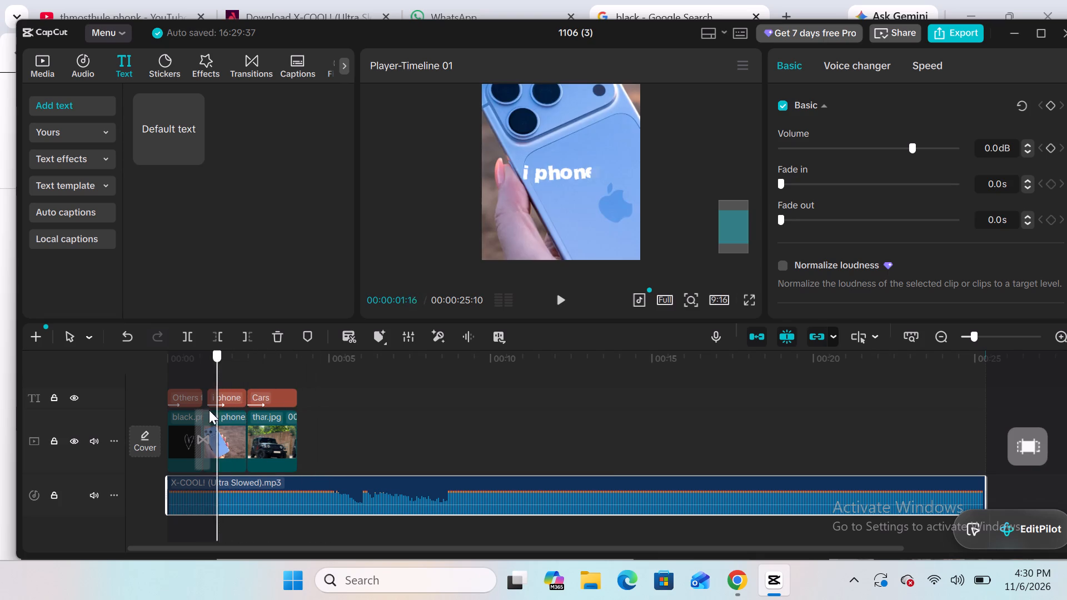
drag(209, 410, 203, 424)
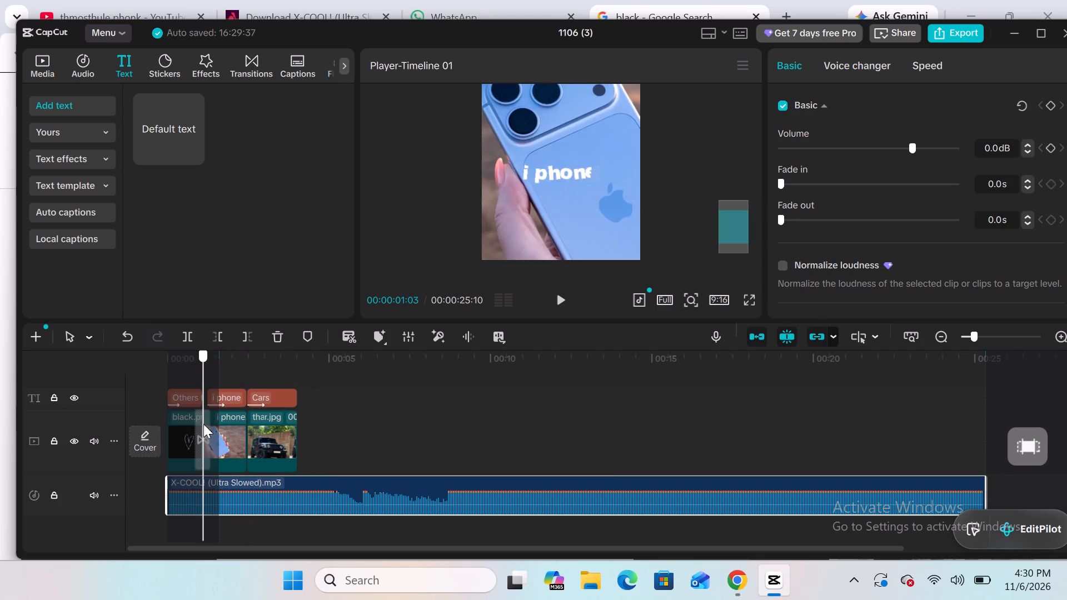
drag(203, 424, 201, 424)
click(201, 424)
click(201, 424)
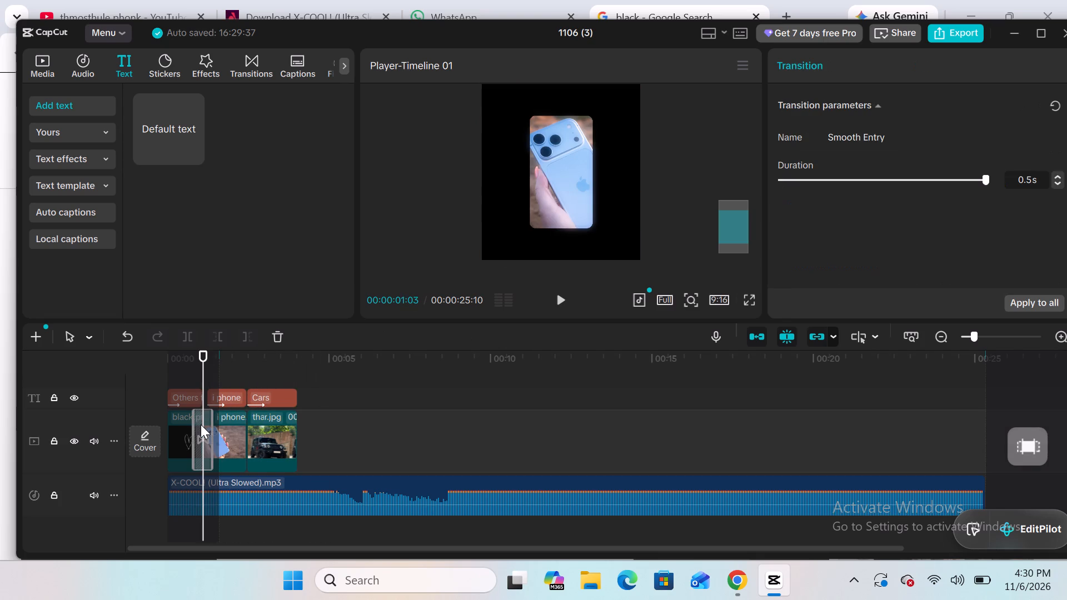
Find the Smooth Entry transition and add it between the iPhone and Thar clips on the main track.
click(275, 428)
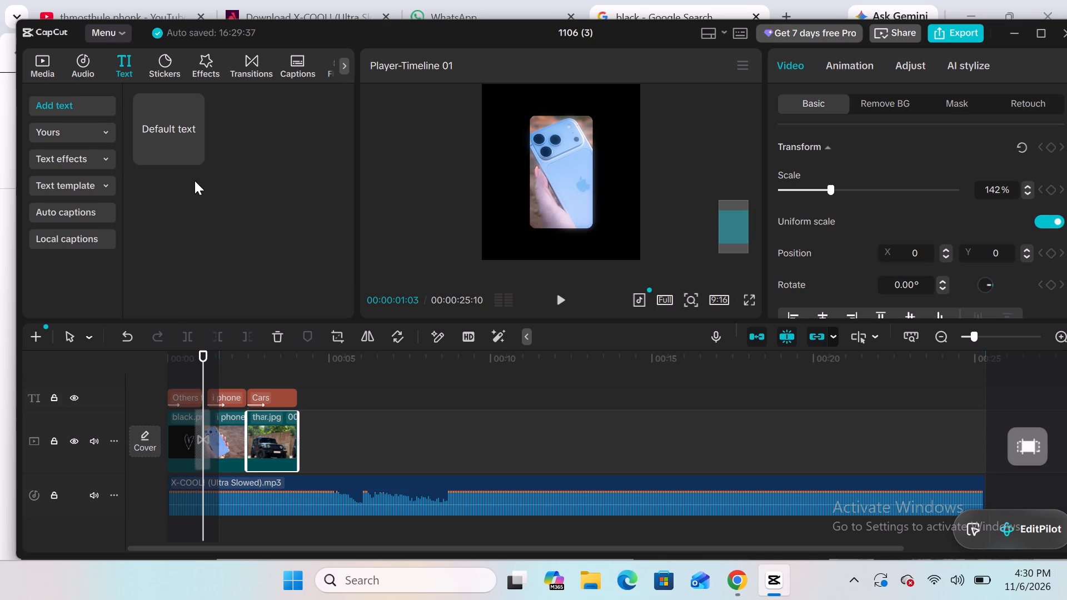
click(264, 58)
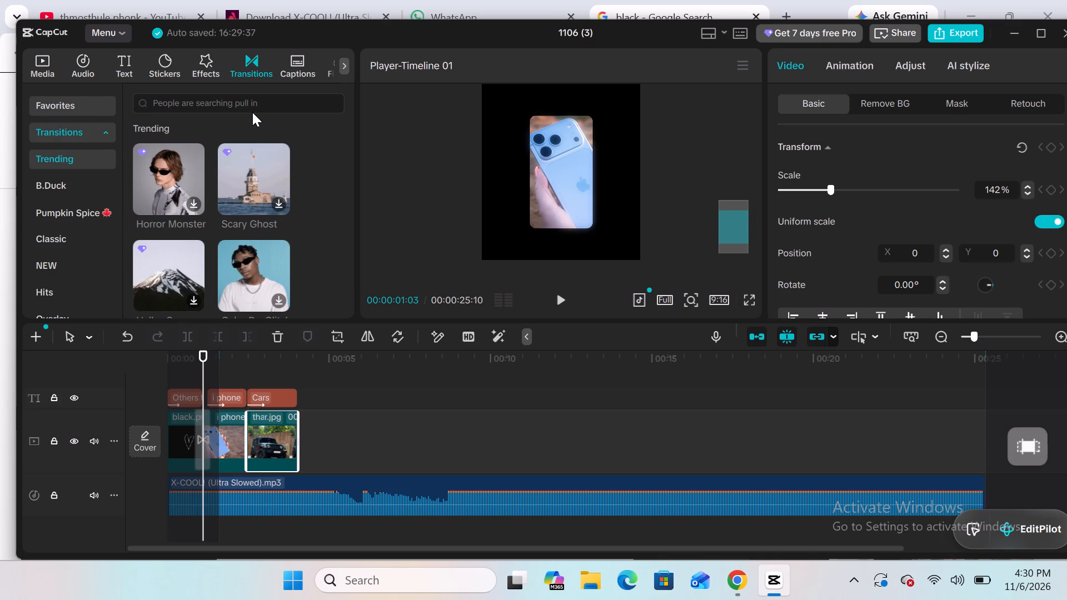
click(262, 101)
text(smooth entry)
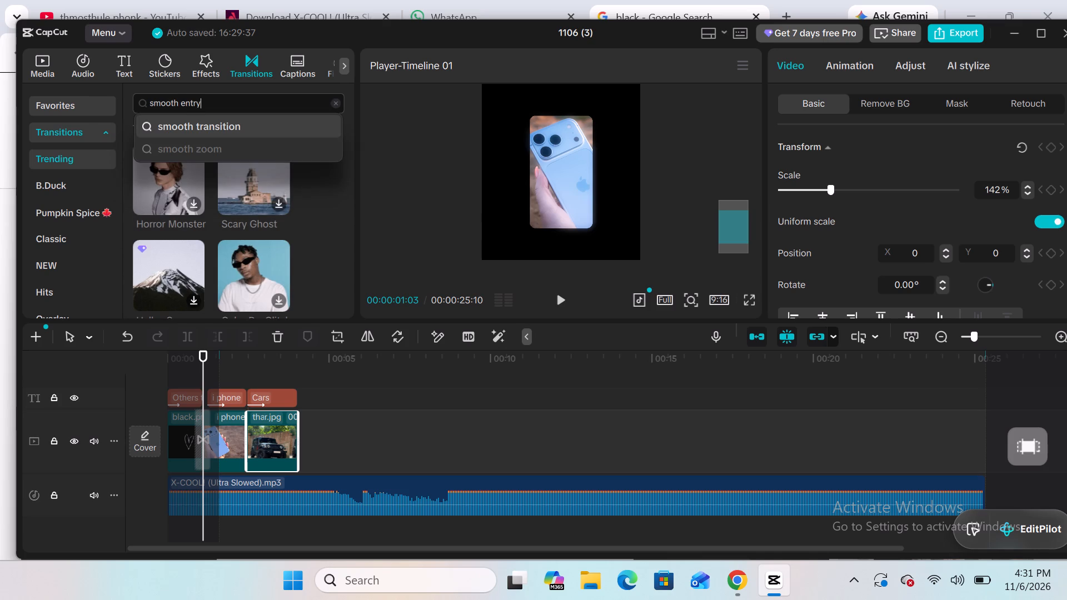
key(Return)
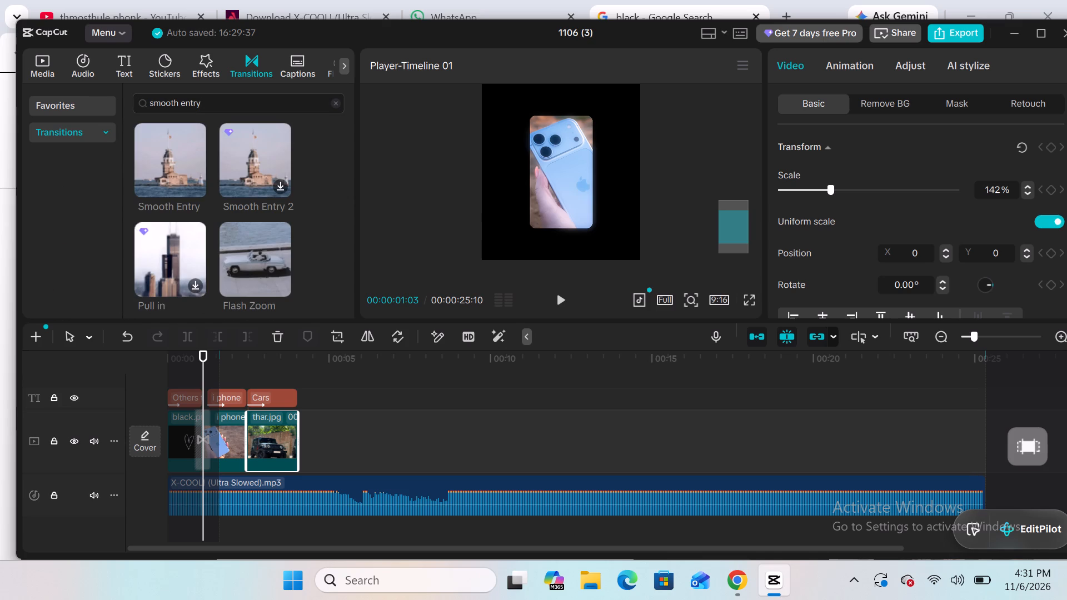
drag(181, 153, 217, 432)
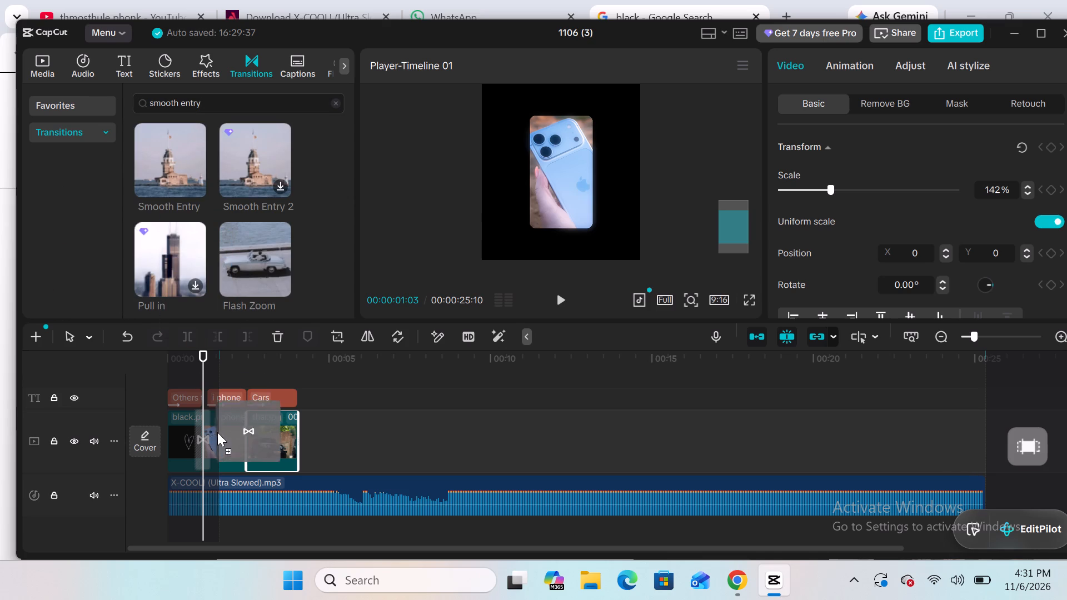
drag(217, 432, 221, 439)
drag(180, 173, 222, 440)
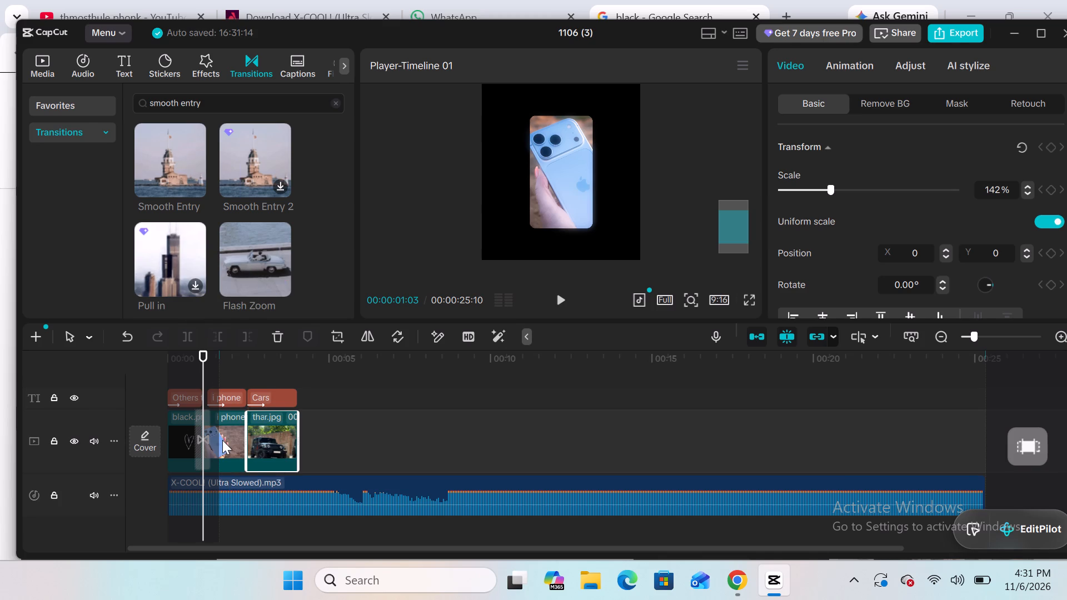
drag(203, 360, 275, 372)
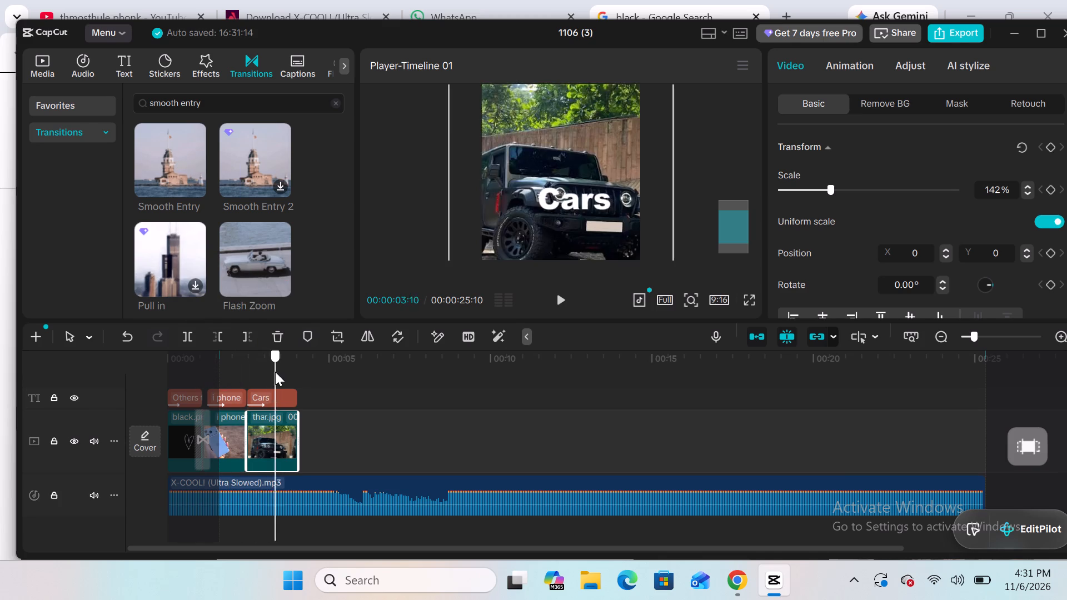
drag(275, 372, 240, 383)
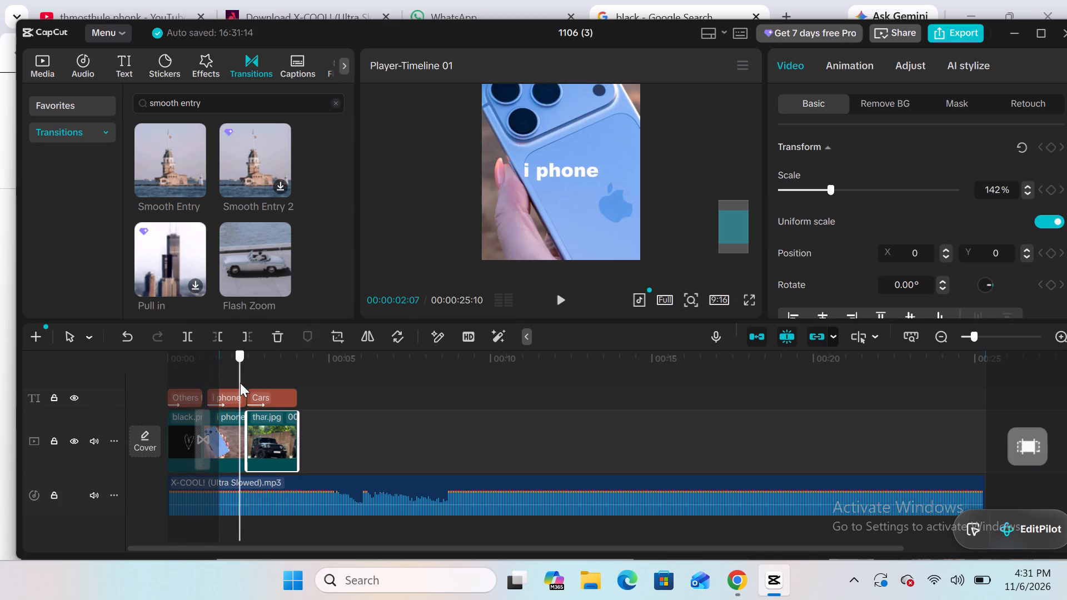
drag(240, 383, 211, 372)
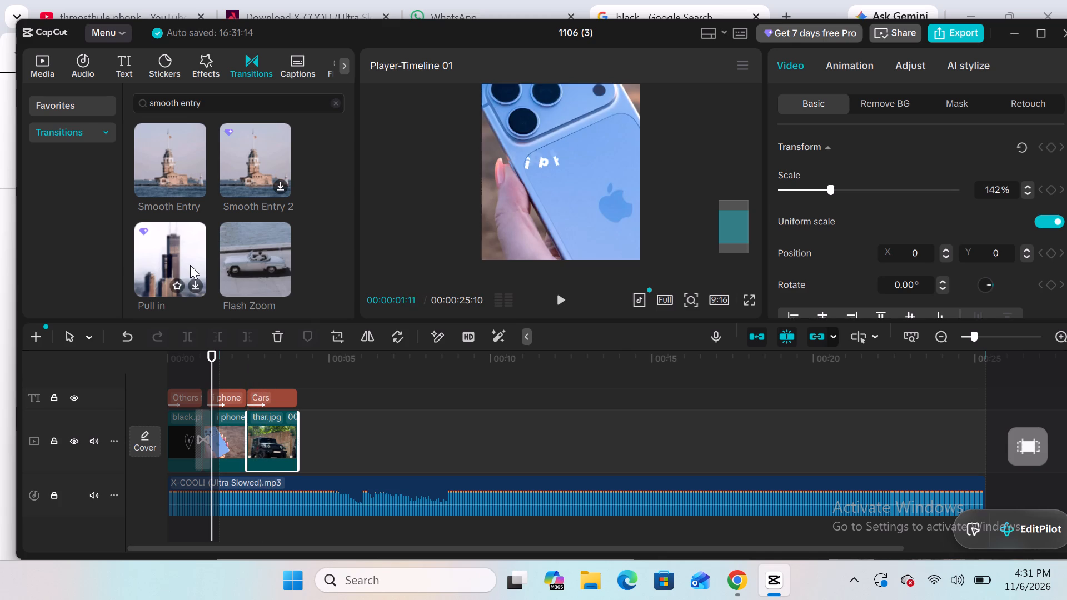
double_click(180, 168)
drag(180, 168, 228, 440)
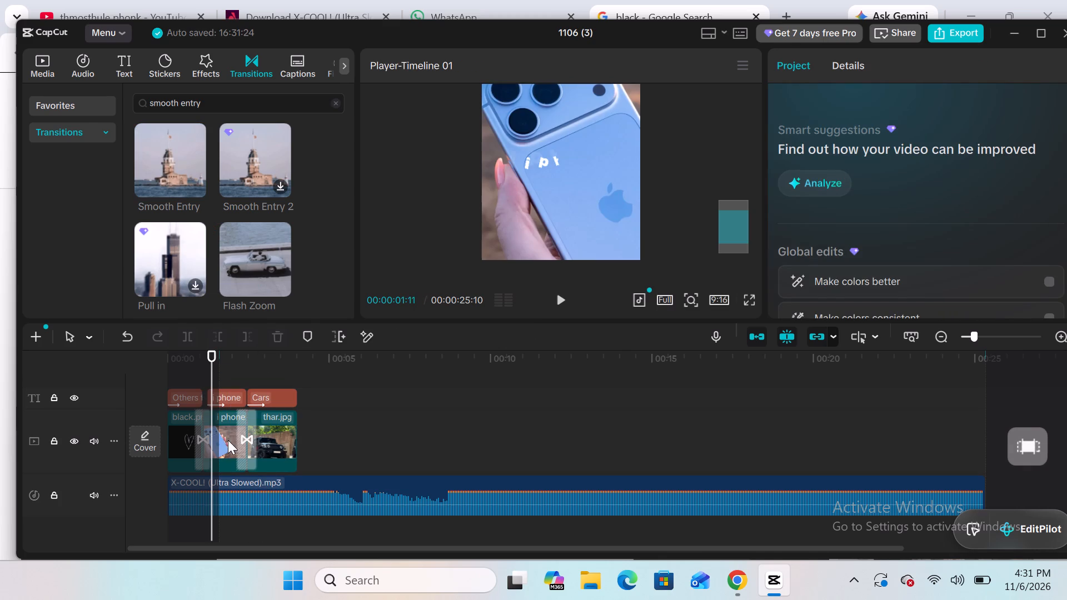
Play the video from the start to past the Thar clip to review the new transition.
drag(212, 372, 134, 407)
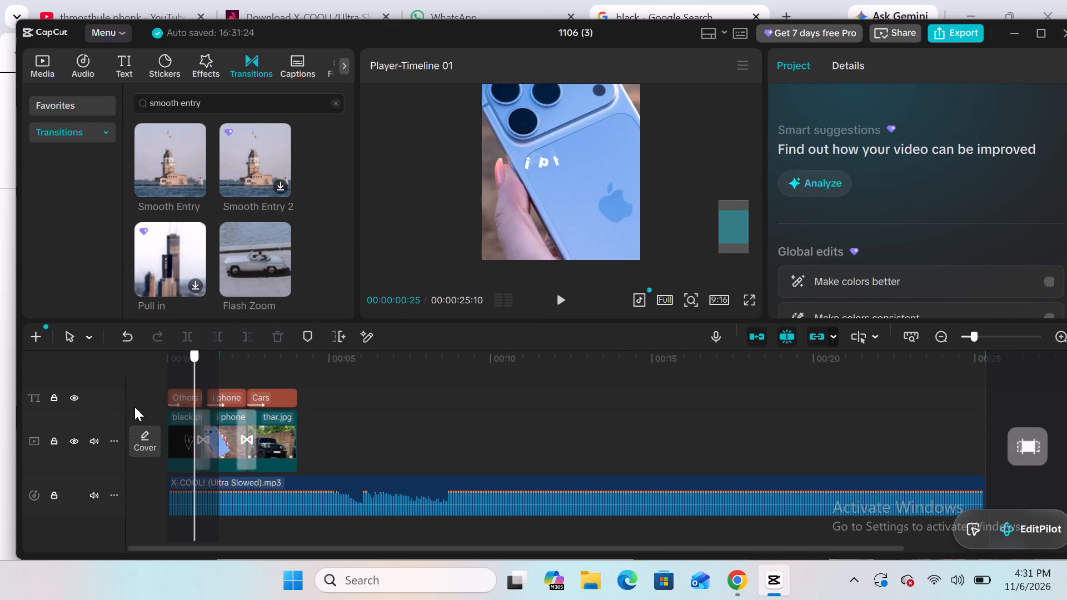
drag(134, 407, 122, 412)
click(562, 301)
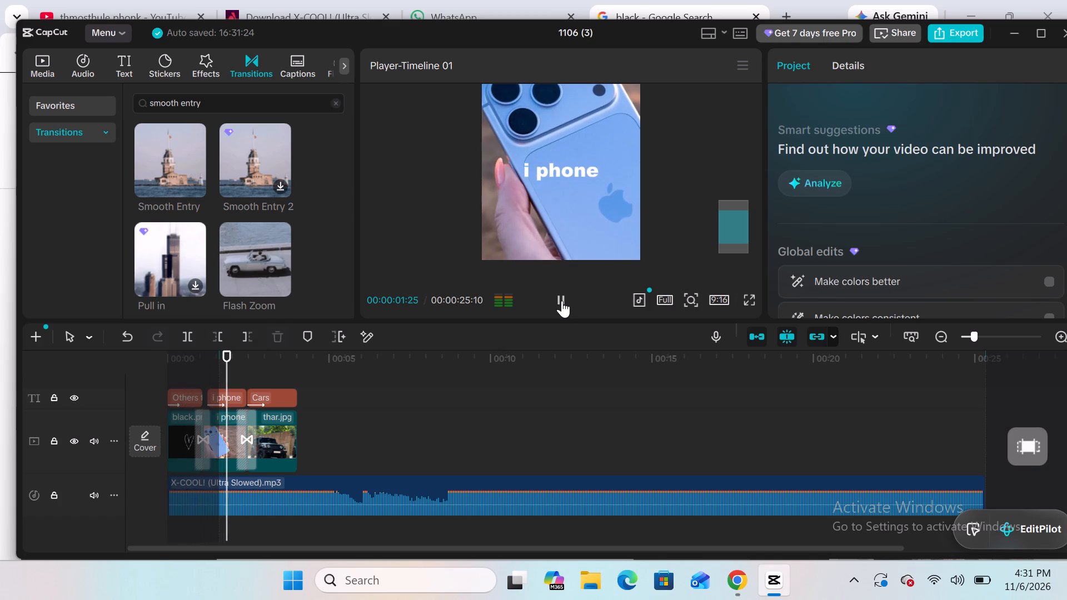
click(562, 301)
click(562, 301)
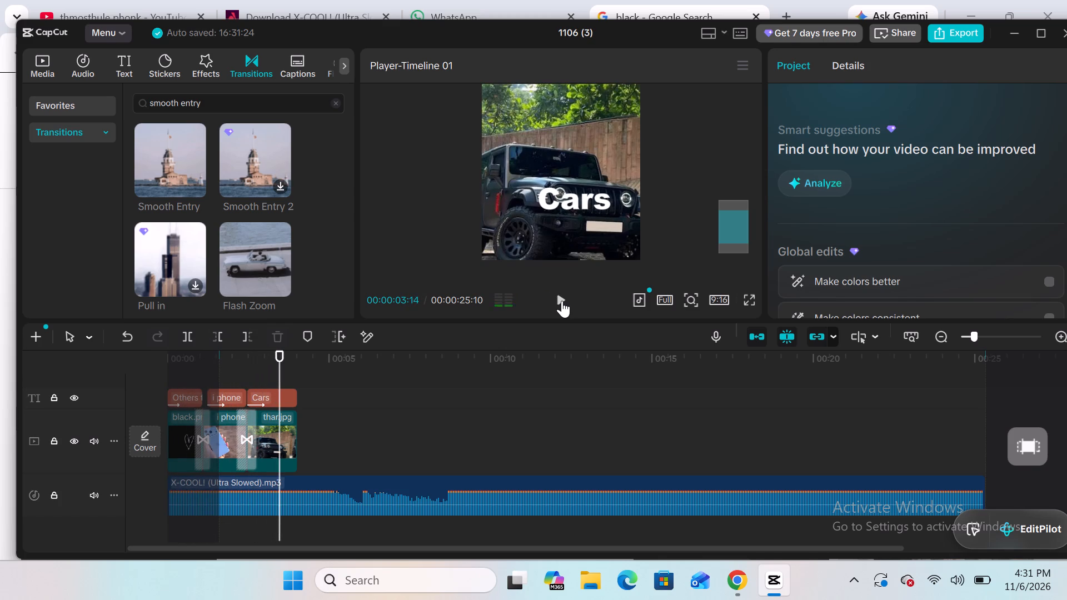
click(562, 301)
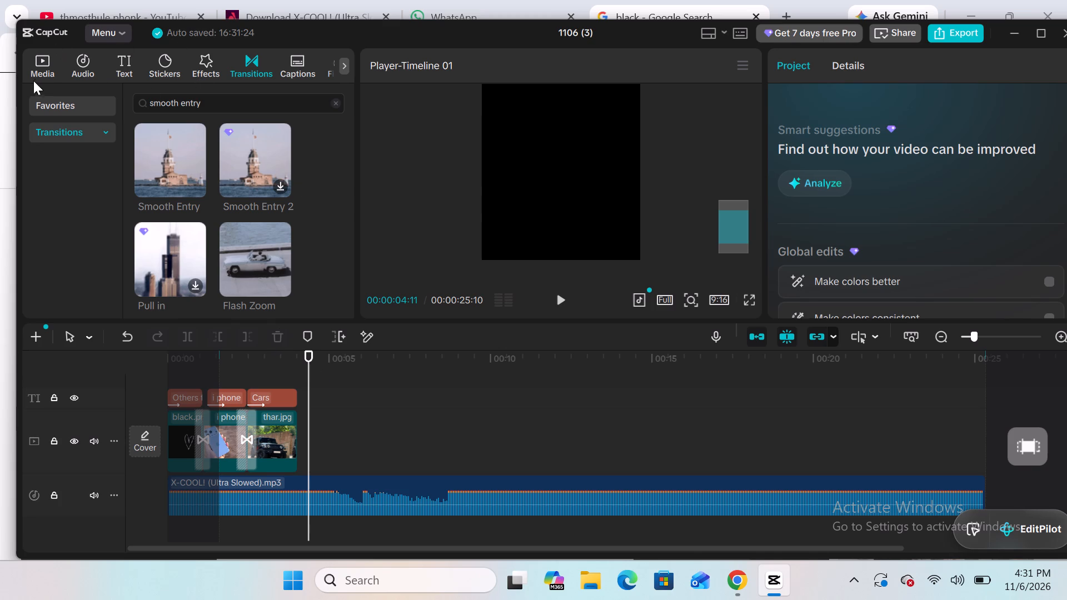
Import the downloaded motorcycle image gt.jpg into the project media.
click(37, 67)
click(153, 102)
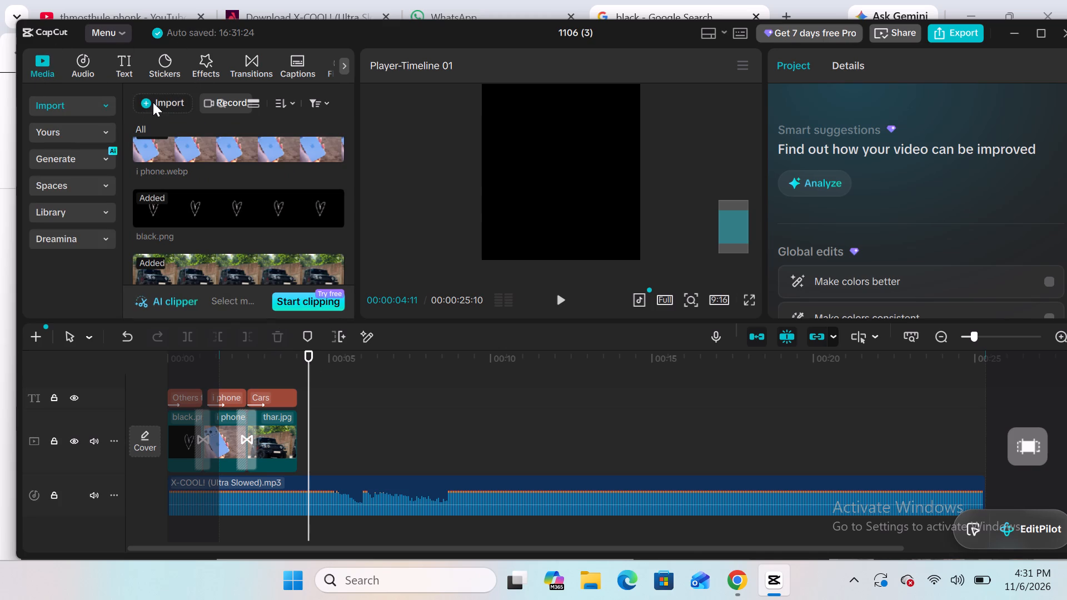
click(217, 141)
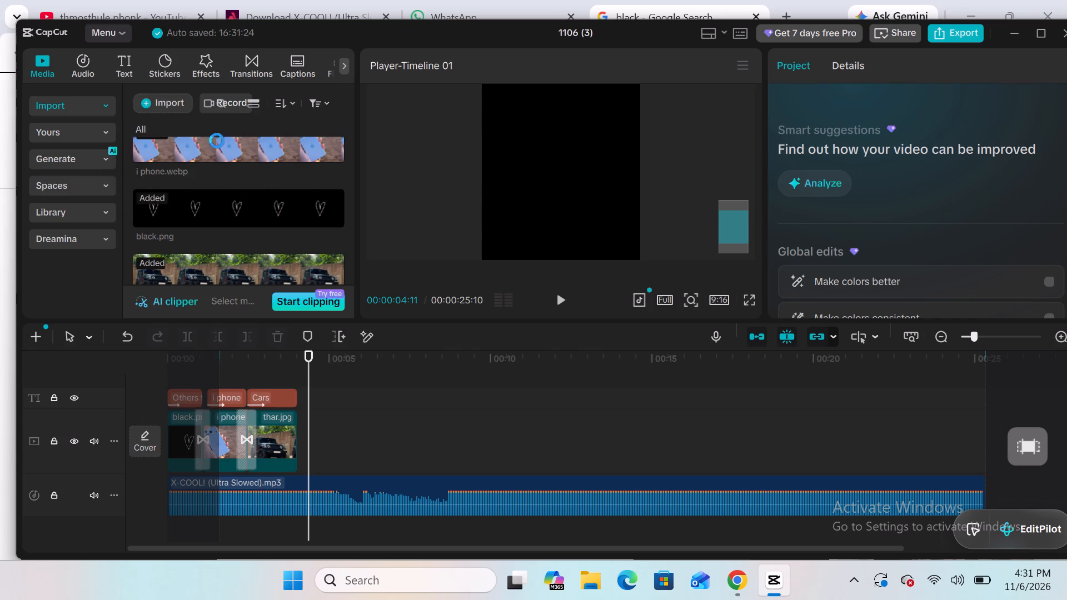
double_click(225, 190)
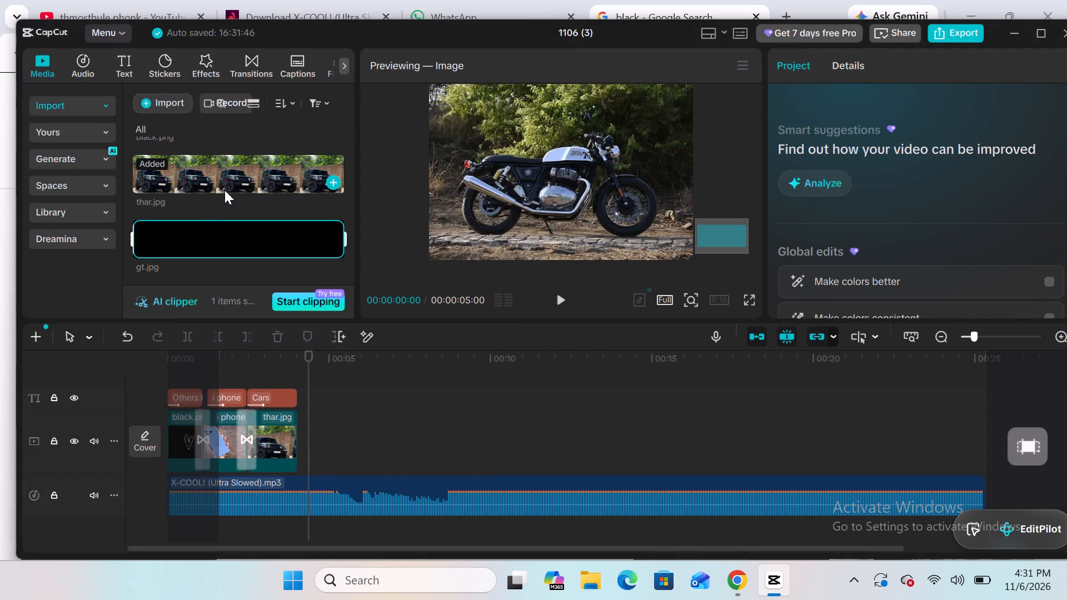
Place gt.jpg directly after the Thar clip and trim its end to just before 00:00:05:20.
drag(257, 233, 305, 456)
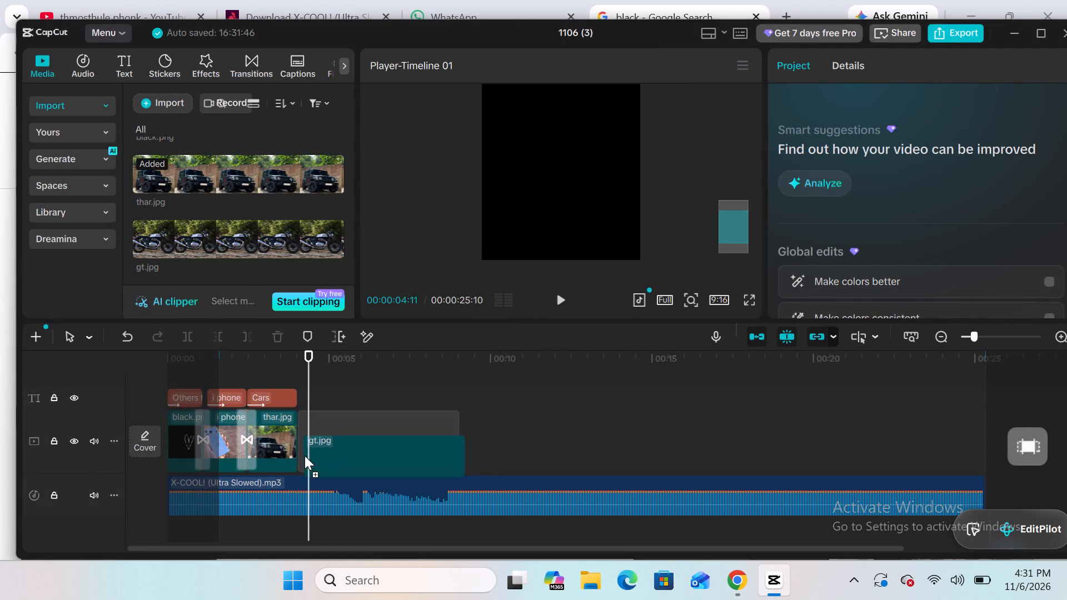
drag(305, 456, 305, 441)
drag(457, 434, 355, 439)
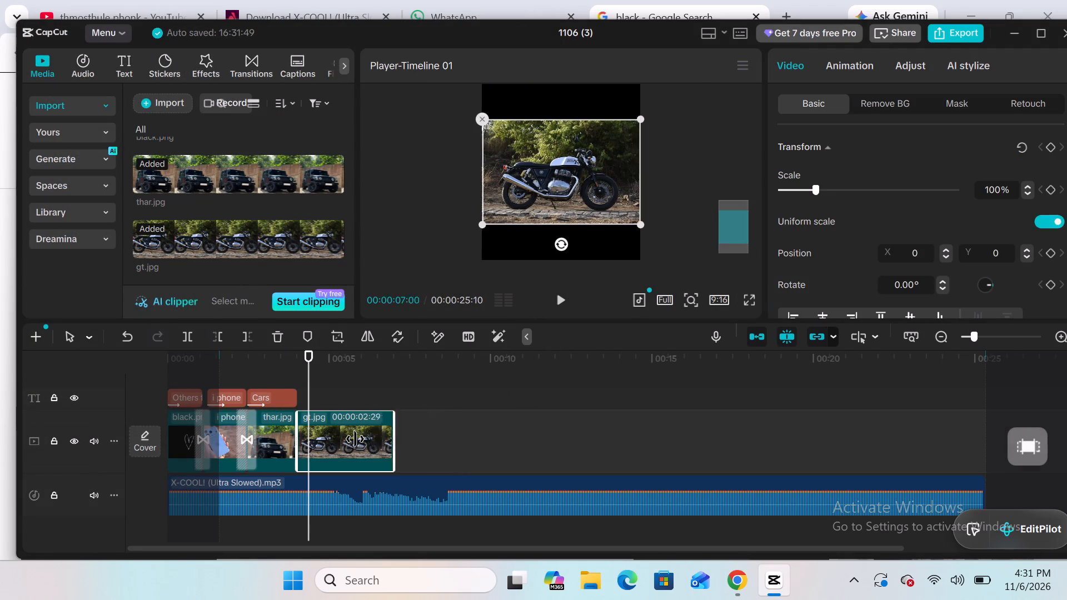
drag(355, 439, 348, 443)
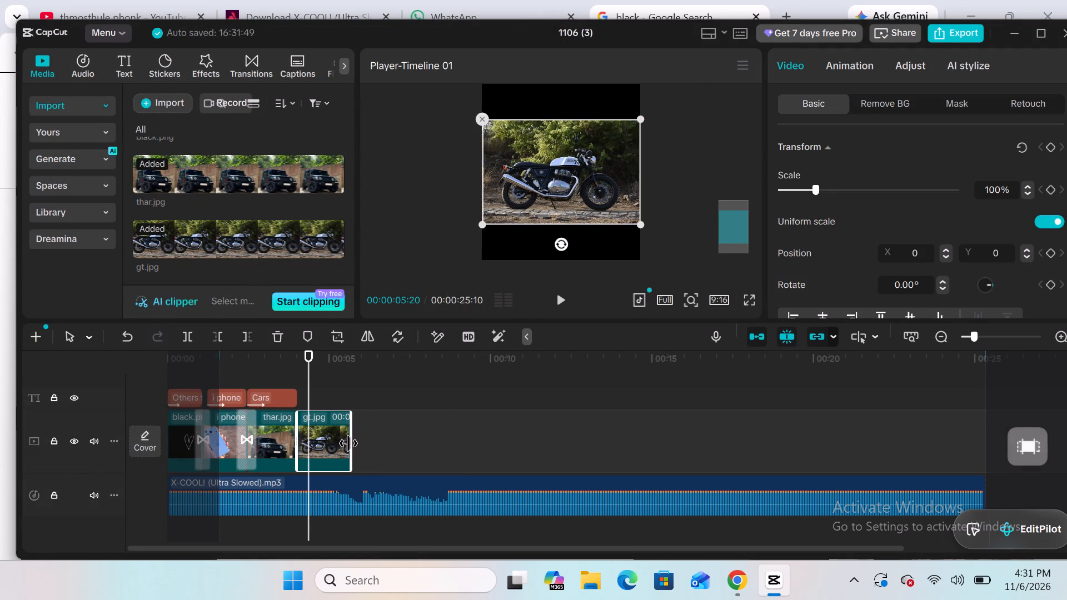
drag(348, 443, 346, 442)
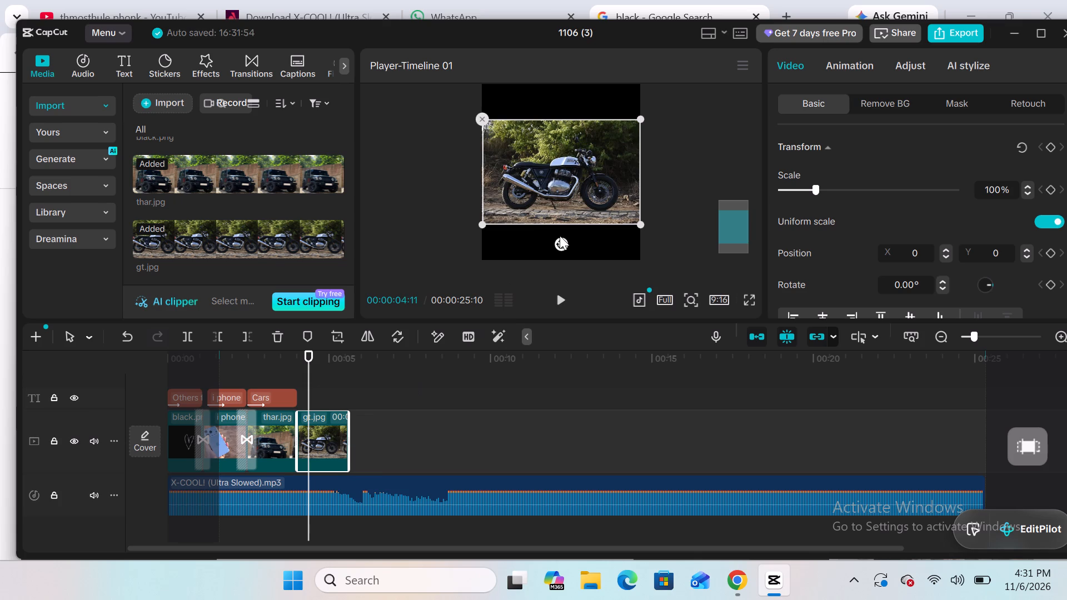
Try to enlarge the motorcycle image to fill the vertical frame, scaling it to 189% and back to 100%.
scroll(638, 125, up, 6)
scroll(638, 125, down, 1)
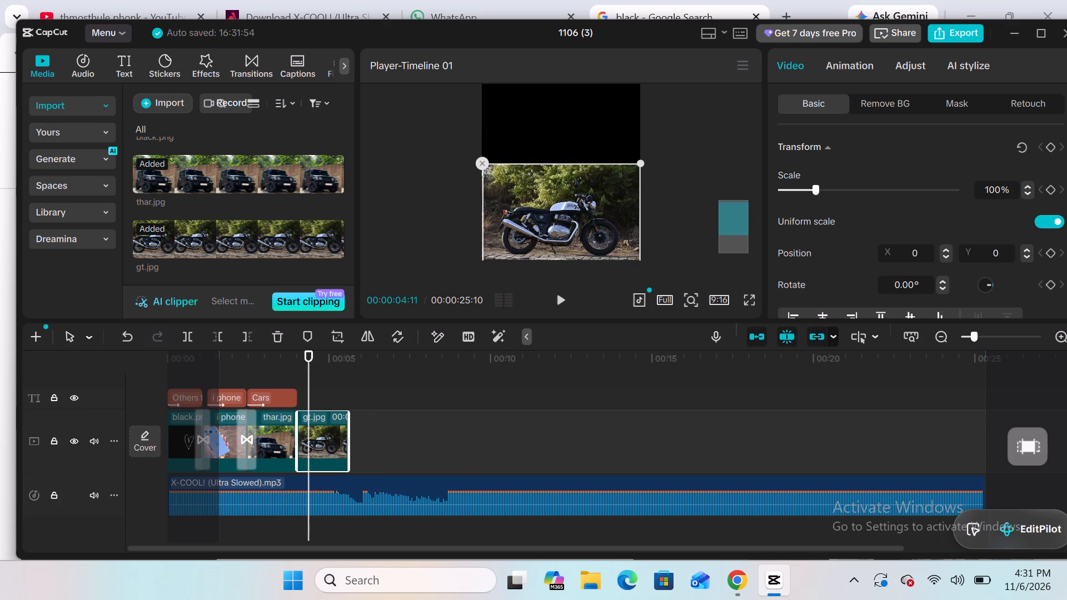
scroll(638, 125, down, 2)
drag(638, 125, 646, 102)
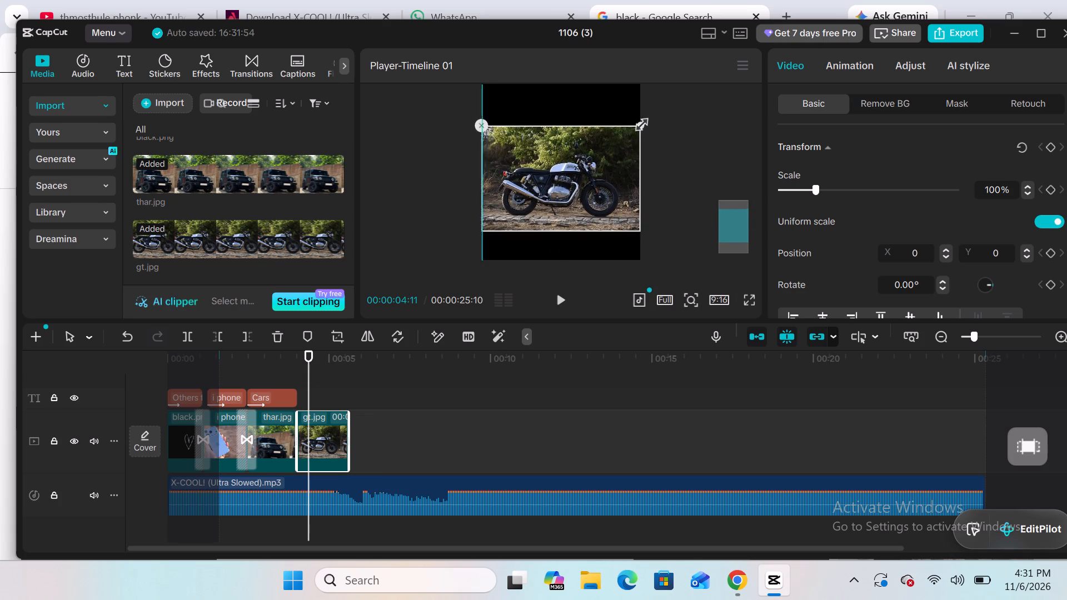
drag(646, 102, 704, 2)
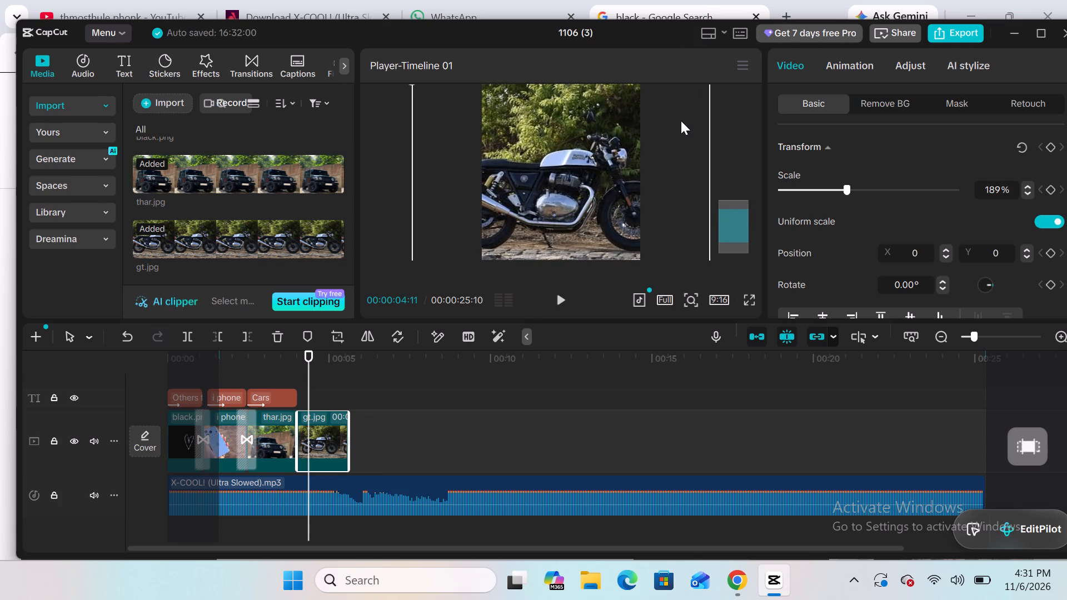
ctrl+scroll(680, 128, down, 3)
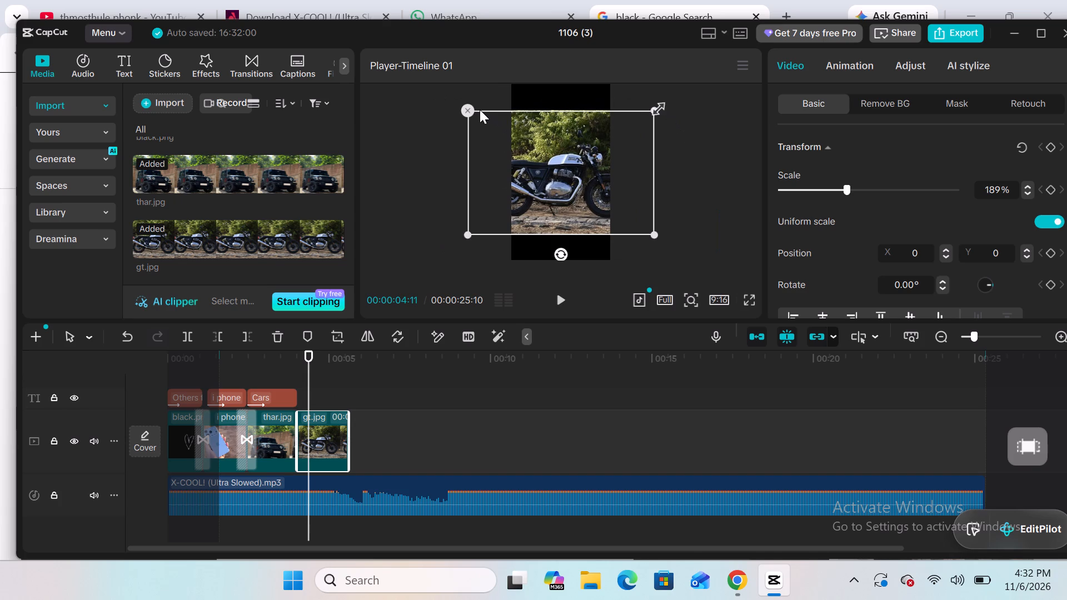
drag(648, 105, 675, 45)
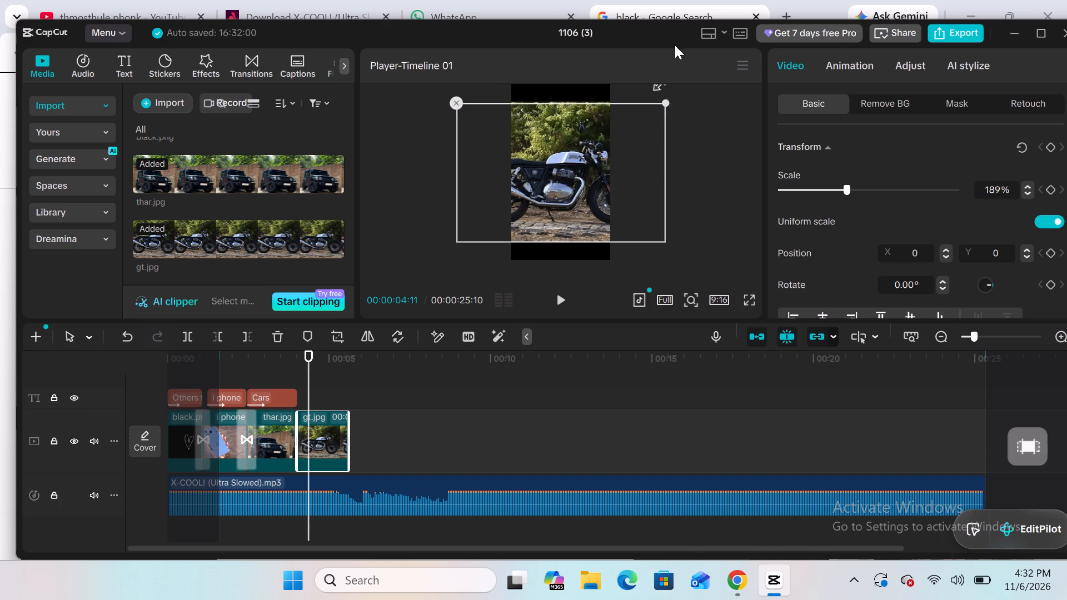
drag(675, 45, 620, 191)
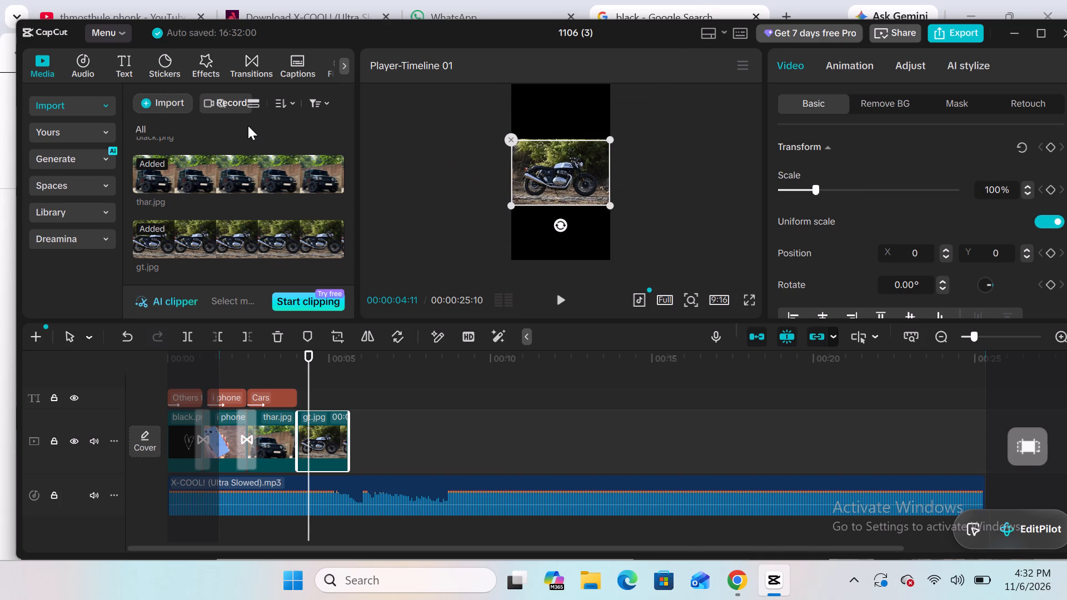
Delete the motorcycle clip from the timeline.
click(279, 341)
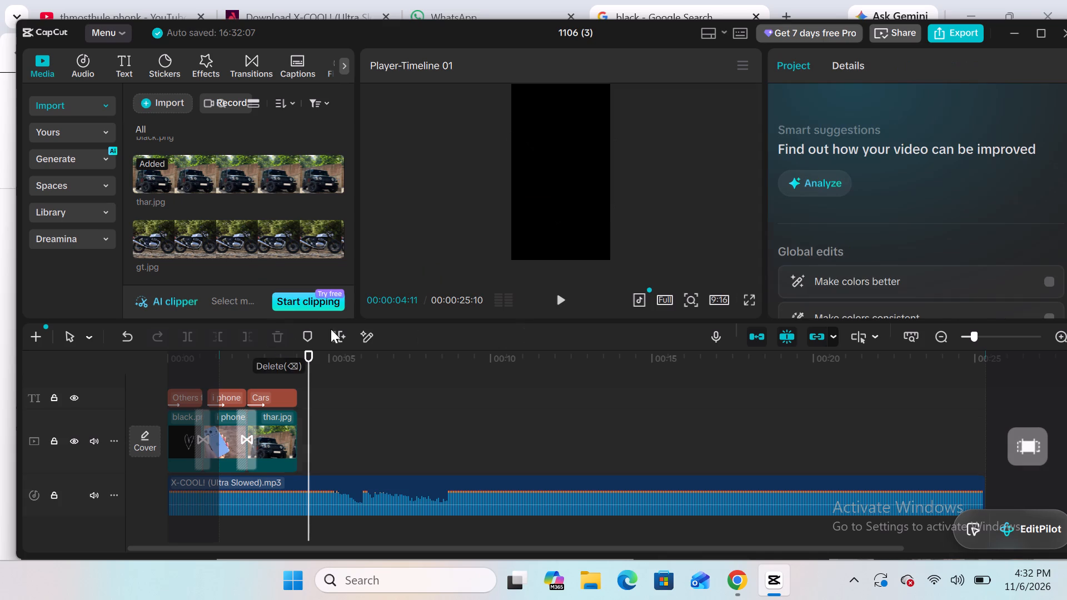
Switch to Chrome and replace the Google Images search for black with "gt 650 in 9:16".
click(750, 586)
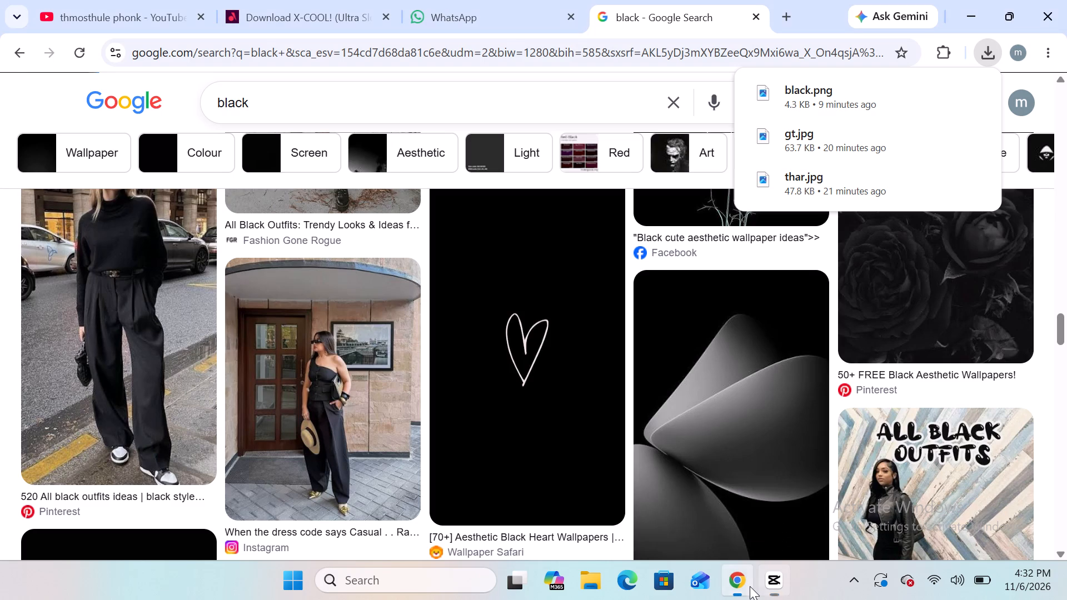
click(361, 121)
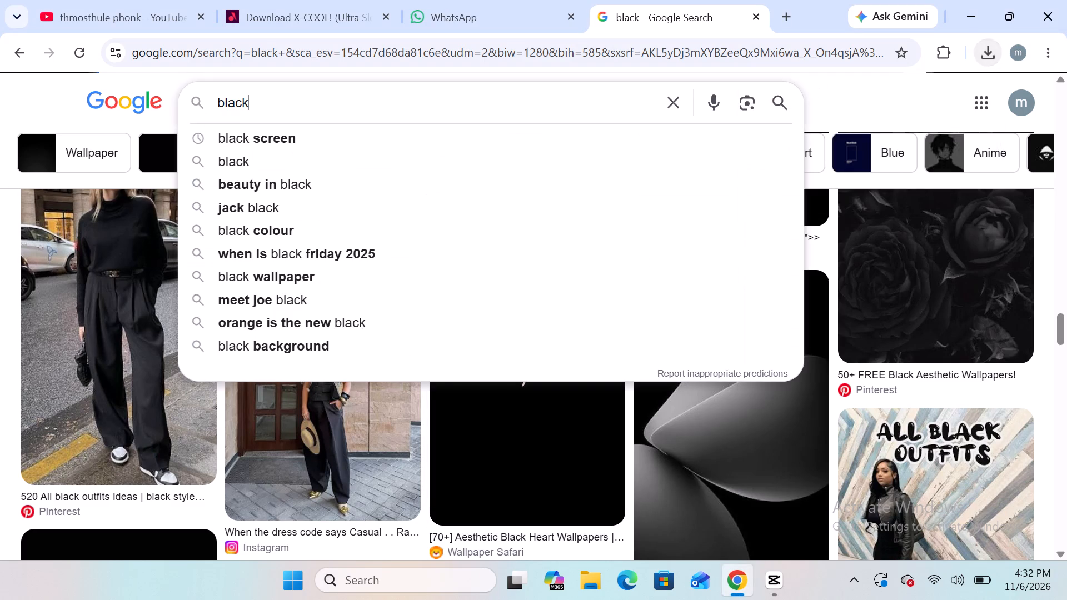
key(BackSpace)
key(BackSpace)
key(BackSpace)
key(BackSpace)
key(BackSpace)
key(BackSpace)
key(BackSpace)
key(BackSpace)
key(BackSpace)
key(BackSpace)
key(BackSpace)
key(BackSpace)
key(BackSpace)
key(BackSpace)
key(BackSpace)
text(gt 650 in)
key(space)
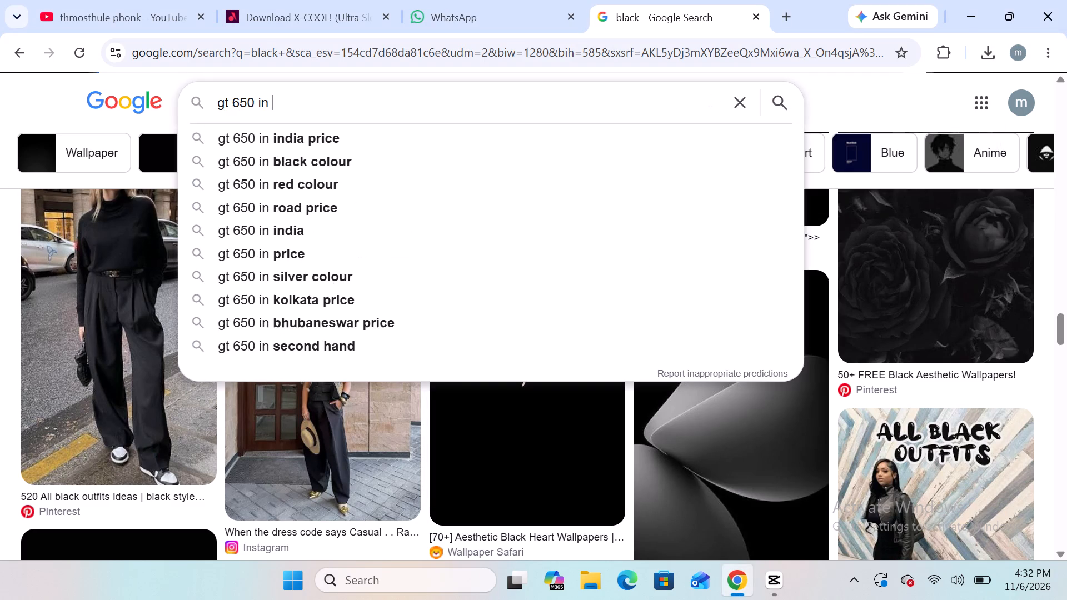
key(9)
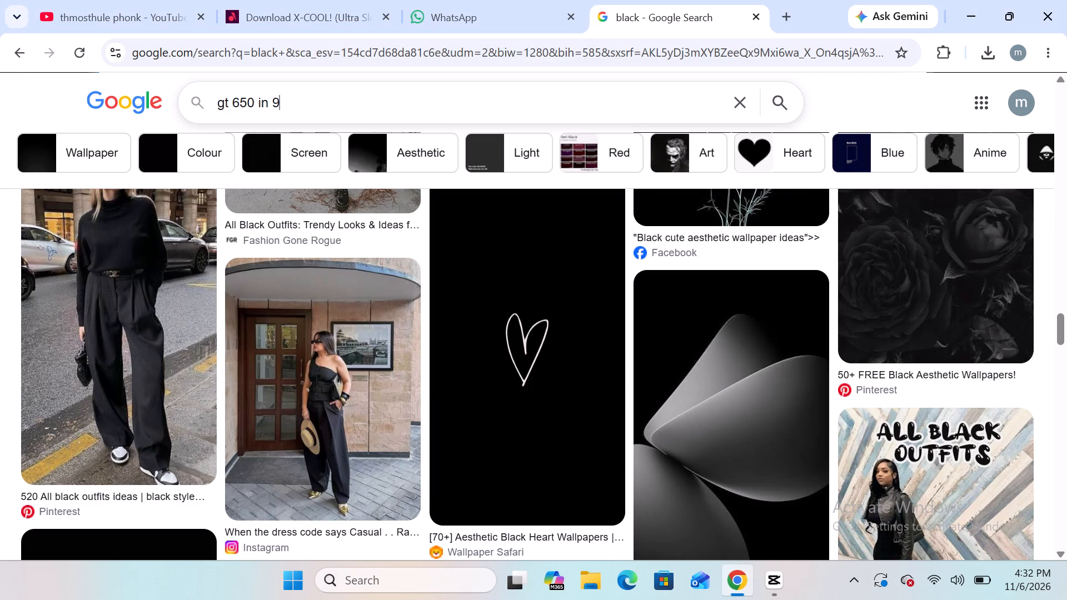
key(shift+colon)
key(1)
key(6)
key(Return)
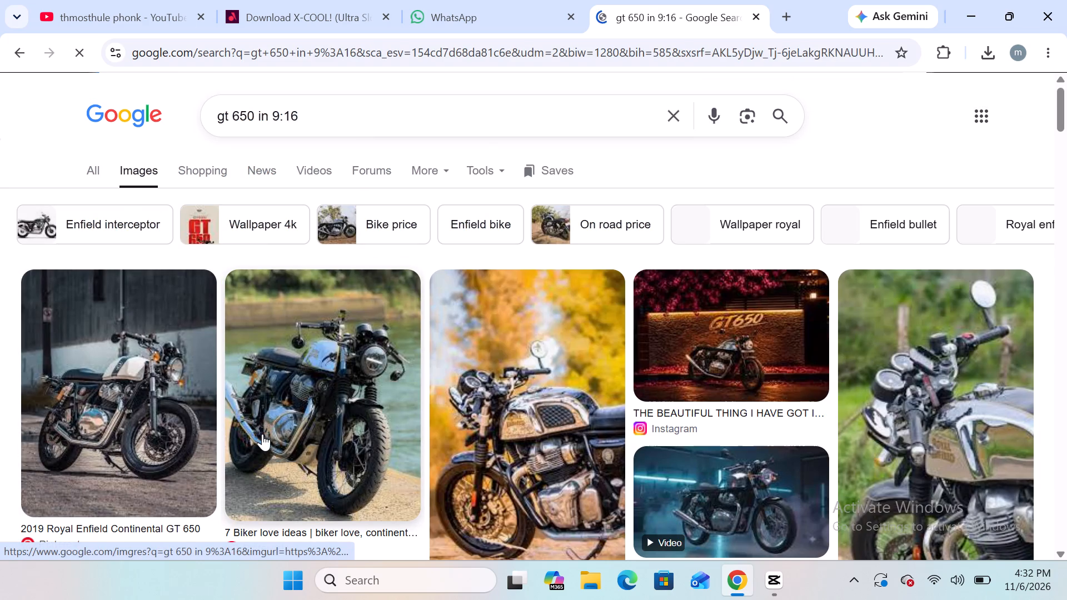
Save the image of the GT 650 parked beside the water from the search results as "new gt" in Downloads.
right_click(262, 434)
click(338, 299)
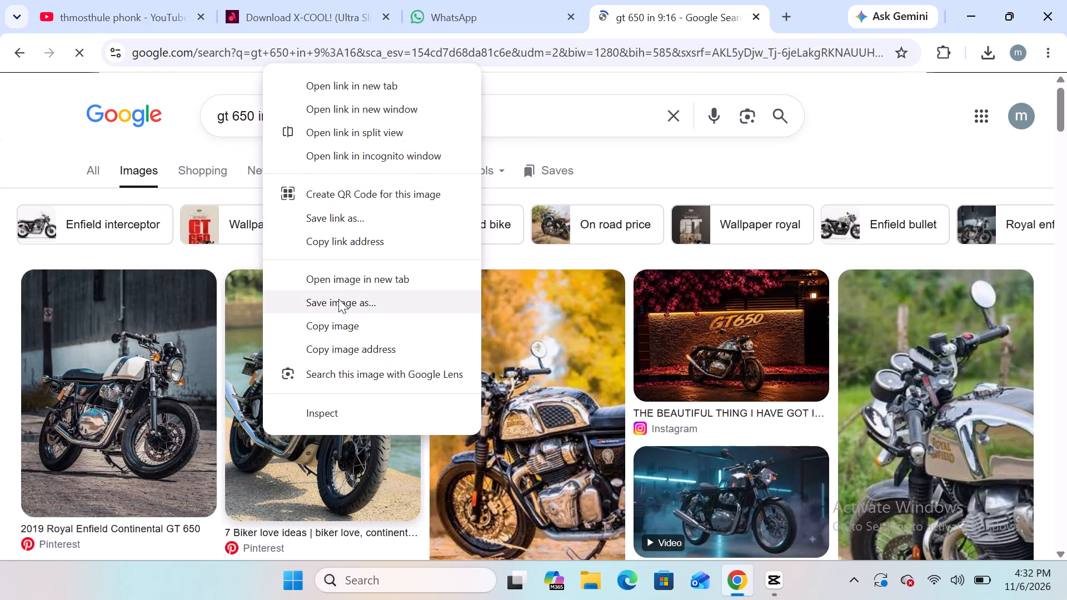
drag(338, 299, 360, 384)
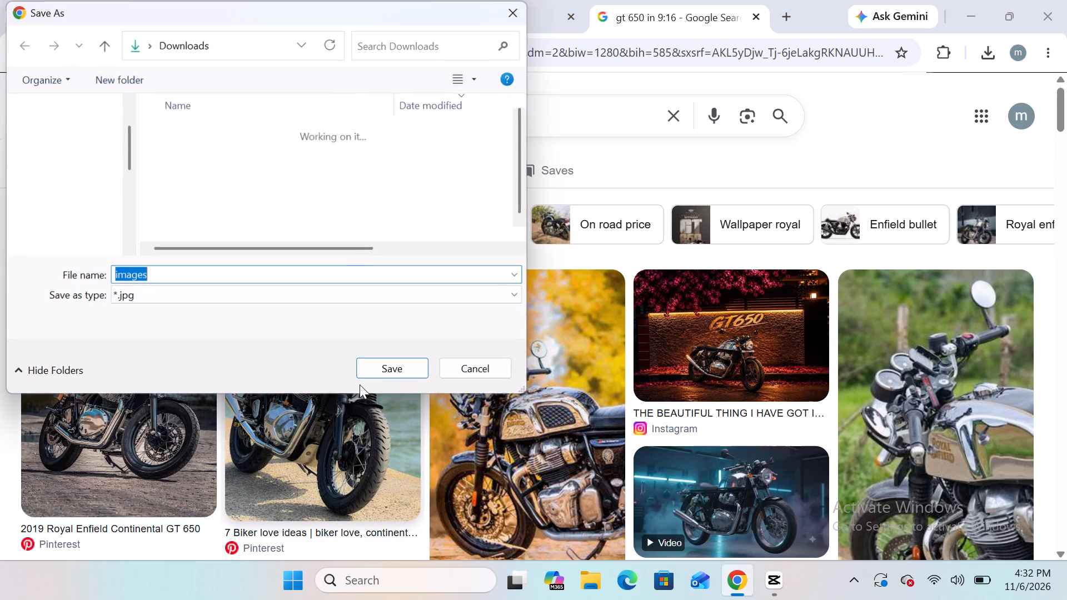
drag(360, 384, 393, 298)
key(BackSpace)
text(new gt)
key(Return)
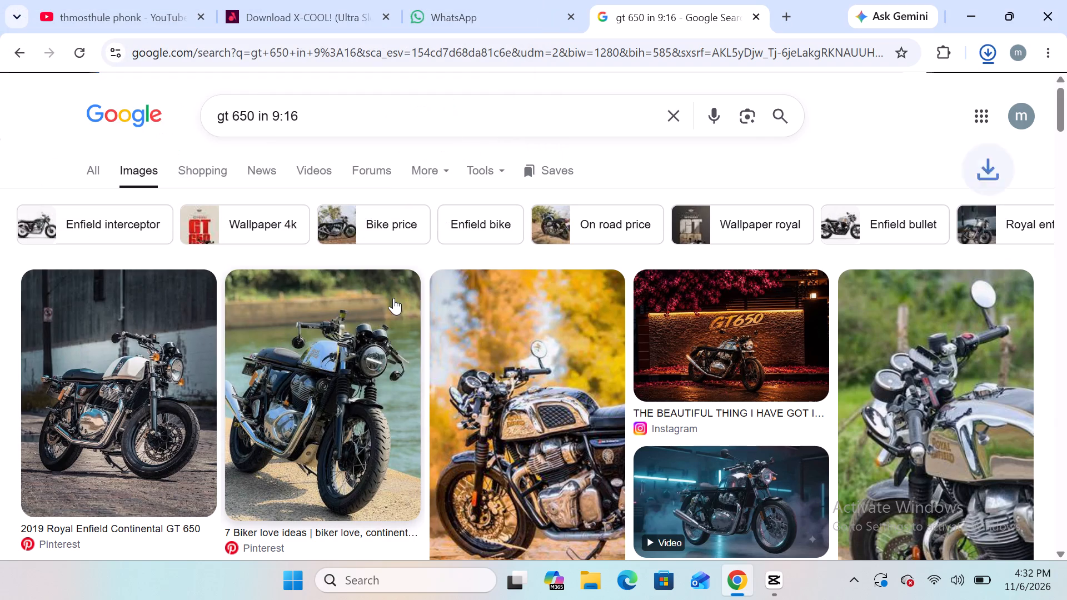
Switch to CapCut and import new gt.jpg from Downloads into the project media.
click(766, 599)
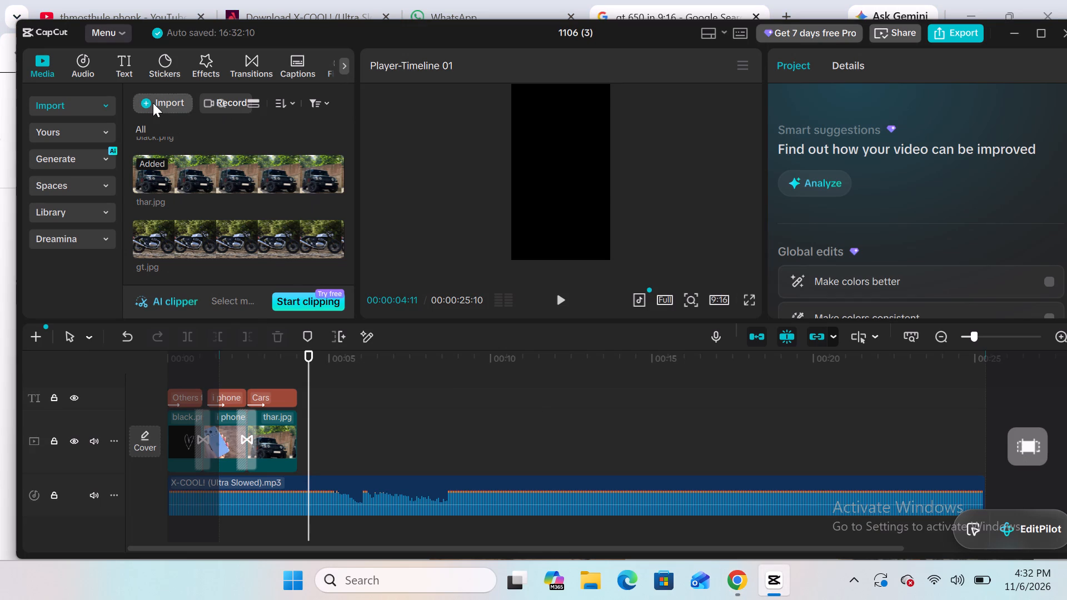
click(153, 103)
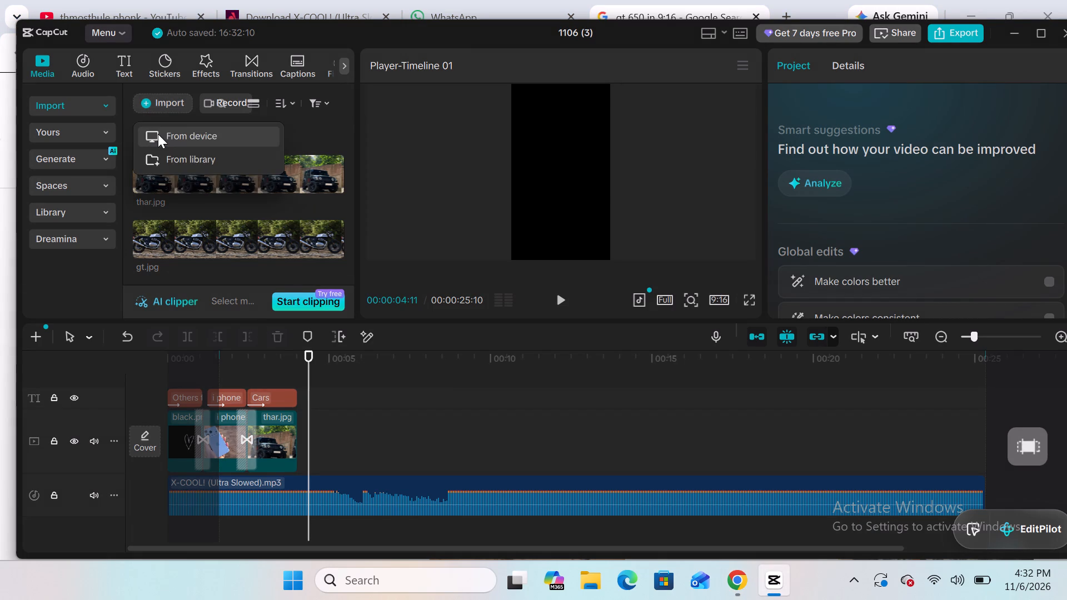
click(158, 134)
text(new)
key(space)
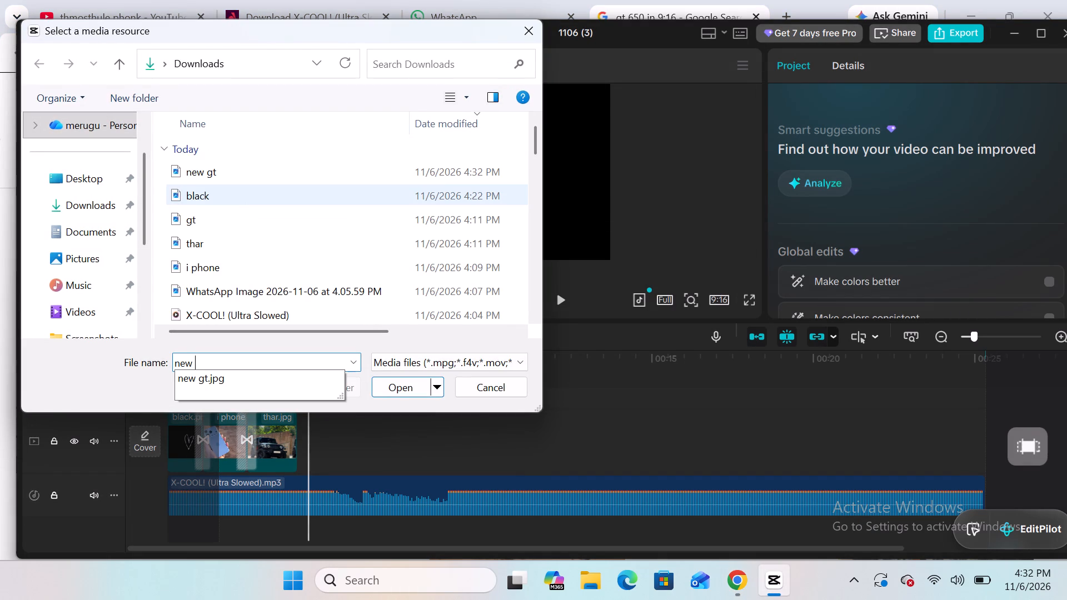
double_click(242, 180)
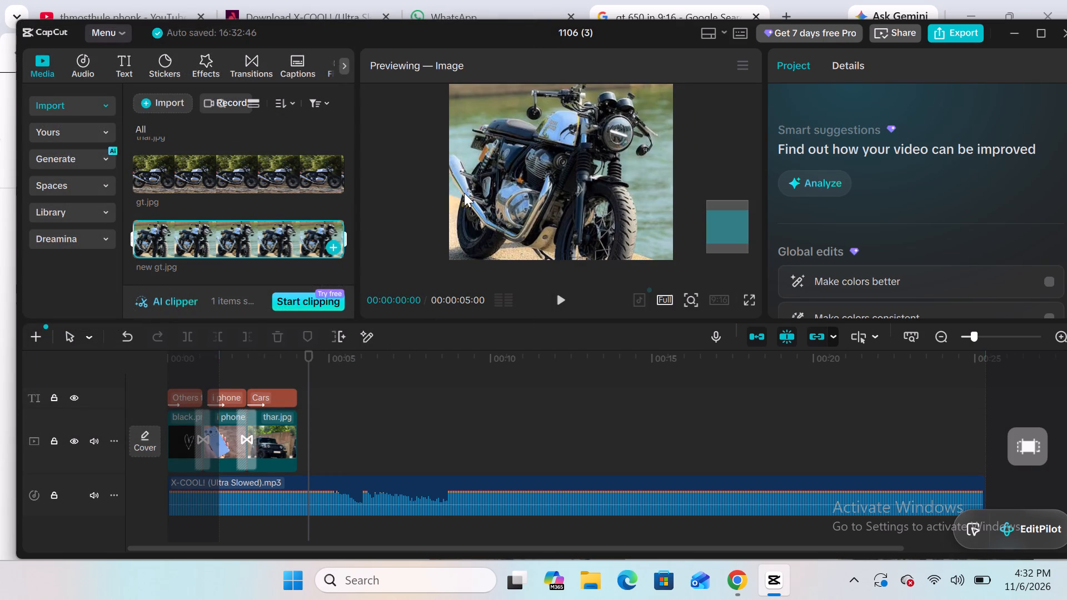
Place new gt.jpg directly after the Thar clip and scale it to 142% so it fills the vertical frame.
ctrl+scroll(464, 193, down, 4)
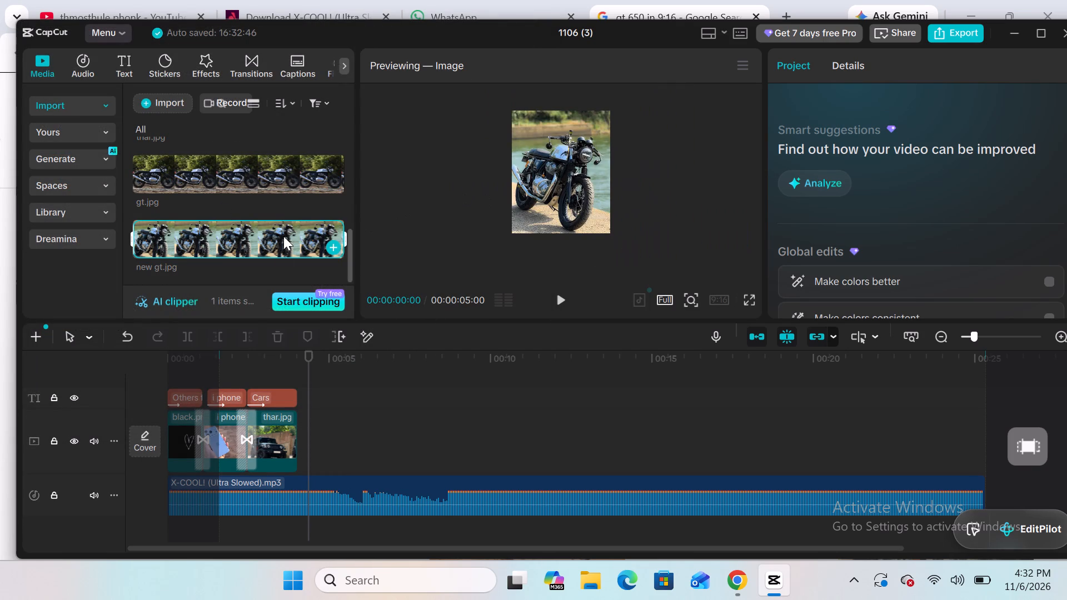
drag(283, 236, 296, 449)
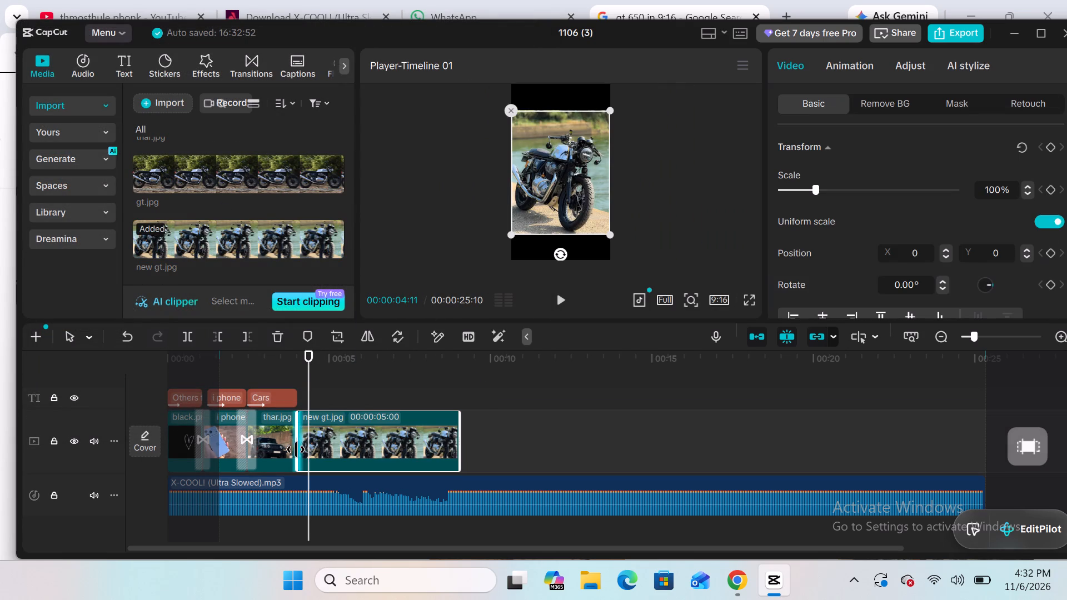
drag(609, 108, 616, 88)
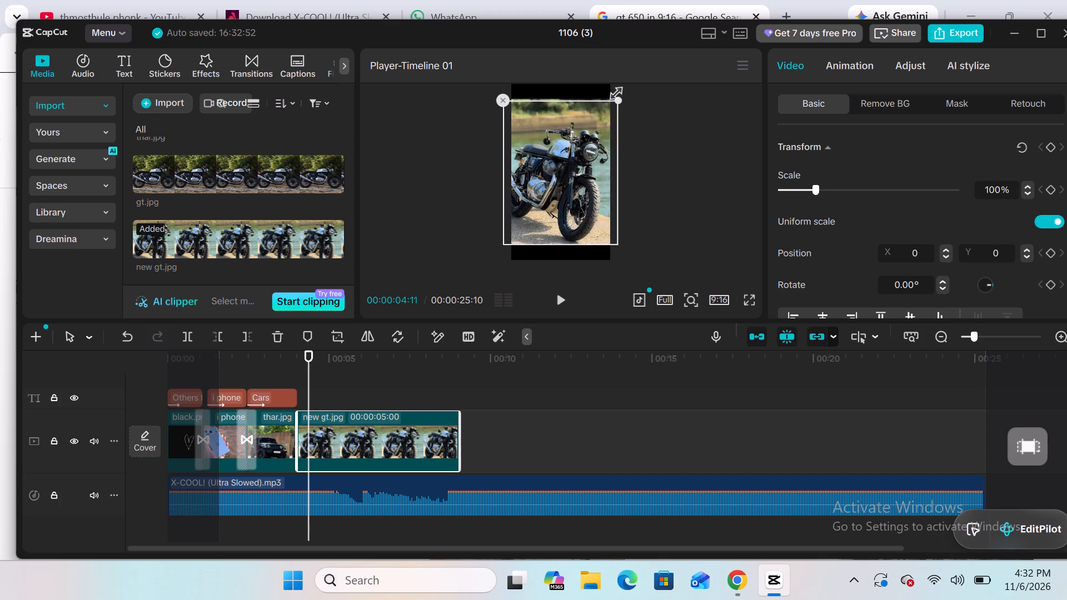
drag(616, 88, 631, 61)
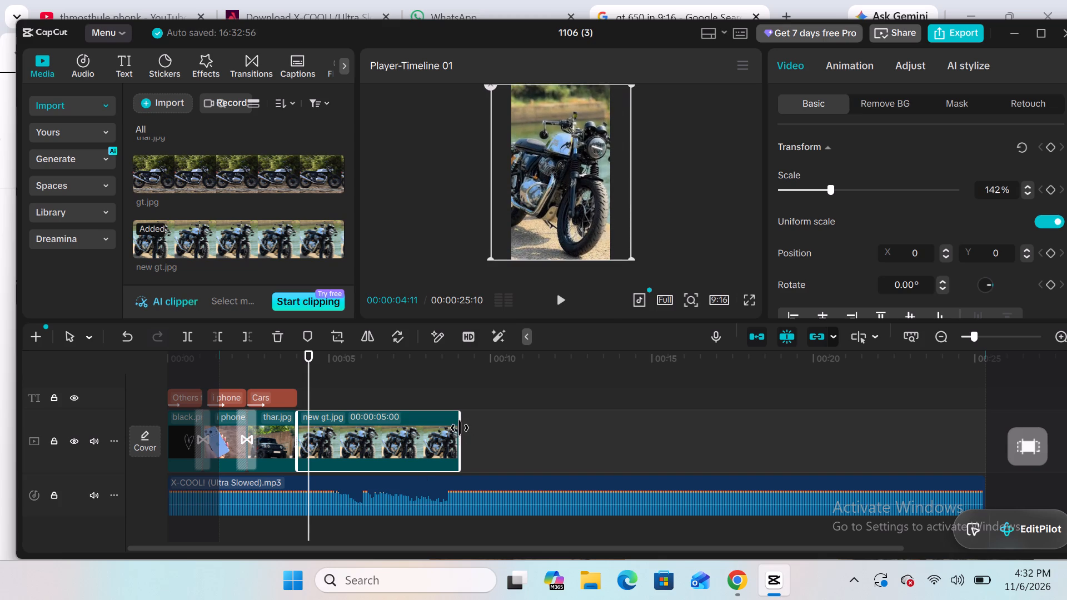
Trim the end of the new gt.jpg clip to just before the 6-second mark.
drag(459, 428, 351, 452)
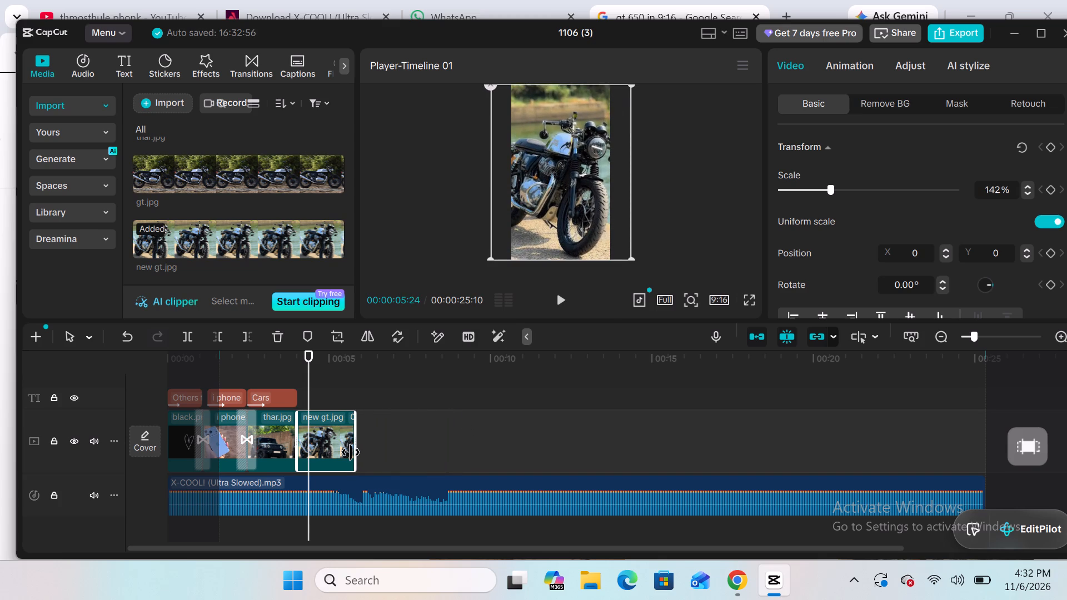
drag(351, 452, 356, 453)
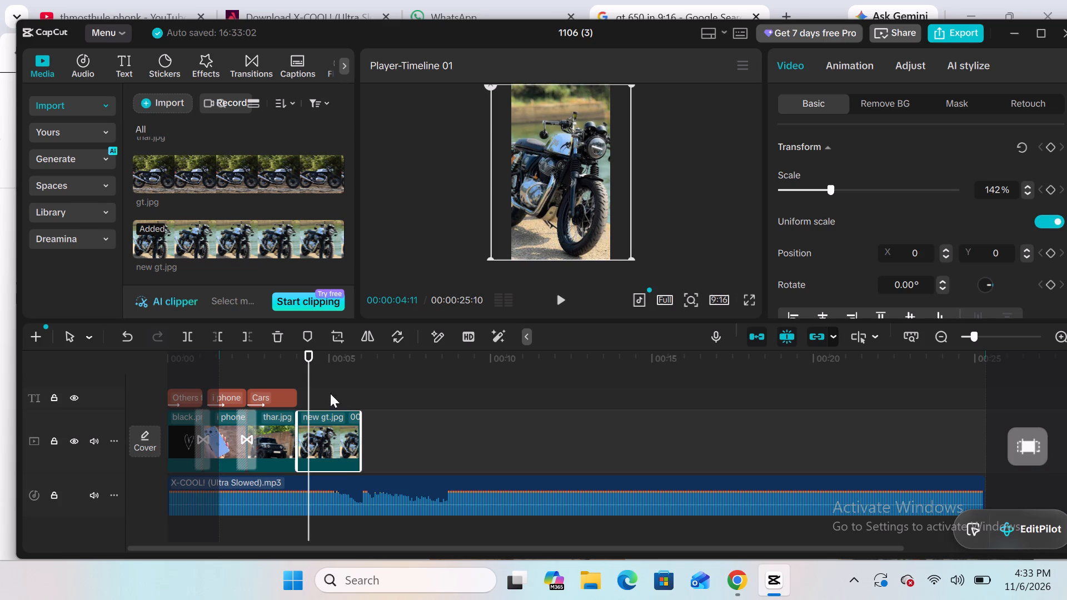
Add a default text at 00:00:04:01, where the motorcycle clip starts, reading "Bikes".
drag(307, 376, 299, 376)
click(123, 71)
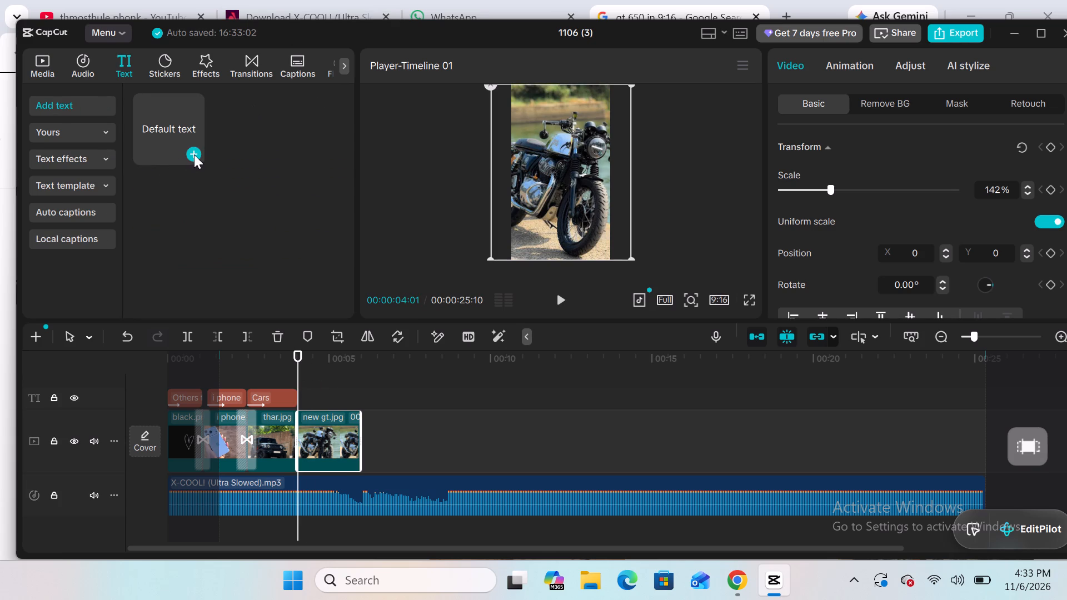
click(194, 154)
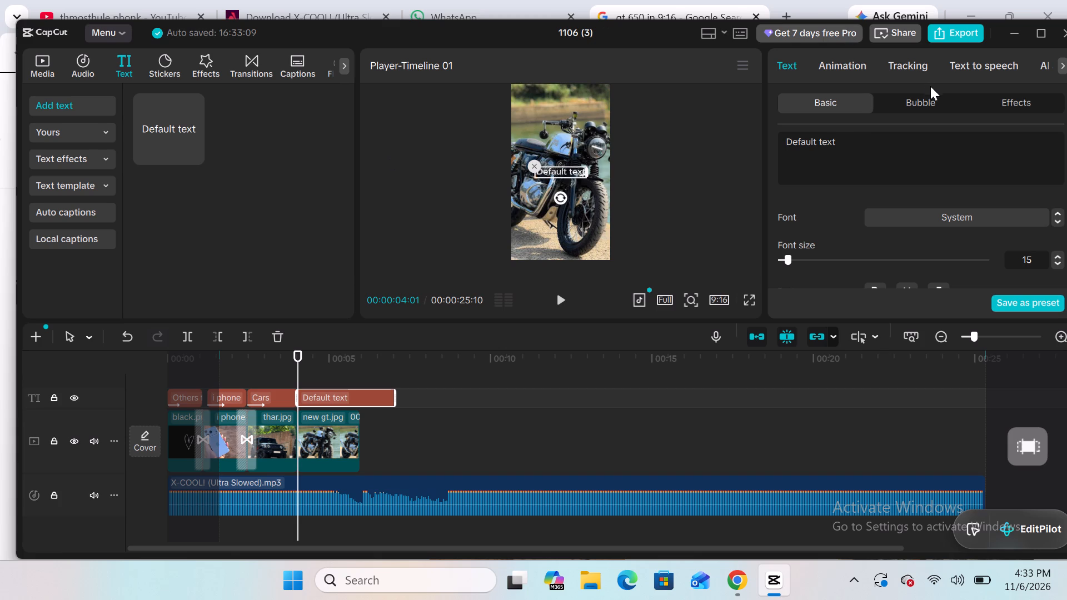
click(847, 137)
key(BackSpace)
key(BackSpace)
key(BackSpace)
key(BackSpace)
key(BackSpace)
key(BackSpace)
key(BackSpace)
key(BackSpace)
key(BackSpace)
key(BackSpace)
key(BackSpace)
key(BackSpace)
key(BackSpace)
key(BackSpace)
key(BackSpace)
key(BackSpace)
key(BackSpace)
key(BackSpace)
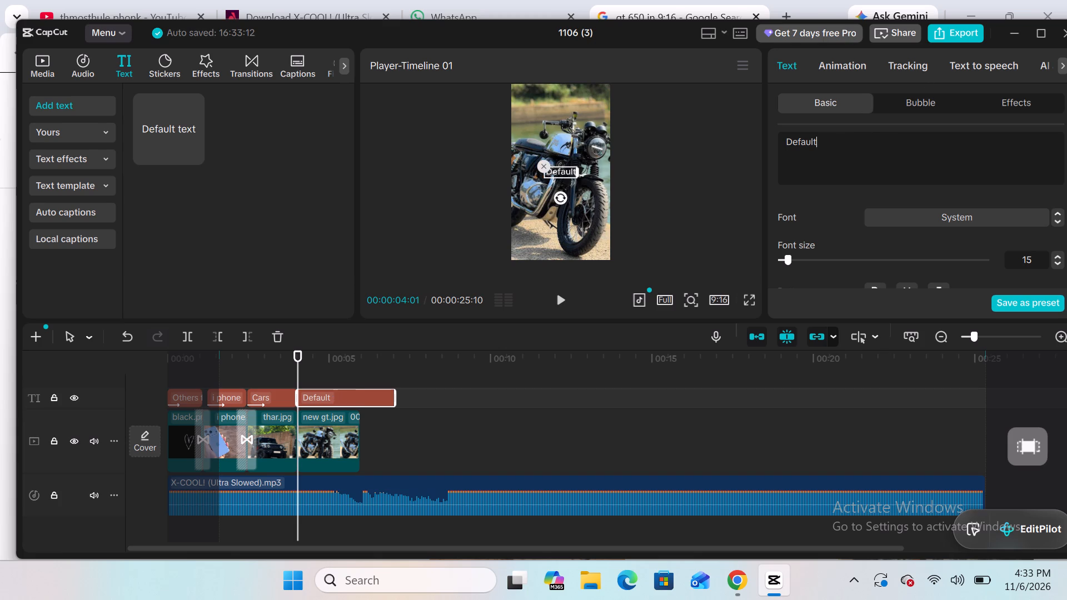
text(bil)
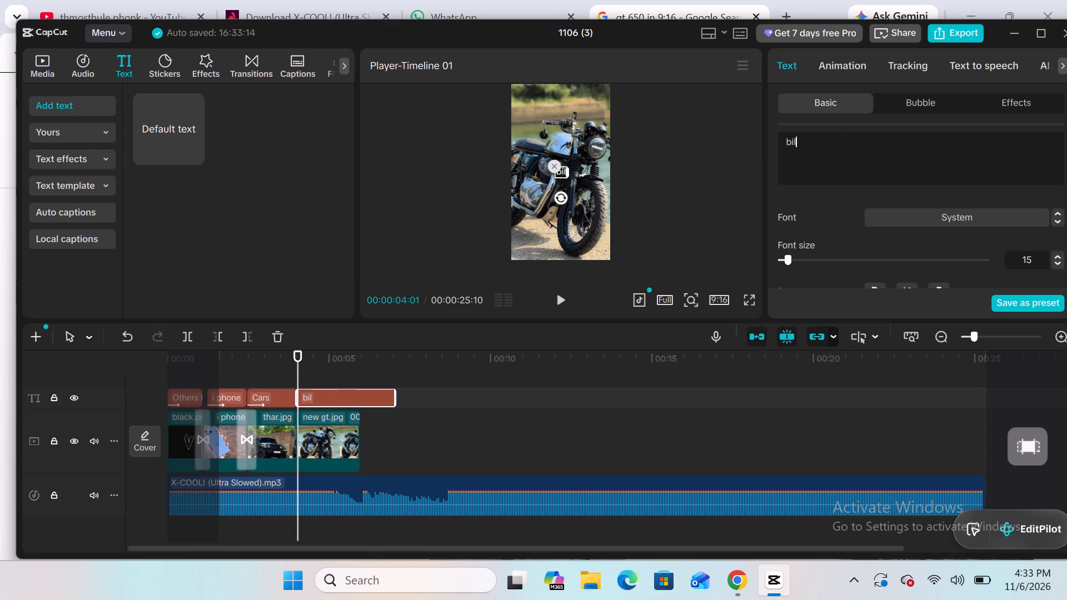
key(BackSpace)
text(kes)
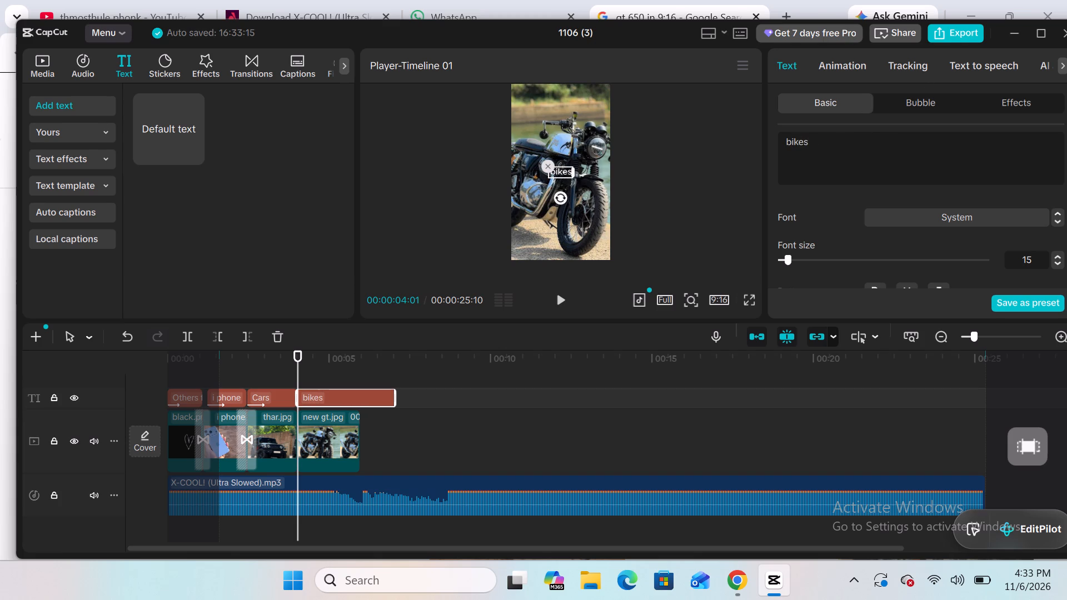
key(BackSpace)
key(BackSpace)
key(BackSpace)
key(BackSpace)
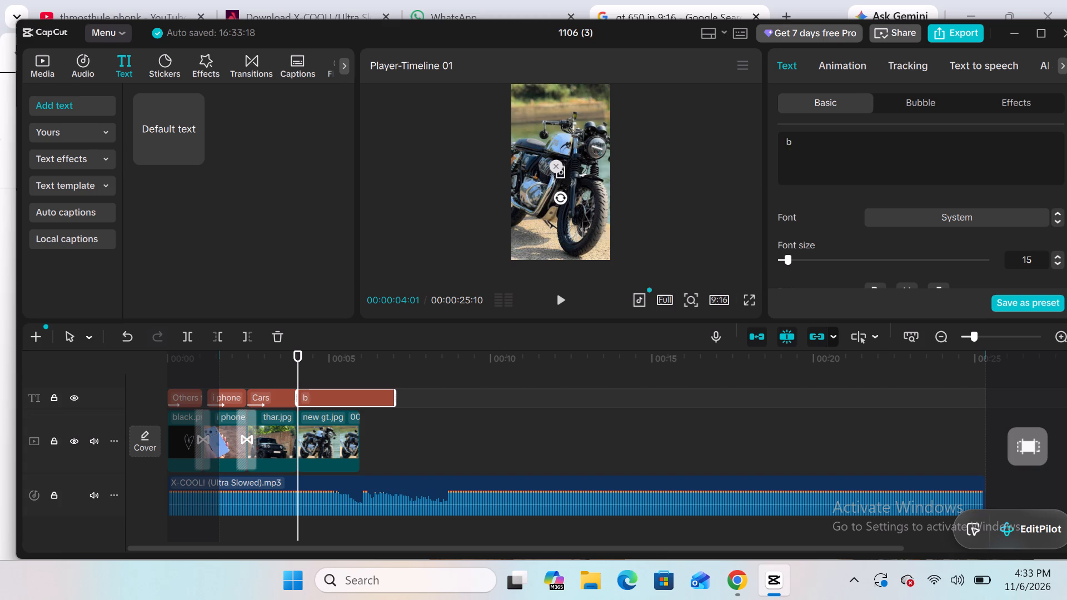
key(BackSpace)
text(Bikes)
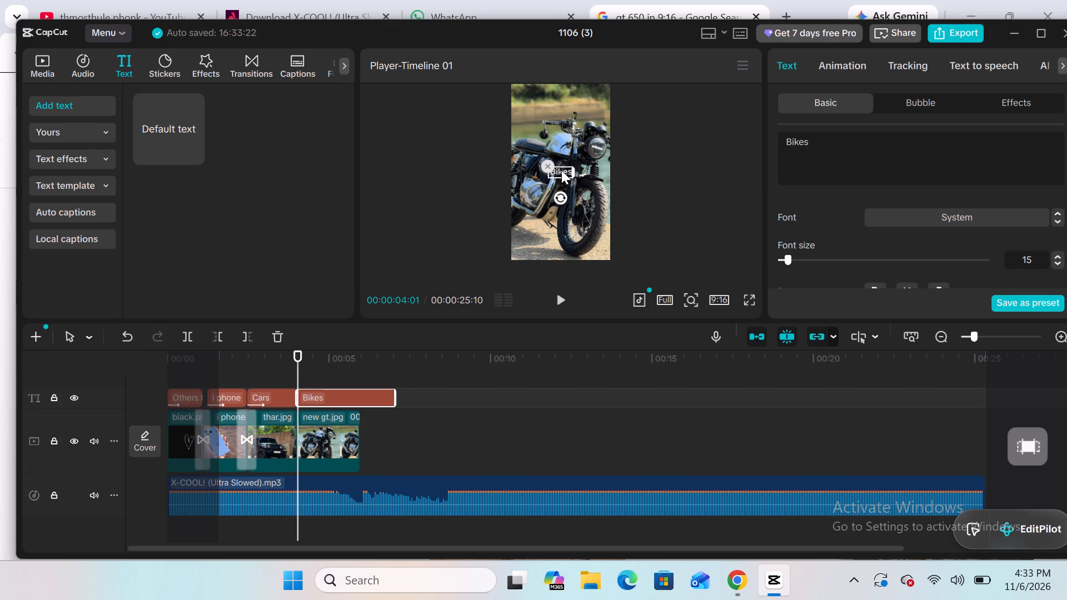
Enlarge the Bikes caption and set its font to Arial Bold Italic.
click(574, 164)
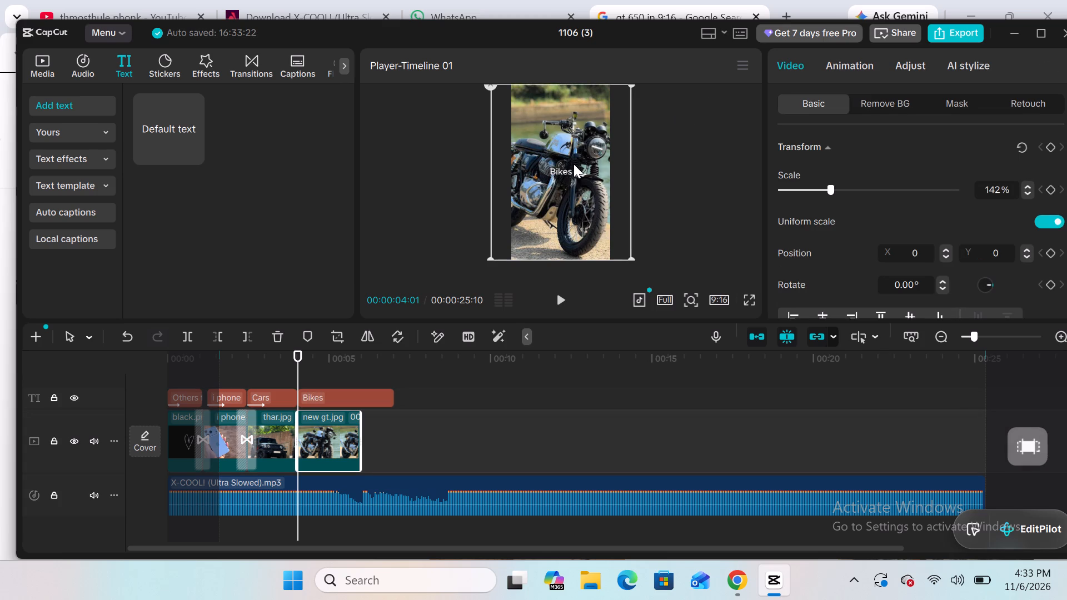
ctrl+scroll(574, 164, up, 7)
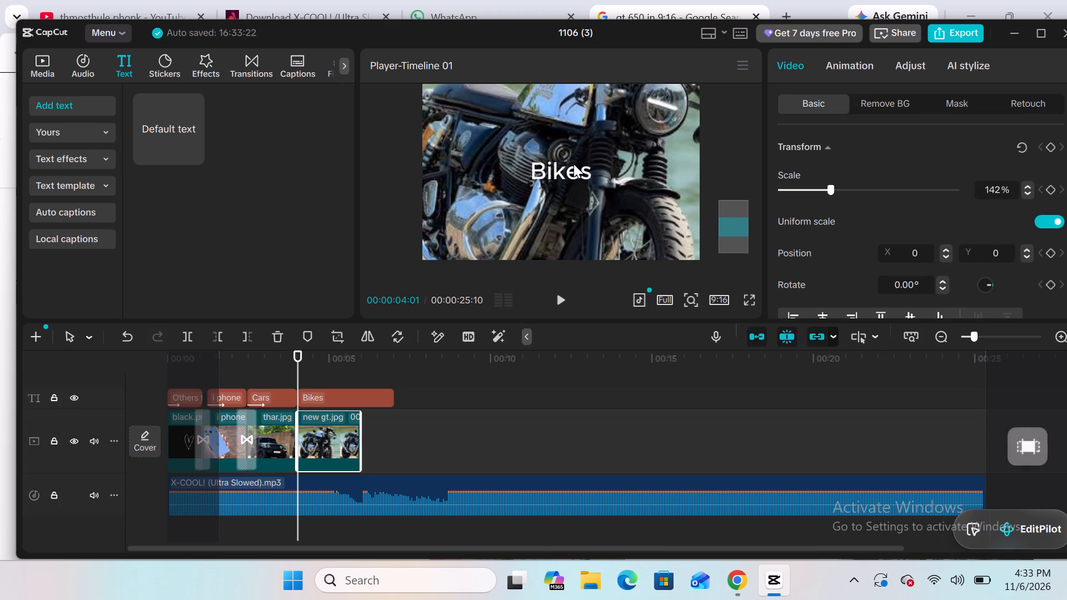
click(574, 164)
click(574, 164)
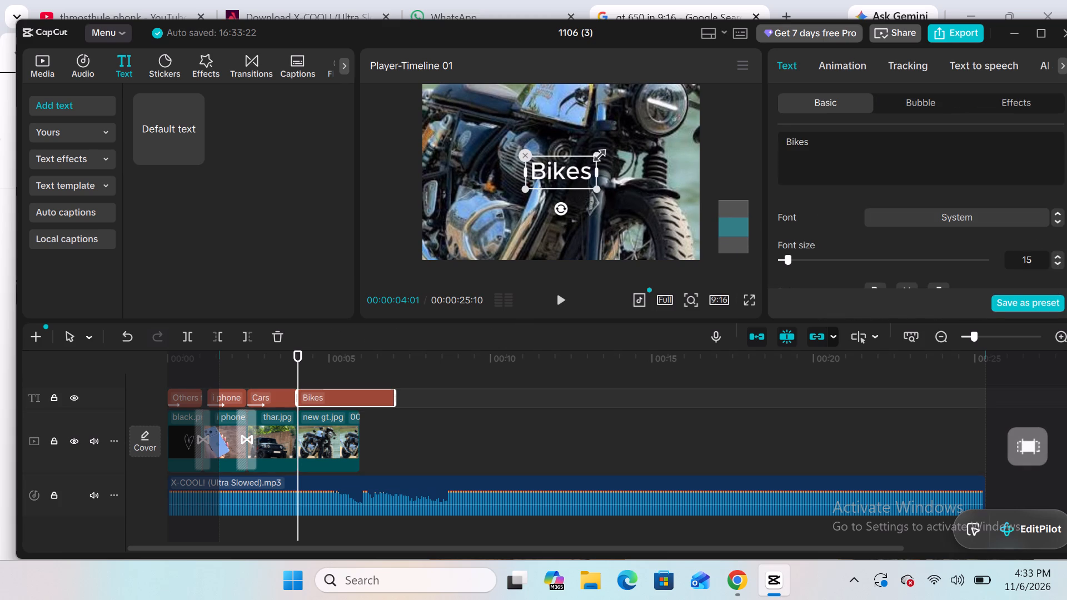
drag(597, 153, 629, 139)
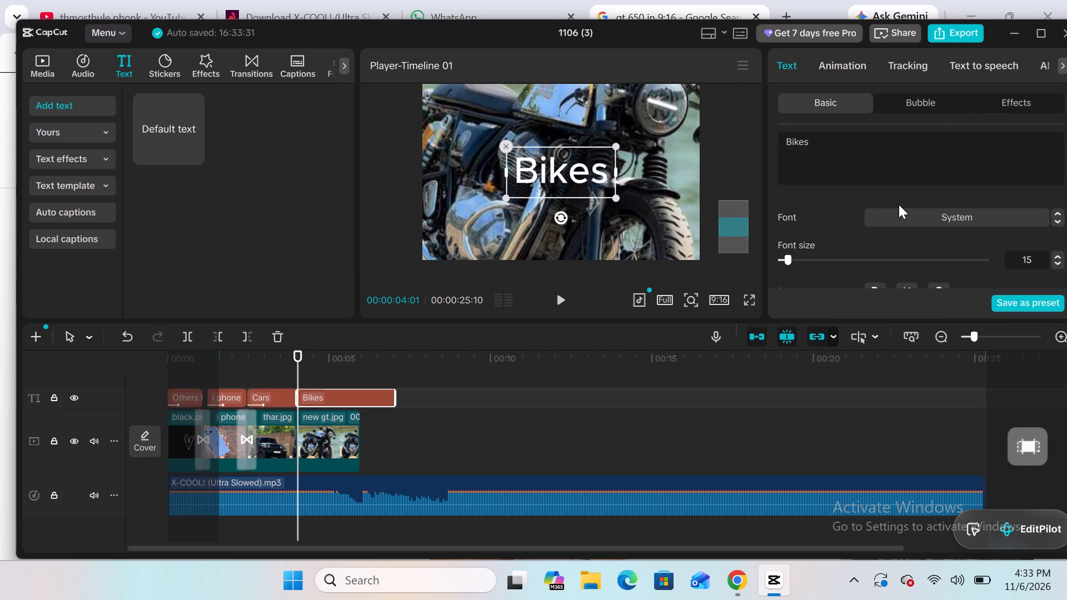
click(899, 204)
click(899, 207)
double_click(899, 210)
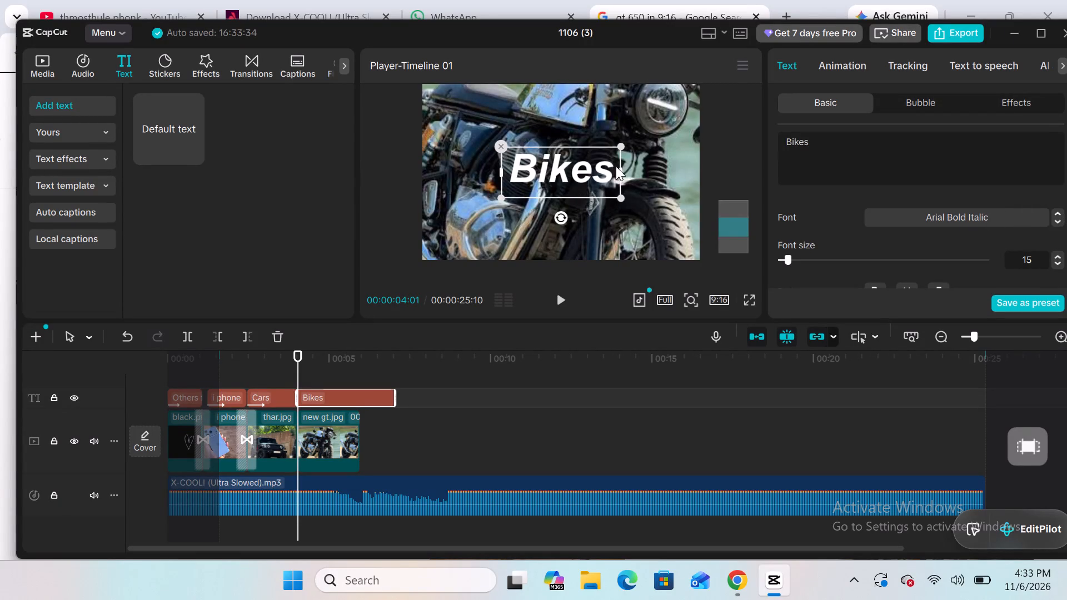
Move the Bikes caption slightly below the centre of the frame, horizontally centred, and enlarge it a little more.
ctrl+scroll(616, 166, down, 8)
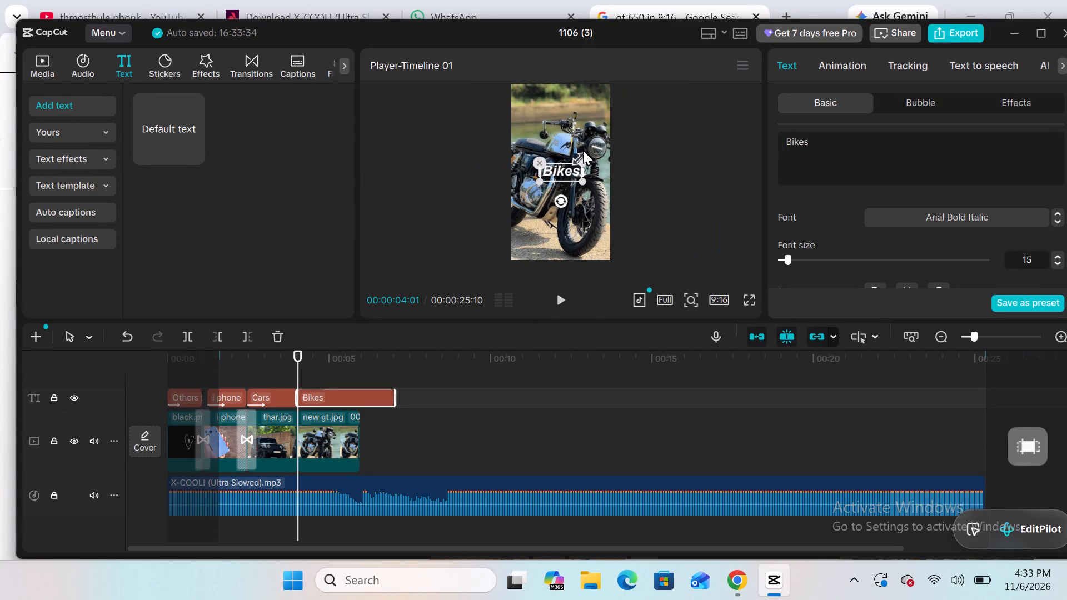
drag(566, 168, 582, 171)
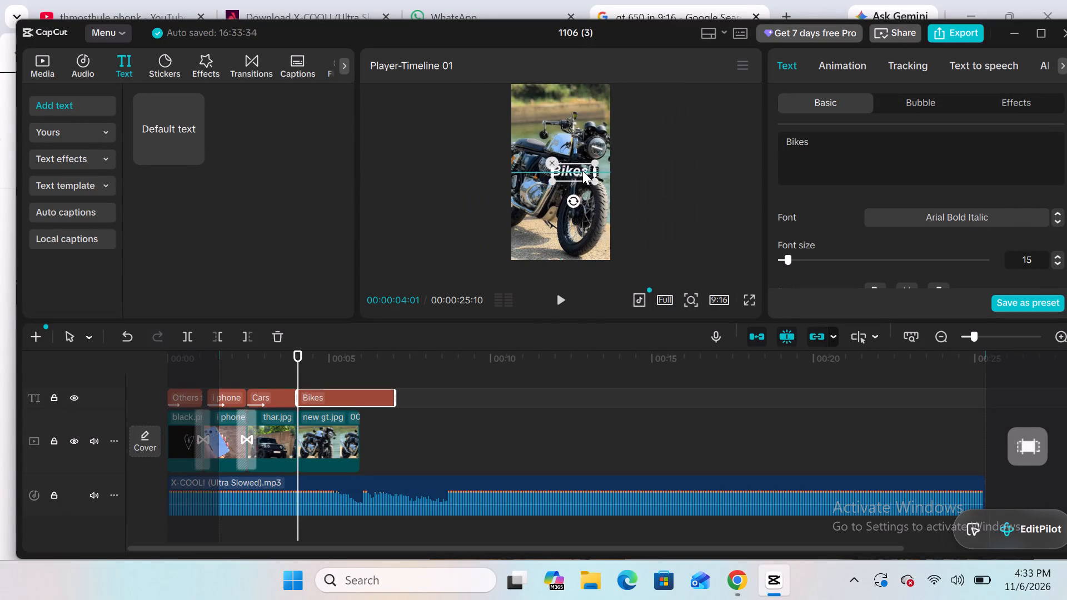
drag(582, 171, 569, 184)
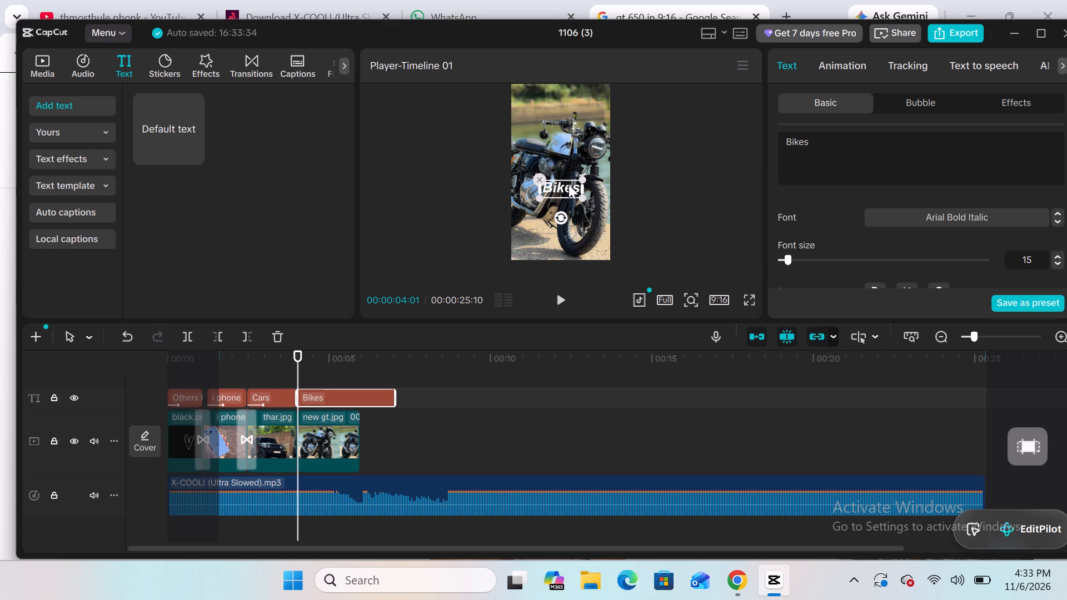
drag(583, 179, 593, 173)
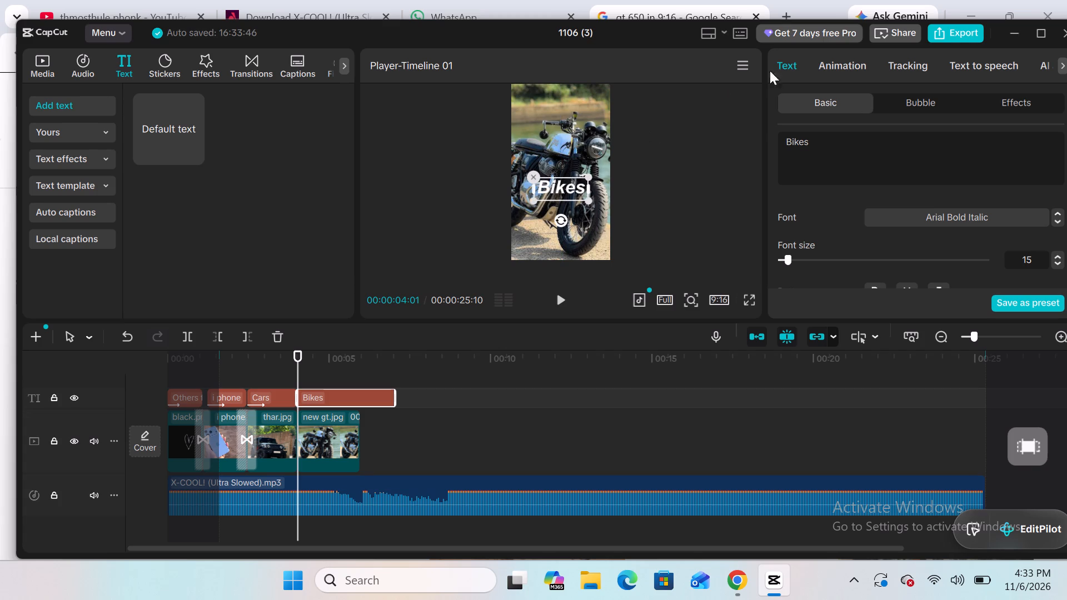
Apply the "Ghost...pears" In animation to the Bikes caption.
click(856, 63)
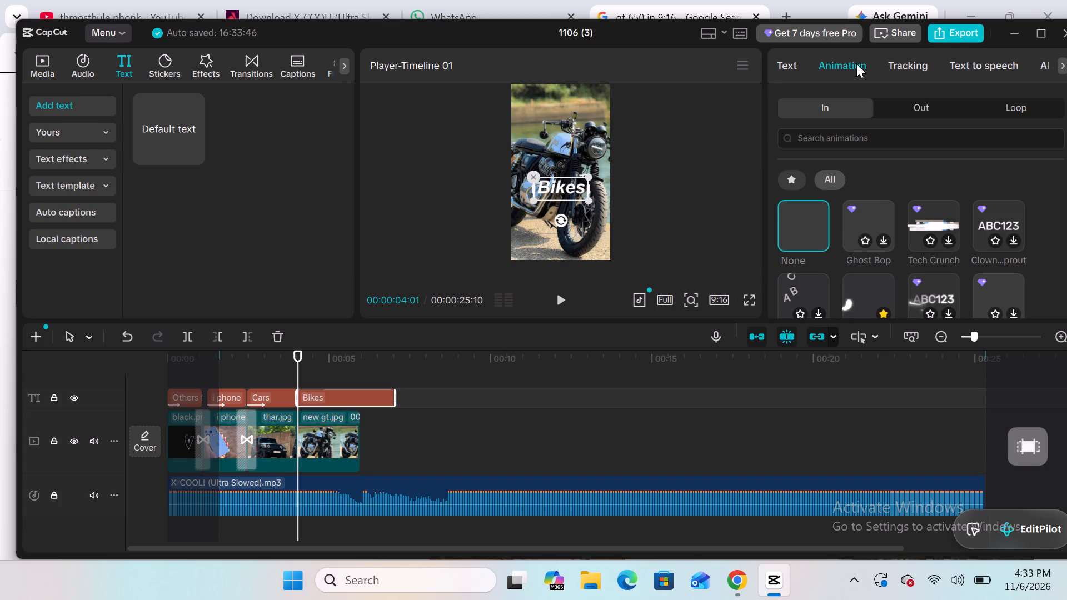
scroll(876, 267, down, 2)
double_click(876, 267)
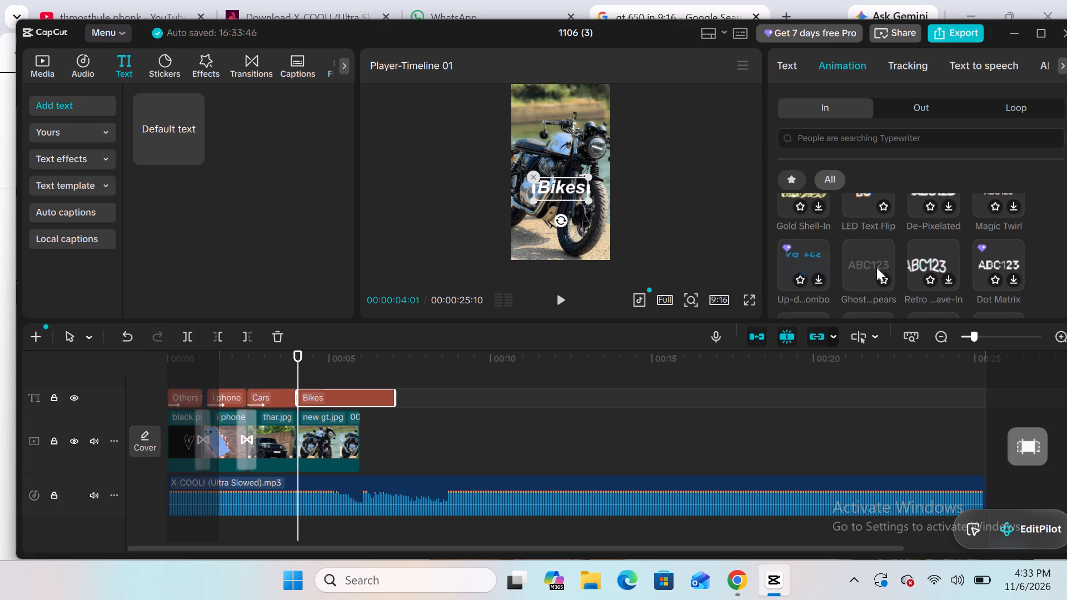
click(876, 267)
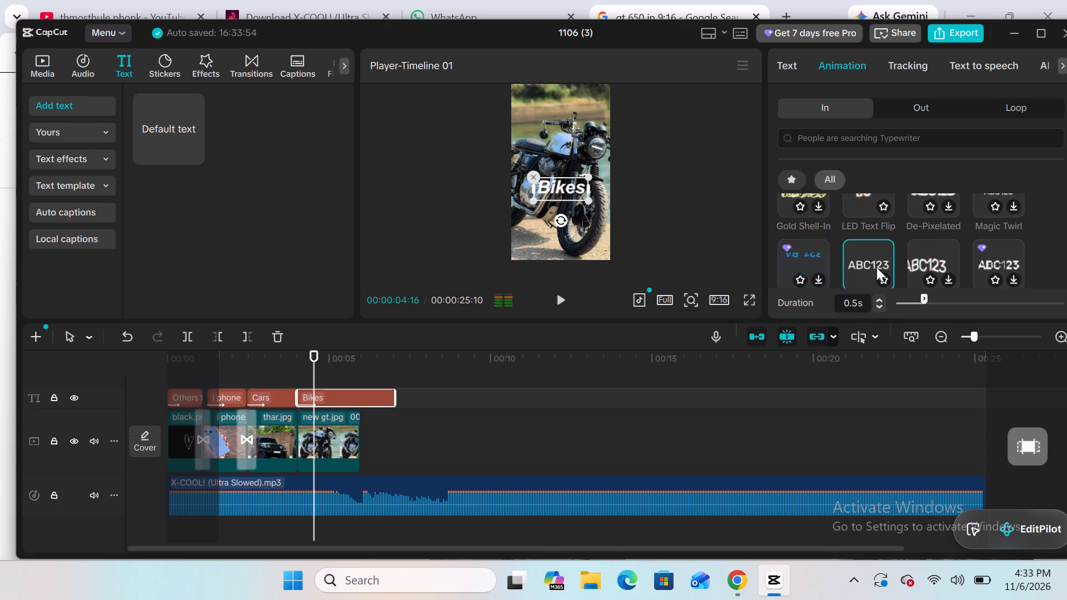
Trim the end of the Bikes caption to line up with the end of the motorcycle clip.
click(390, 398)
drag(397, 396, 361, 399)
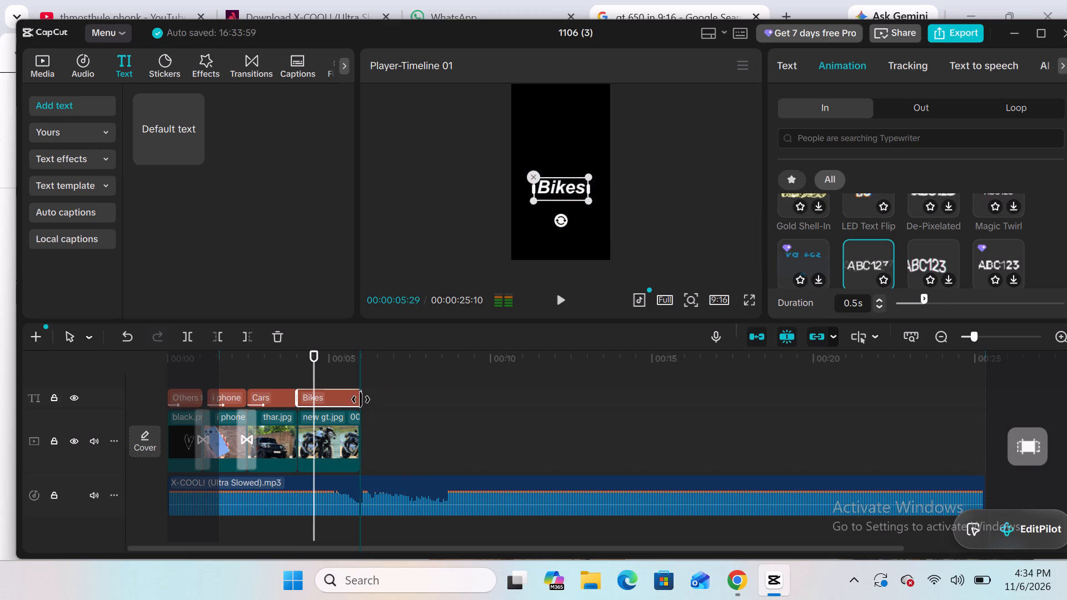
Add the Smooth Entry transition between the Thar clip and the motorcycle clip.
click(300, 436)
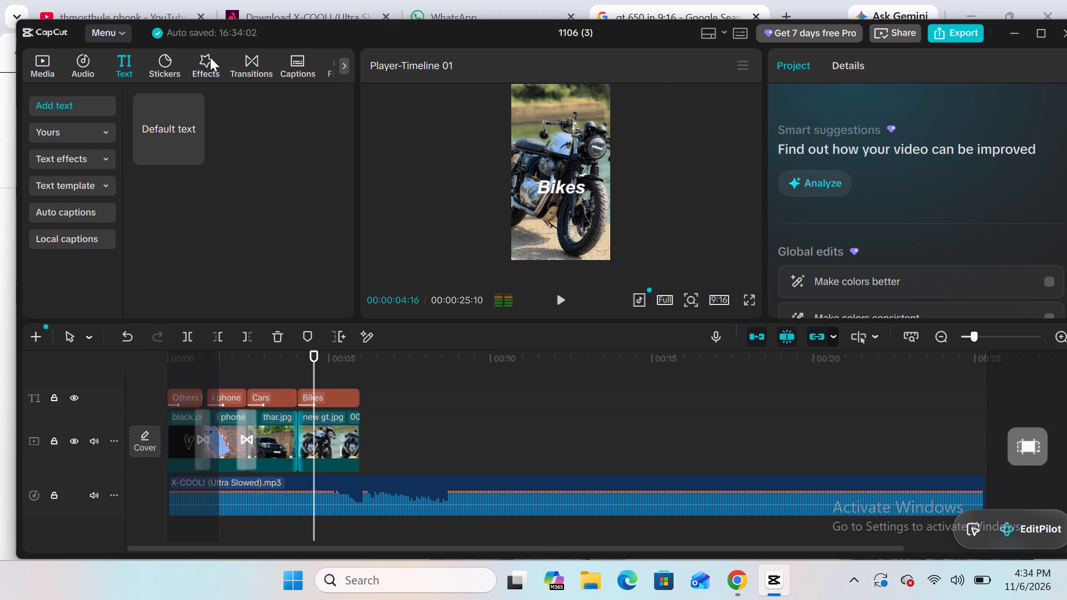
double_click(252, 69)
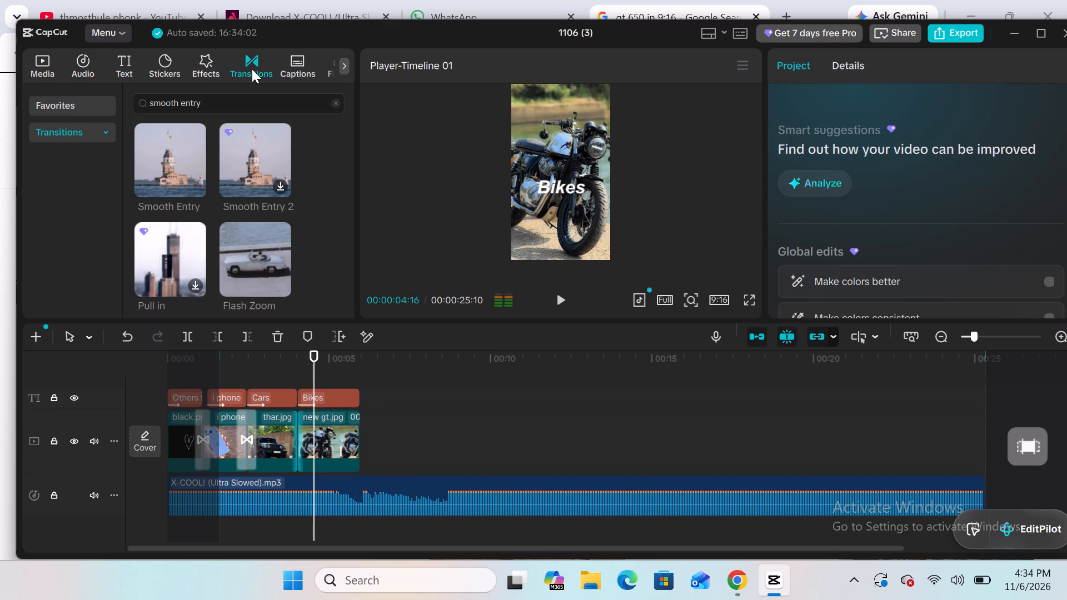
click(158, 176)
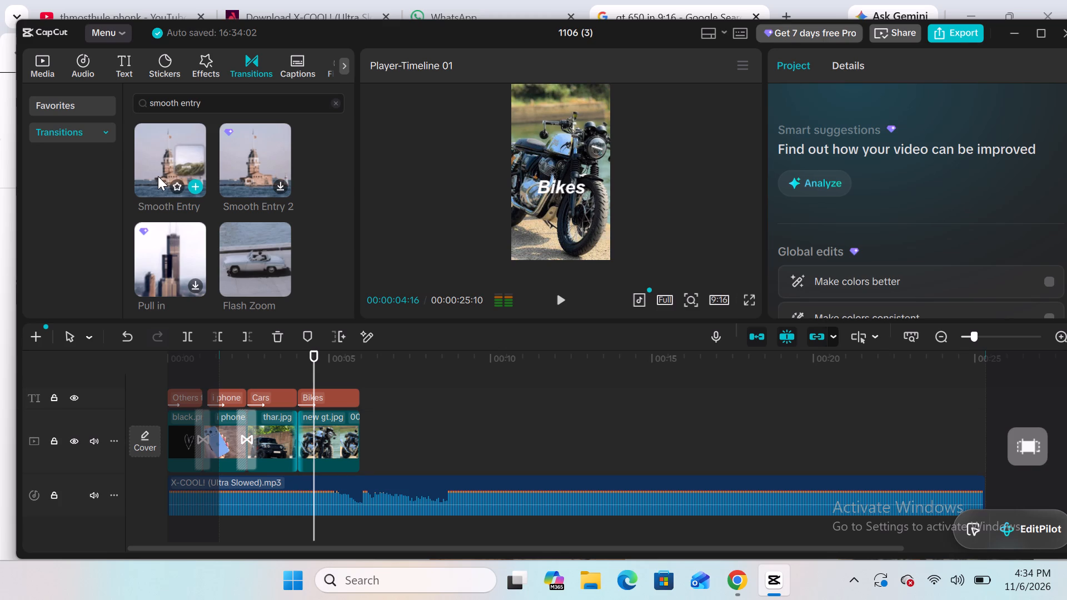
double_click(158, 176)
drag(158, 176, 218, 323)
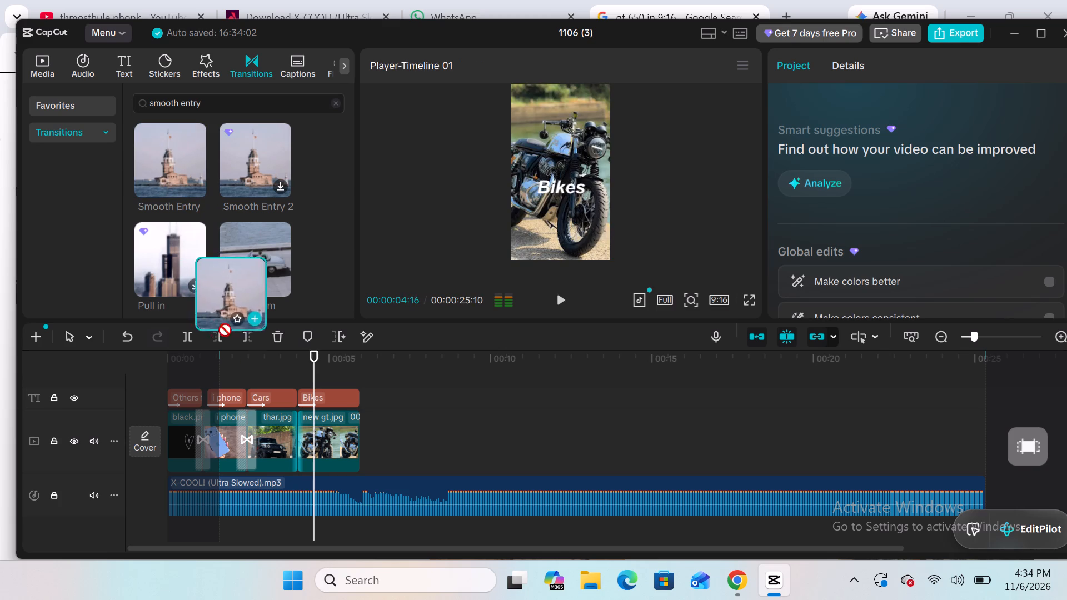
drag(218, 323, 266, 443)
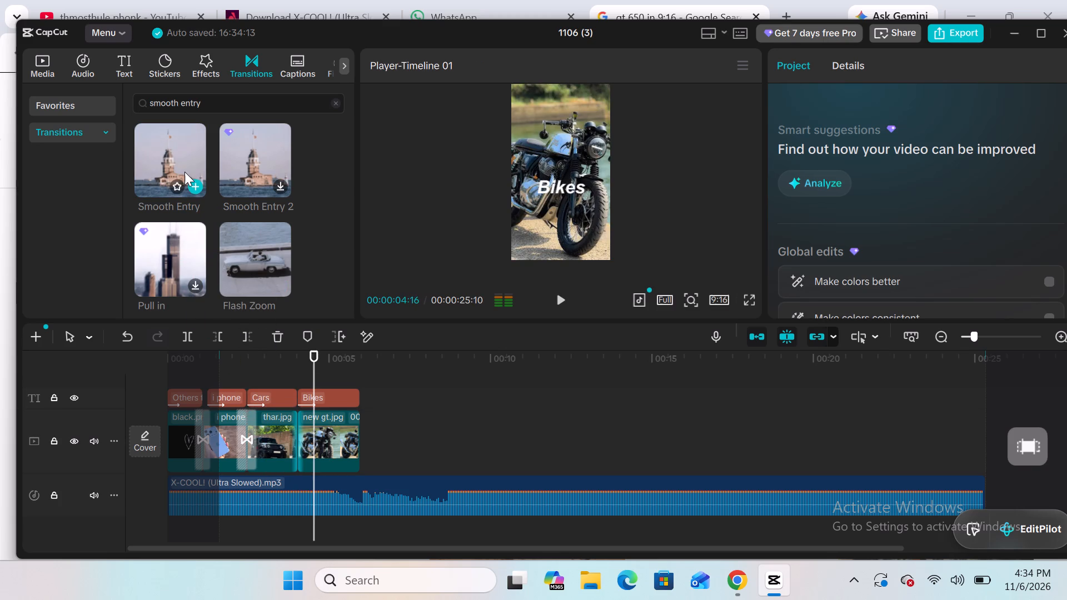
drag(185, 172, 279, 434)
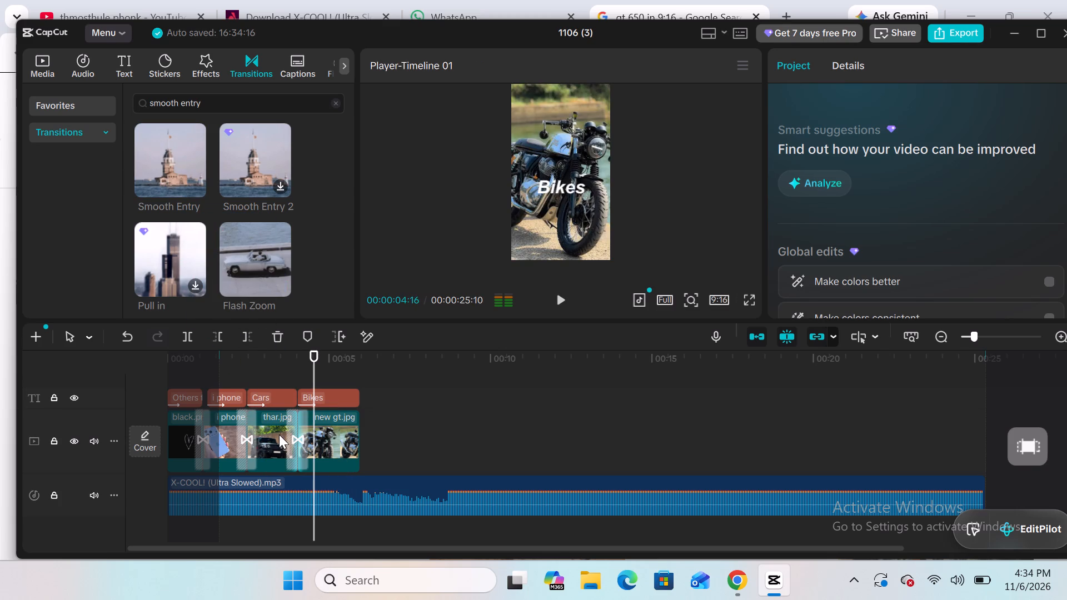
Trim the end of the motorcycle clip to 00:00:05:20.
drag(311, 376, 330, 358)
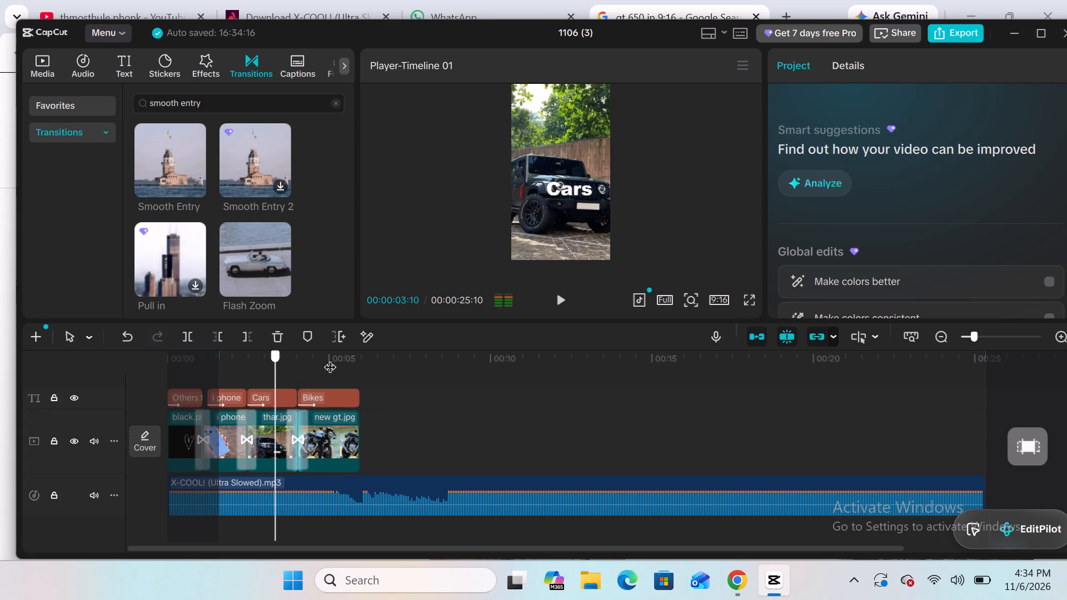
drag(330, 358, 350, 366)
click(355, 421)
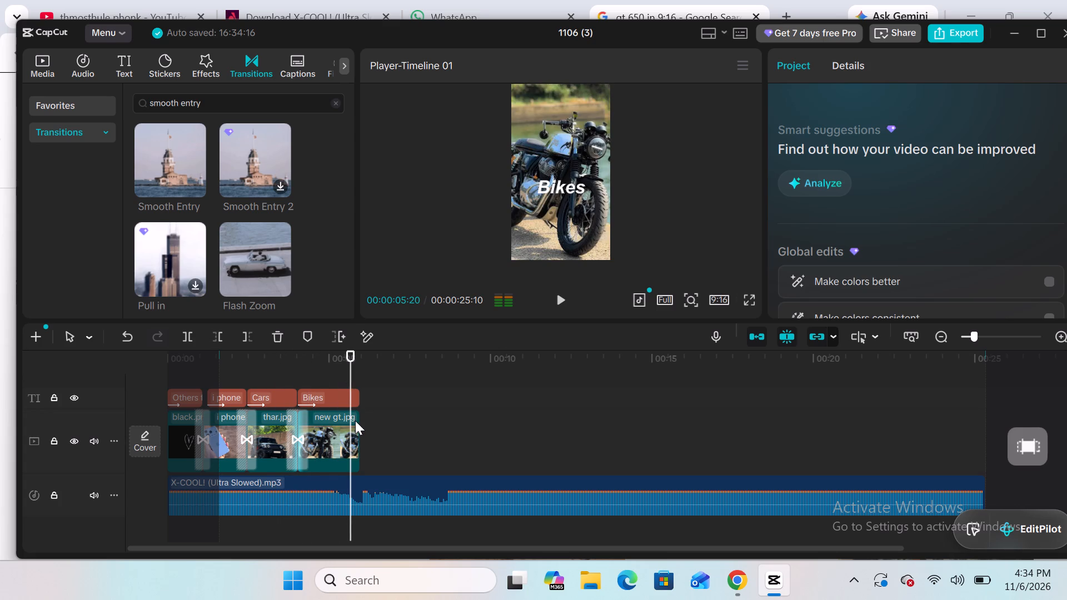
drag(358, 422, 352, 423)
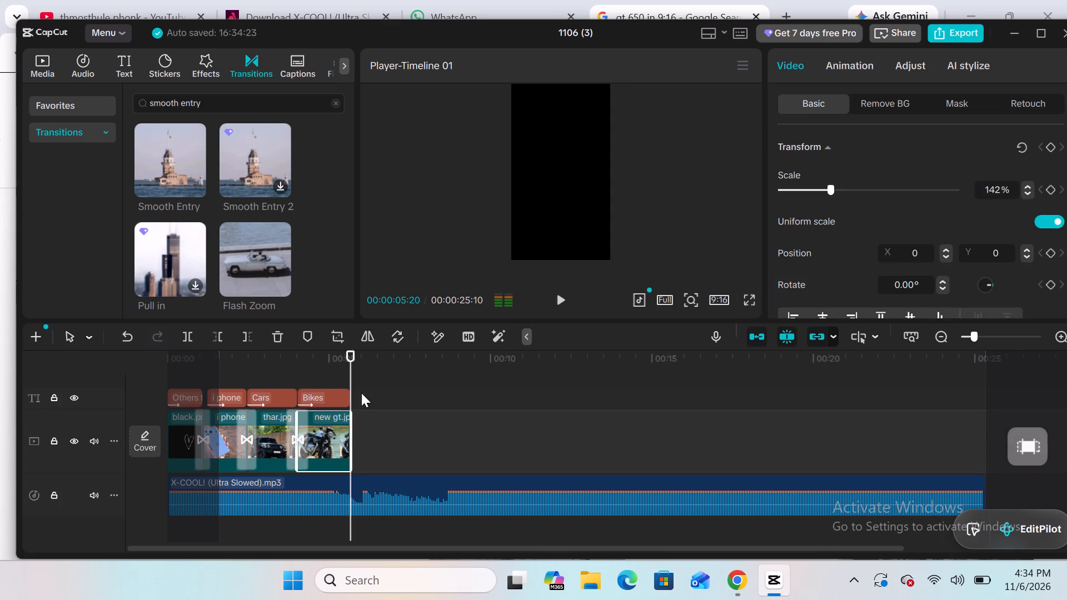
Trim about half a second off the start of the X-COOL! audio and move the clip back to the timeline start.
drag(352, 390, 174, 453)
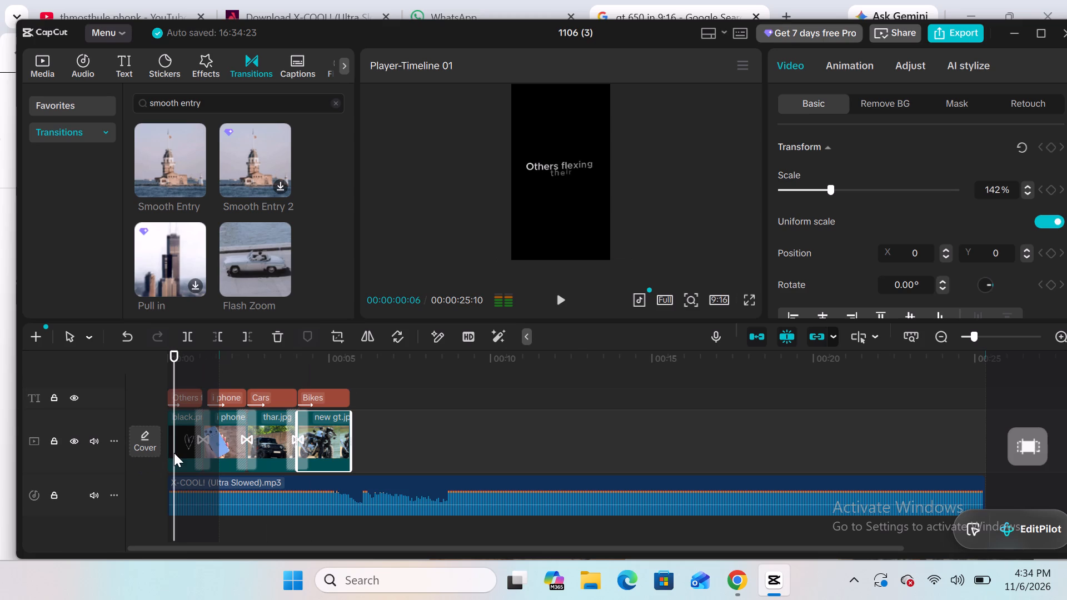
click(562, 298)
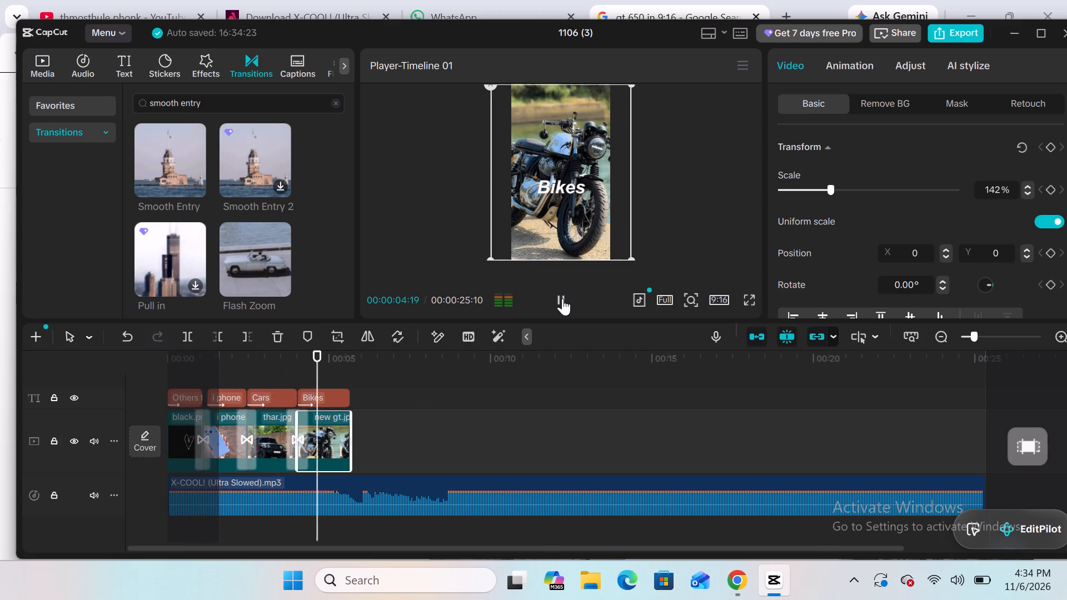
click(562, 298)
click(391, 435)
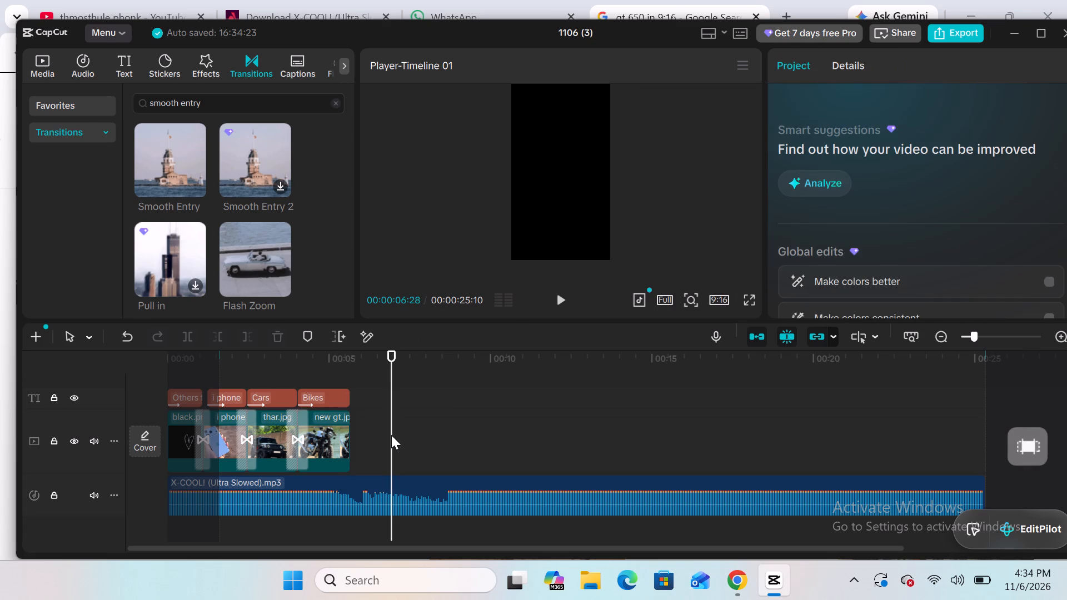
click(564, 299)
click(564, 299)
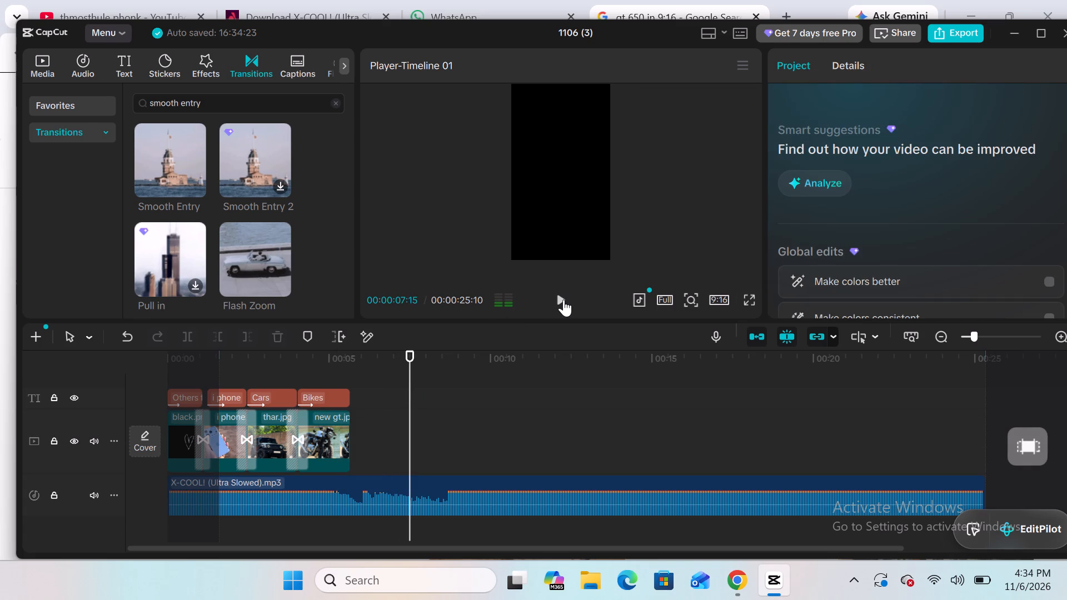
click(172, 494)
drag(166, 488, 172, 488)
drag(166, 486, 184, 487)
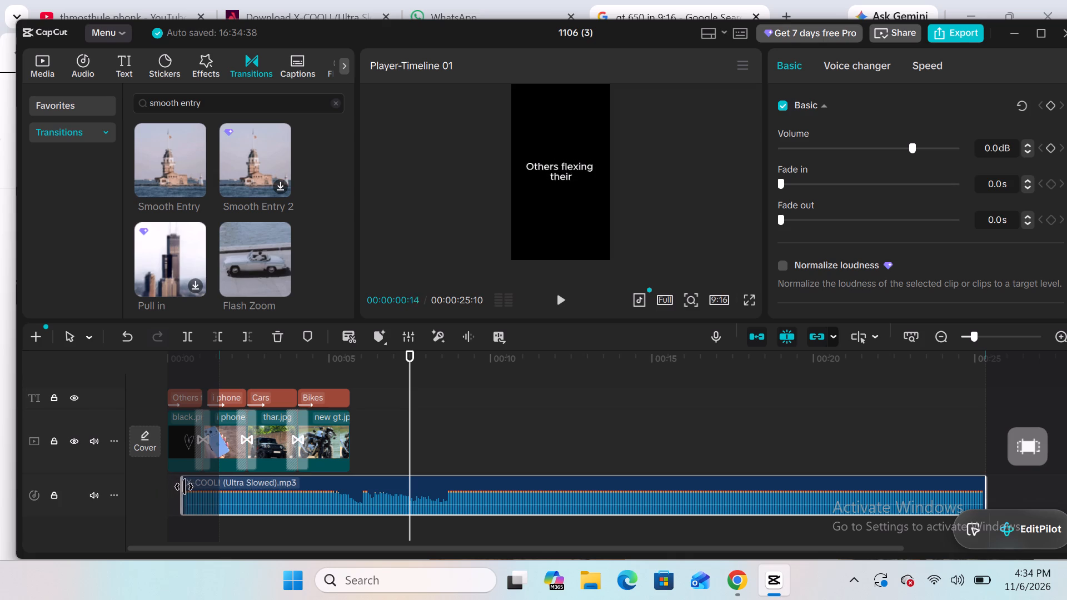
drag(184, 487, 187, 488)
drag(223, 489, 212, 489)
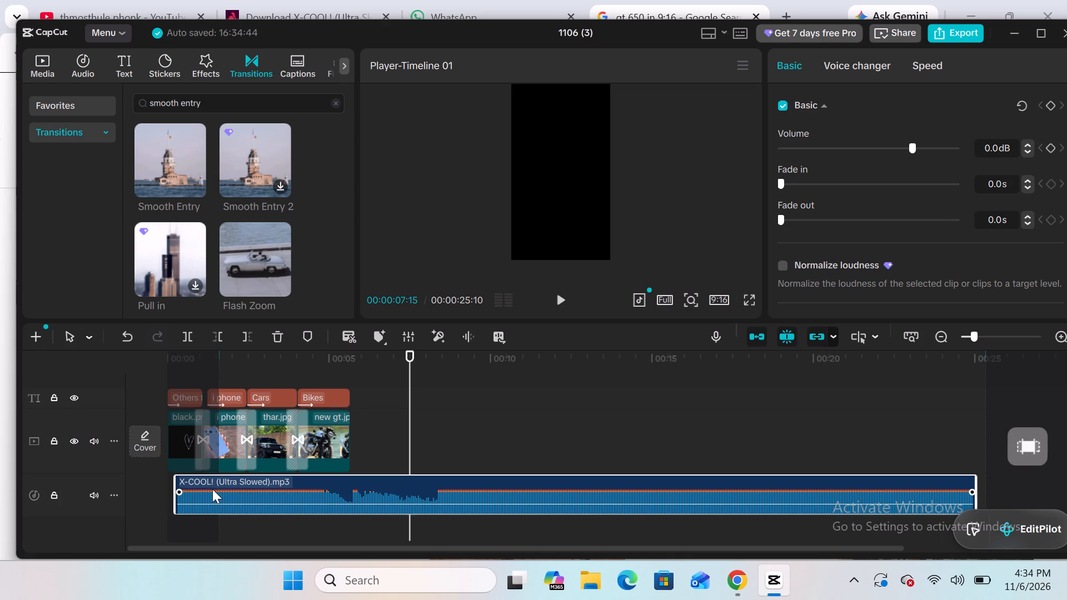
drag(212, 489, 207, 489)
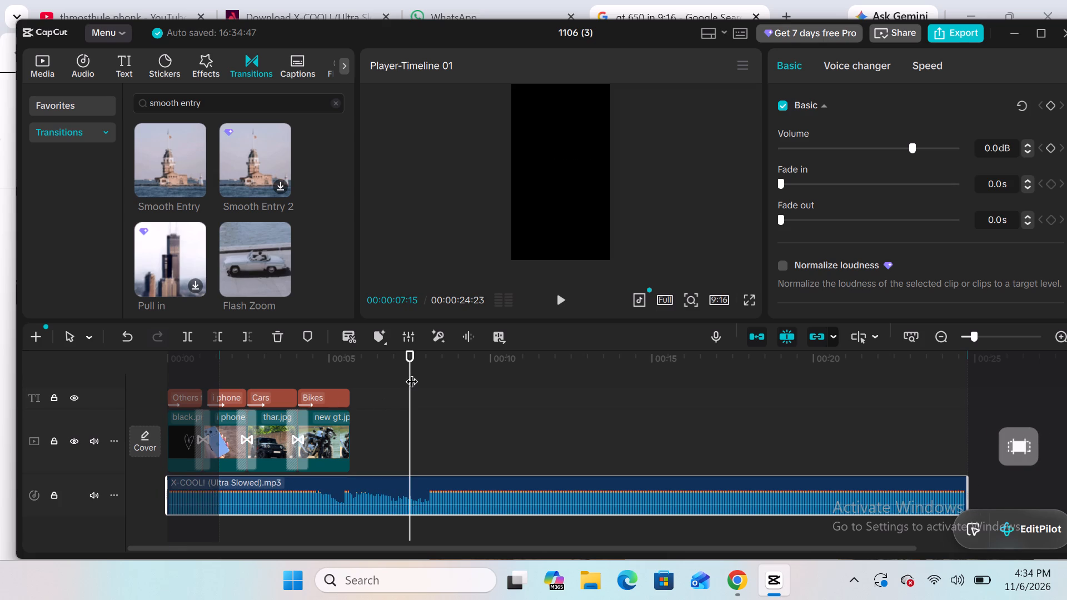
Play the sequence from the start to check the clip timing against the shifted audio.
scroll(409, 373, right, 1)
drag(406, 373, 93, 436)
click(551, 302)
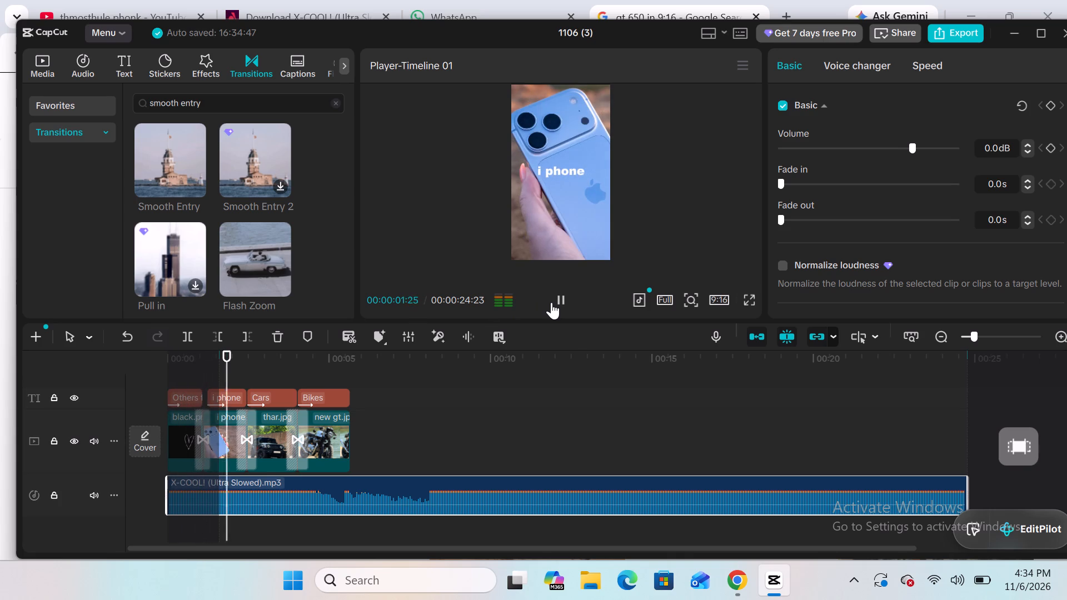
click(551, 302)
click(551, 302)
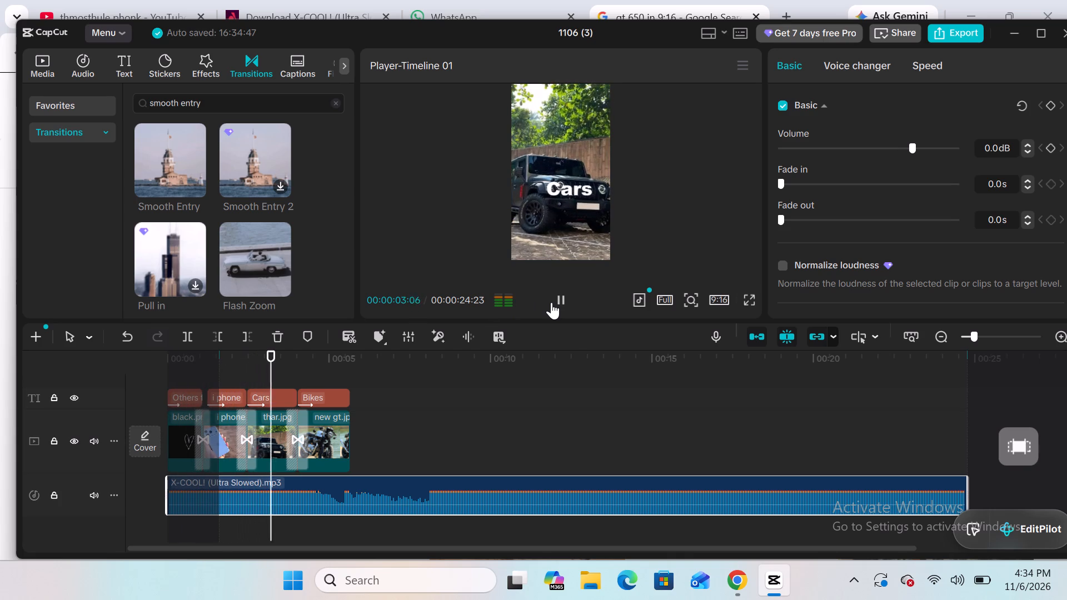
click(551, 302)
click(551, 302)
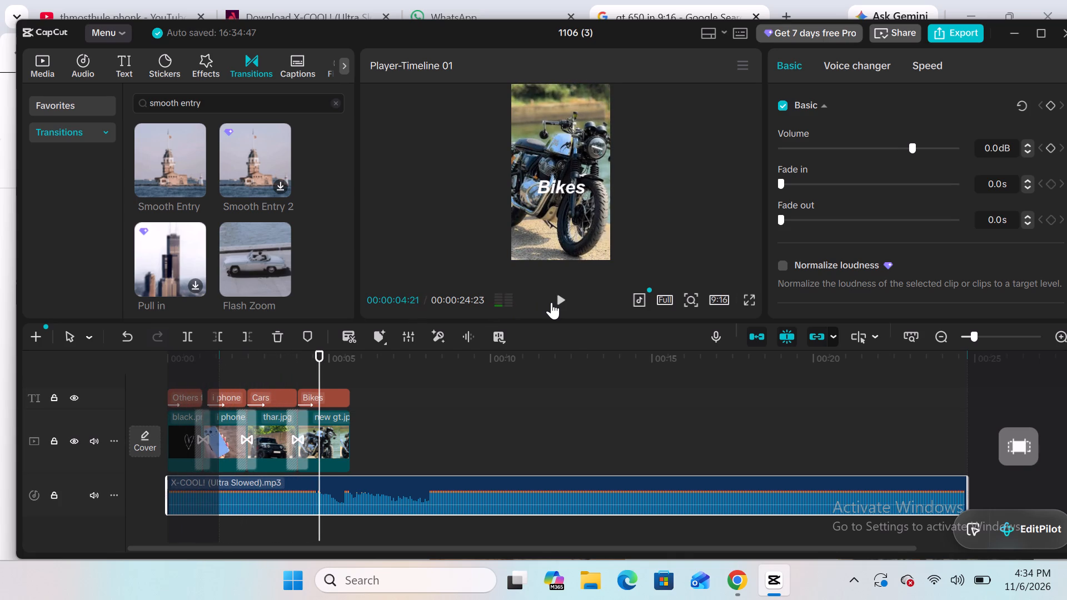
click(551, 302)
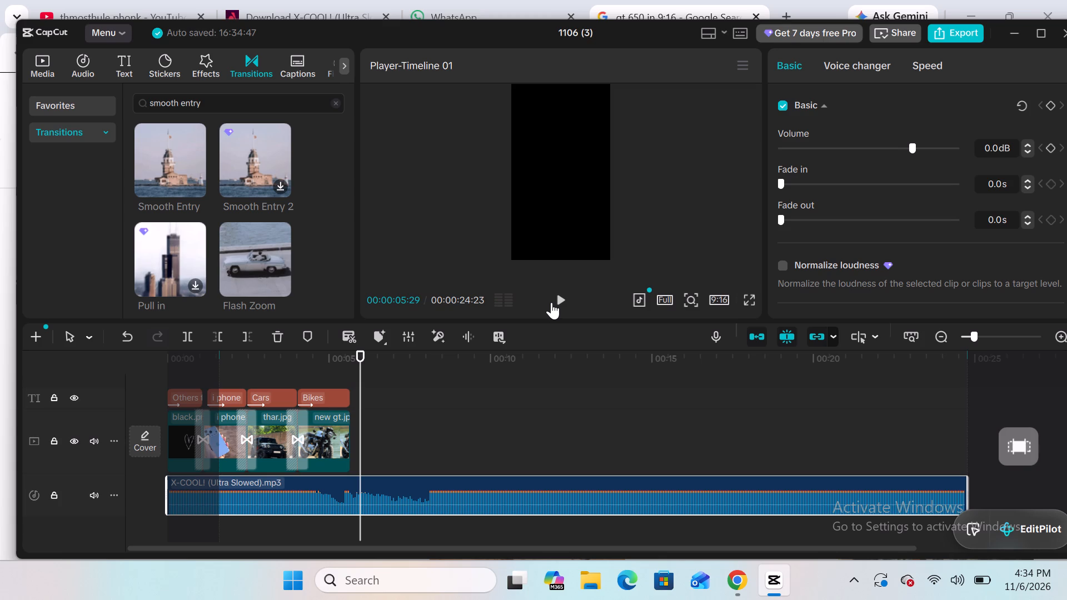
click(551, 302)
click(551, 302)
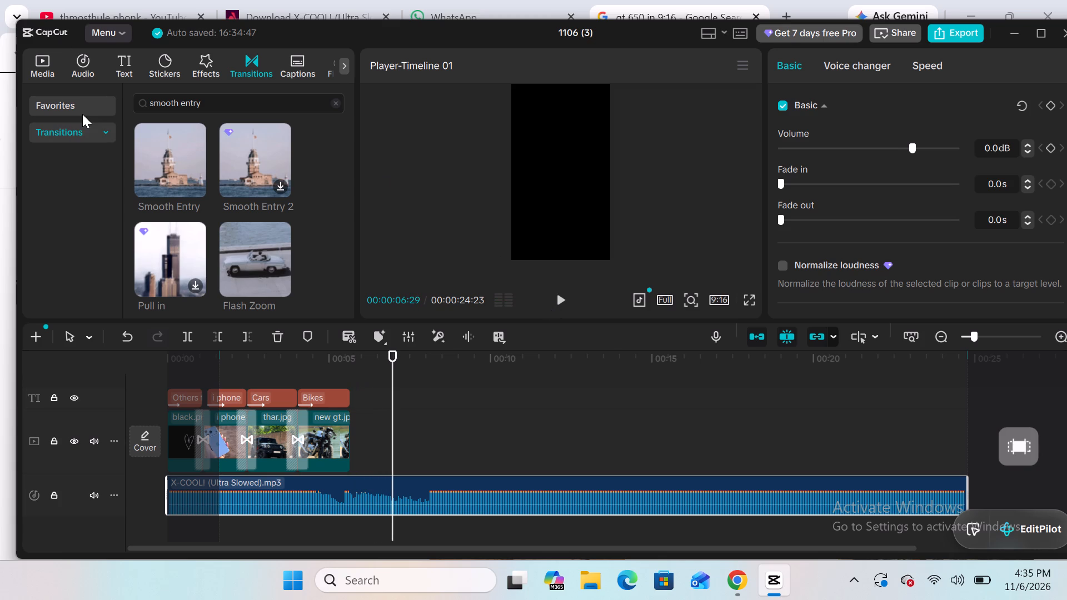
Add black.png from the imported media to the main track directly after the motorcycle clip.
click(45, 50)
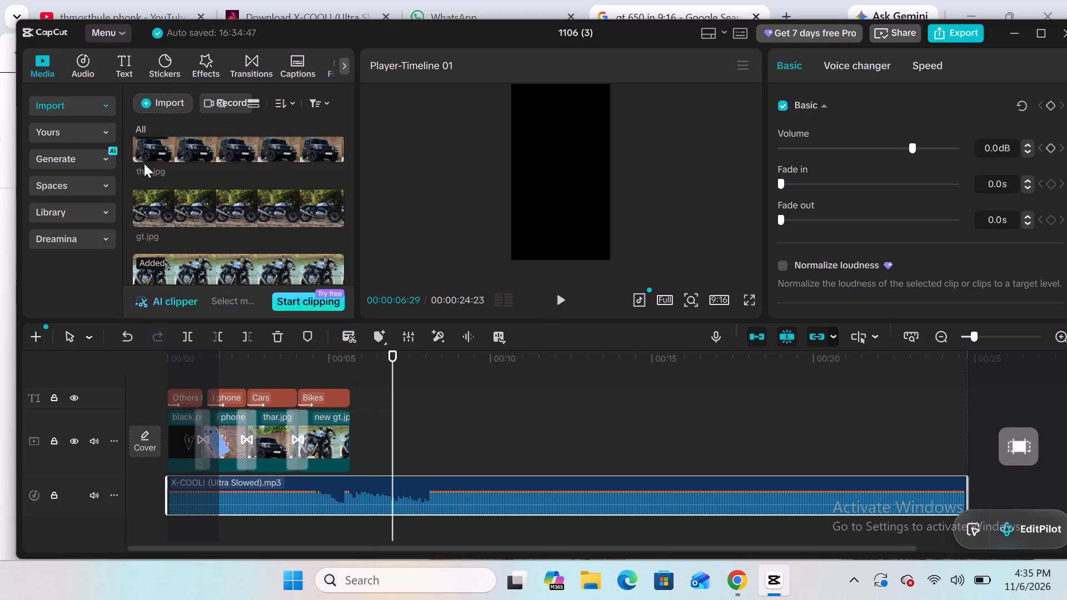
scroll(207, 130, up, 15)
click(154, 99)
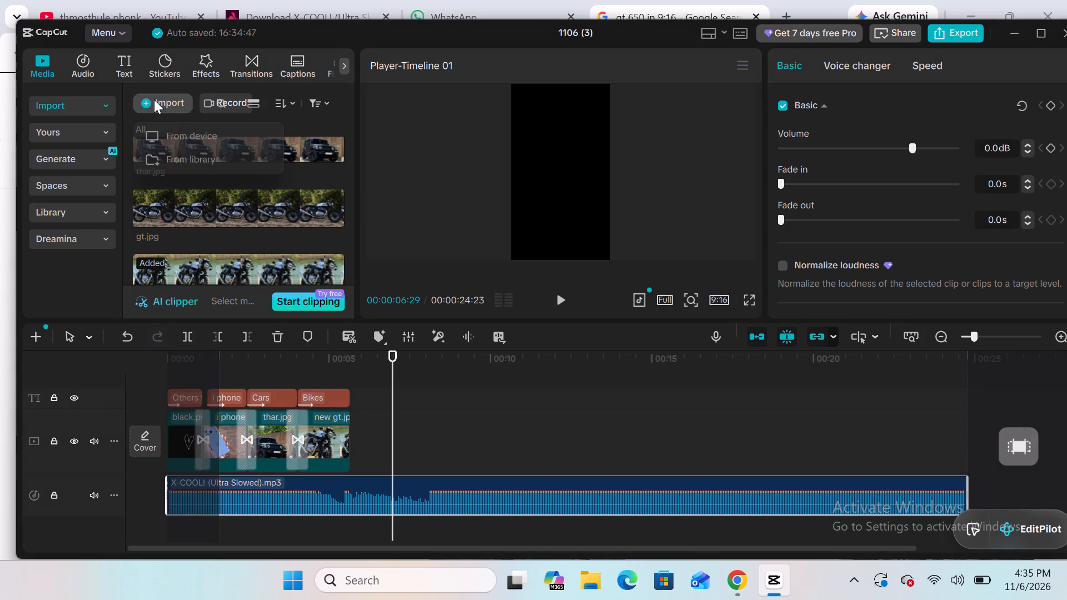
double_click(154, 101)
click(154, 101)
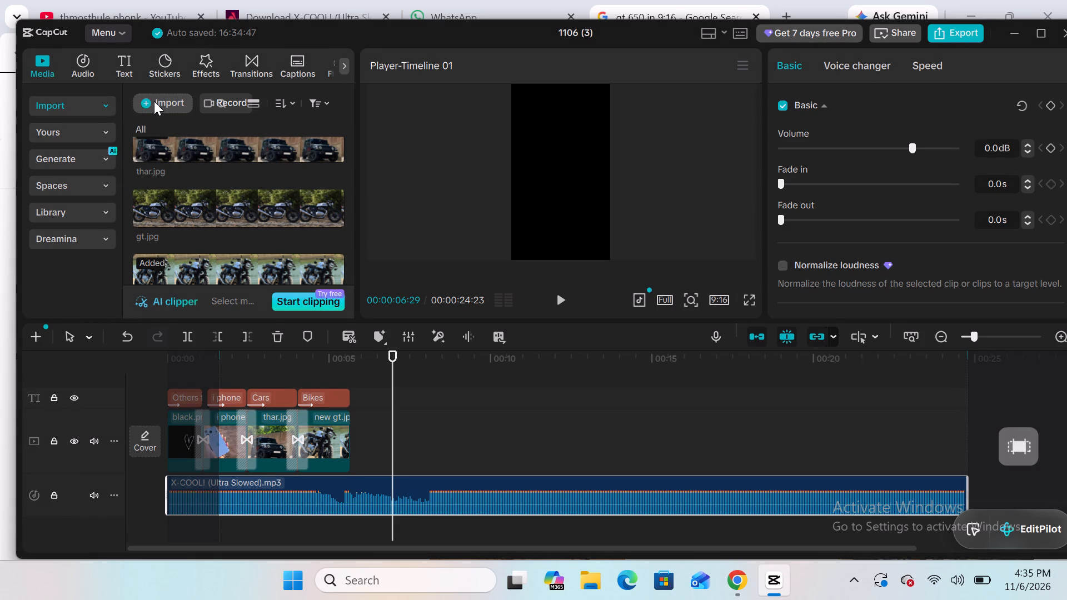
scroll(156, 246, down, 13)
scroll(156, 246, up, 7)
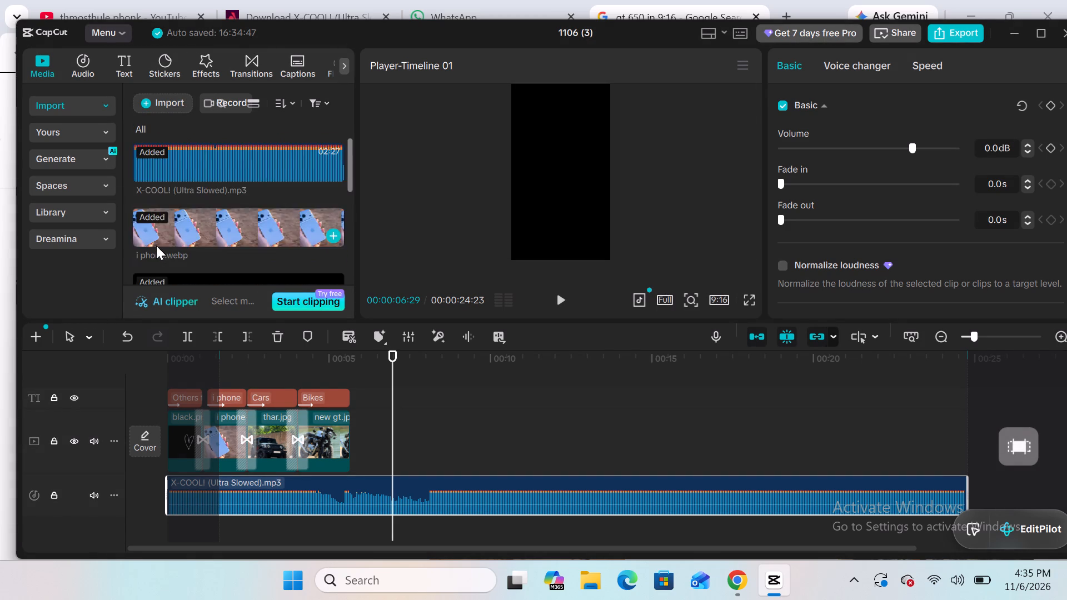
scroll(156, 246, down, 5)
scroll(156, 246, up, 2)
scroll(156, 246, down, 1)
scroll(156, 246, up, 1)
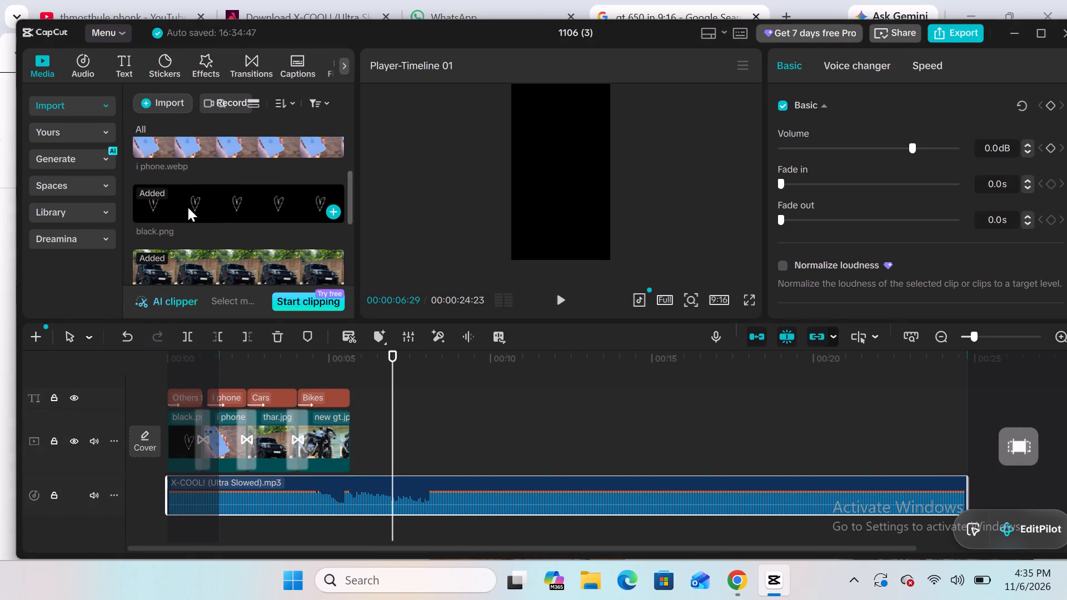
drag(188, 207, 351, 434)
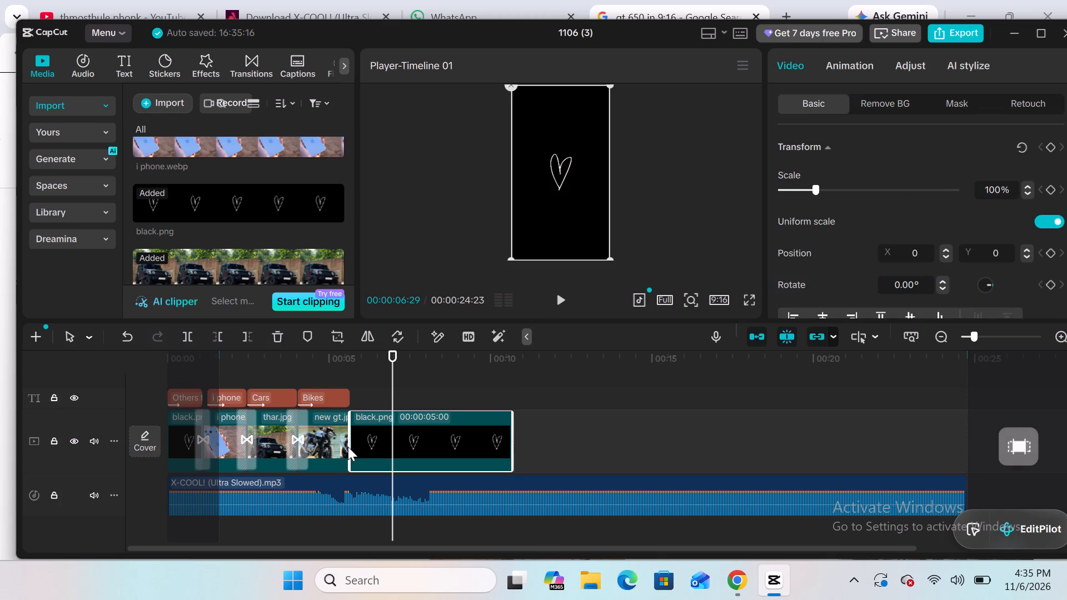
Scale the new black.png clip to 270% and move it to about X -919, Y -3107 so its heart leaves the frame.
drag(574, 151, 571, 188)
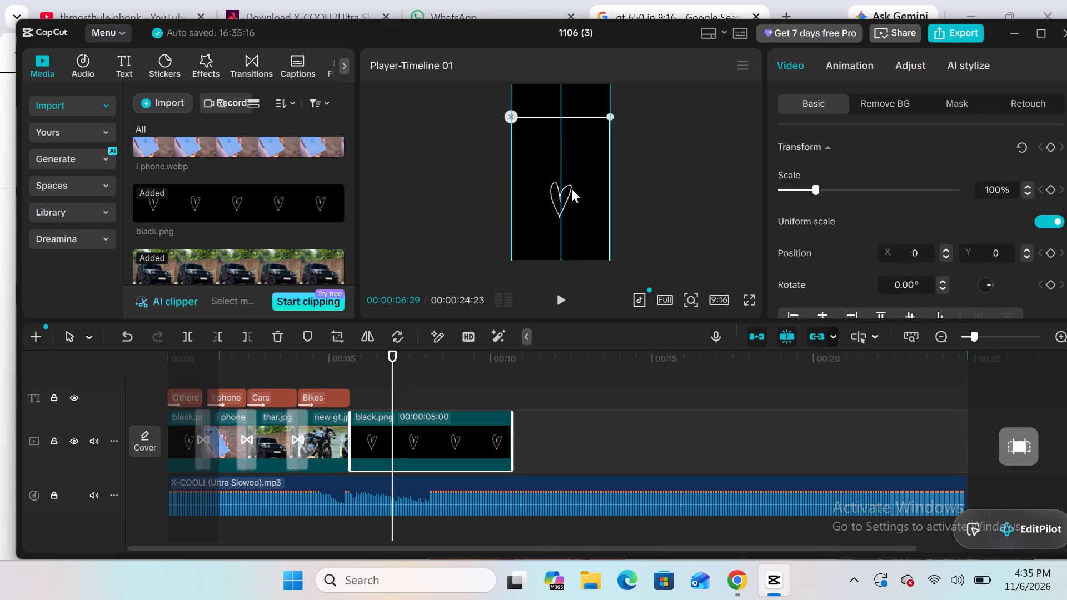
drag(571, 188, 558, 240)
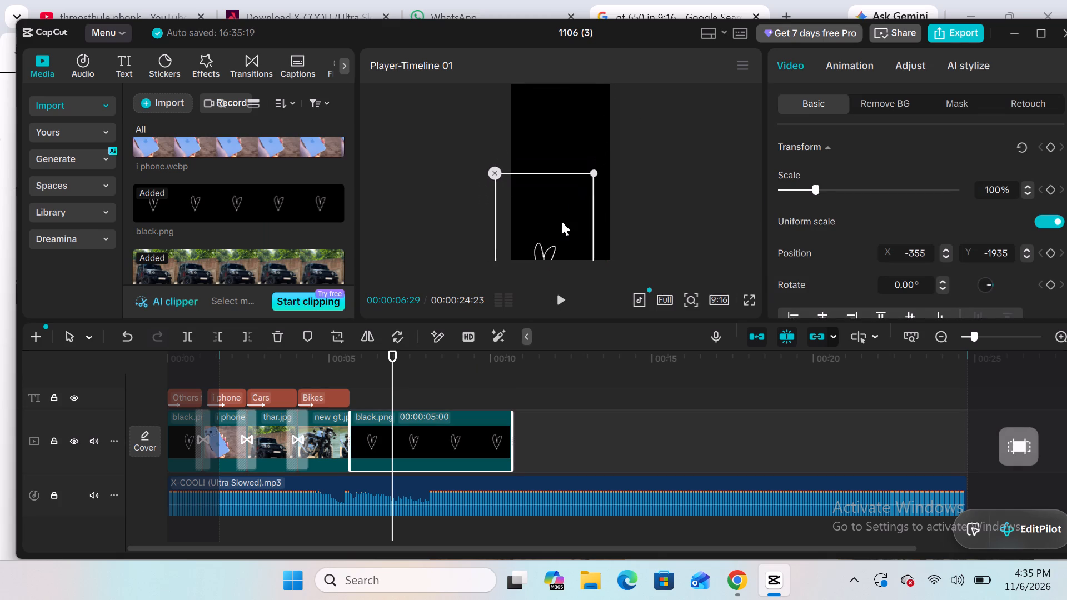
drag(561, 221, 541, 251)
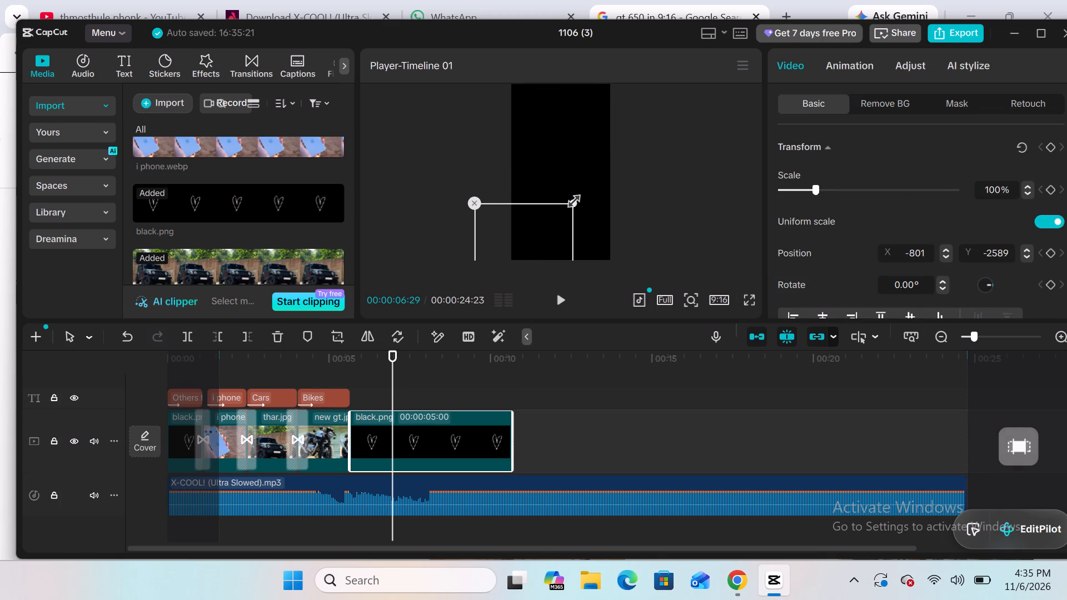
drag(571, 198, 737, 0)
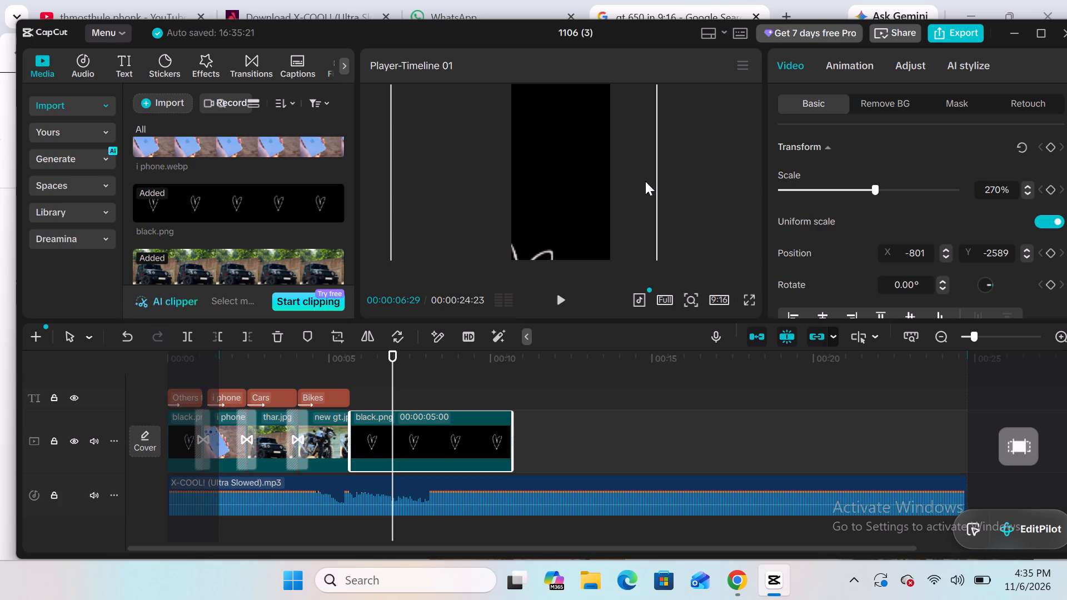
drag(593, 165, 588, 188)
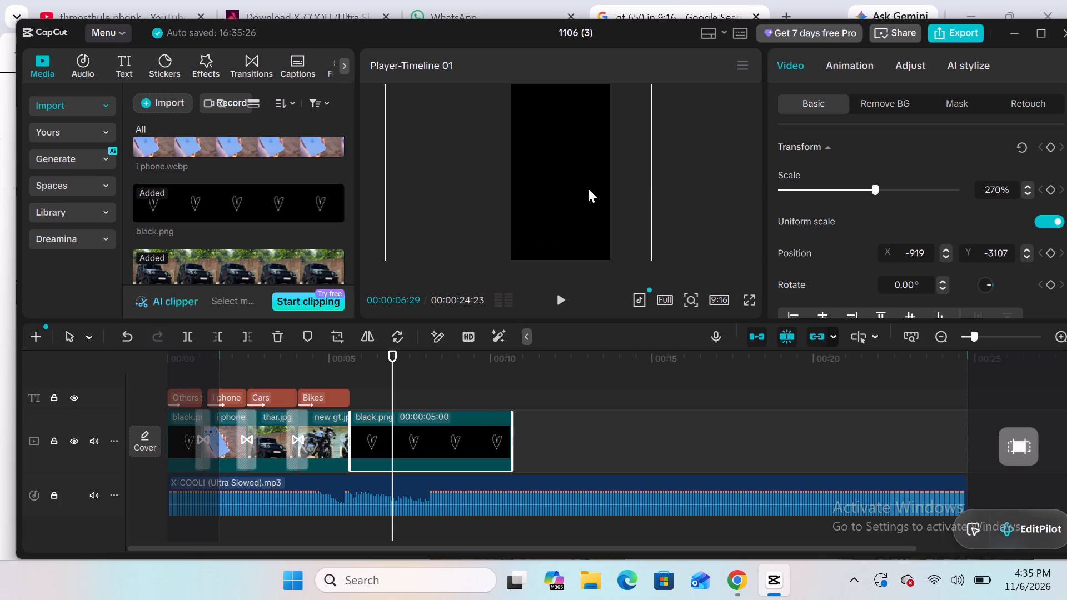
Trim the end of the last black.png clip back to about 00:00:07:02.
drag(395, 391, 344, 408)
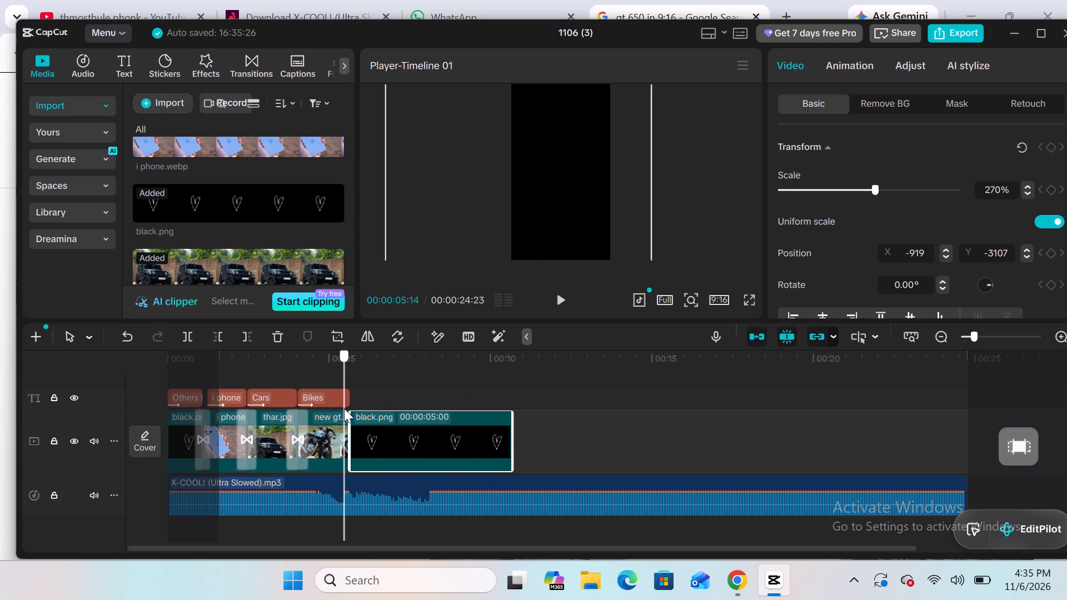
drag(344, 408, 446, 386)
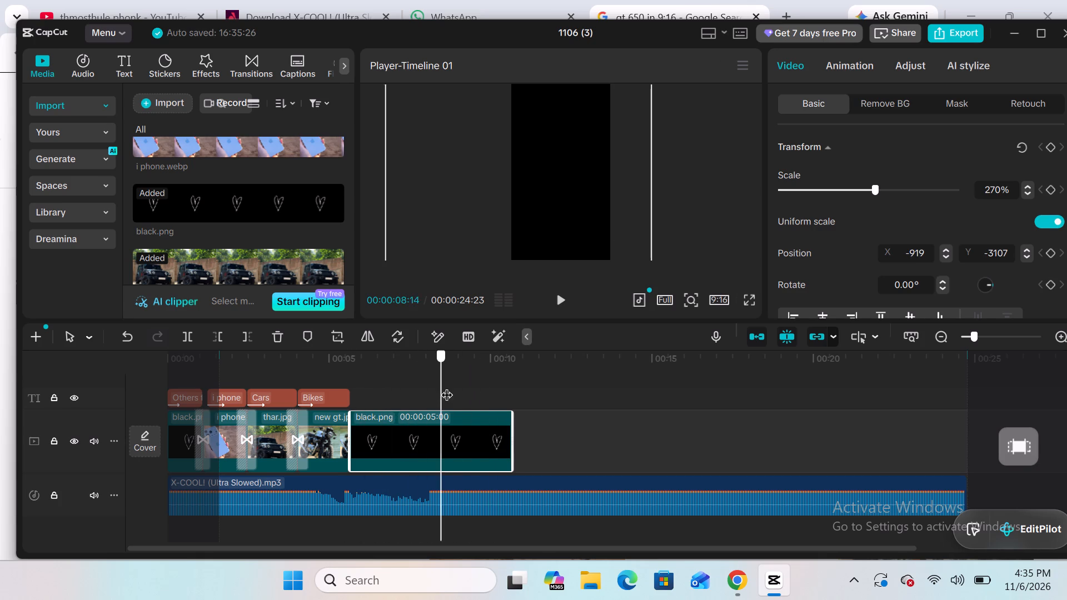
drag(446, 386, 457, 381)
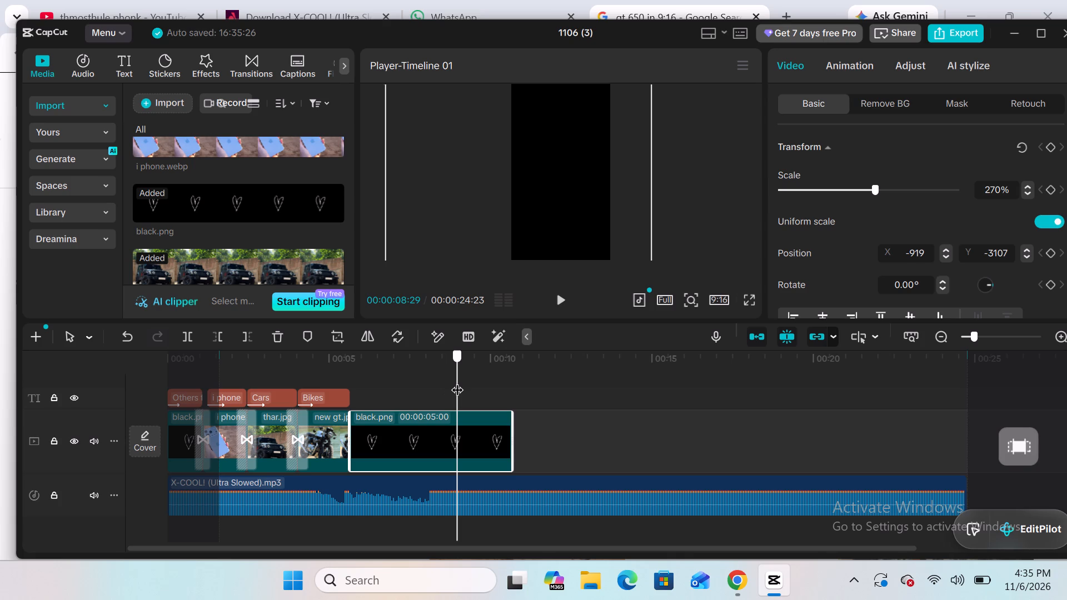
drag(457, 381, 356, 388)
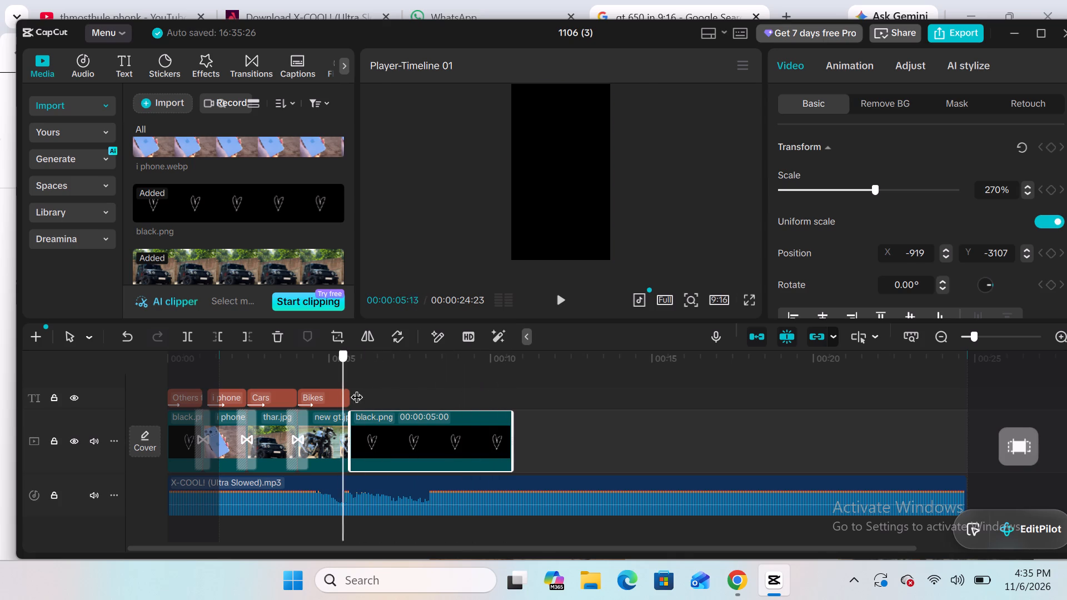
drag(356, 388, 380, 395)
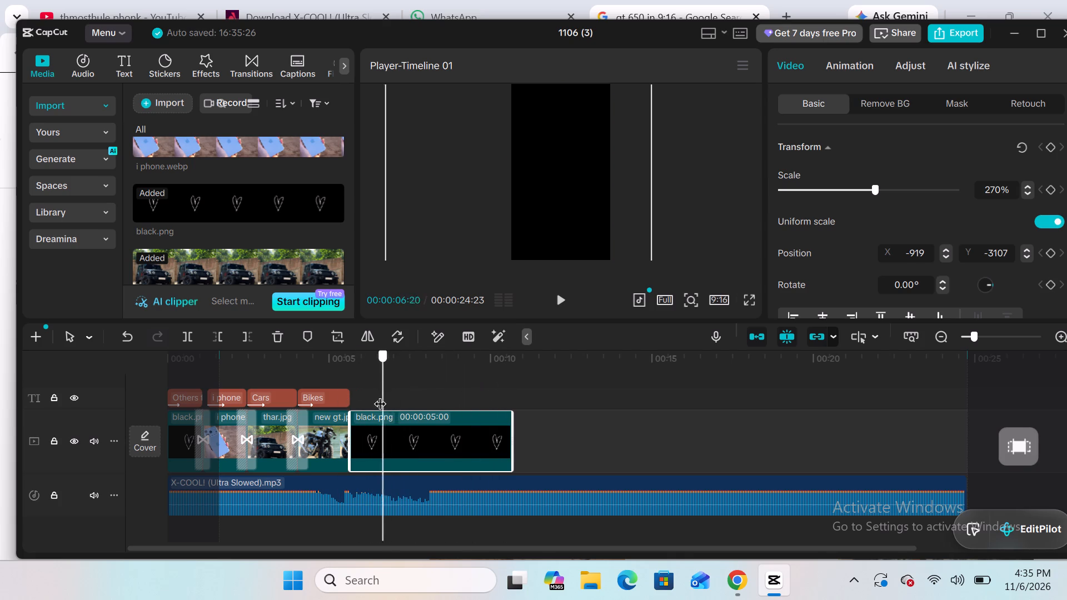
drag(380, 395, 396, 479)
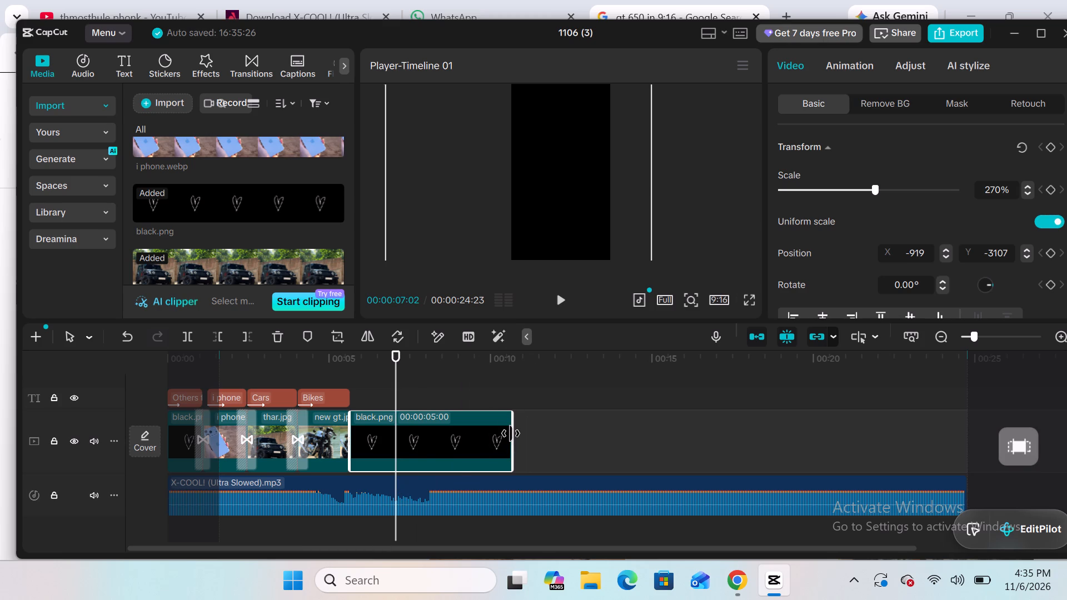
drag(511, 433, 443, 444)
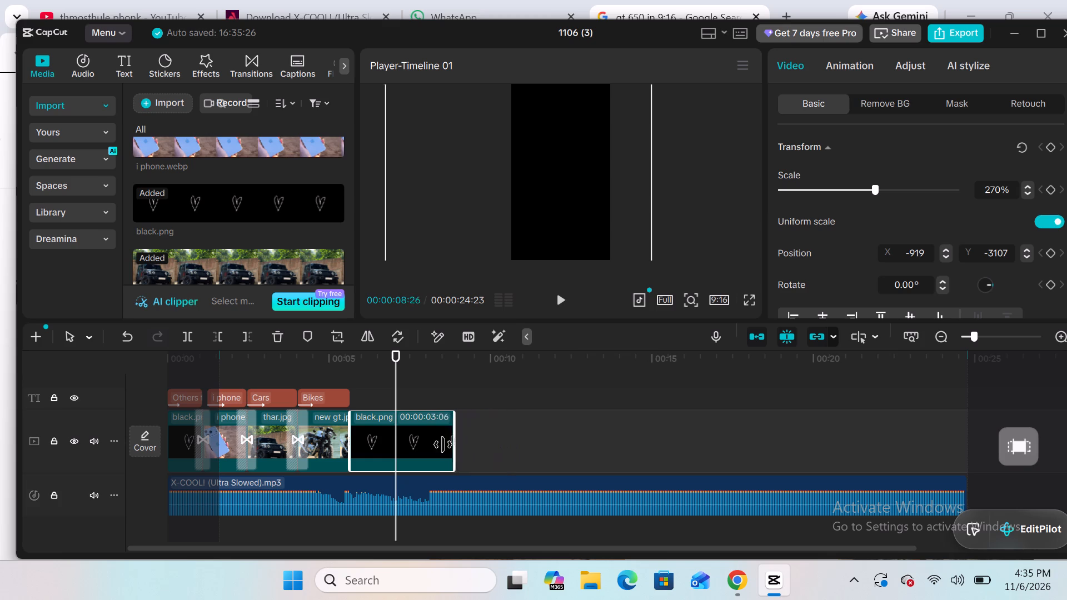
drag(443, 444, 425, 469)
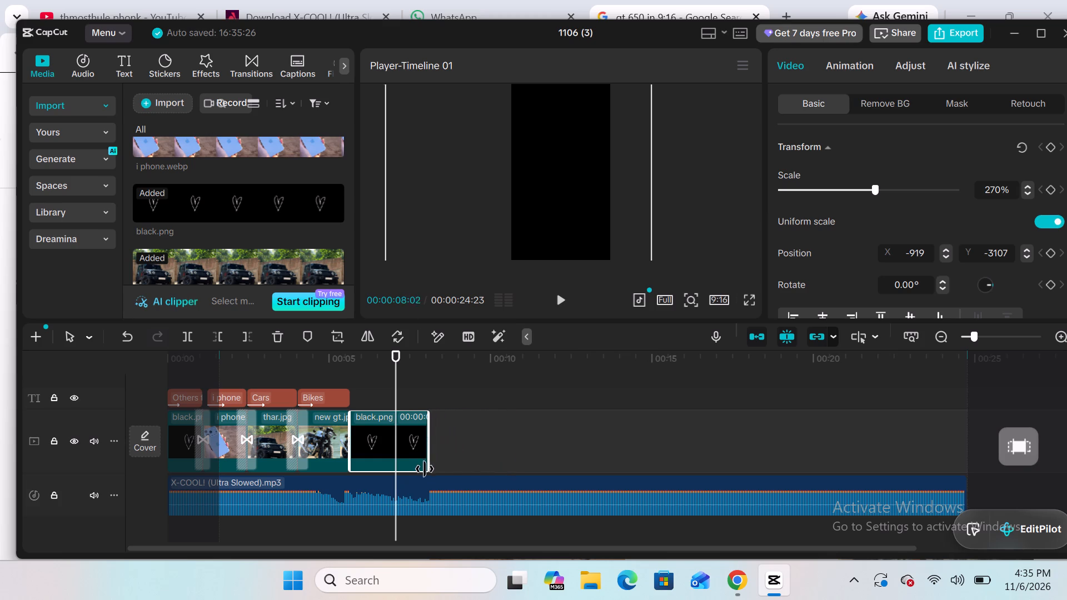
drag(425, 469, 403, 469)
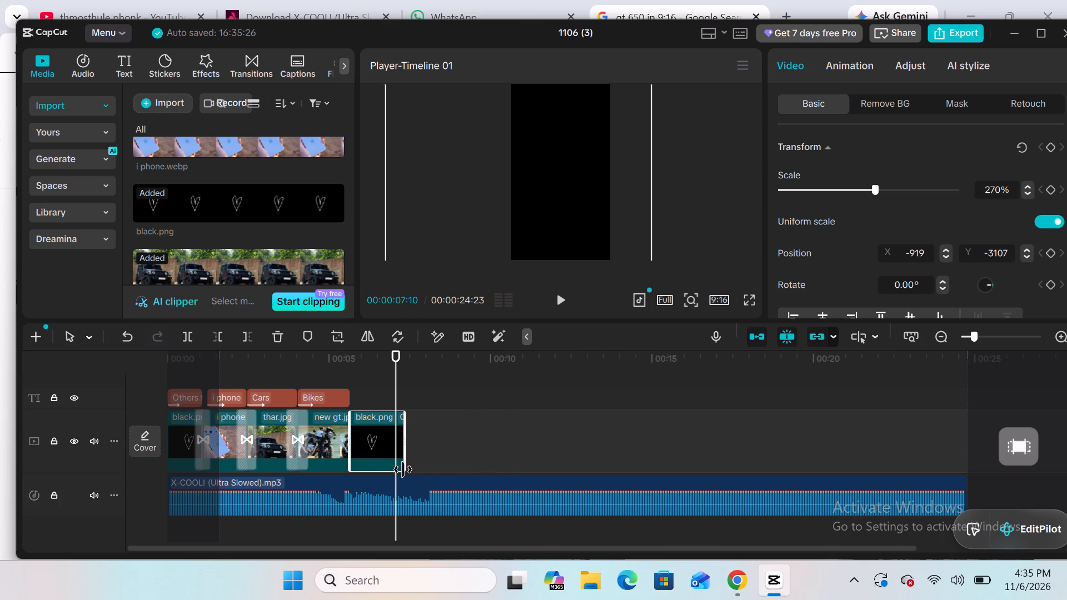
drag(403, 469, 396, 470)
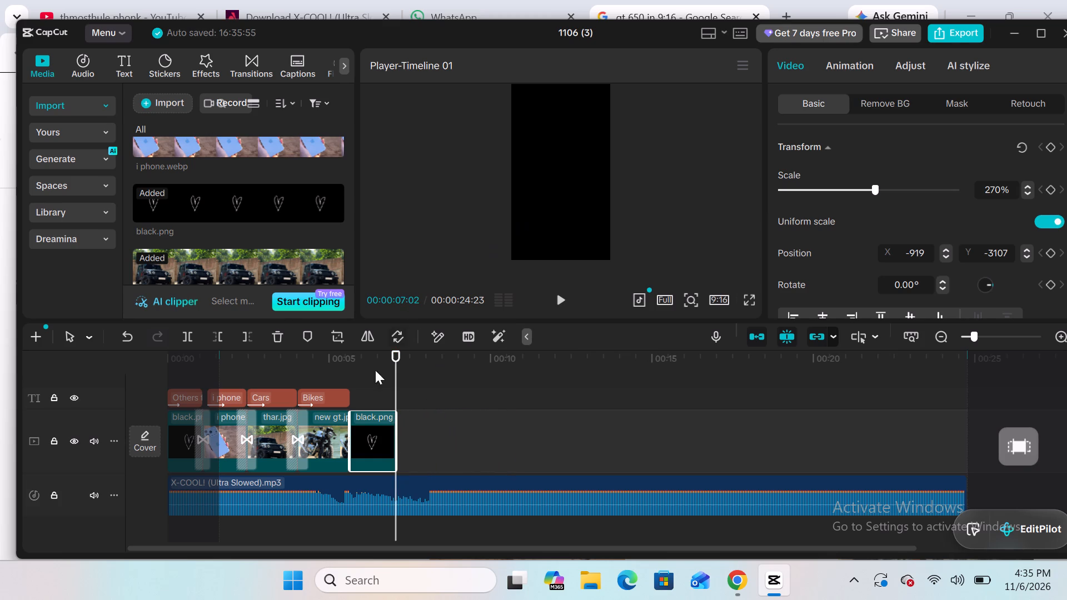
Preview the sequence from the iPhone clip and extend the end of the last black.png clip by about 0.4 s.
drag(393, 378, 238, 423)
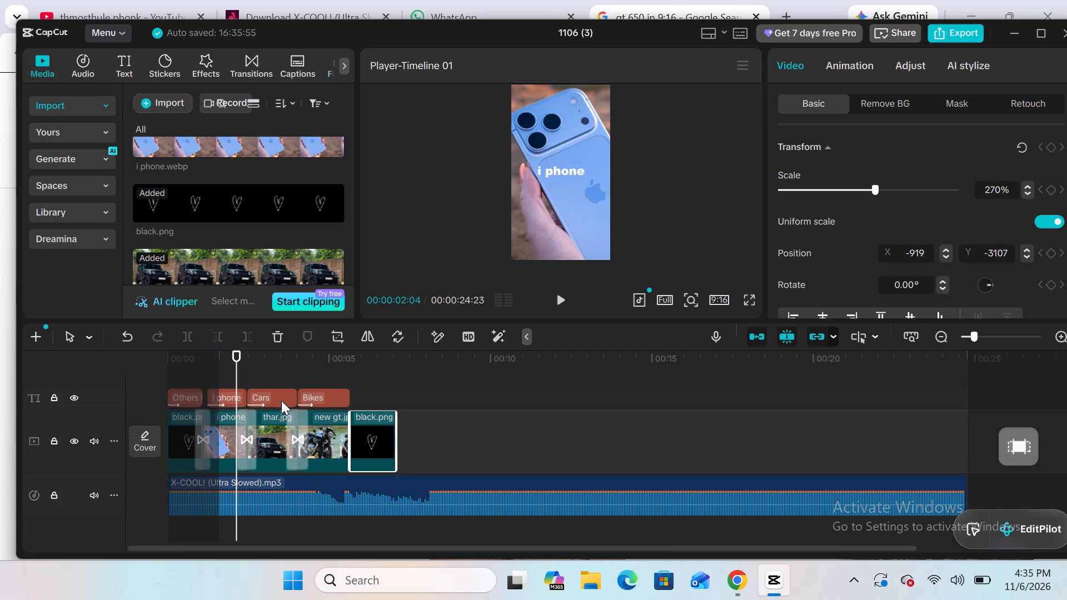
click(562, 305)
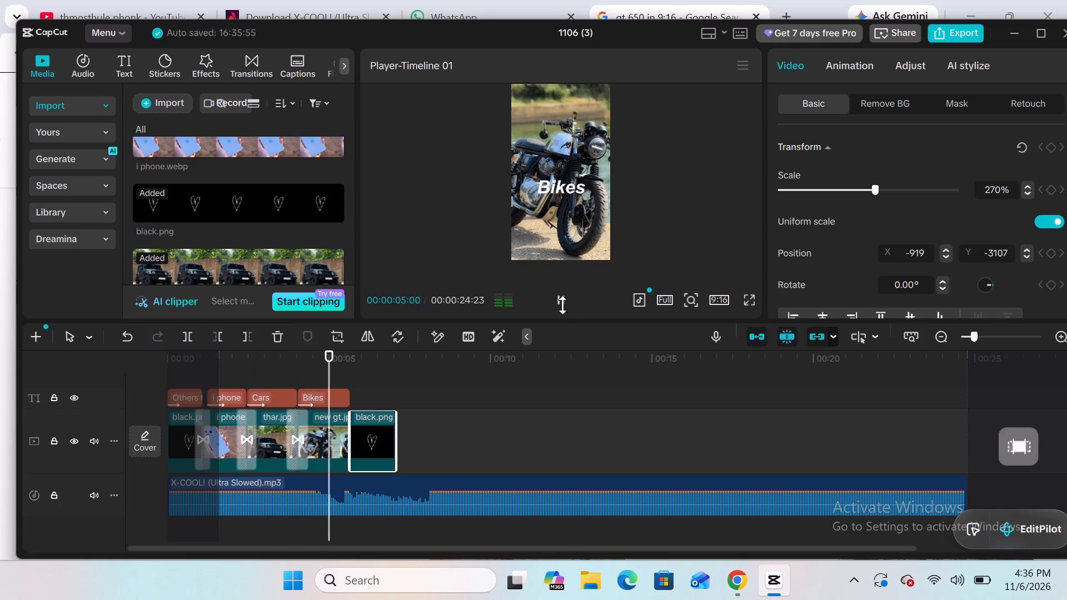
click(562, 305)
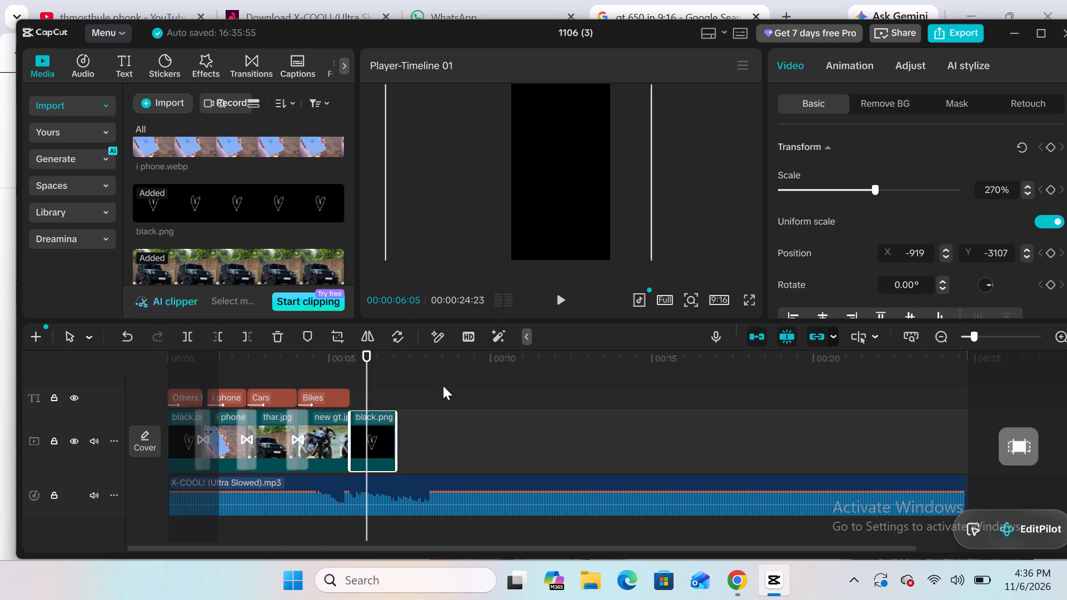
drag(399, 428, 408, 428)
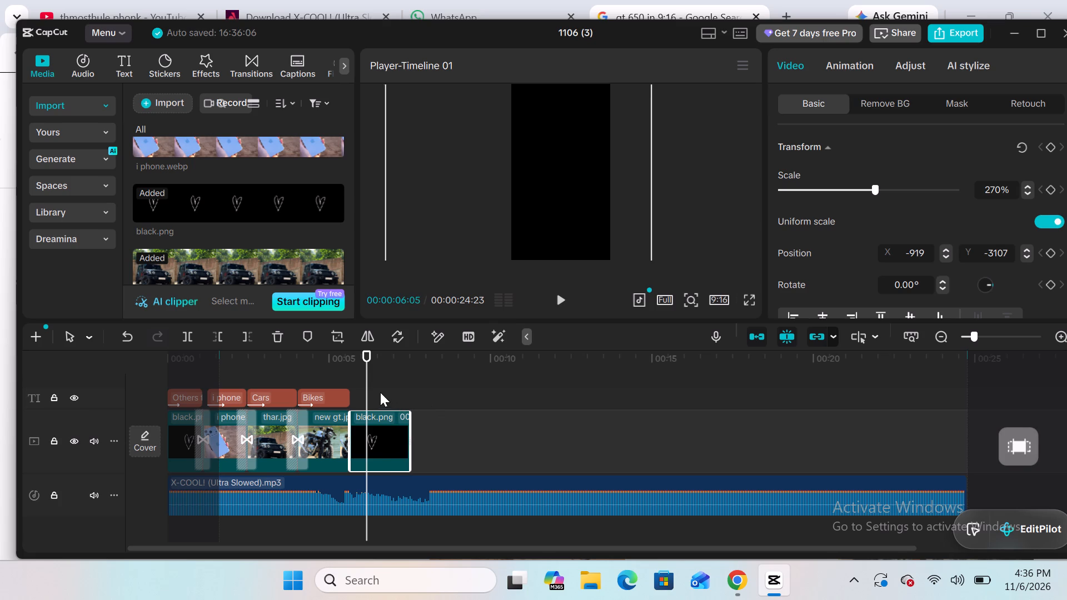
Add a default text clip at 00:00:05:20, where the last black.png clip begins.
drag(367, 389, 351, 389)
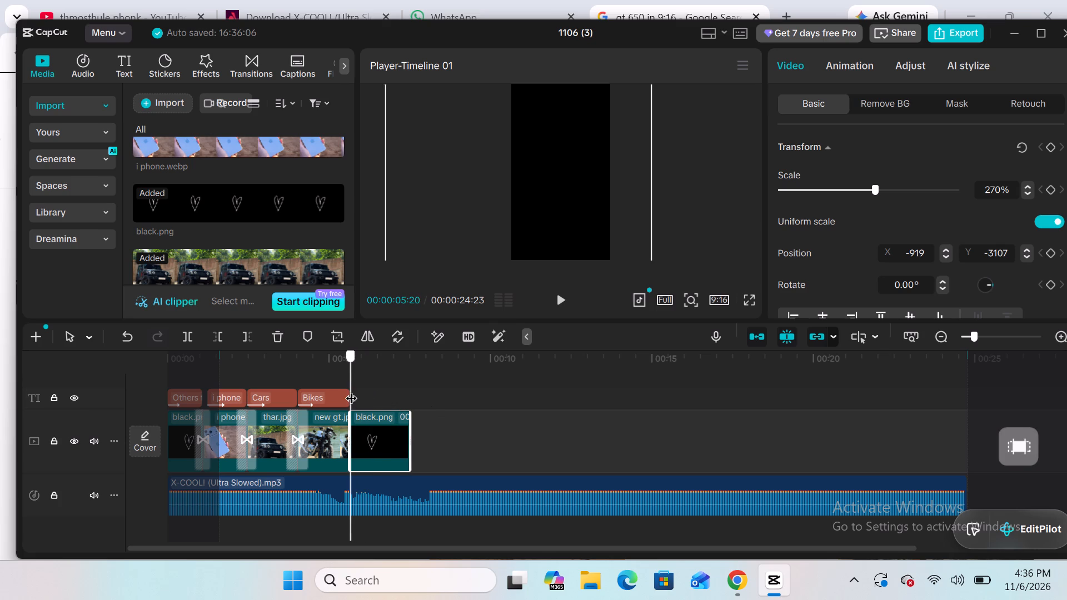
drag(351, 389, 349, 389)
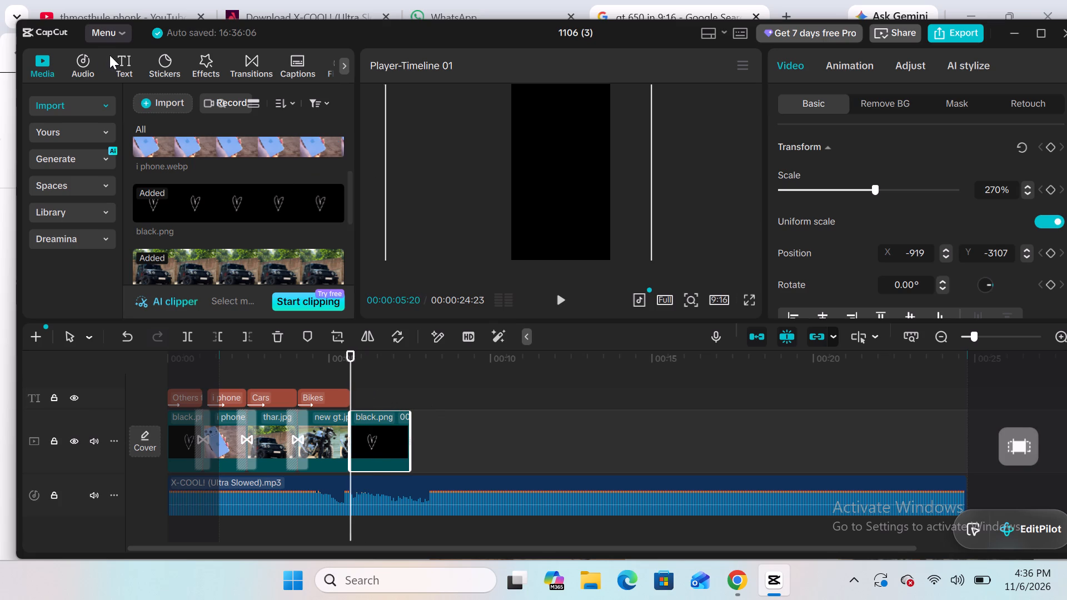
click(114, 58)
click(191, 152)
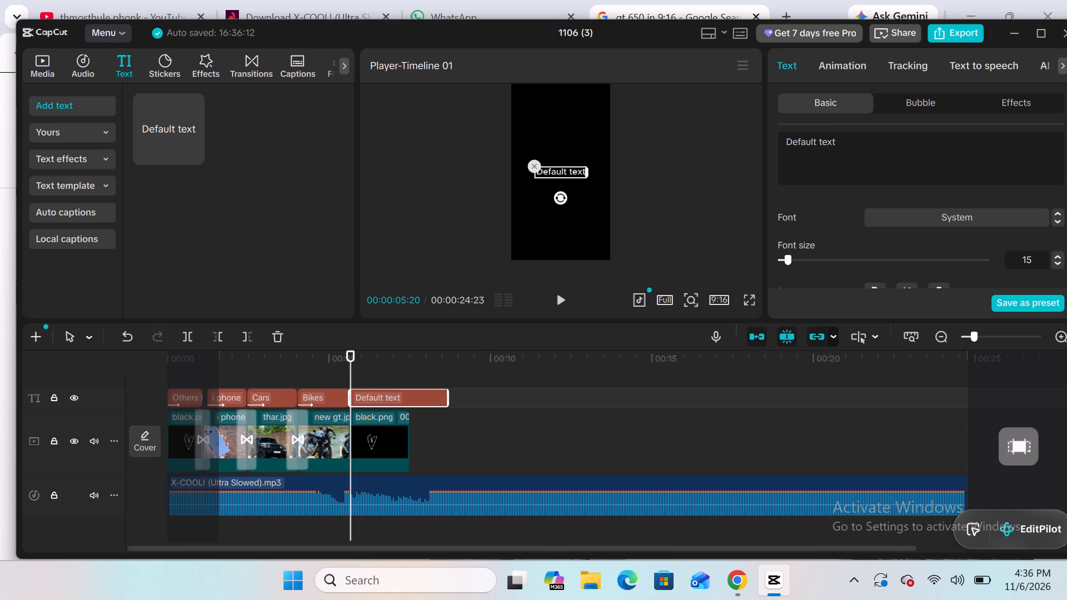
Replace the new clip's default text with "My avg expenses" on the first line and "per month" on the second.
click(838, 133)
click(838, 134)
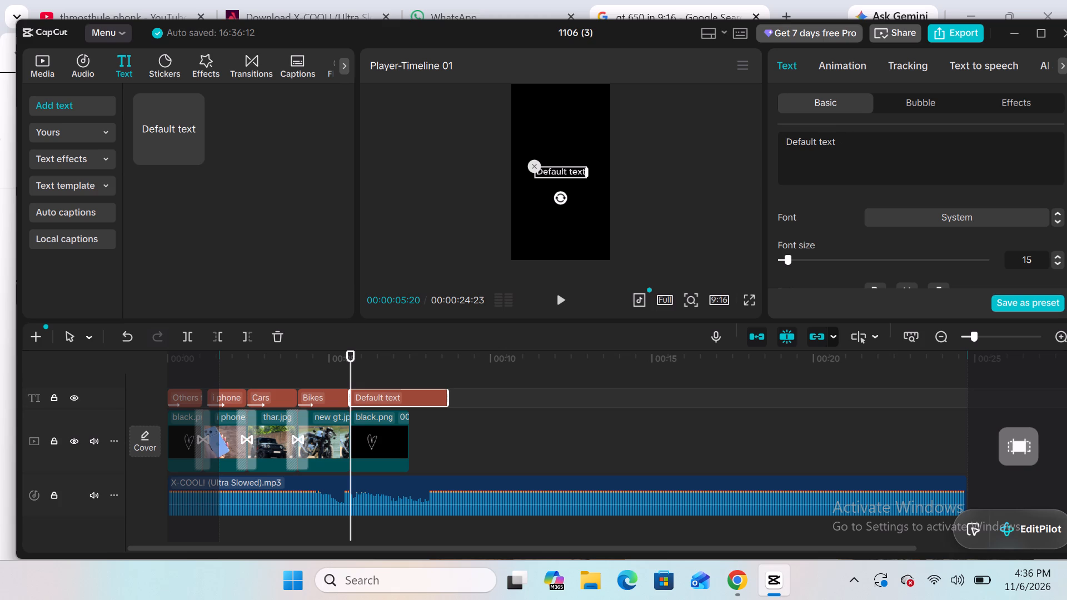
click(838, 141)
click(838, 141)
key(BackSpace)
key(BackSpace)
key(BackSpace)
key(BackSpace)
key(BackSpace)
key(BackSpace)
key(BackSpace)
key(BackSpace)
key(BackSpace)
key(BackSpace)
key(BackSpace)
key(BackSpace)
key(BackSpace)
key(BackSpace)
key(BackSpace)
key(BackSpace)
key(BackSpace)
key(BackSpace)
key(BackSpace)
key(BackSpace)
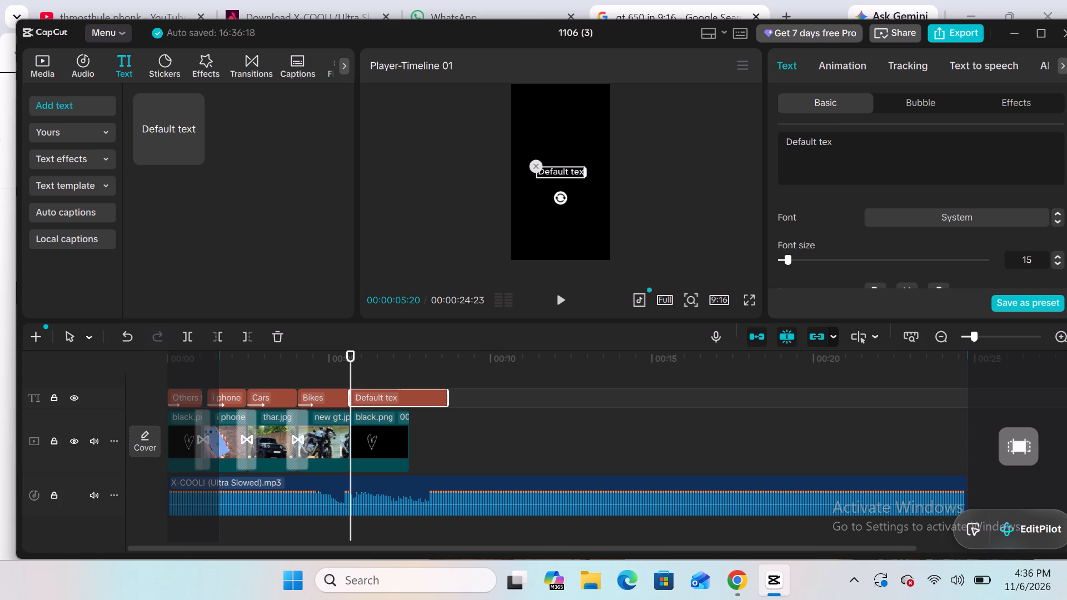
text(MY)
key(shift+BackSpace)
key(shift+BackSpace)
key(shift+BackSpace)
key(shift+BackSpace)
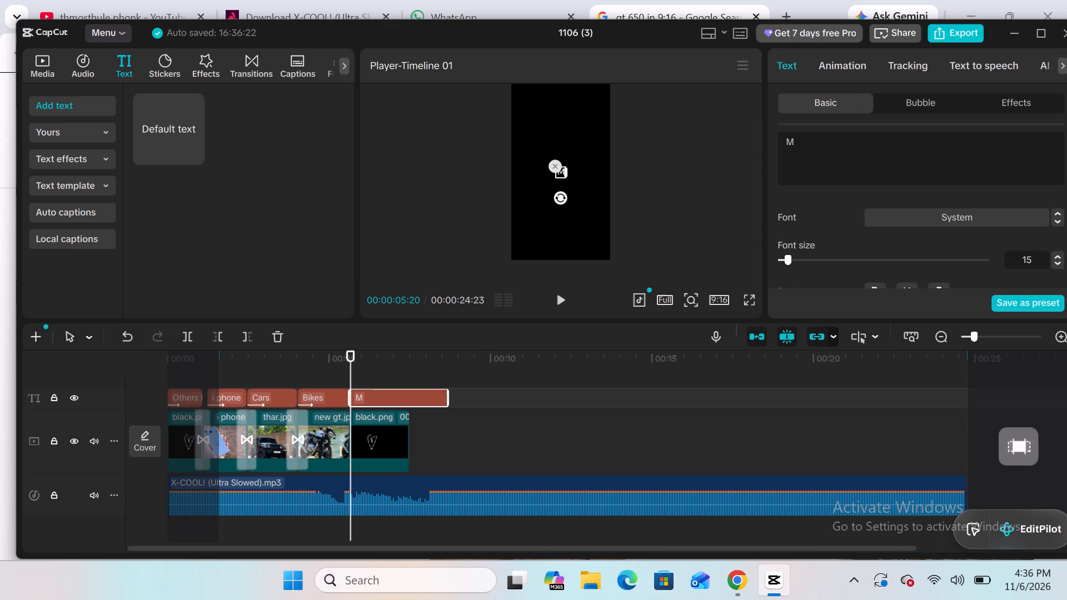
text(y avg)
key(space)
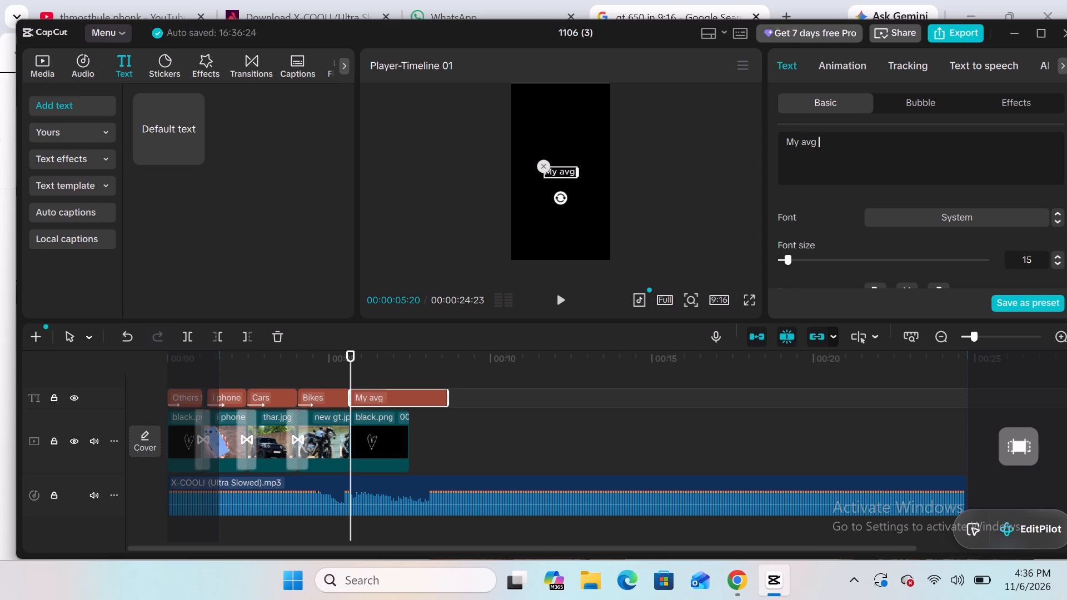
text(expenses)
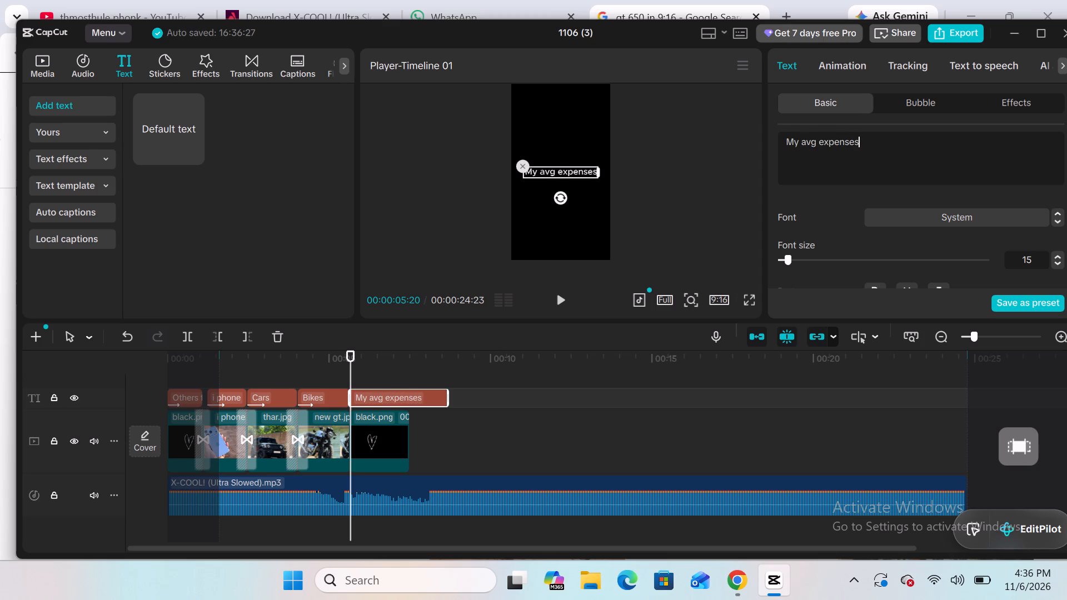
key(Return)
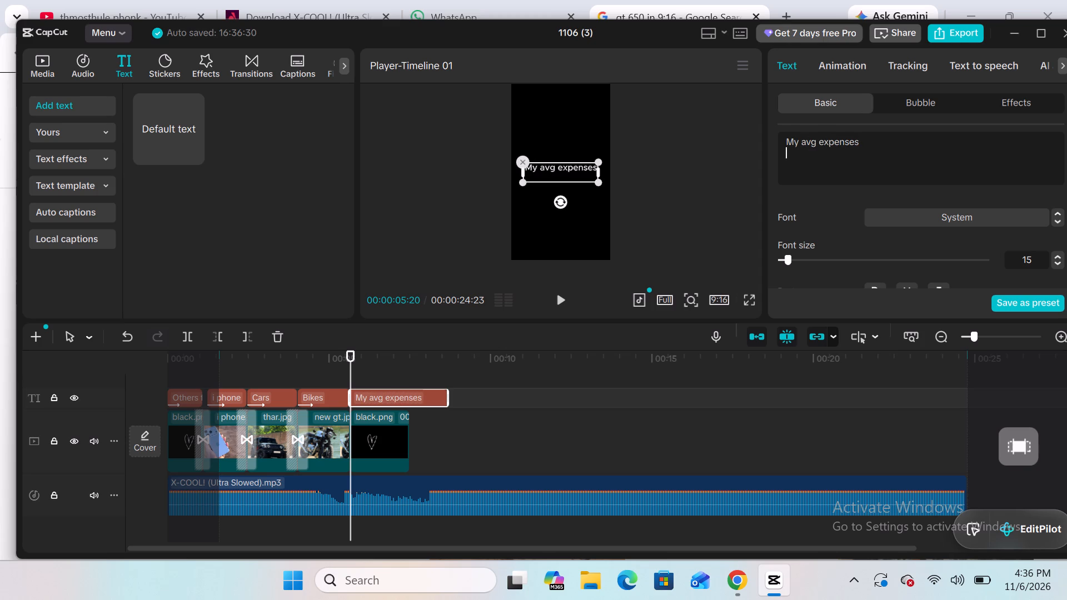
text(per month)
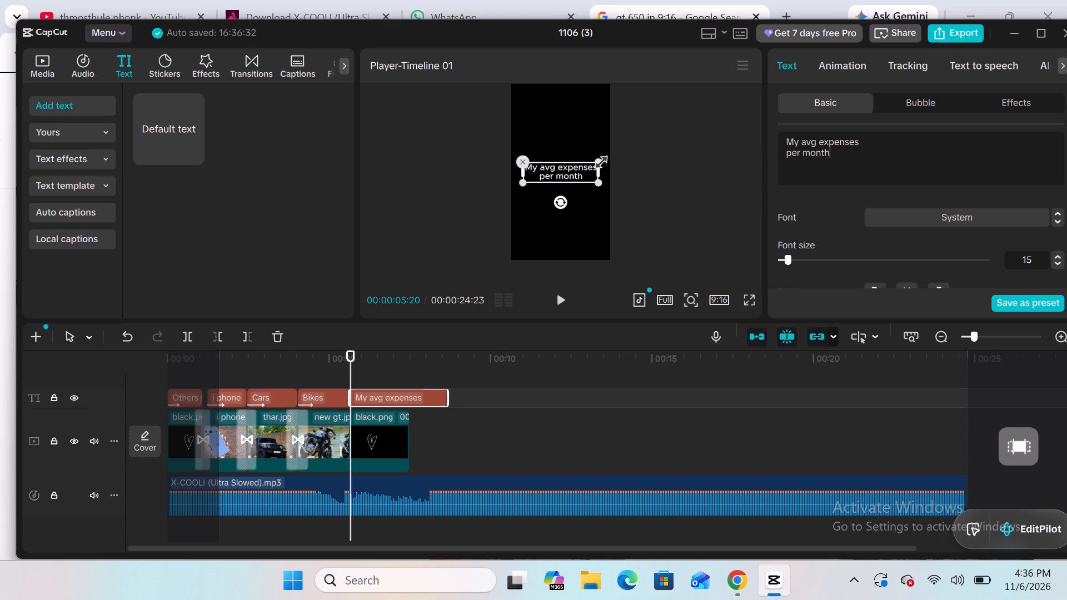
Enlarge the "My avg expenses per month" caption slightly so it spans most of the frame width.
drag(597, 159, 602, 153)
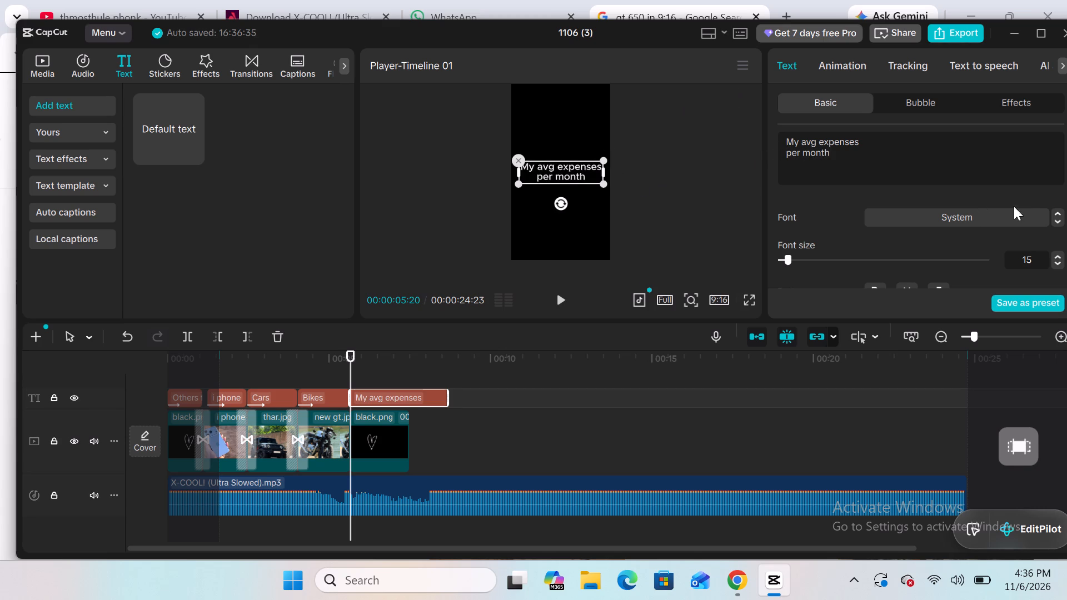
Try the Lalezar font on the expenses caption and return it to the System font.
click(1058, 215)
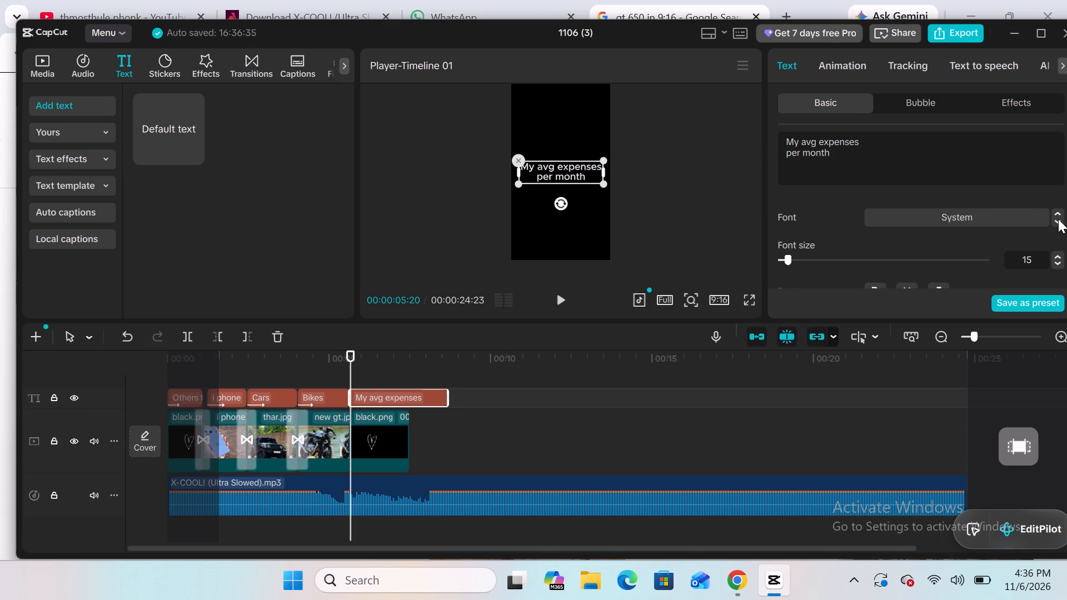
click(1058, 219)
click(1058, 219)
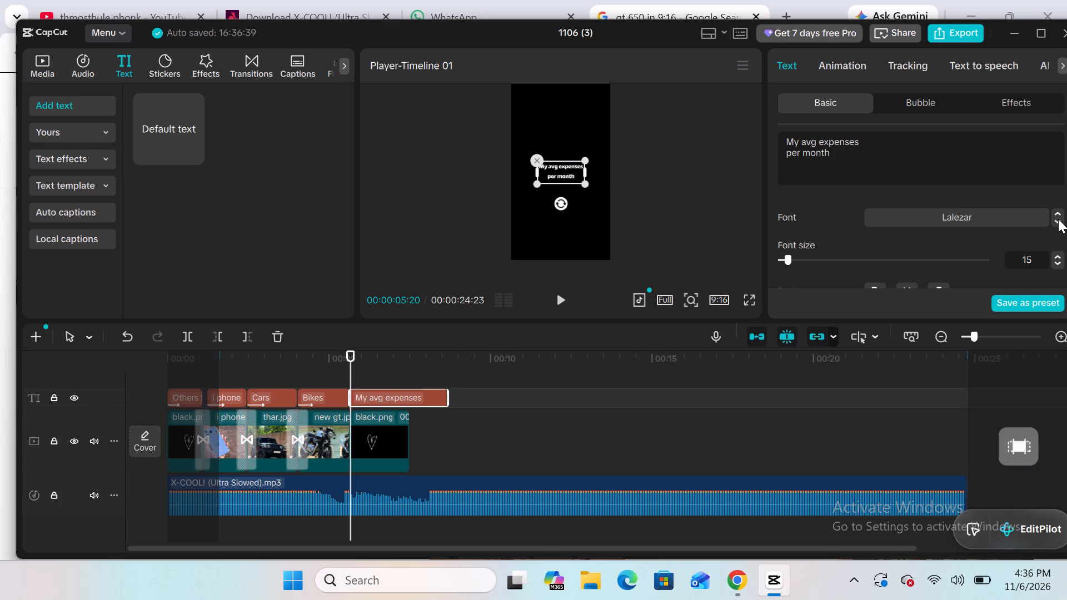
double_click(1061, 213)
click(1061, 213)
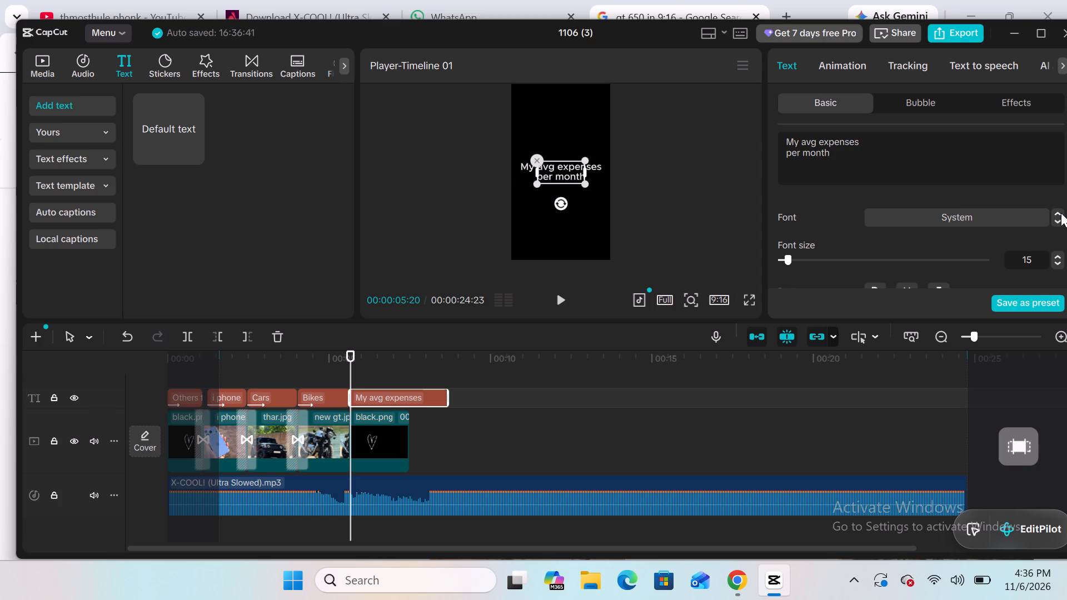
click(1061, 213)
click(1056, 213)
Search the fonts for "arial bold" and set the "My avg expenses per month" caption to Arial Bold Italic.
click(1006, 213)
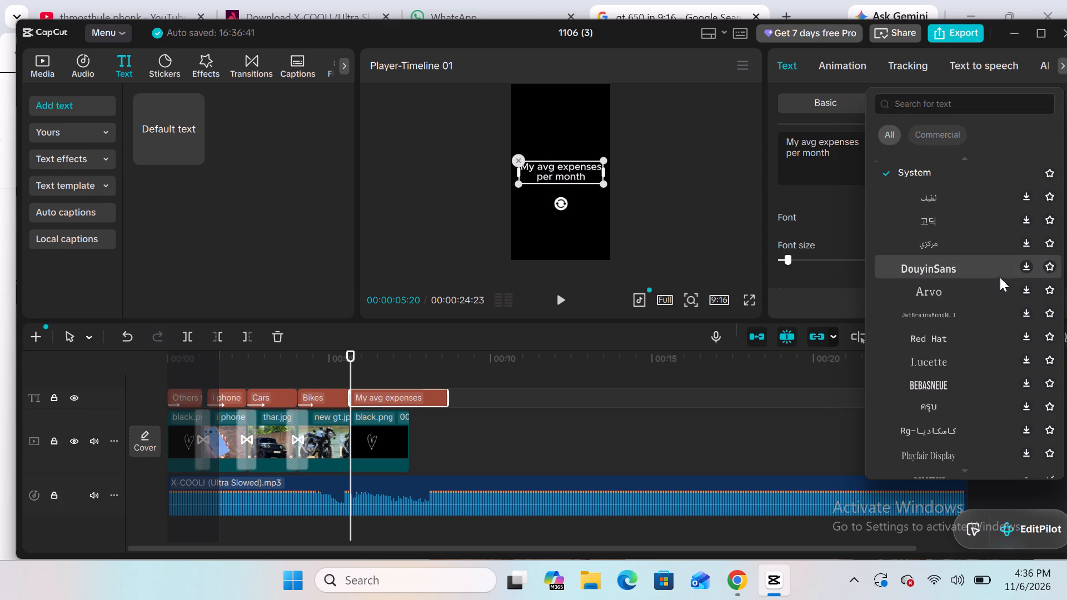
scroll(953, 221, up, 3)
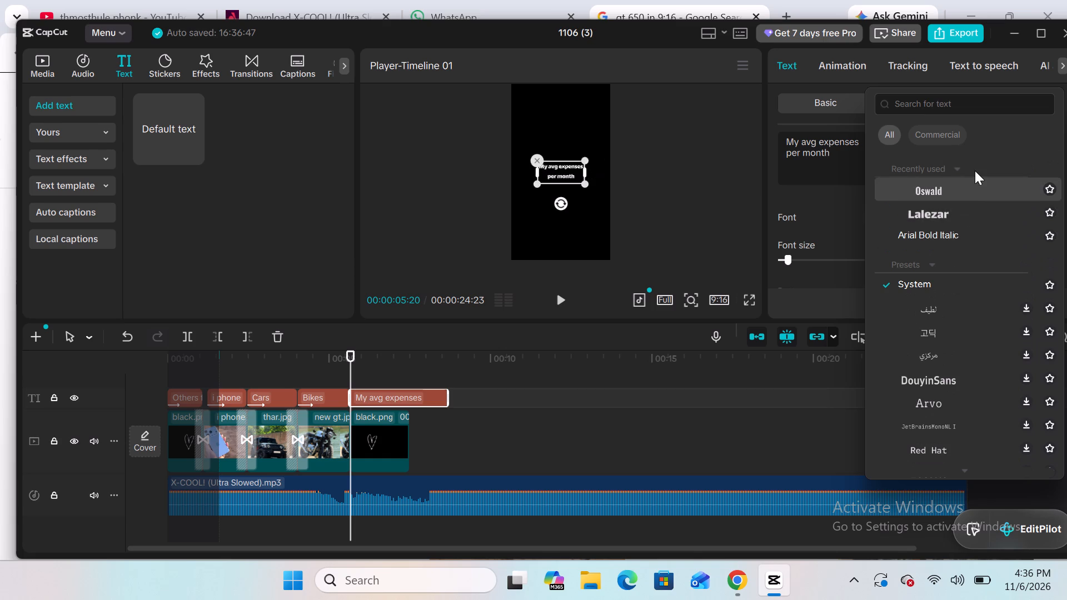
scroll(955, 378, down, 1)
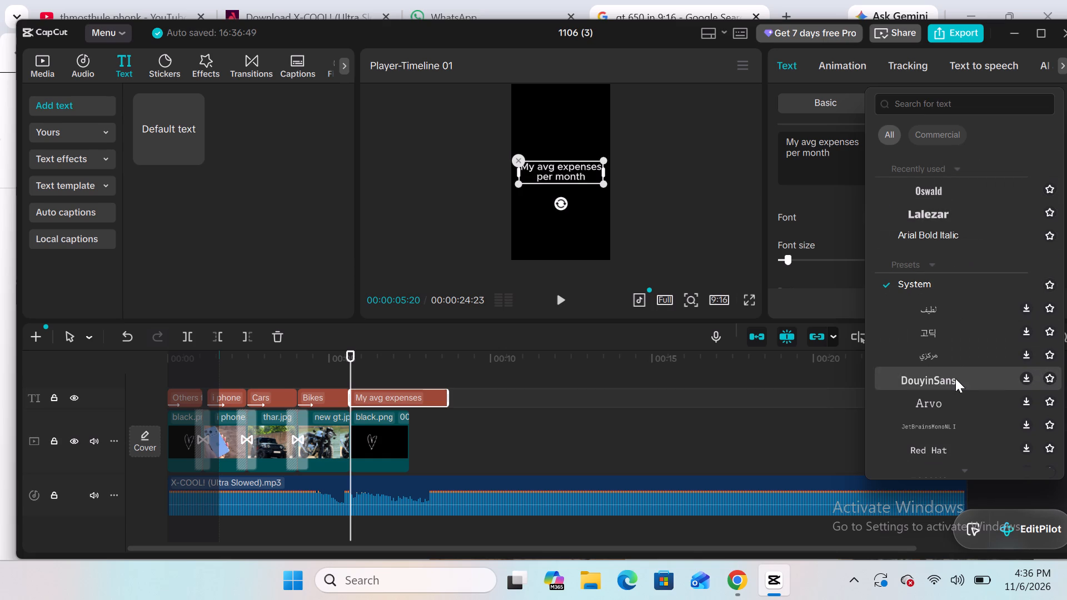
scroll(955, 378, down, 2)
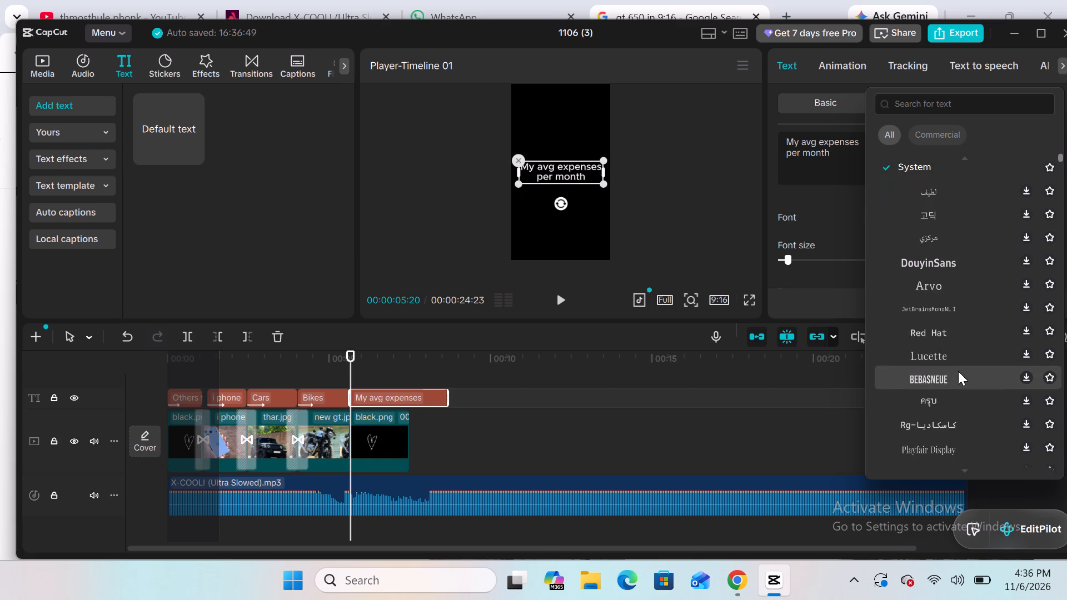
scroll(958, 371, down, 1)
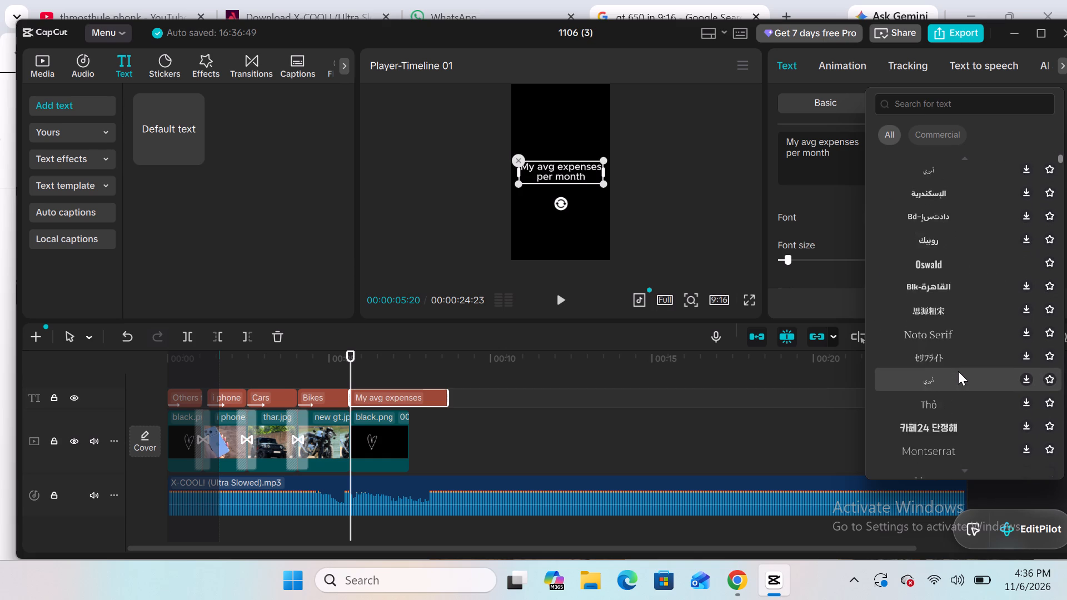
scroll(958, 371, down, 2)
scroll(958, 371, up, 7)
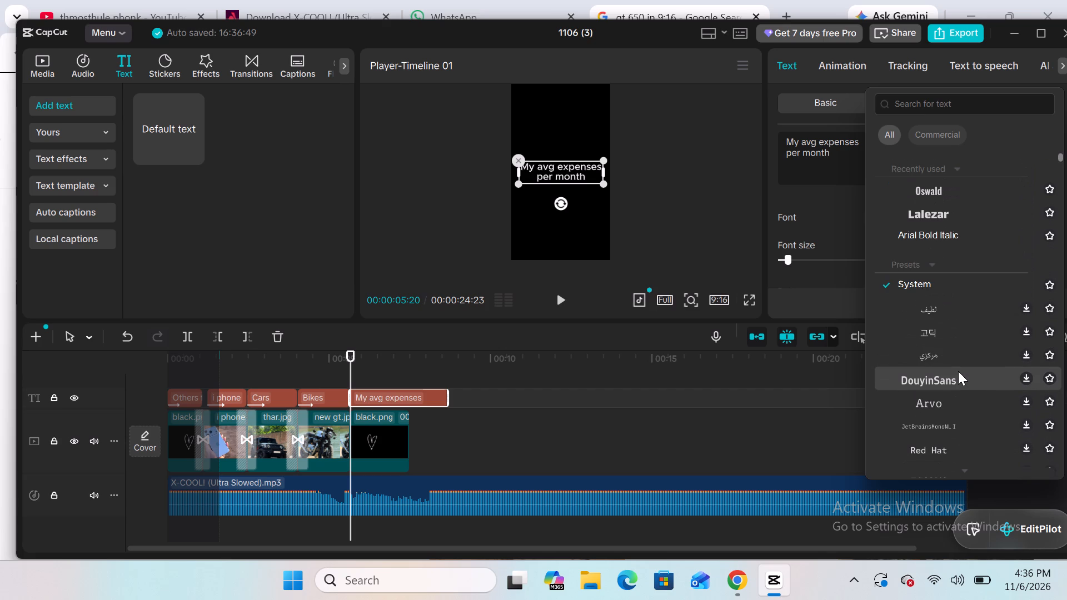
scroll(958, 371, up, 2)
click(959, 103)
text(arial)
key(space)
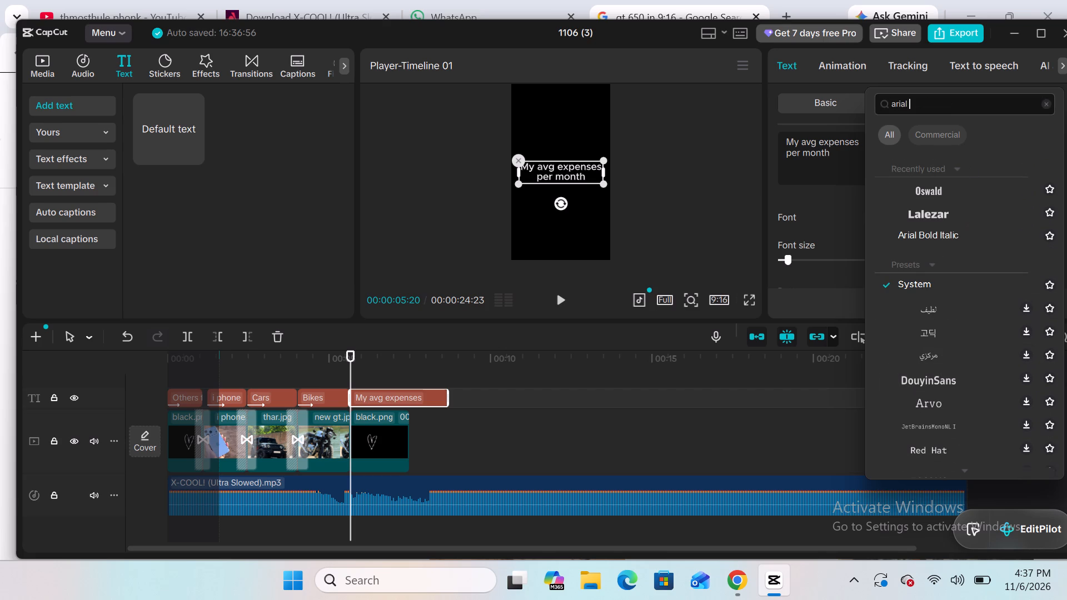
text(bo)
text(ld)
key(Return)
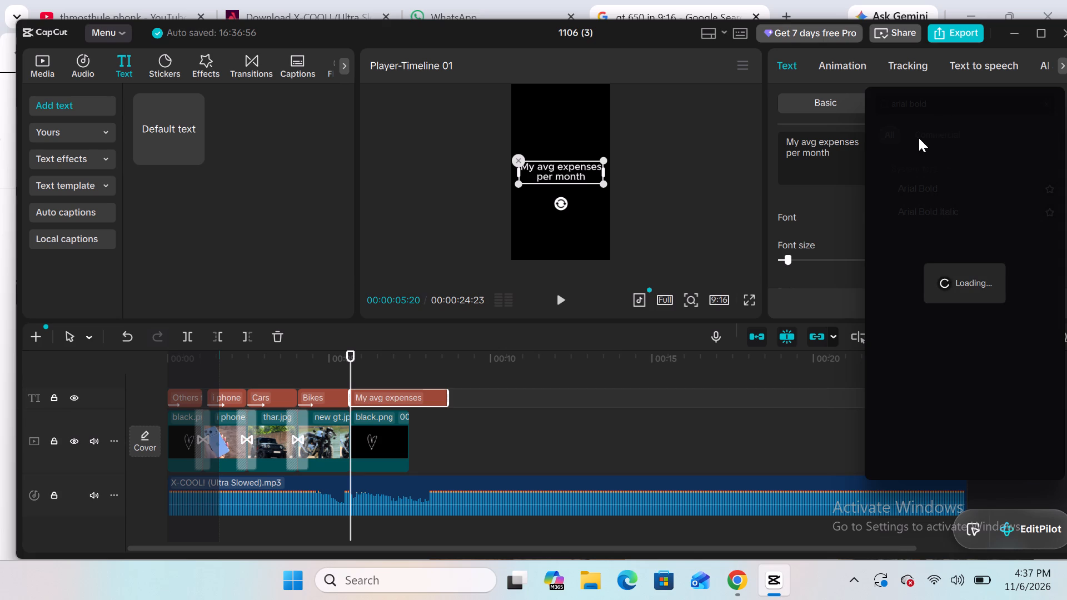
drag(925, 214, 930, 206)
double_click(930, 206)
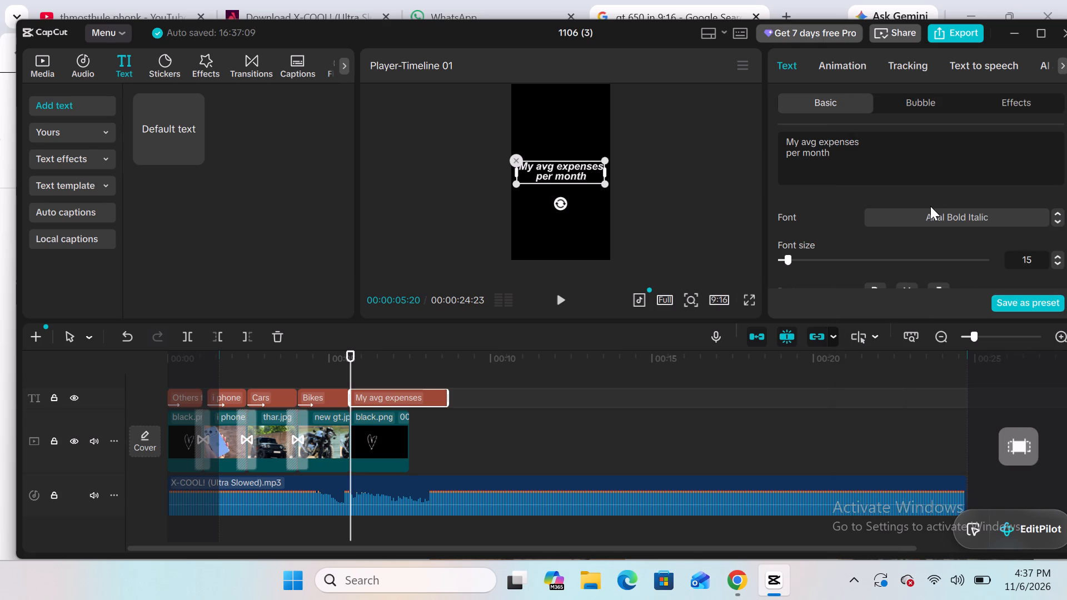
click(600, 157)
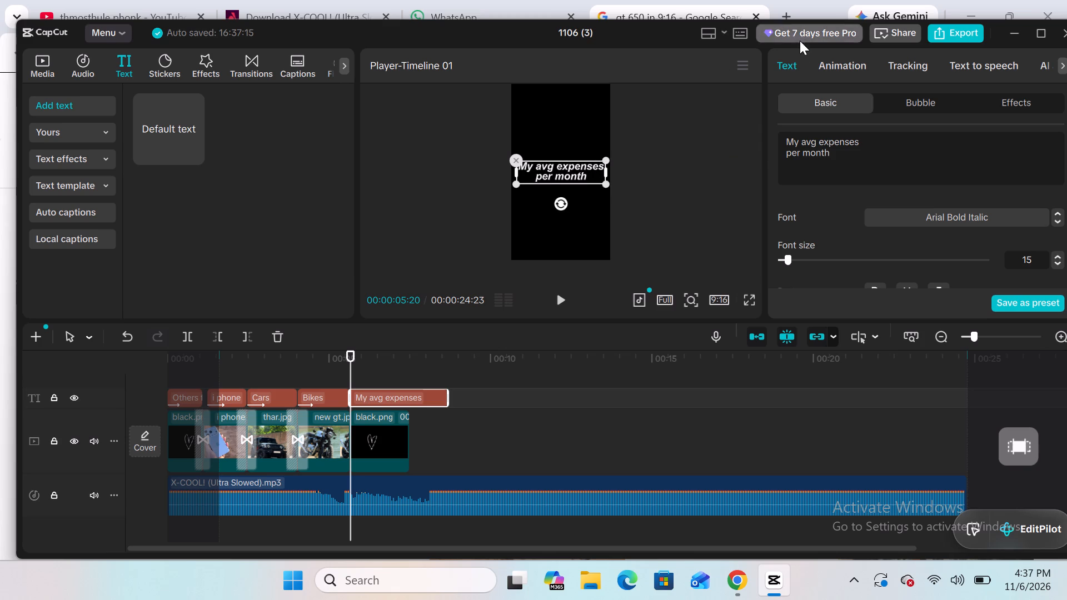
Apply the favourited Helix Shock entrance animation to the "My avg expenses per month" caption.
click(811, 53)
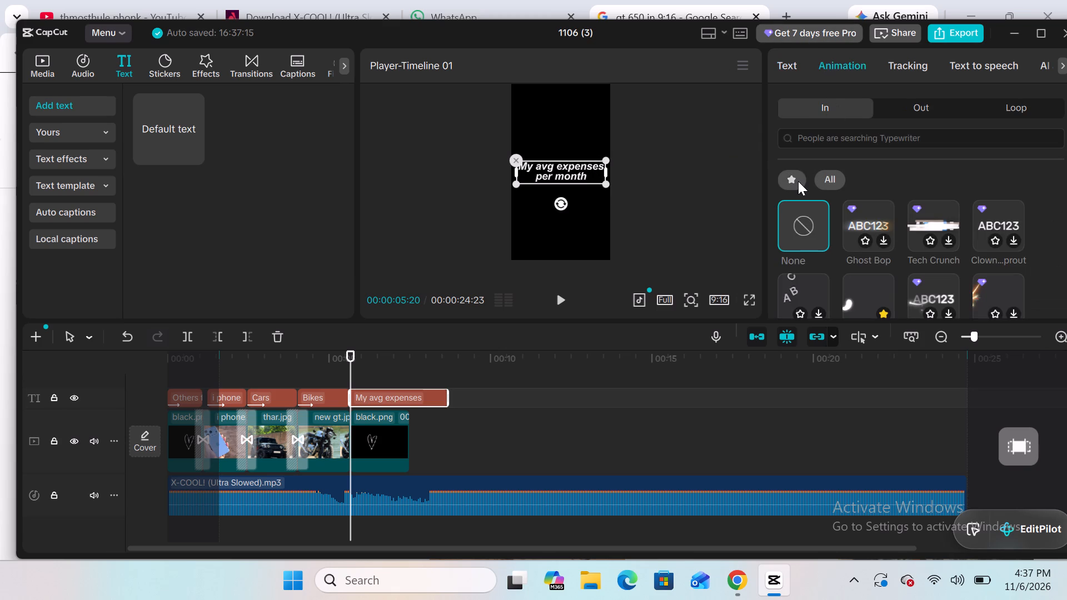
click(798, 181)
double_click(871, 228)
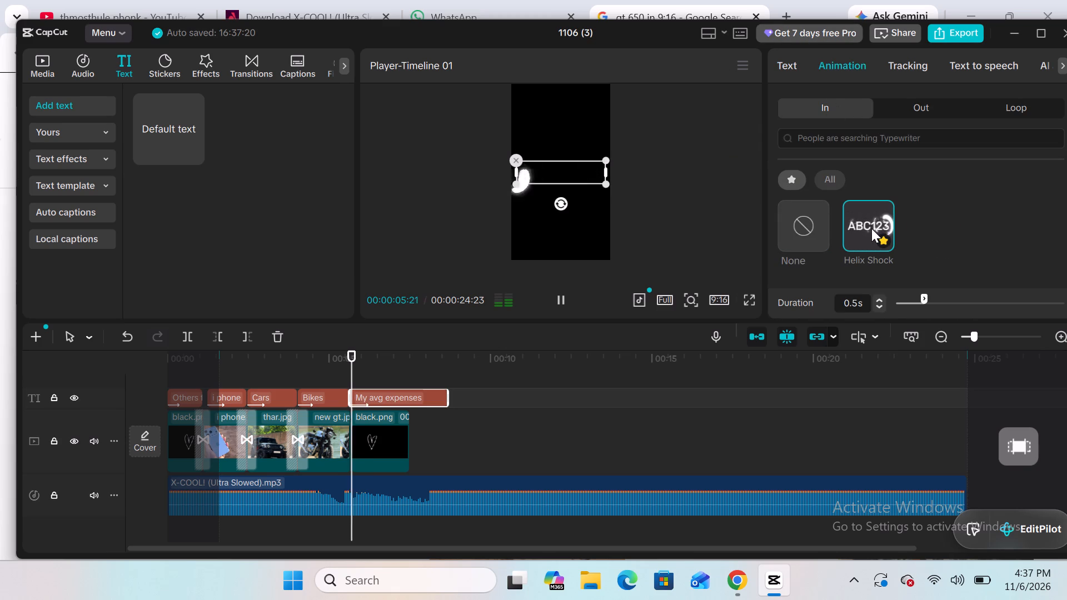
double_click(871, 228)
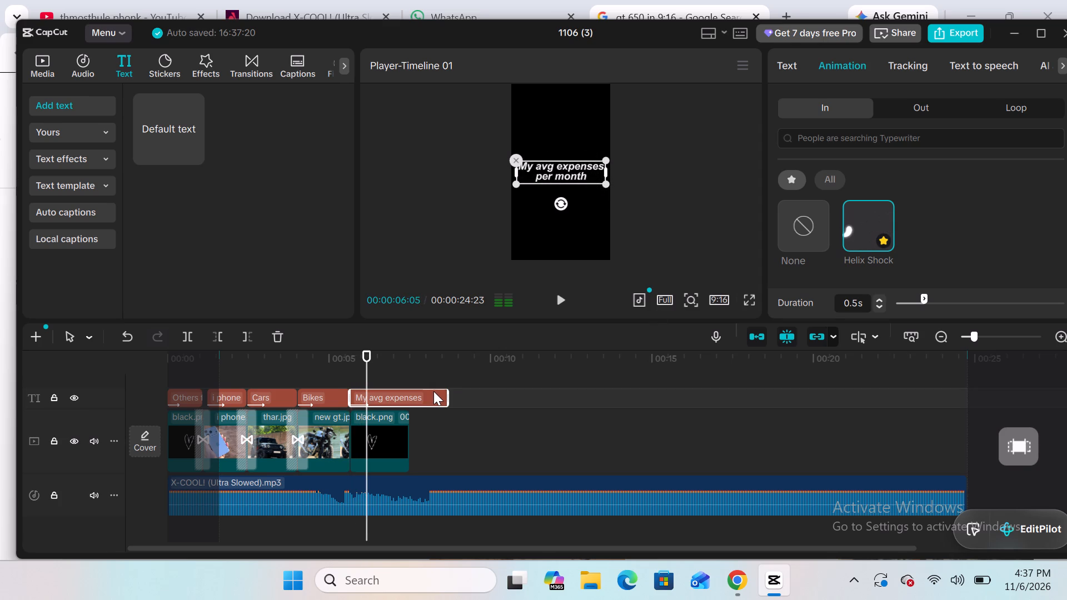
Trim the end of the "My avg expenses" text clip to match the end of the last black.png clip.
drag(443, 391, 411, 399)
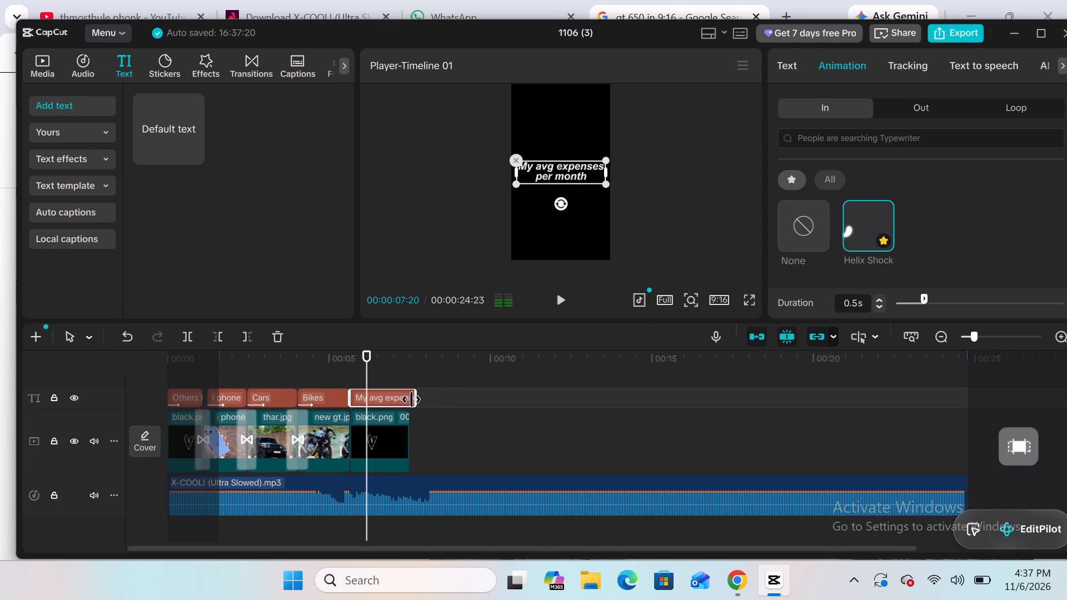
drag(411, 399, 408, 399)
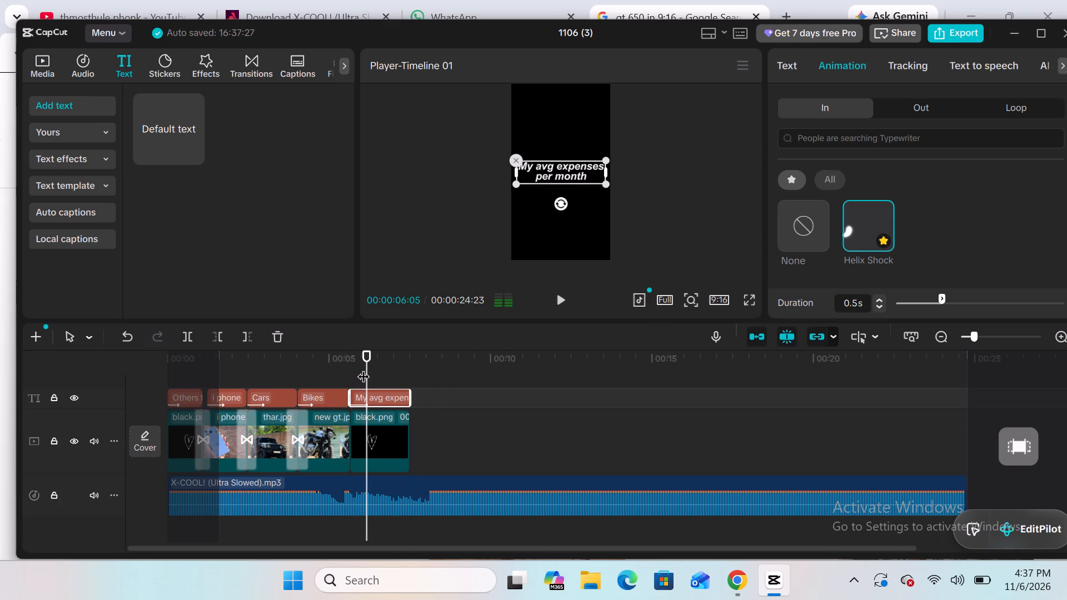
Play back the expenses caption section and past its end to check its timing against the audio.
drag(363, 368, 124, 399)
click(555, 294)
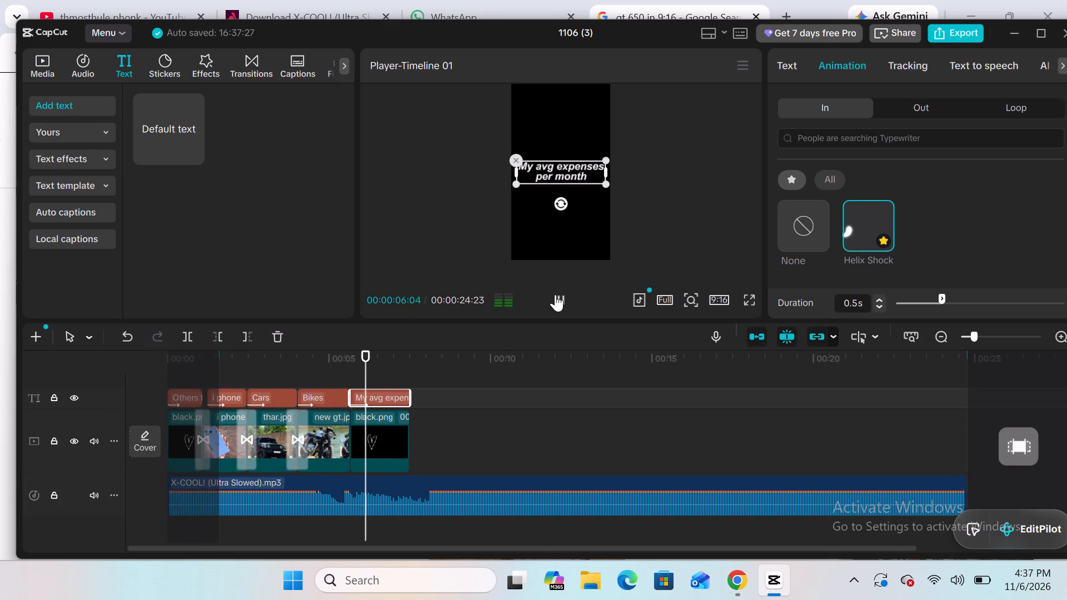
click(555, 294)
click(555, 294)
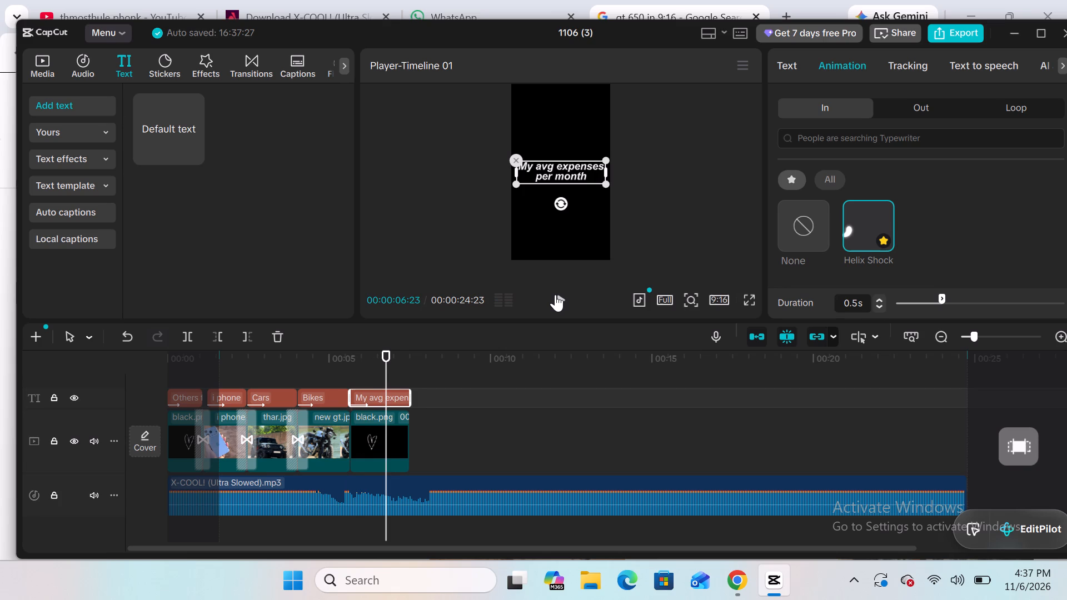
click(555, 294)
click(555, 294)
click(555, 294)
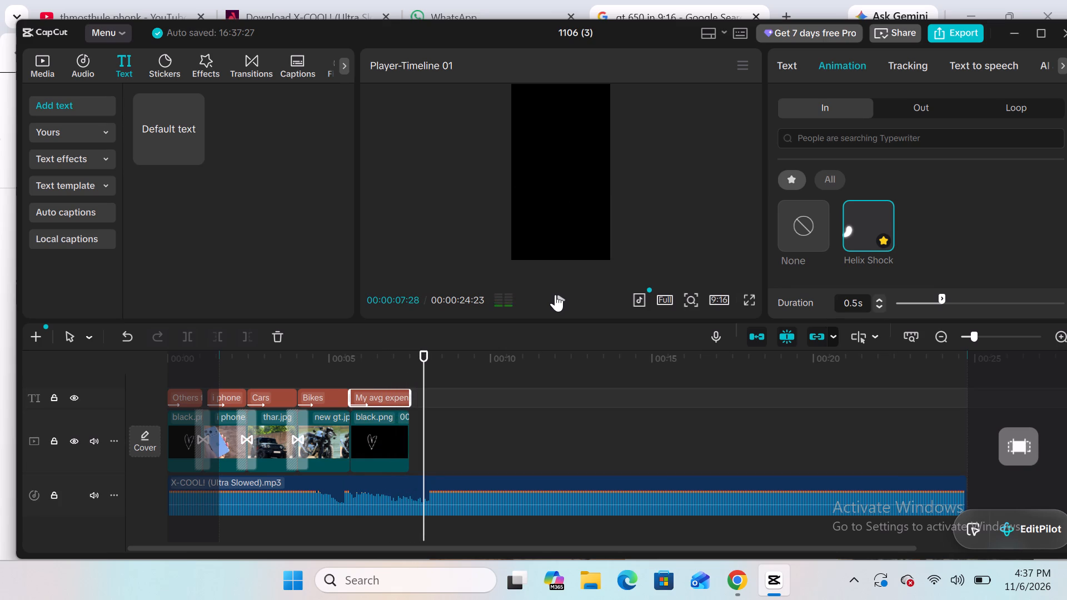
click(555, 294)
click(555, 294)
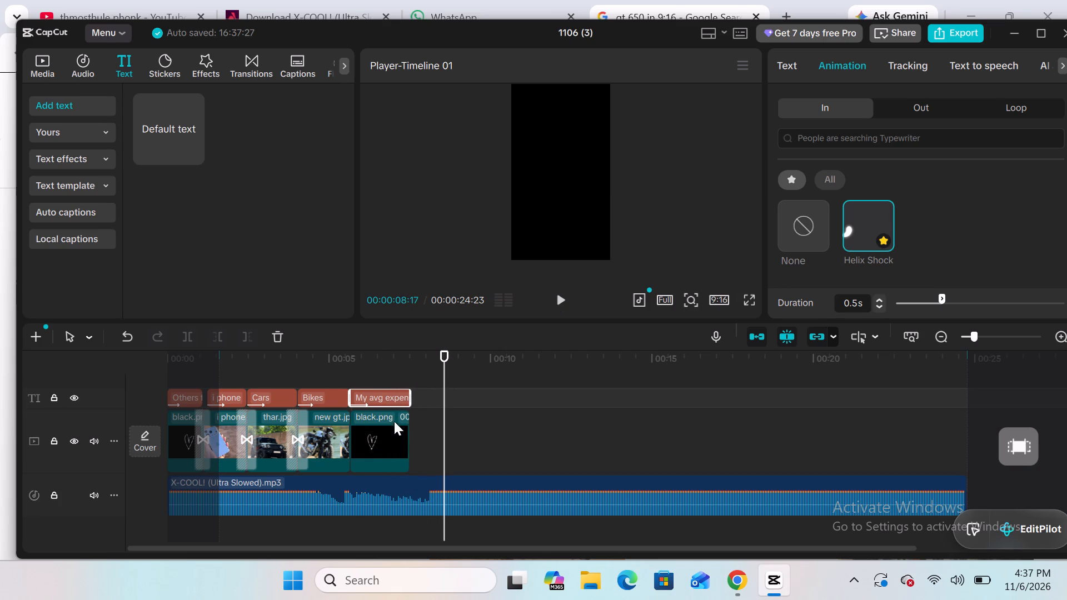
Extend the last black.png clip slightly and lengthen the "My avg expenses" text clip to end with it.
click(393, 423)
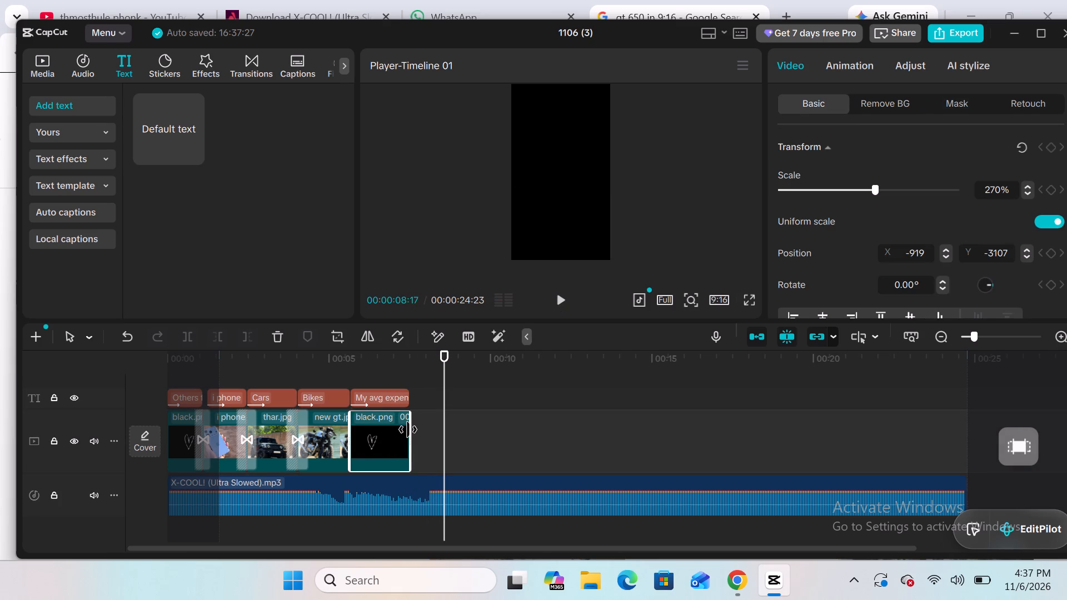
drag(408, 429, 418, 429)
click(390, 394)
drag(411, 396, 416, 397)
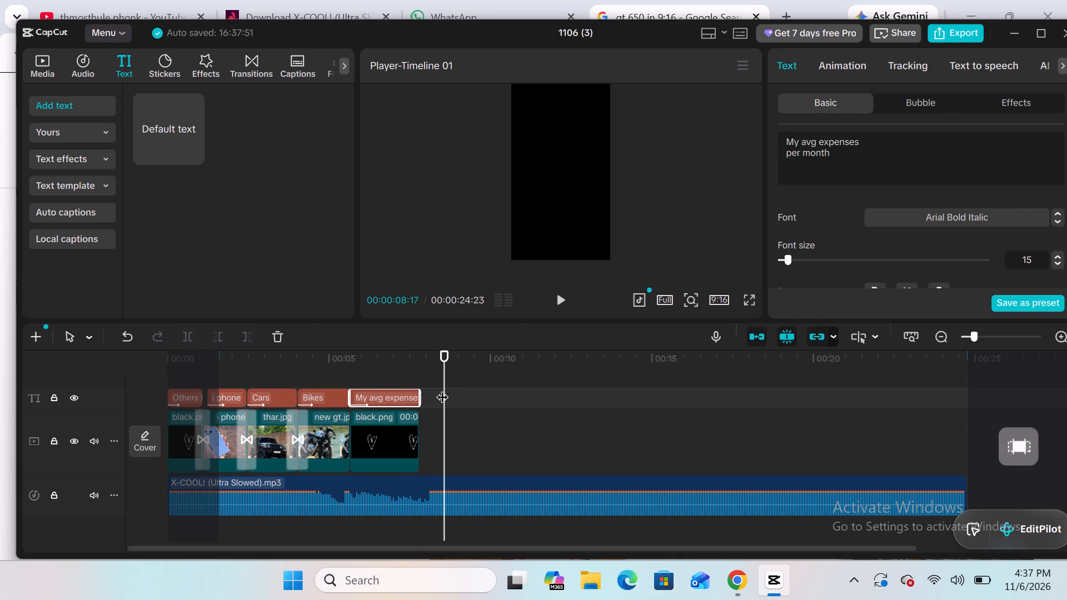
Play back from 00:00:07:10 to check the ending of the expenses caption against the audio.
drag(442, 388, 404, 408)
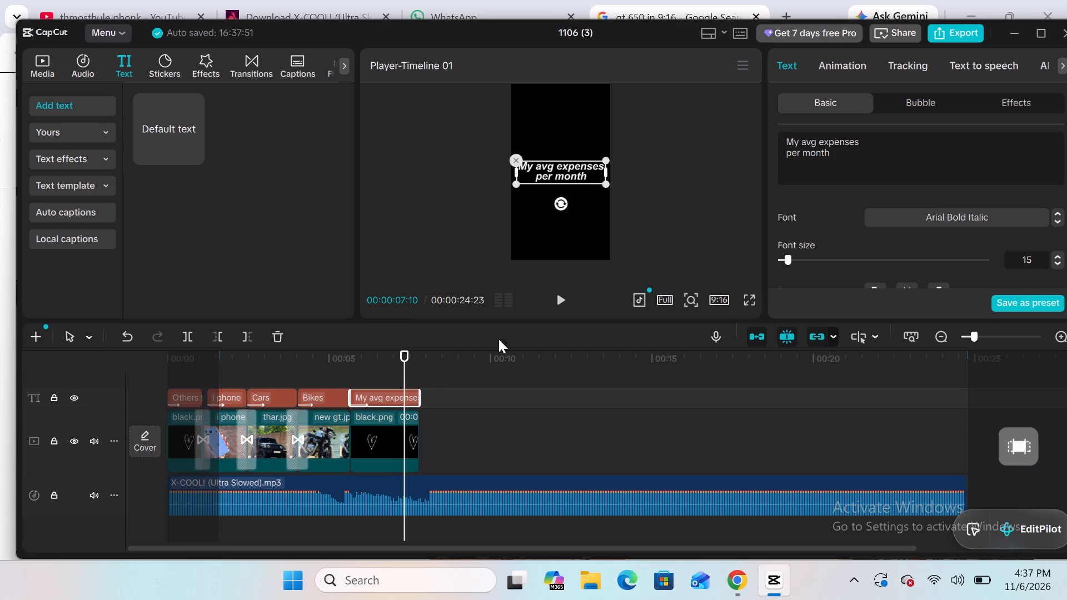
click(560, 296)
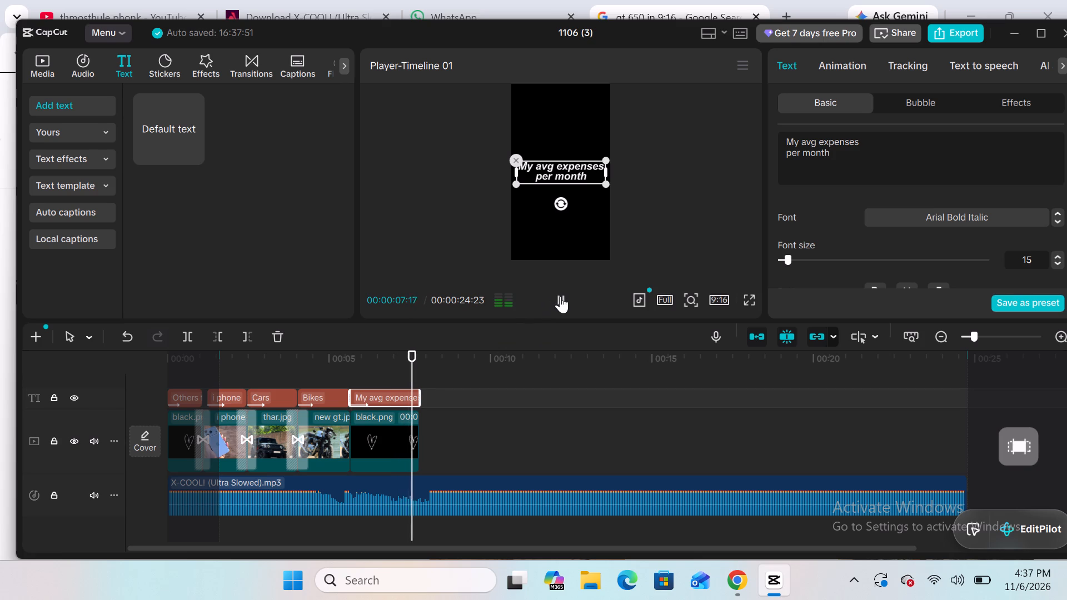
click(560, 296)
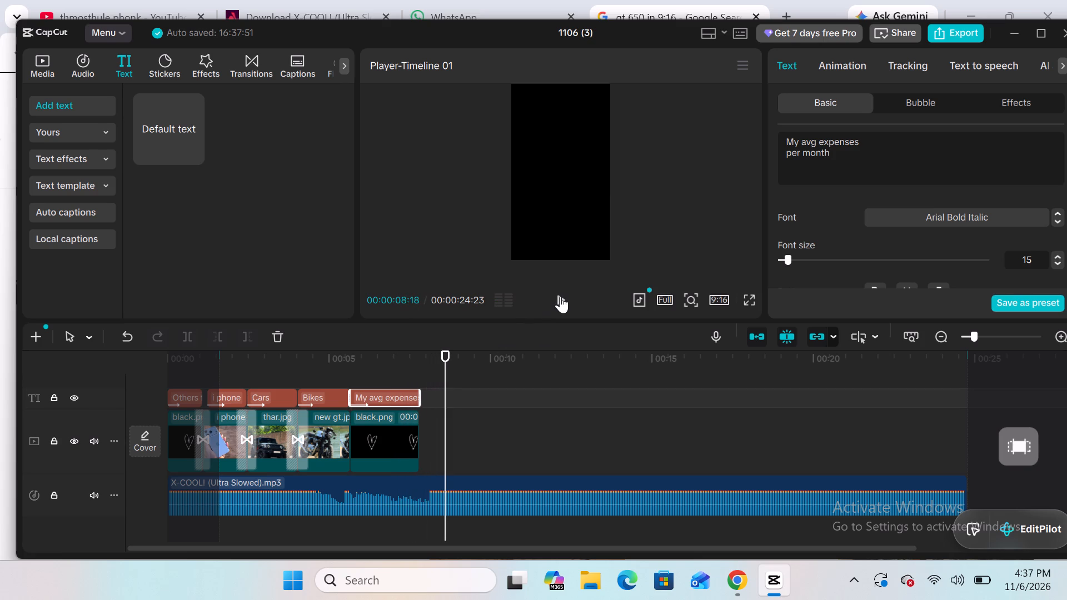
Show the project's imported media files.
click(41, 66)
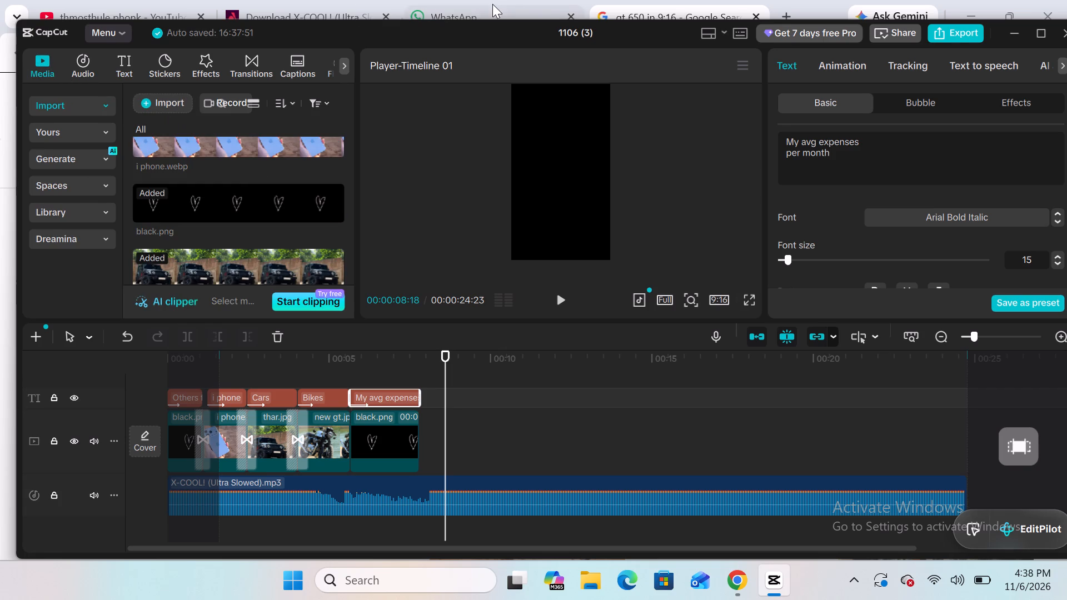
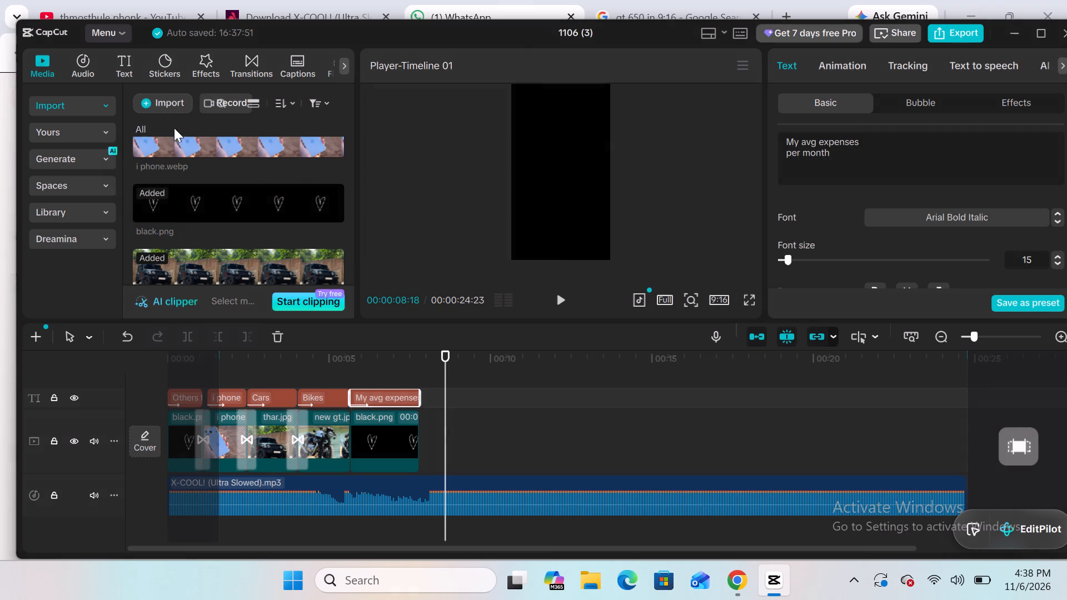
Import the image "WhatsApp Image 2026-11-06 at 4.05.59 PM" from the Downloads folder into the project media.
scroll(234, 257, down, 1)
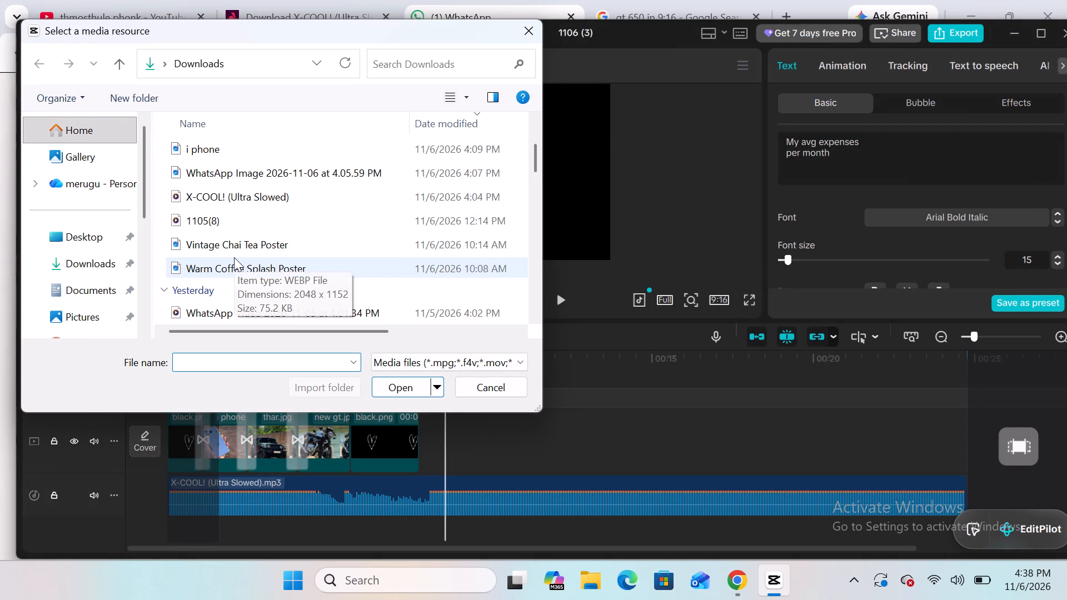
double_click(273, 174)
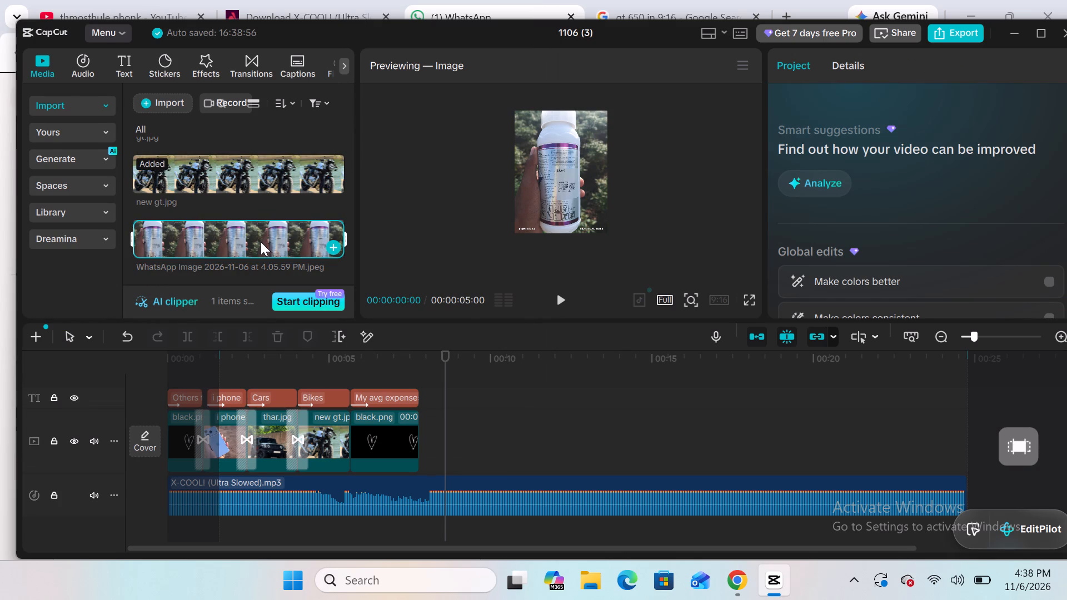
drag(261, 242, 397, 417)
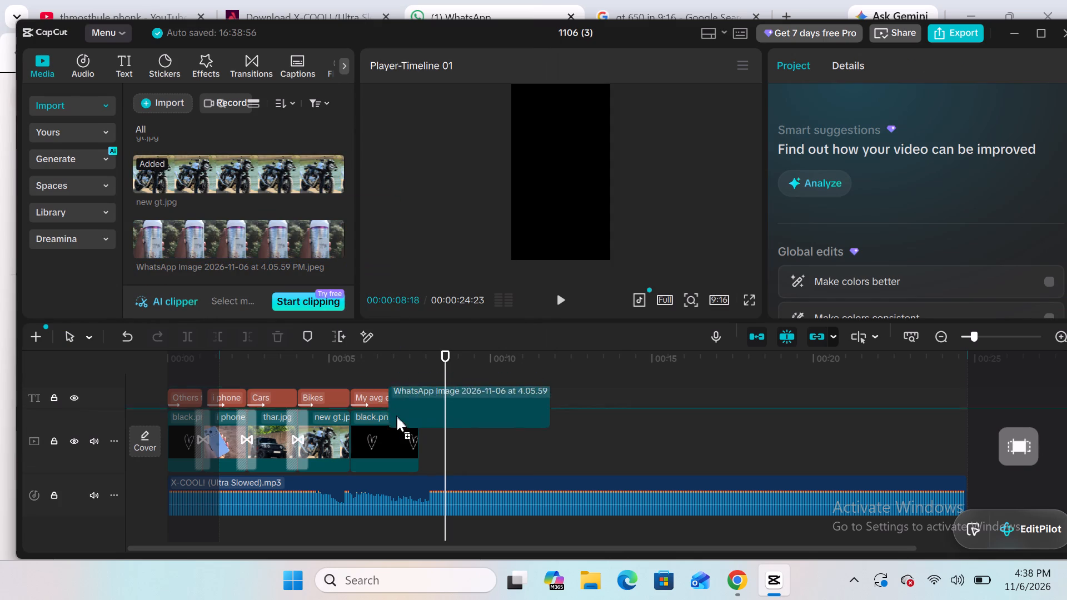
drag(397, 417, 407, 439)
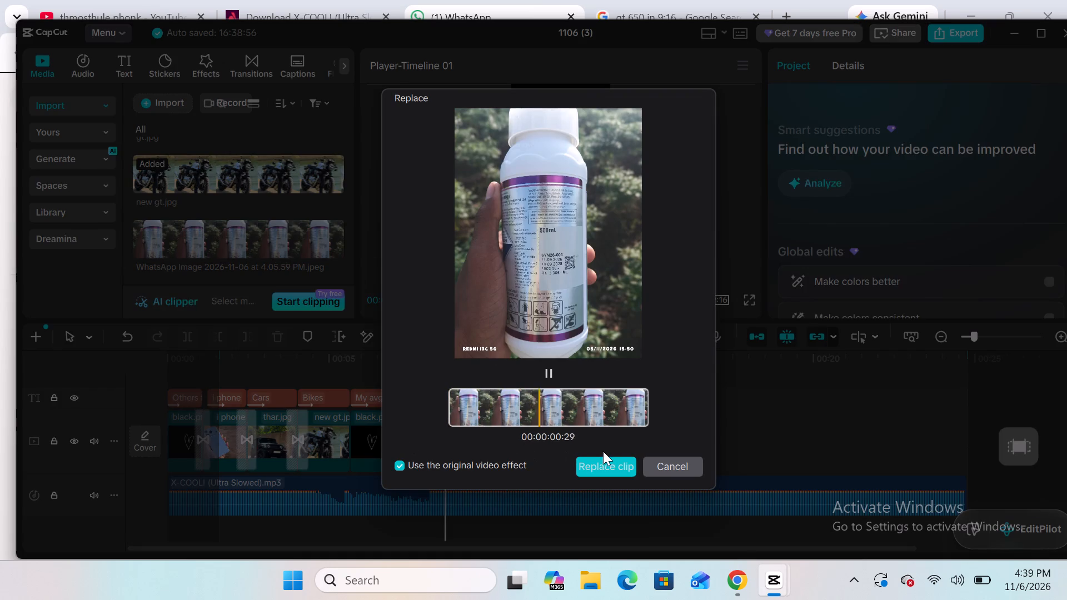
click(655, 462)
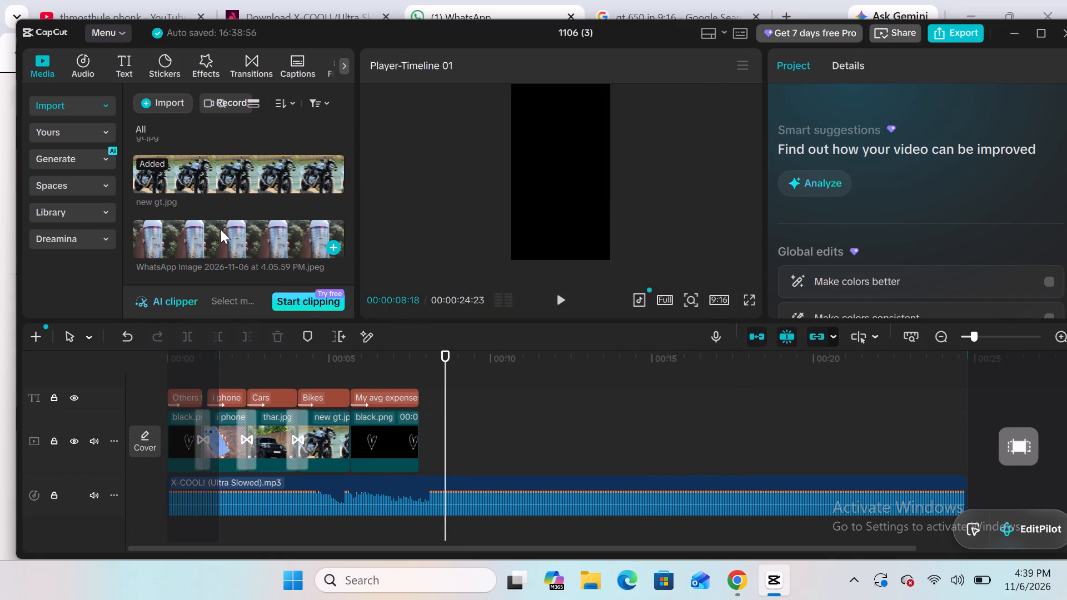
Add the imported WhatsApp bottle image to the main video track directly after the last black.png clip.
drag(221, 229, 418, 433)
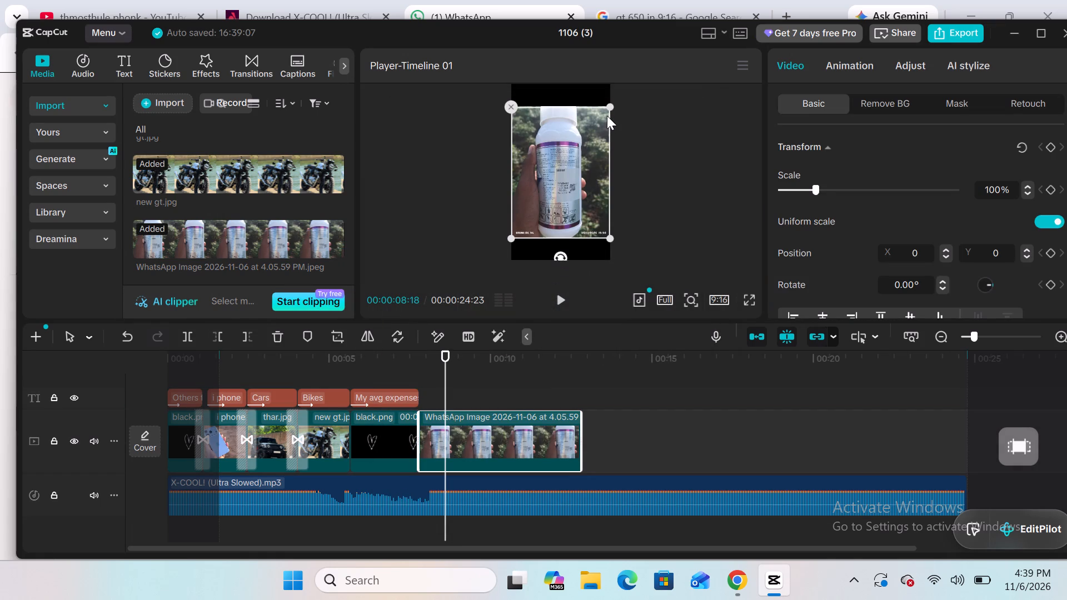
Enlarge the bottle image uniformly in the preview until it fills the whole 9:16 frame.
drag(607, 101, 627, 58)
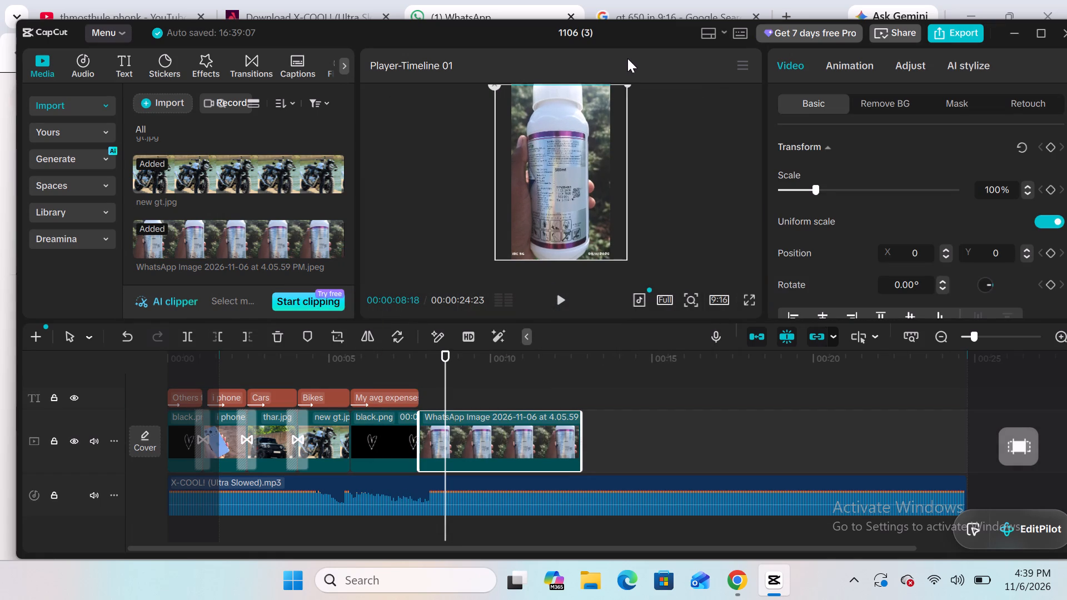
Scale the bottle image clip to 134% and add a scale keyframe at its start, 00:00:07:24.
drag(627, 58, 628, 58)
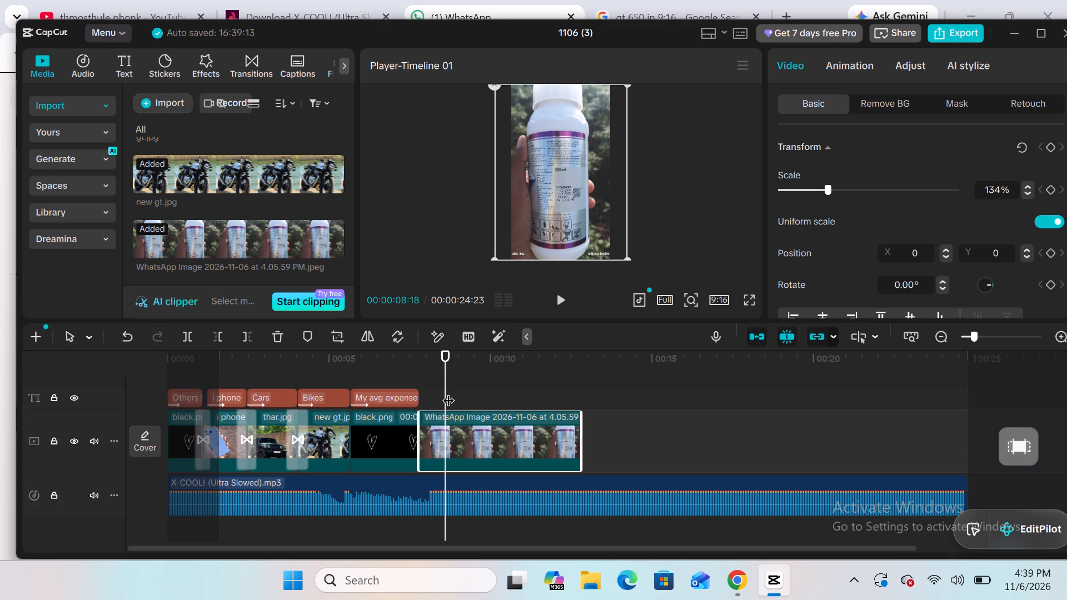
drag(448, 392, 420, 392)
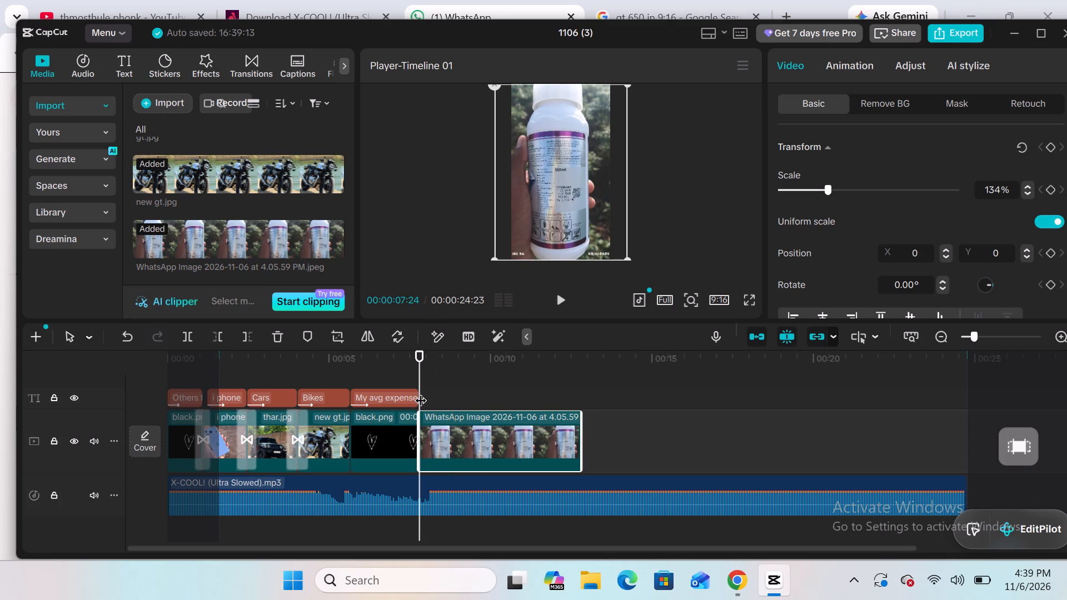
click(1052, 185)
Add a second scale keyframe to the bottle image at 00:00:10:10 and enlarge it there to 303%.
drag(420, 372, 506, 370)
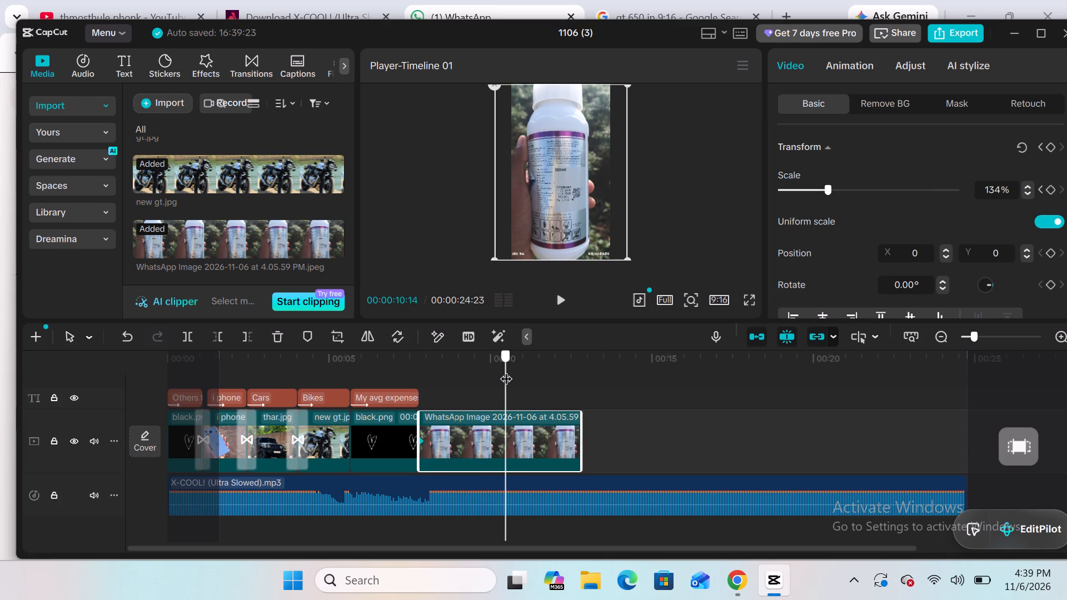
drag(506, 370, 497, 371)
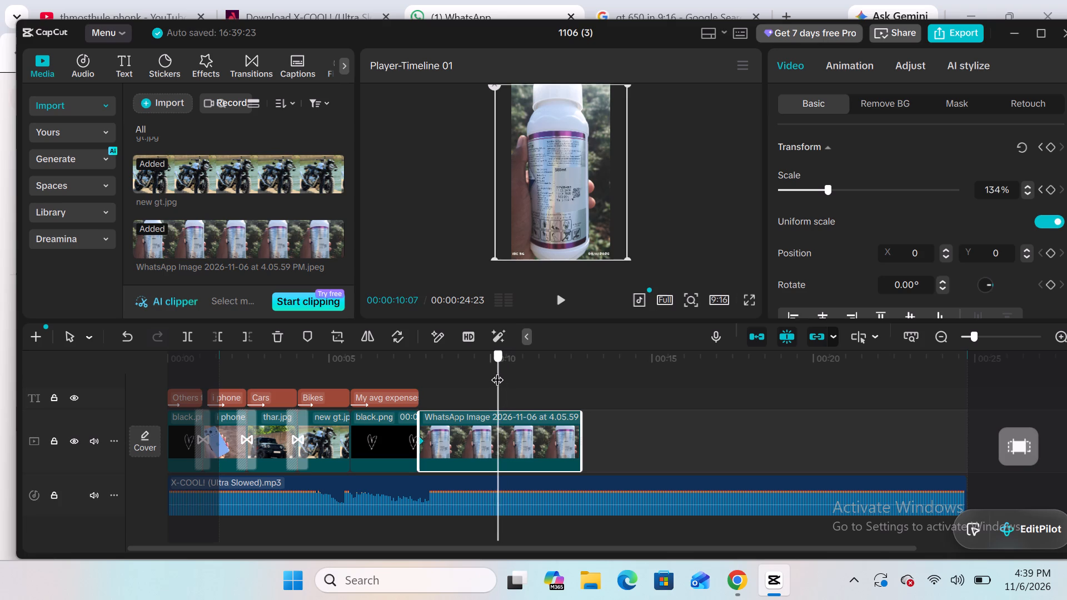
drag(497, 371, 501, 368)
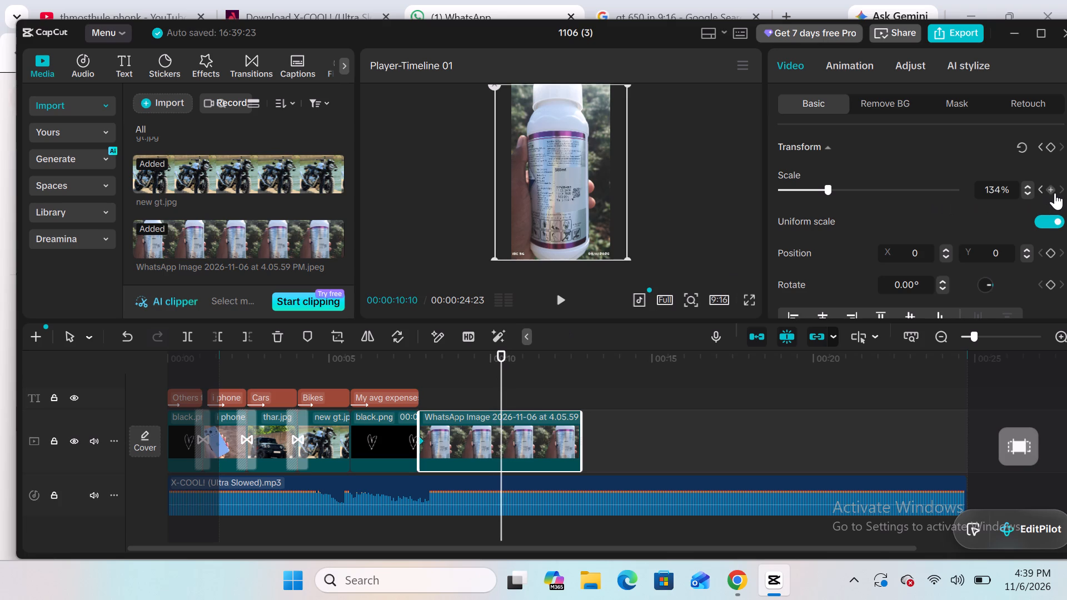
click(1055, 193)
drag(624, 91, 701, 24)
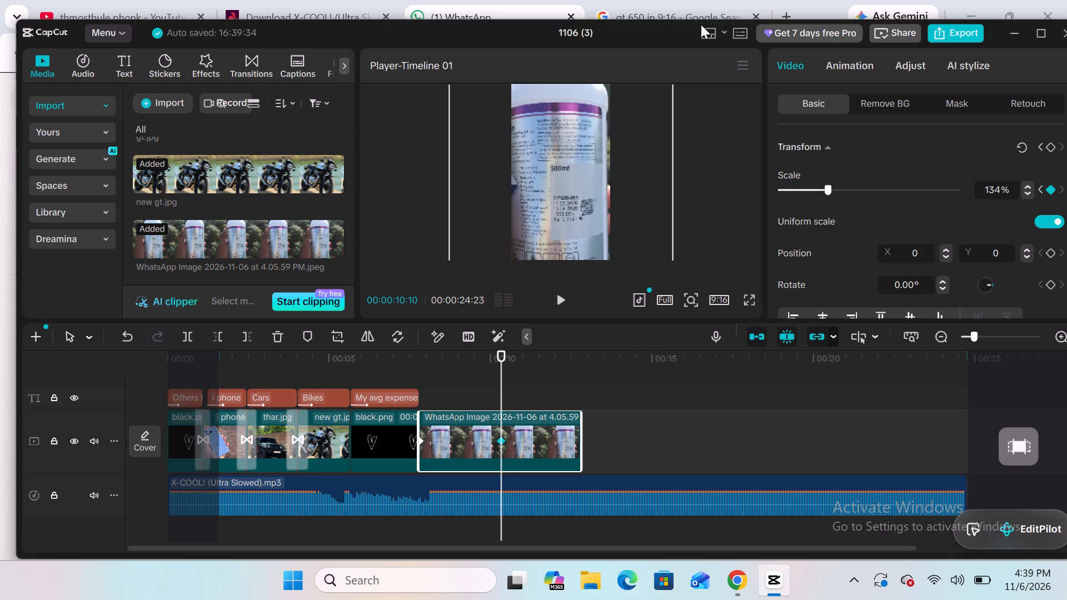
drag(701, 24, 786, 0)
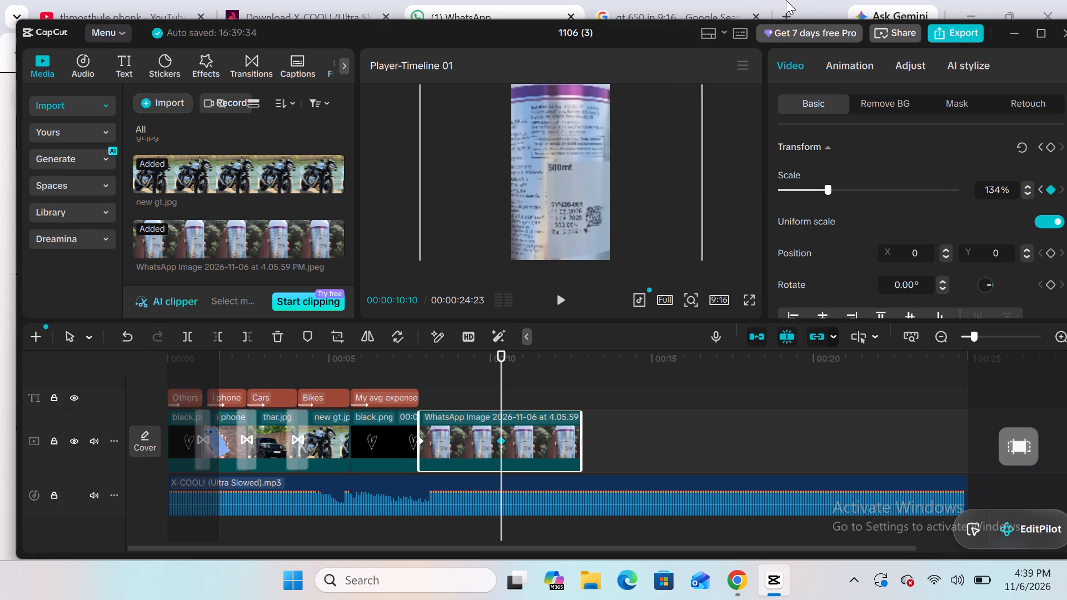
drag(786, 0, 820, 0)
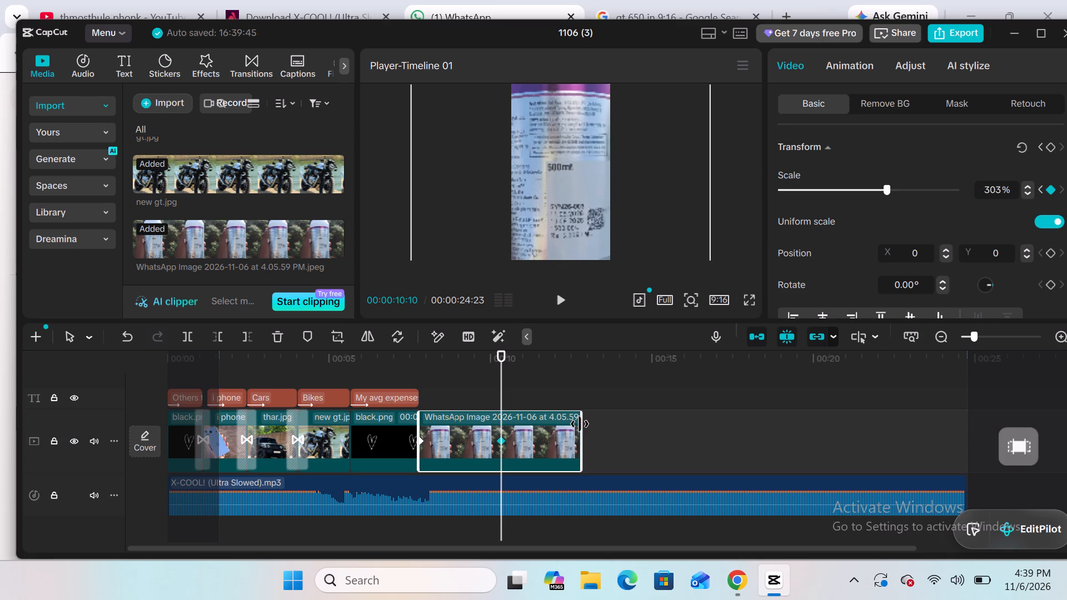
Trim the end of the bottle image clip back to its second keyframe at 00:00:10:10.
drag(580, 424, 497, 438)
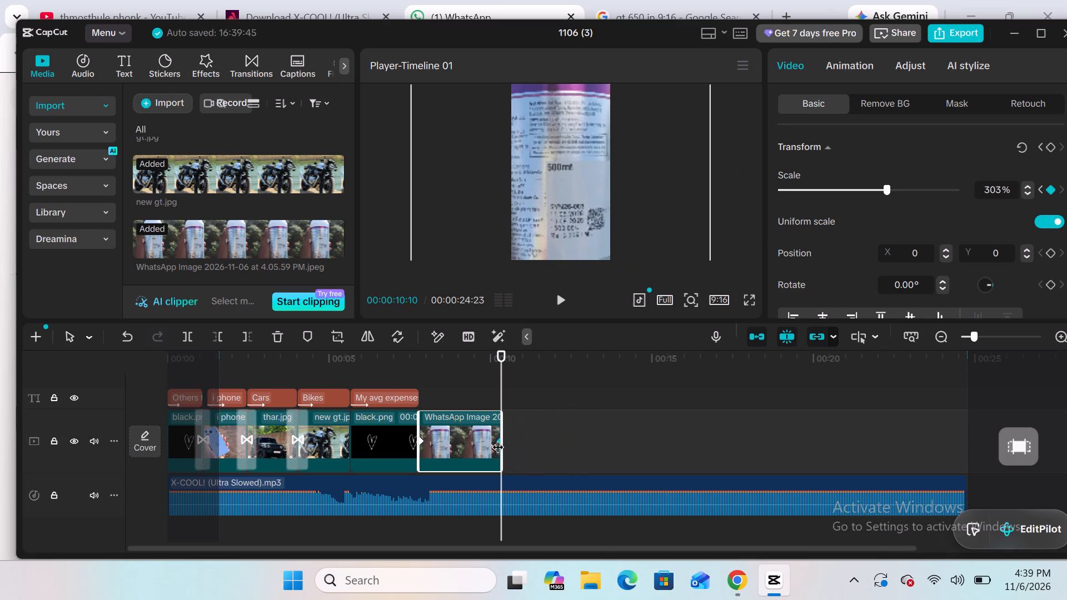
Scrub back and forth through the trimmed bottle image clip to check its zoom-in animation.
drag(501, 387, 437, 408)
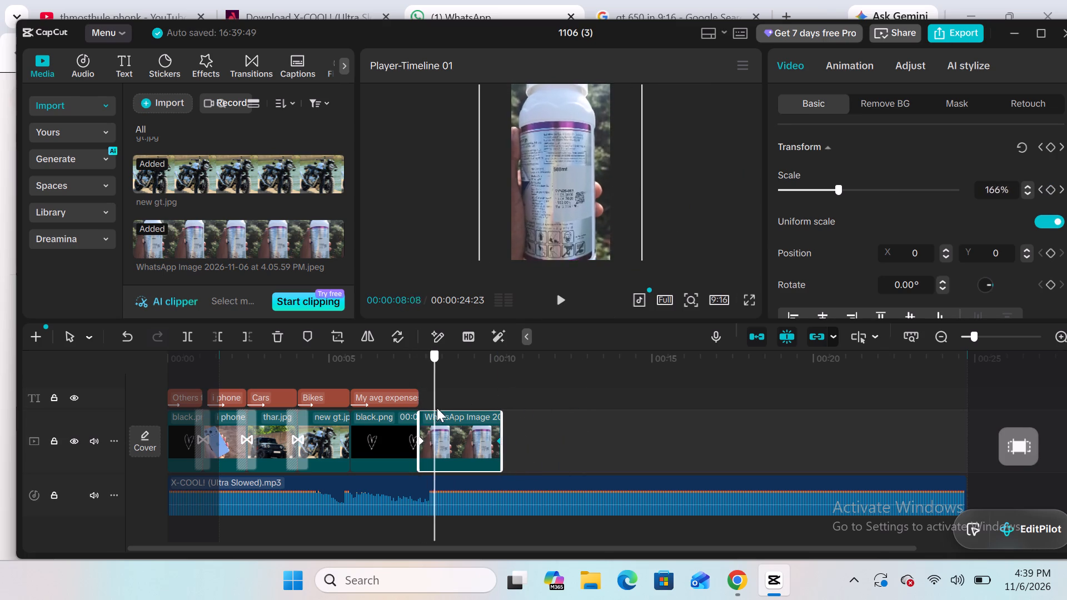
drag(437, 408, 500, 403)
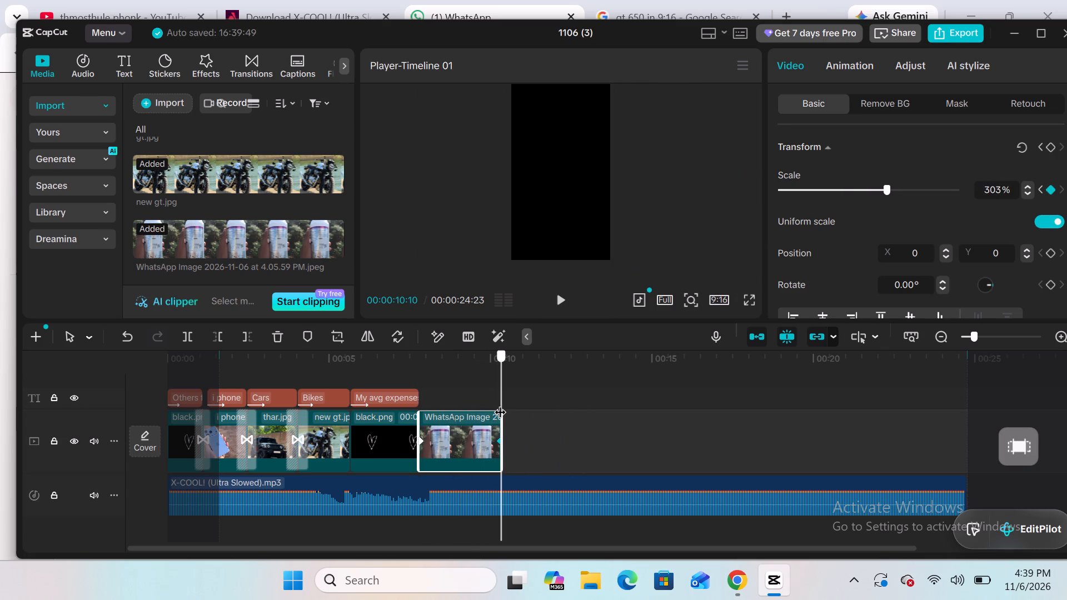
drag(500, 403, 487, 404)
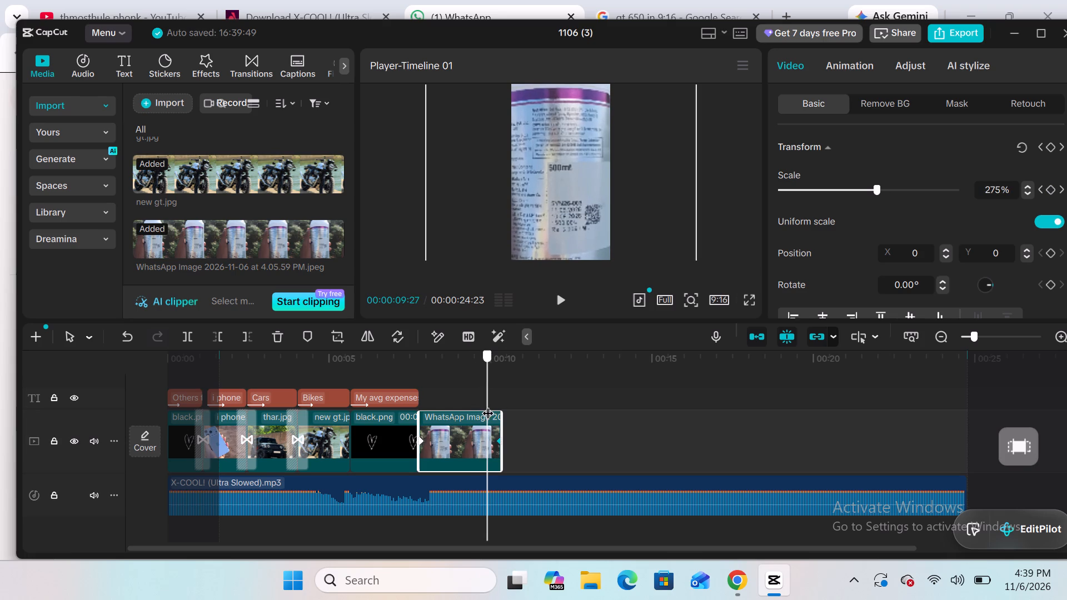
drag(487, 404, 485, 404)
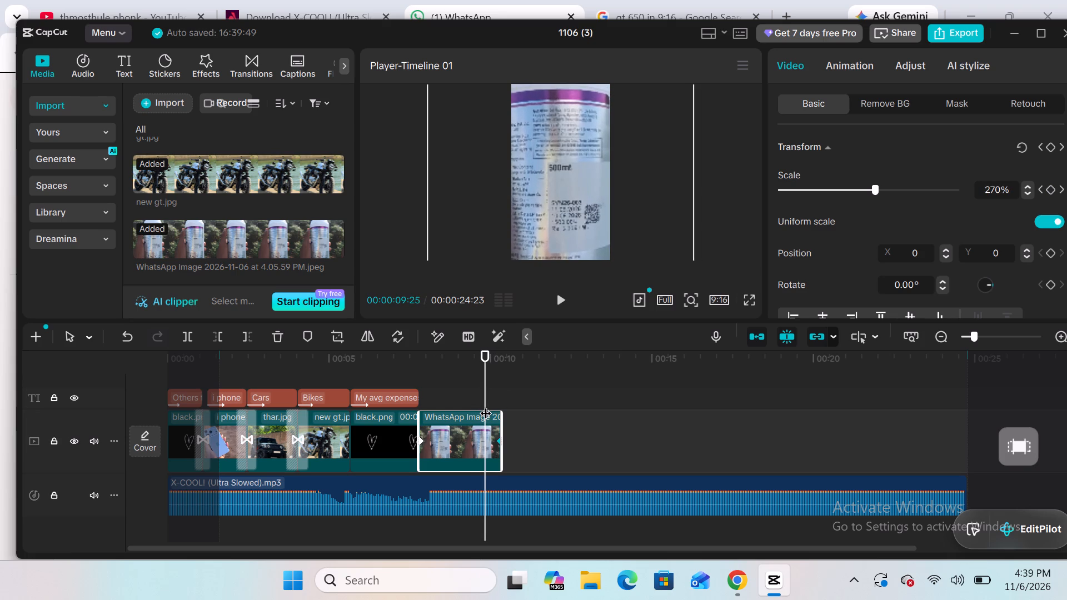
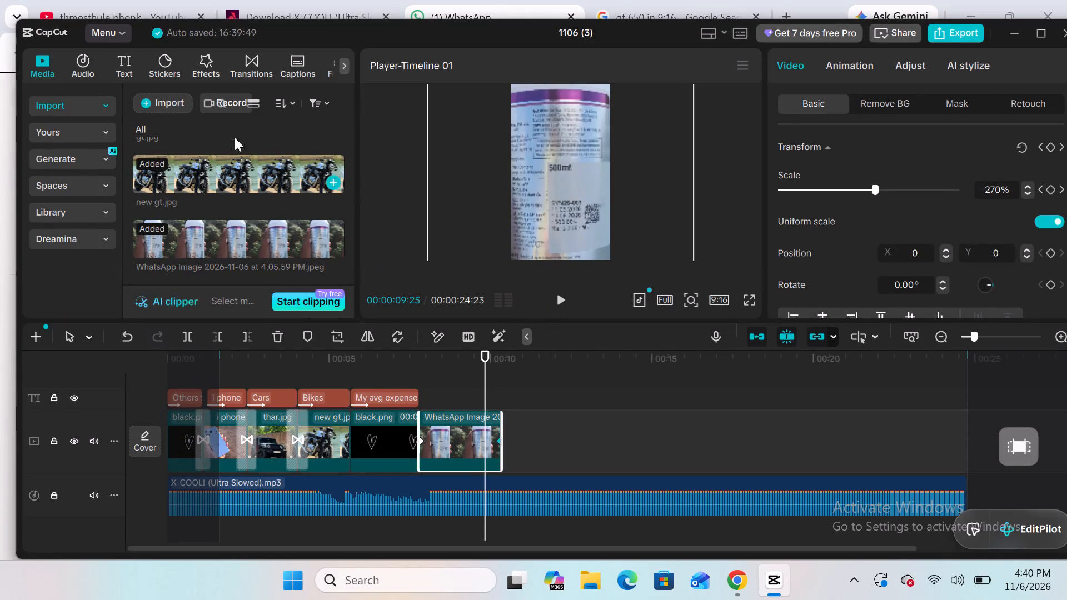
Open the import from device and browse the Downloads folder for another media file for the project.
click(149, 99)
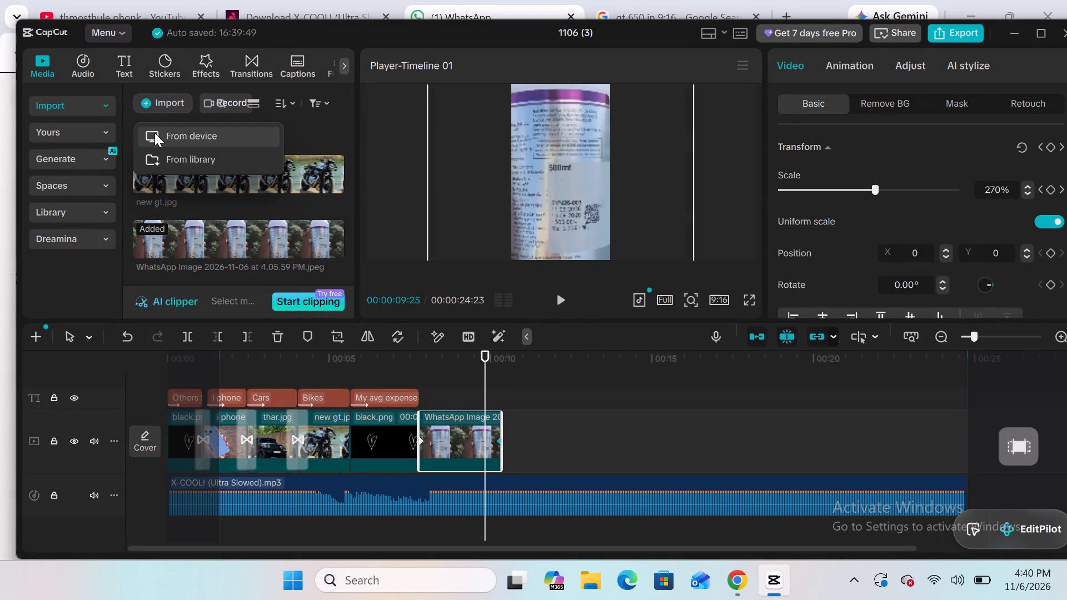
click(154, 133)
scroll(222, 264, down, 1)
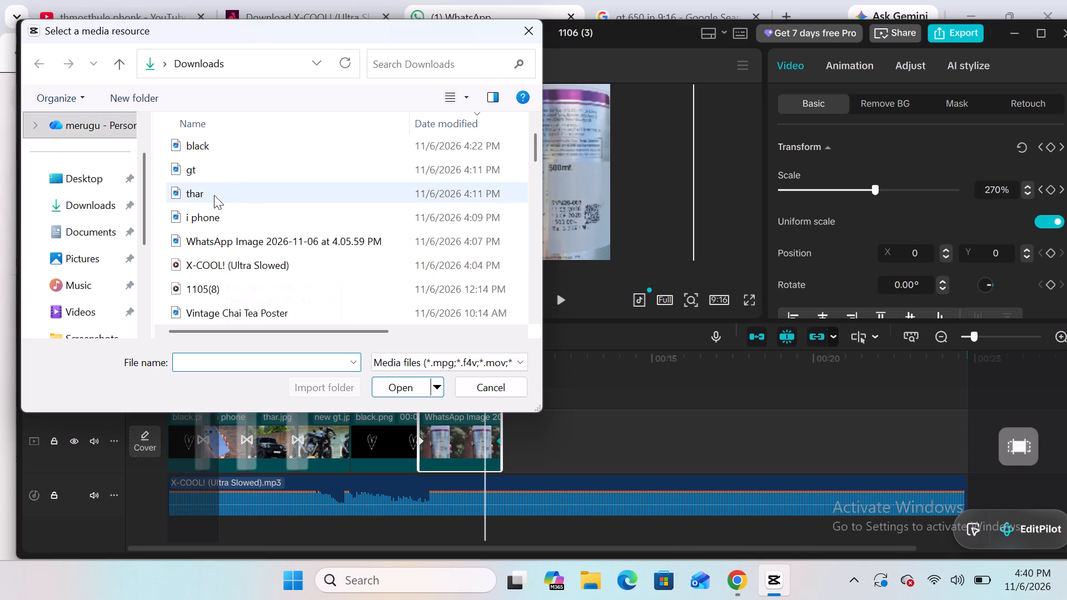
scroll(212, 237, down, 3)
scroll(212, 237, up, 3)
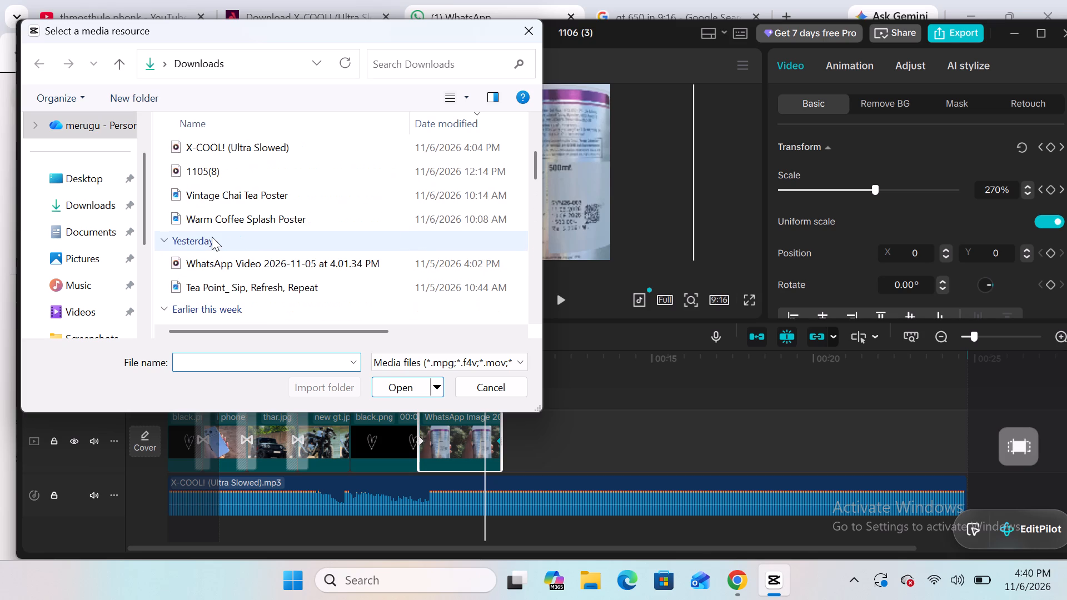
scroll(217, 129, up, 5)
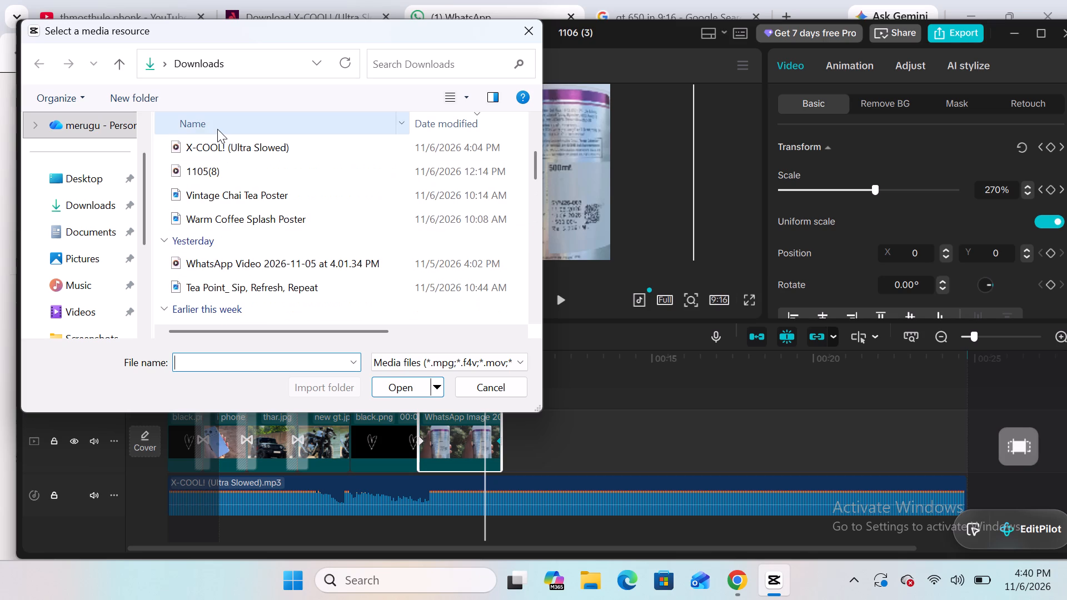
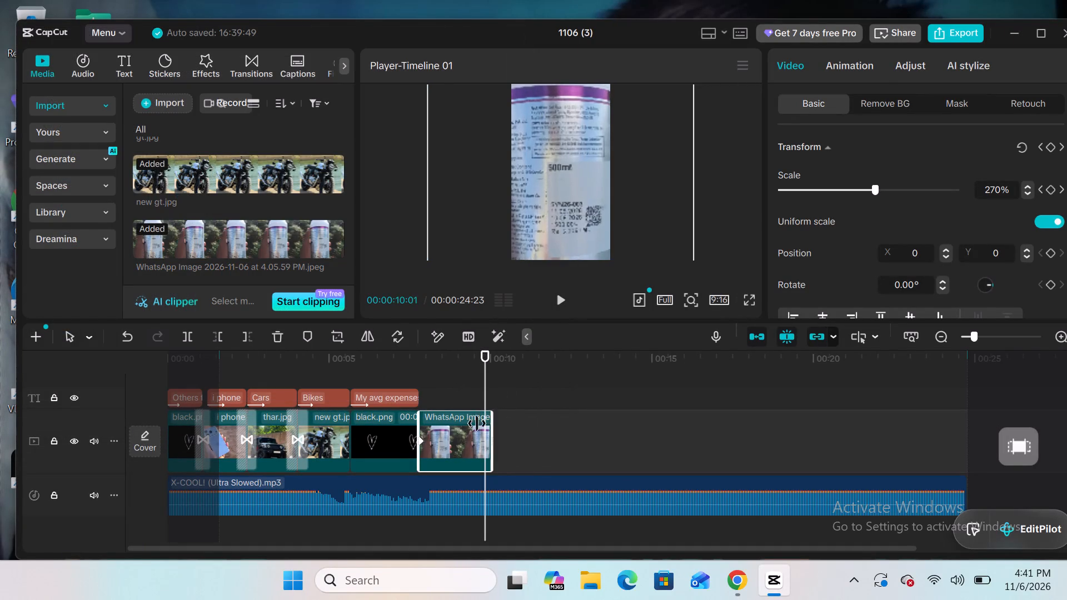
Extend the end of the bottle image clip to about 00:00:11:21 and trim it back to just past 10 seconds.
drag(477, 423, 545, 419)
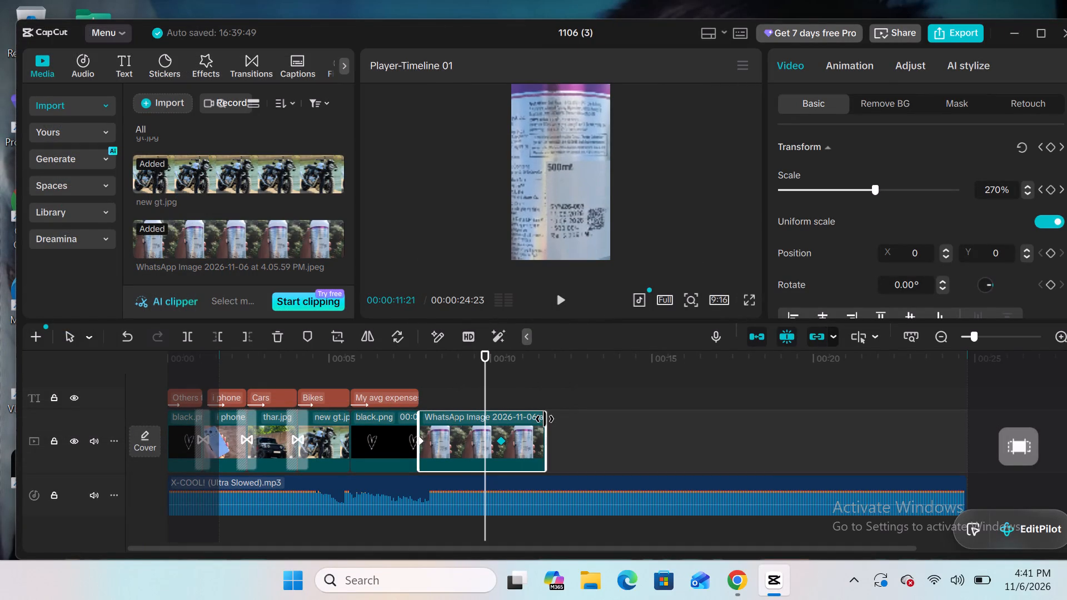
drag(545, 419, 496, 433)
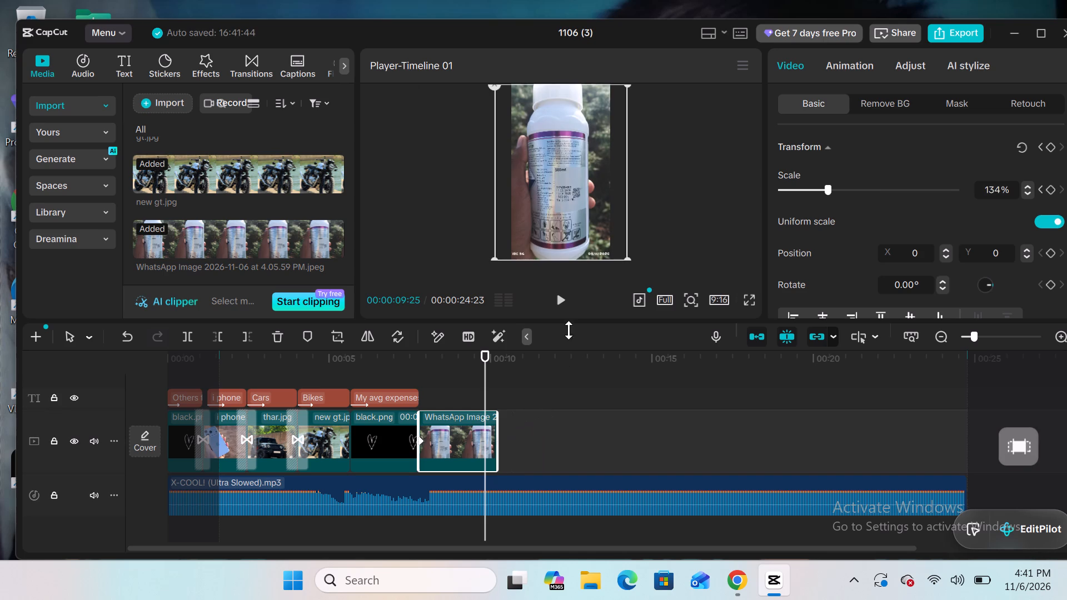
Delete the bottle image clip that follows the last black.png clip on the video track.
click(457, 422)
click(271, 338)
drag(462, 404, 421, 410)
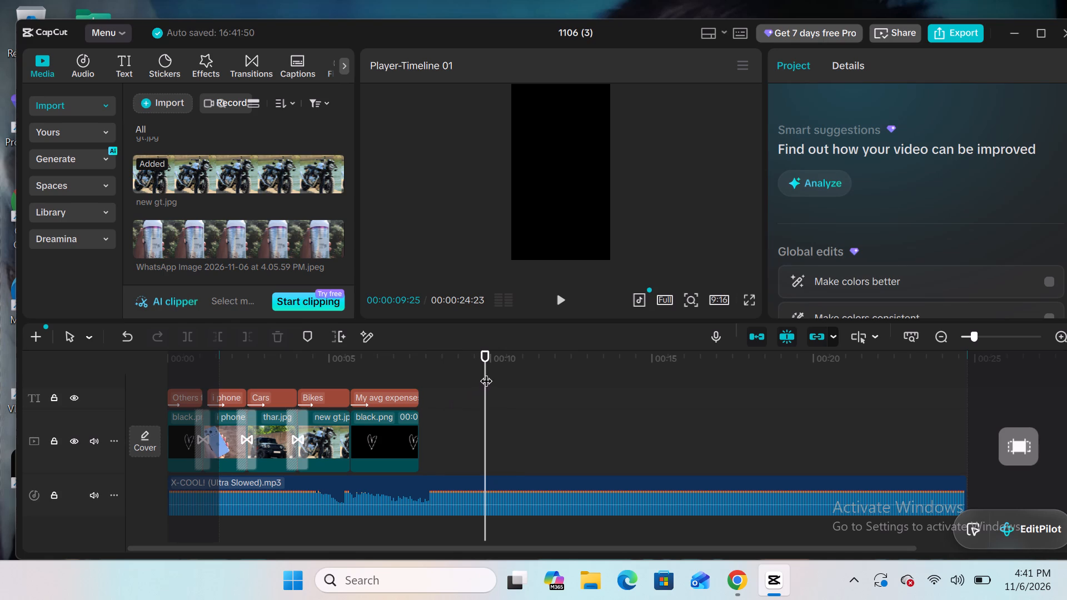
Import the three WhatsApp images and one WhatsApp video from the Downloads folder, 4.05.59 PM (1) through 4.05.57 PM.
drag(486, 372, 424, 388)
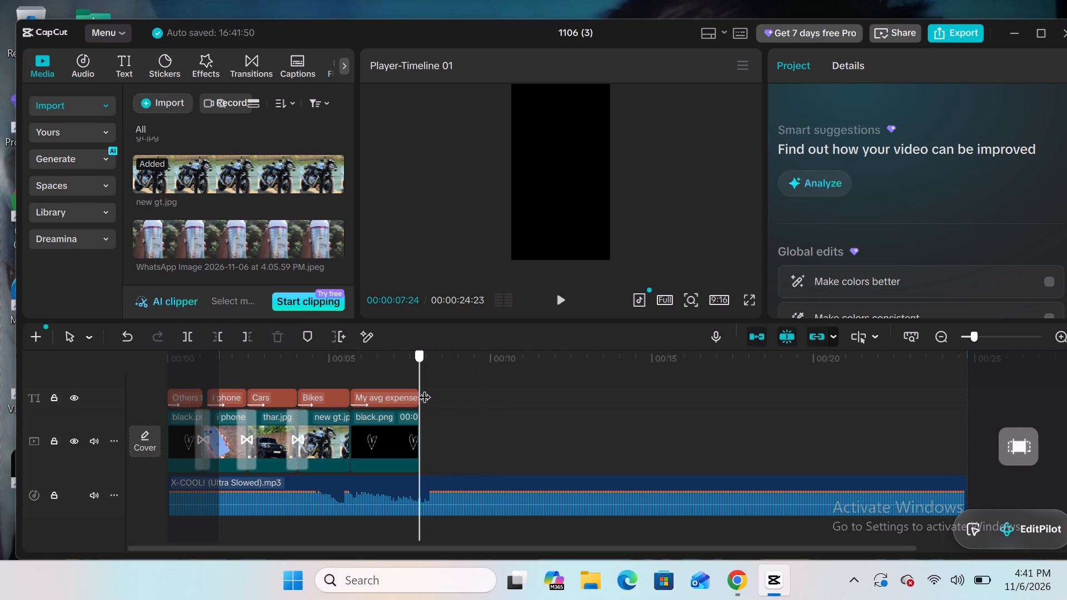
drag(424, 388, 427, 388)
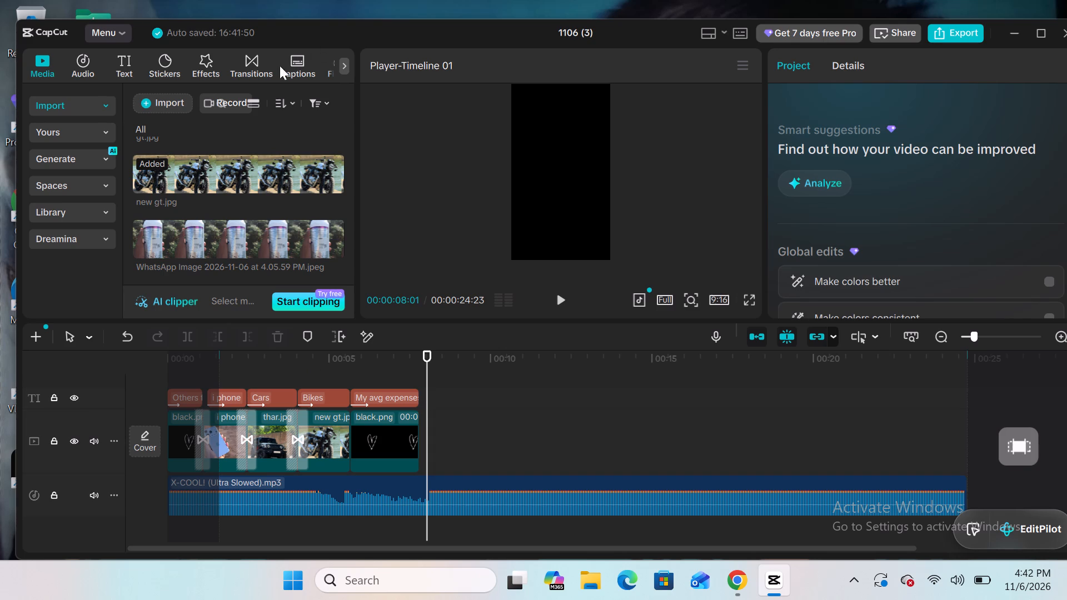
click(171, 104)
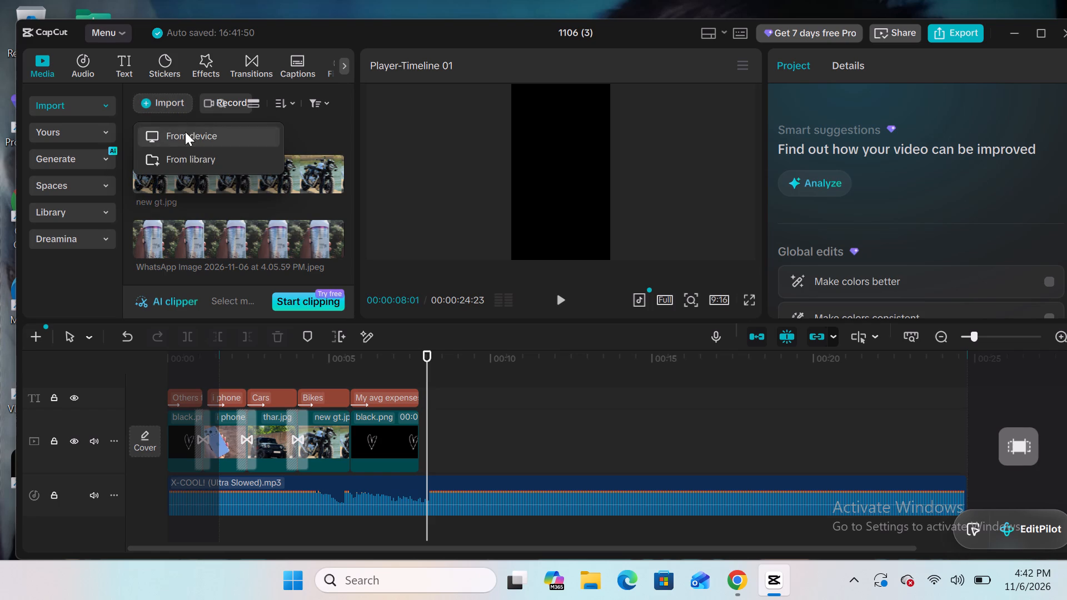
click(223, 140)
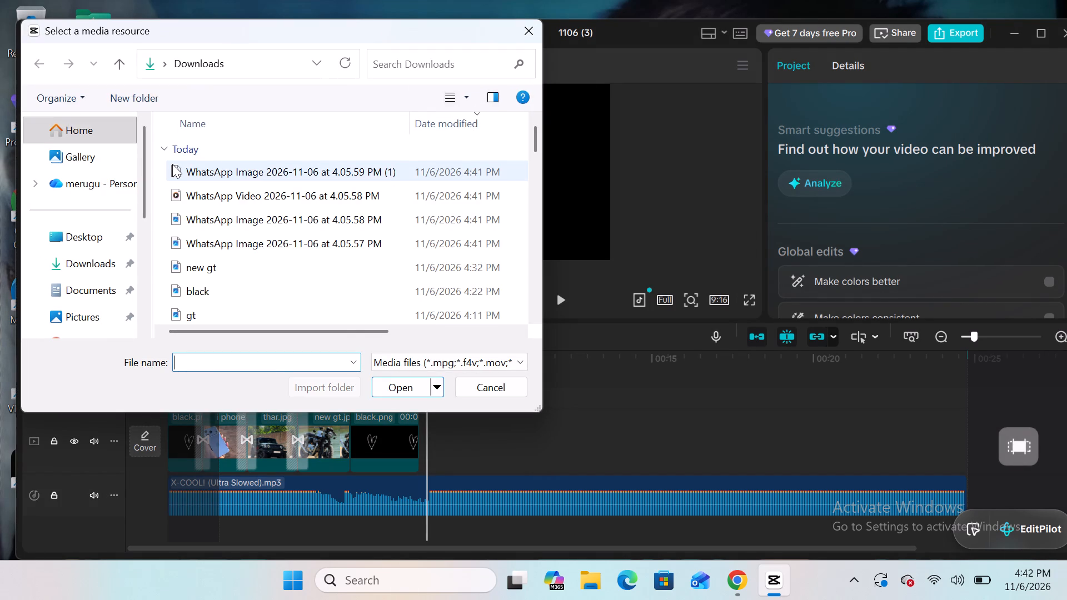
drag(172, 164, 193, 186)
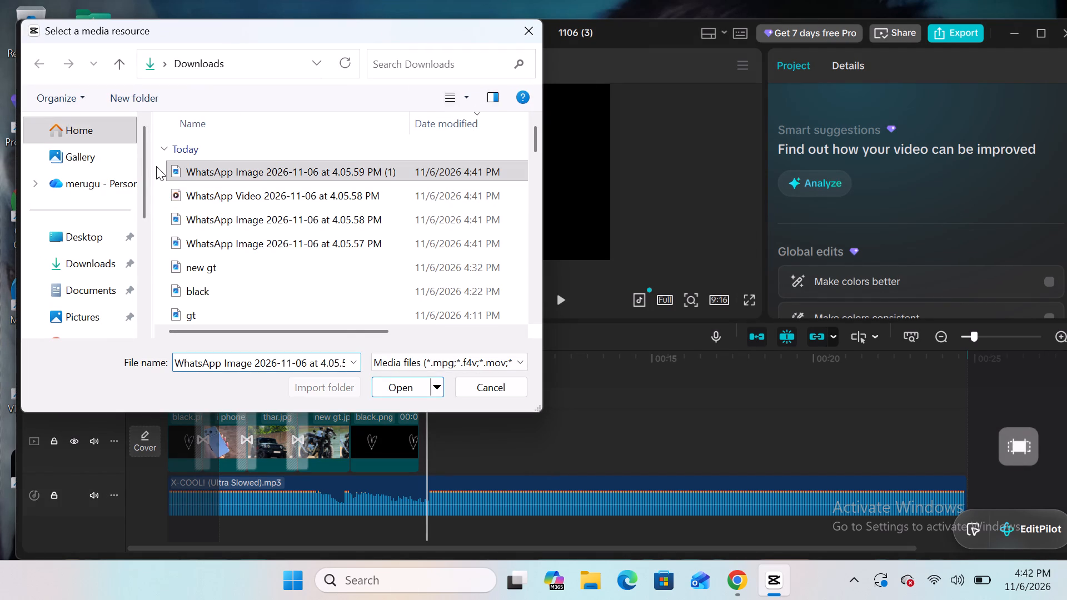
drag(156, 166, 288, 248)
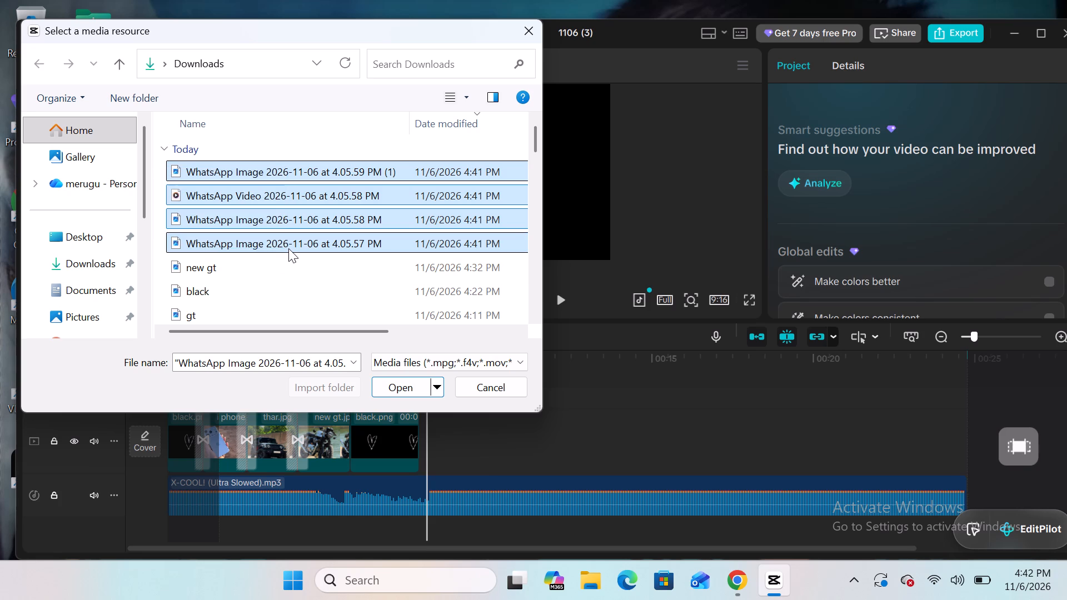
click(386, 386)
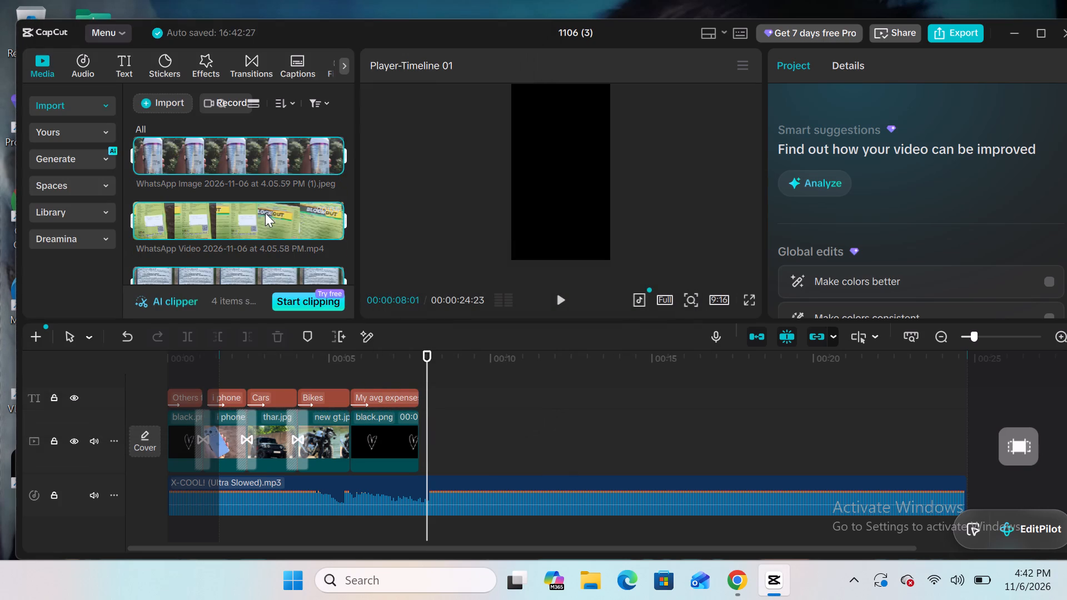
Place the four imported WhatsApp clips together on the video track directly after the last black.png clip.
drag(220, 167, 422, 435)
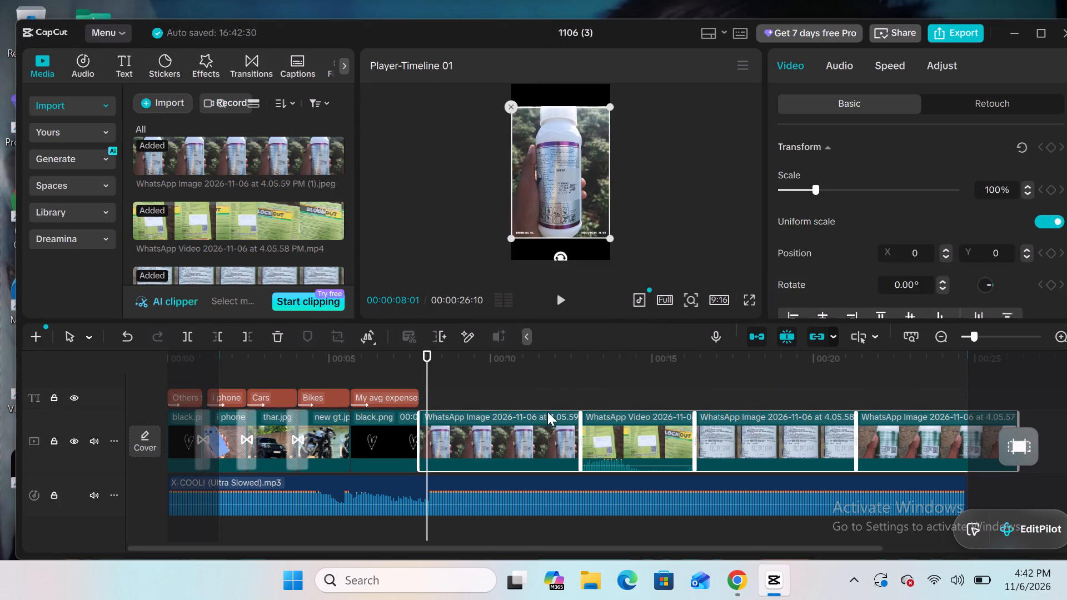
Enlarge the newly placed bottle image in the preview so it fills more of the 9:16 frame.
drag(612, 104, 642, 105)
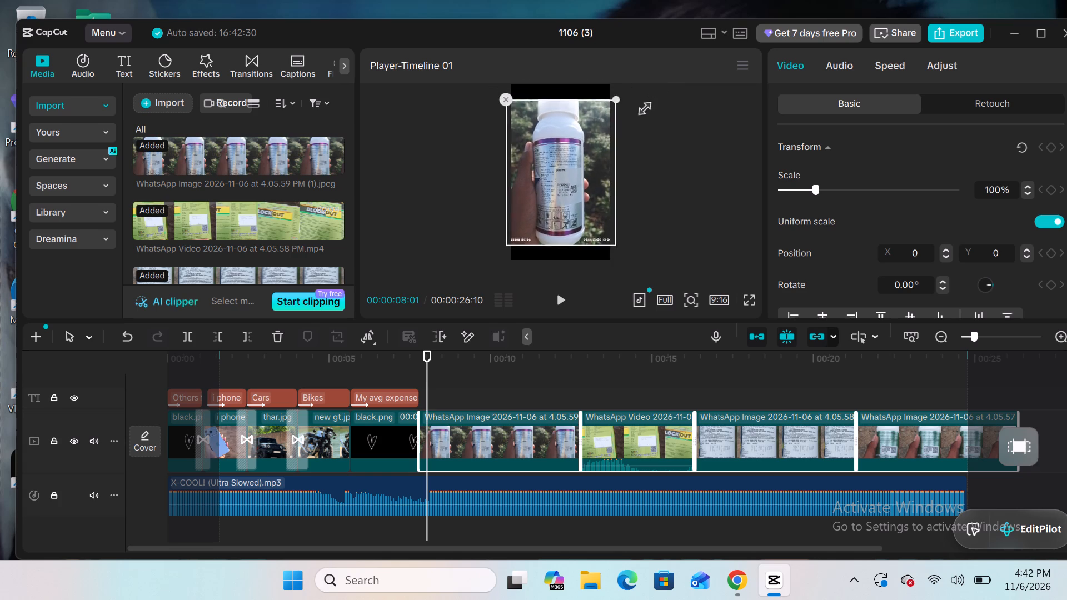
Enlarge the first bottle image to 133% so it fills the height of the frame.
drag(642, 105, 661, 95)
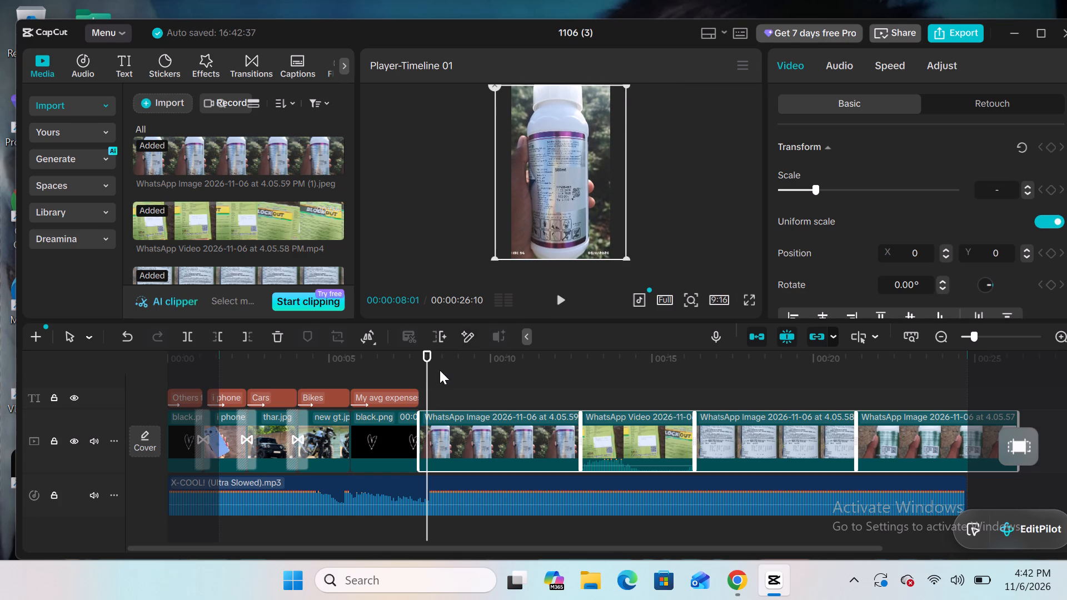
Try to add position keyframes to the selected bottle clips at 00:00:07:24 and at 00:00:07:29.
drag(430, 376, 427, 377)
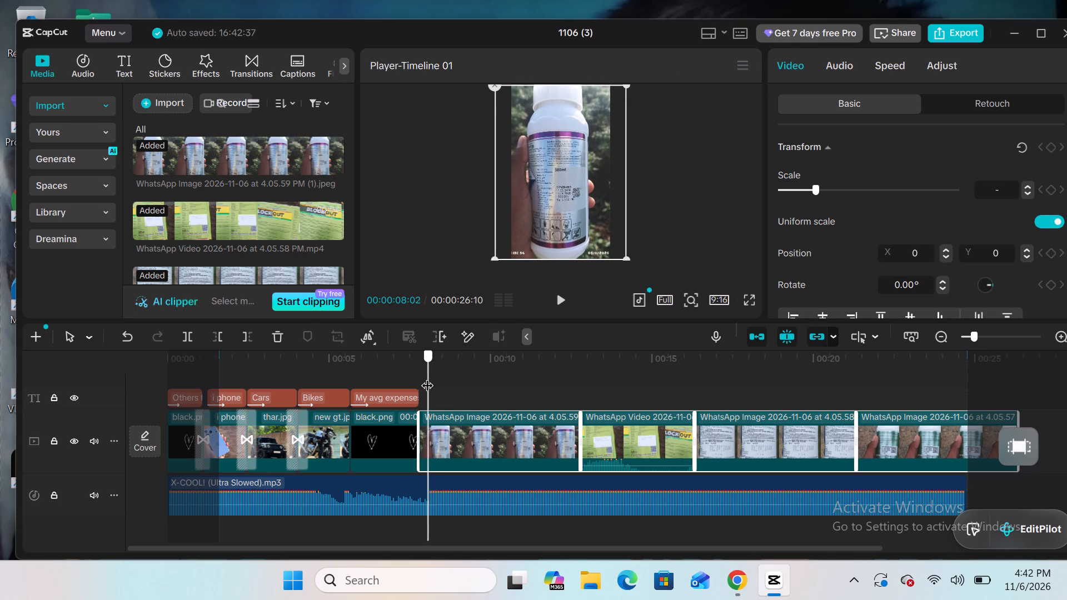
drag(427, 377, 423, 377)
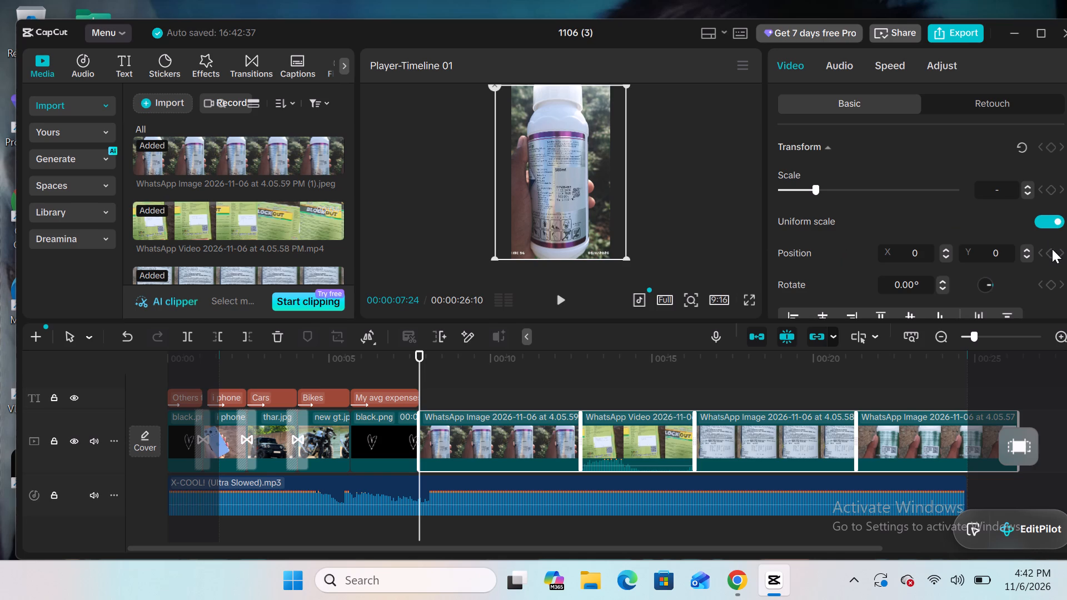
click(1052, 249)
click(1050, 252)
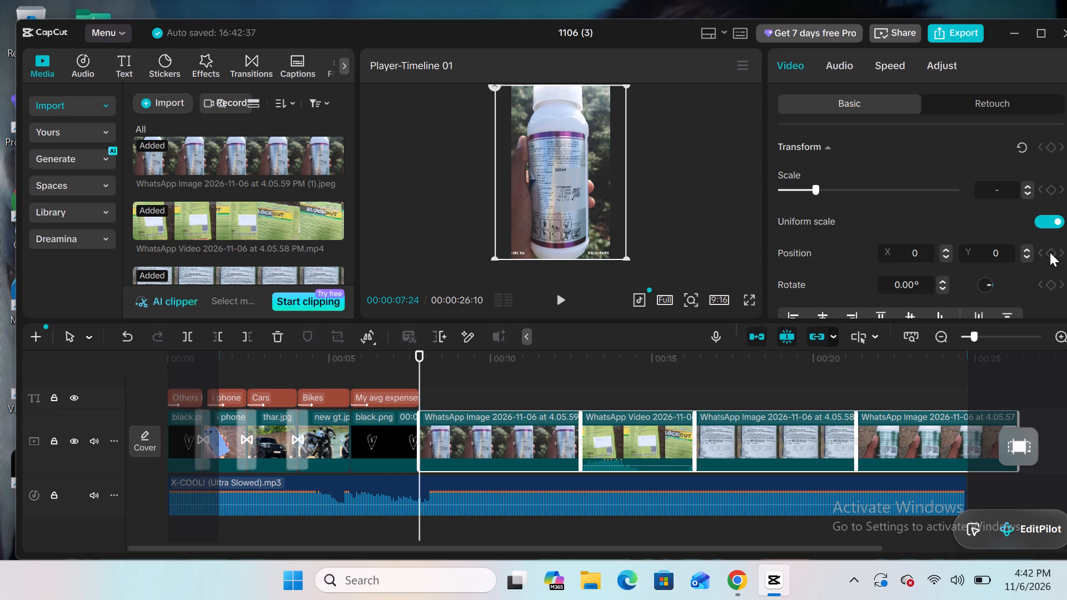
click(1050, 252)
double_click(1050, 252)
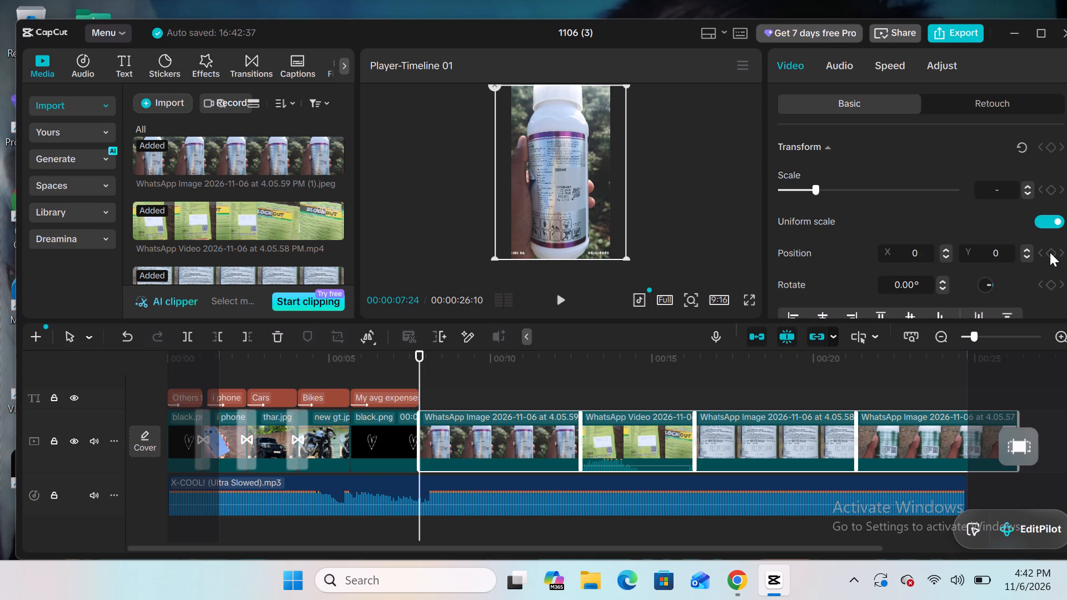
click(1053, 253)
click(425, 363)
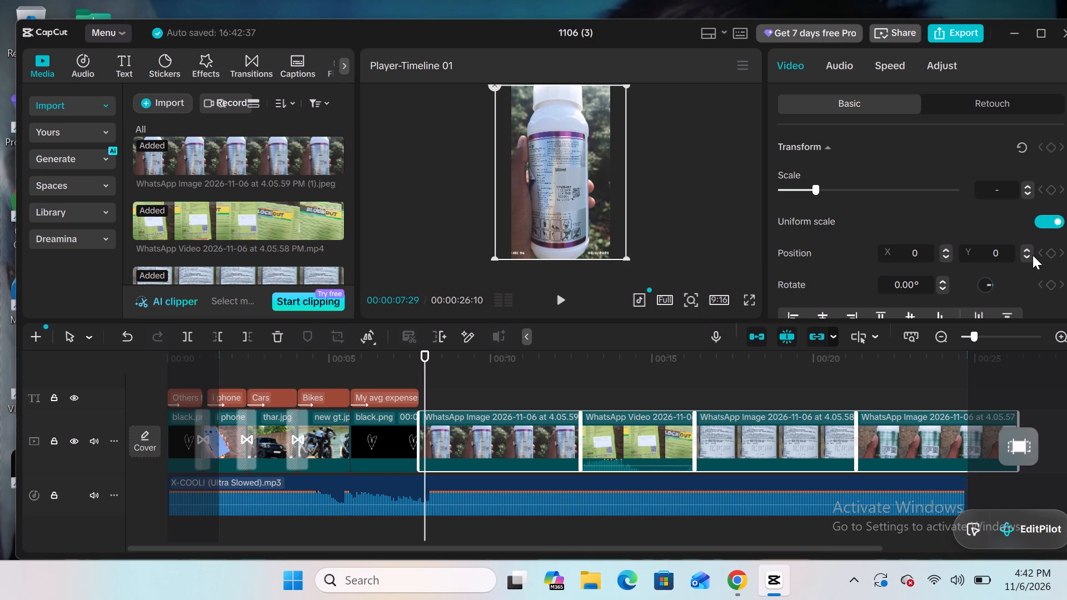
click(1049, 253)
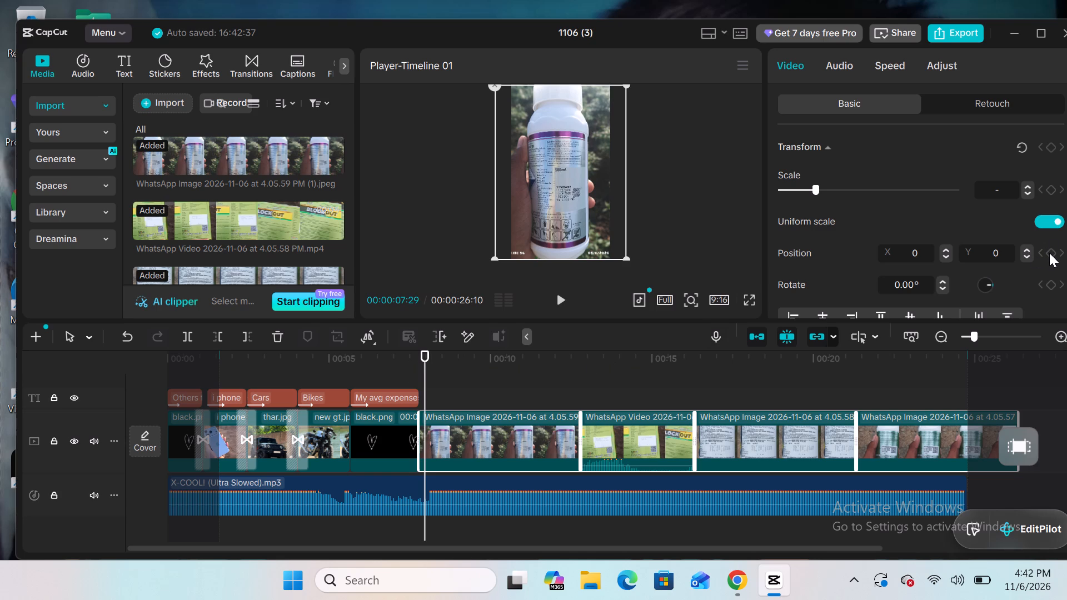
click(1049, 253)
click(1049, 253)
Remove the green package video clip that sits between the bottle images on the timeline.
drag(423, 377, 629, 407)
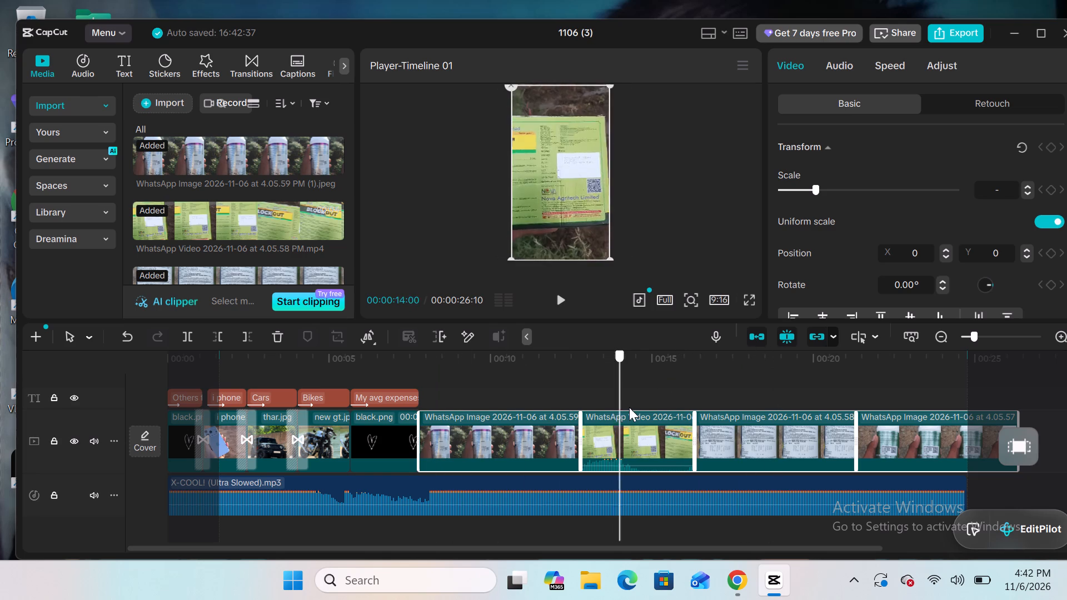
drag(629, 407, 642, 404)
click(632, 440)
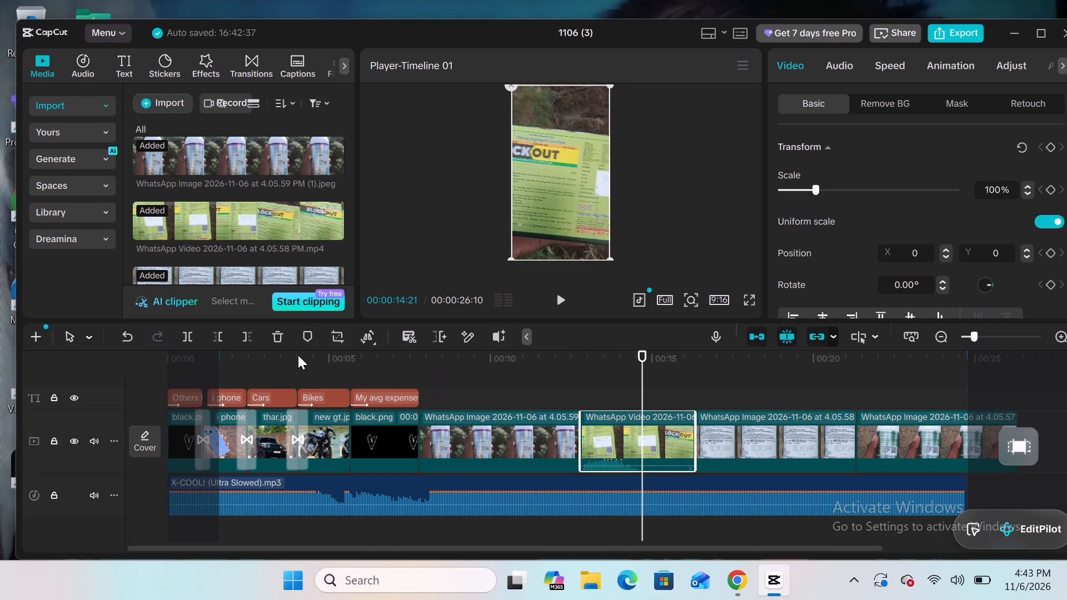
Delete the green package video clip from between the bottle images on the timeline.
click(277, 334)
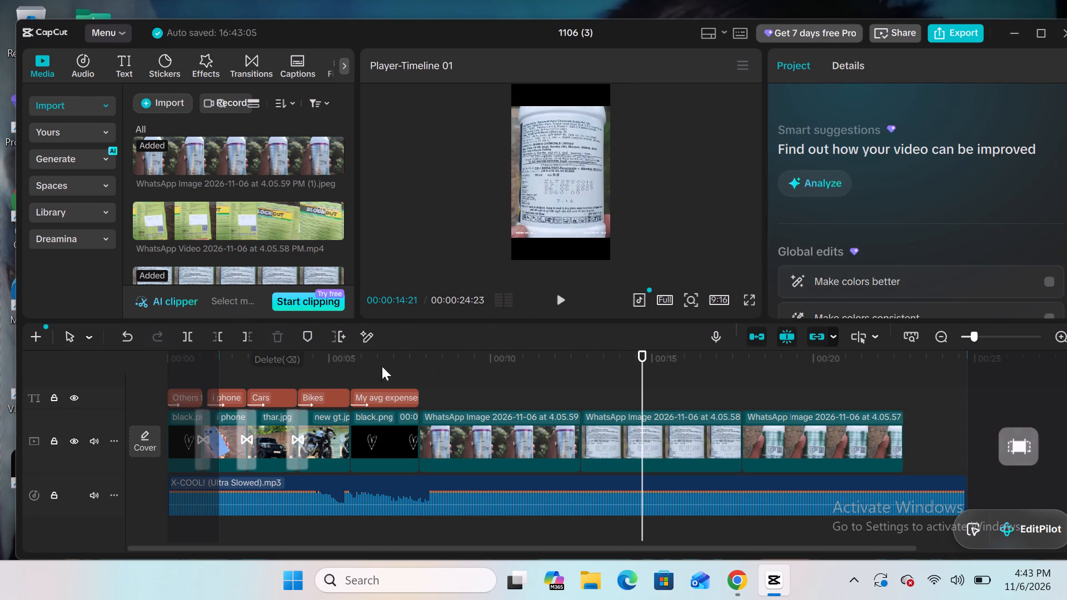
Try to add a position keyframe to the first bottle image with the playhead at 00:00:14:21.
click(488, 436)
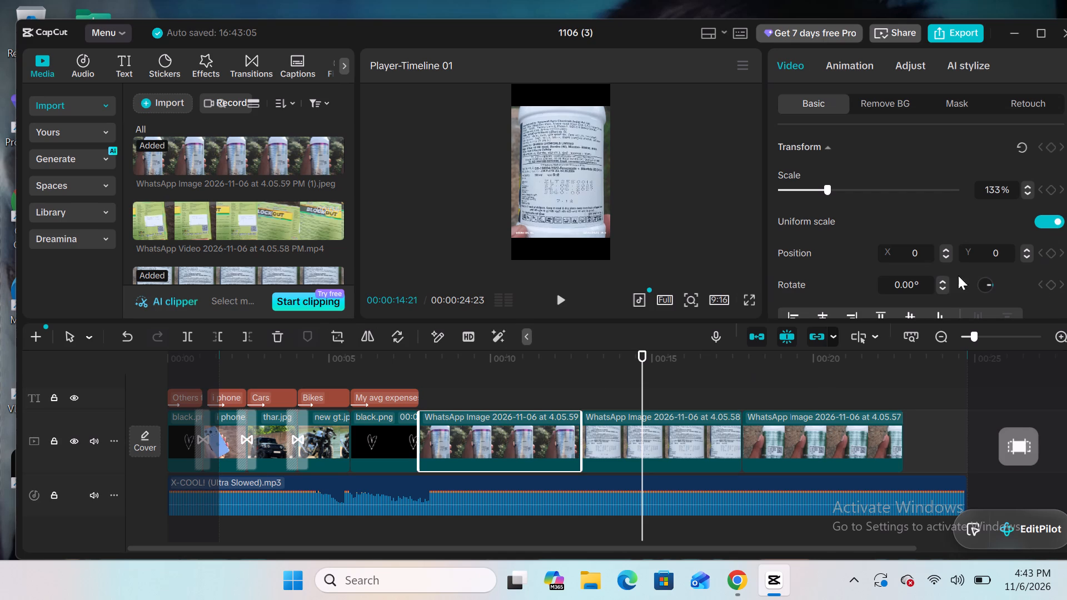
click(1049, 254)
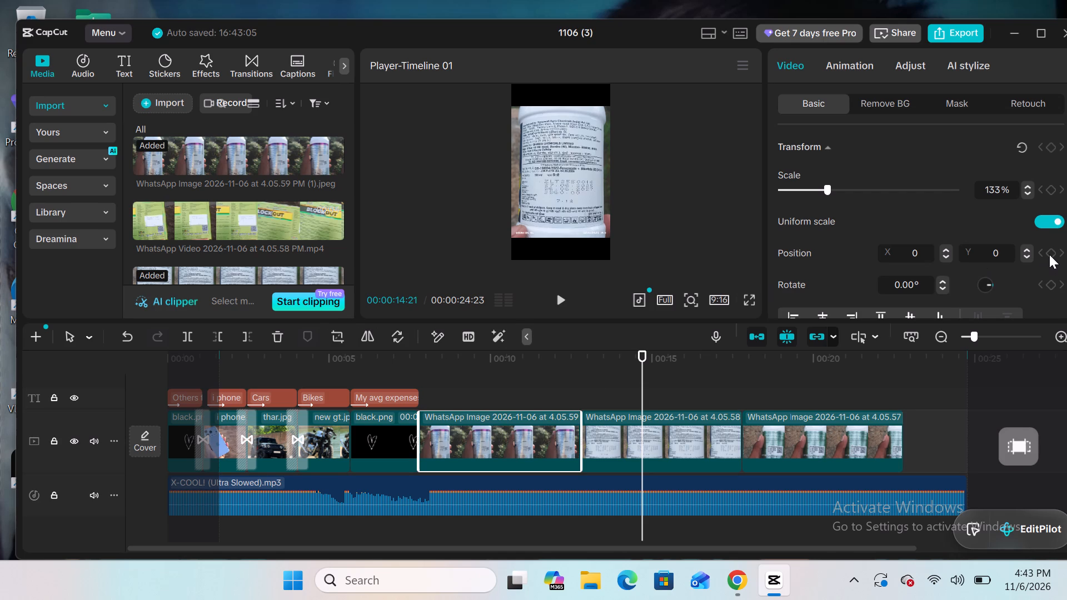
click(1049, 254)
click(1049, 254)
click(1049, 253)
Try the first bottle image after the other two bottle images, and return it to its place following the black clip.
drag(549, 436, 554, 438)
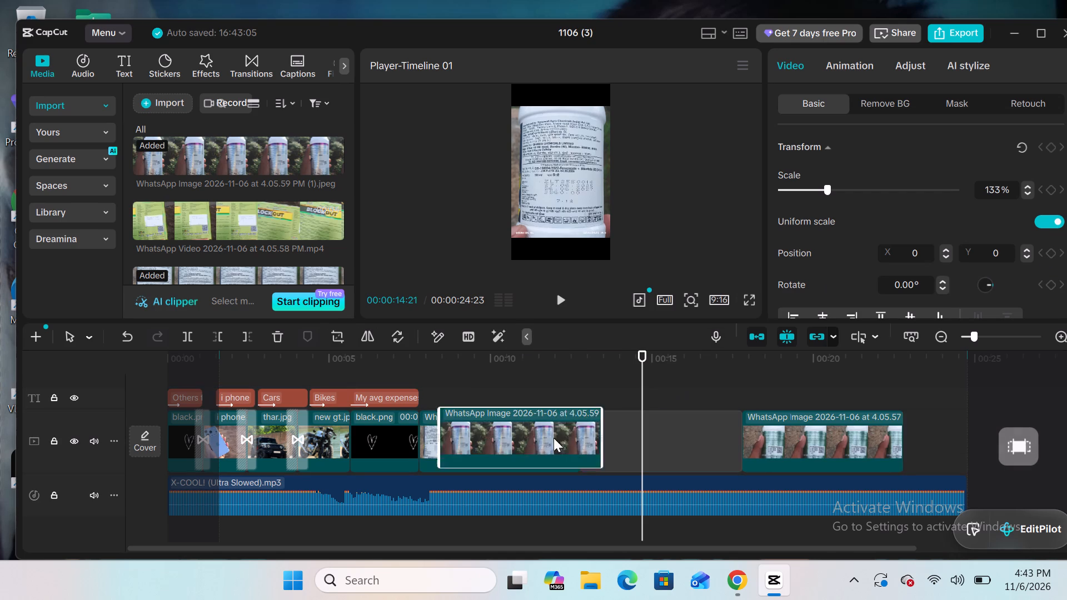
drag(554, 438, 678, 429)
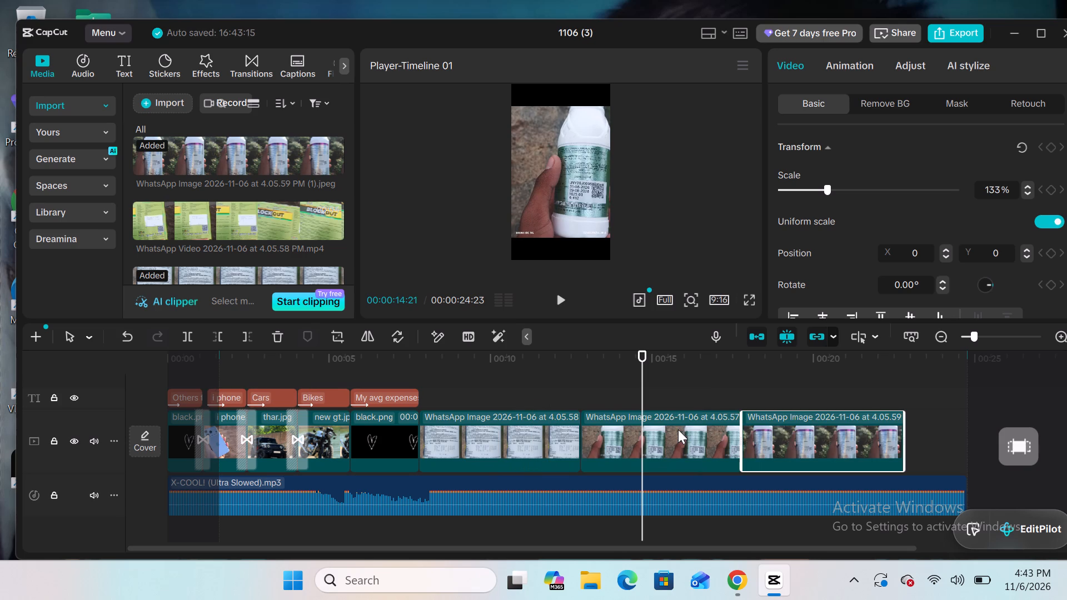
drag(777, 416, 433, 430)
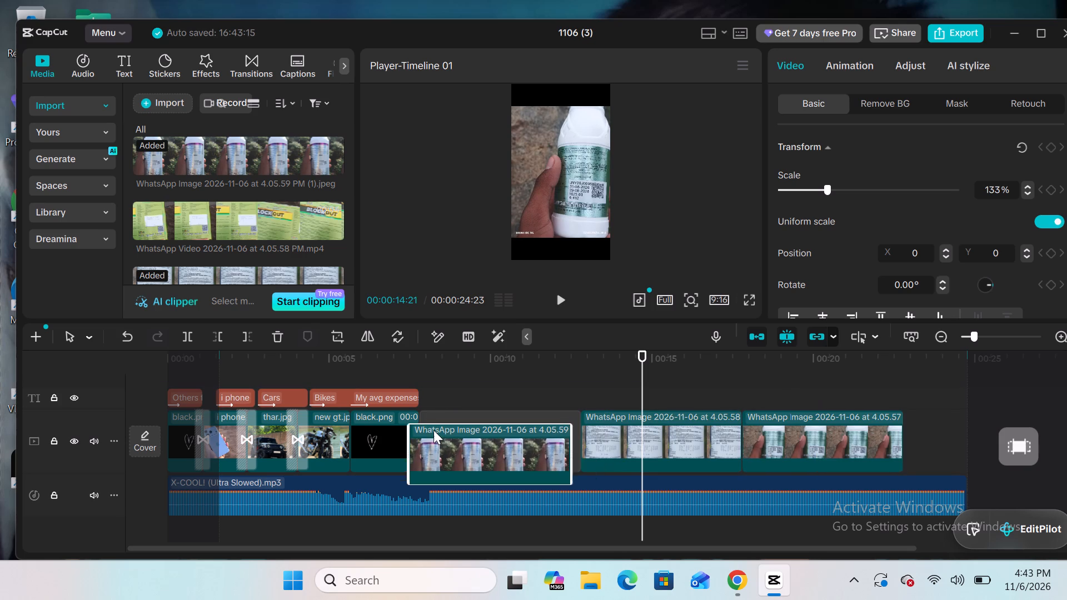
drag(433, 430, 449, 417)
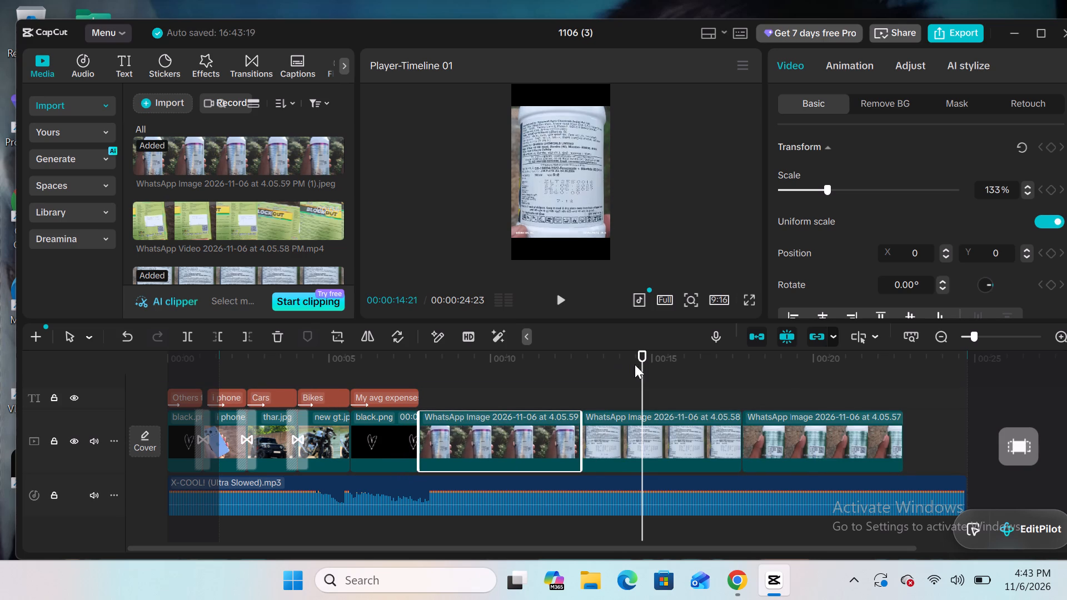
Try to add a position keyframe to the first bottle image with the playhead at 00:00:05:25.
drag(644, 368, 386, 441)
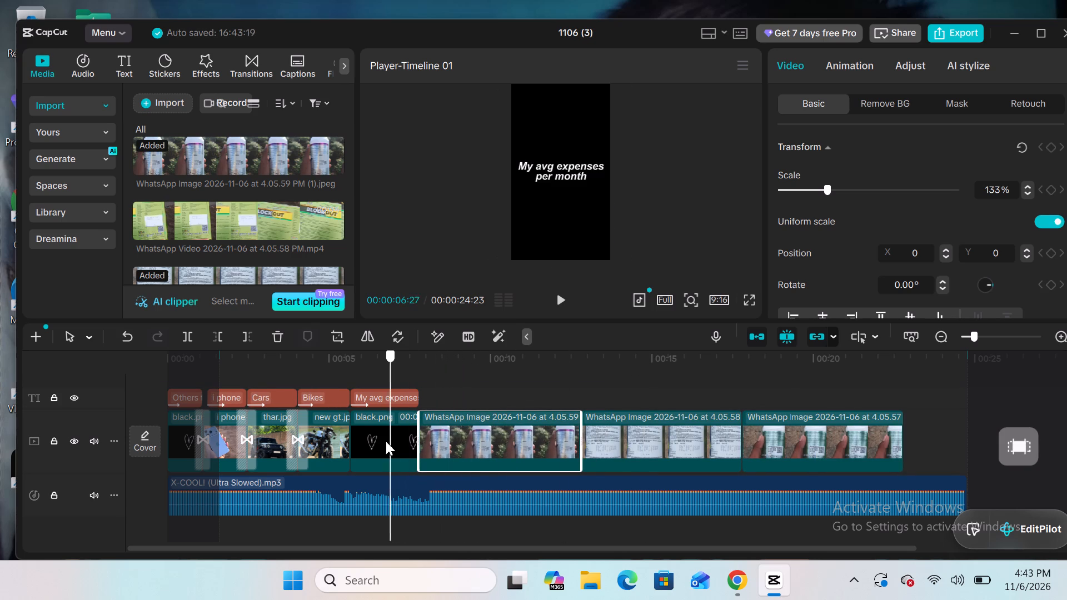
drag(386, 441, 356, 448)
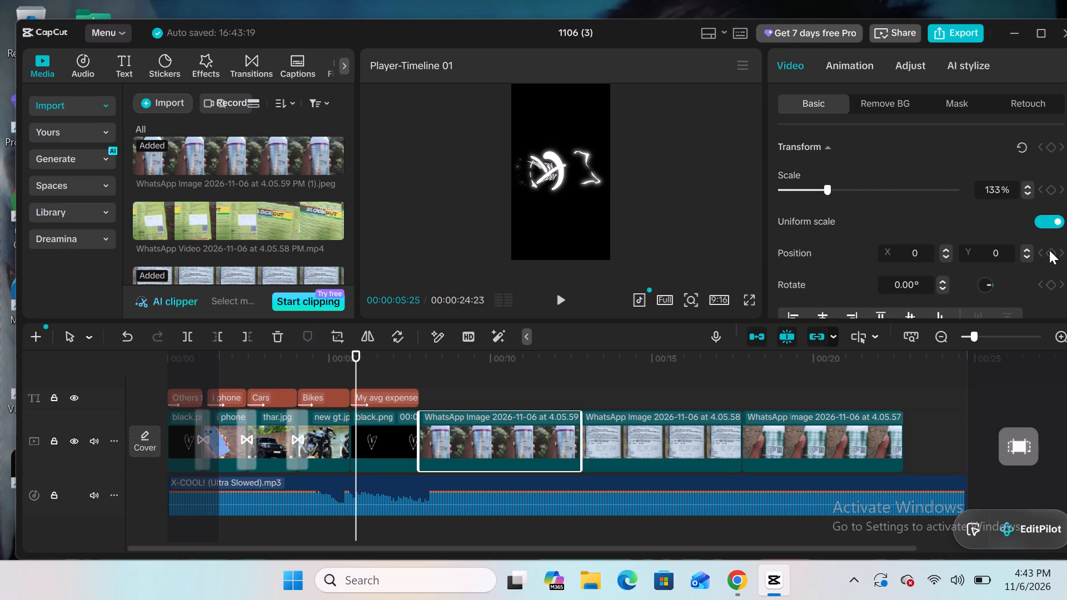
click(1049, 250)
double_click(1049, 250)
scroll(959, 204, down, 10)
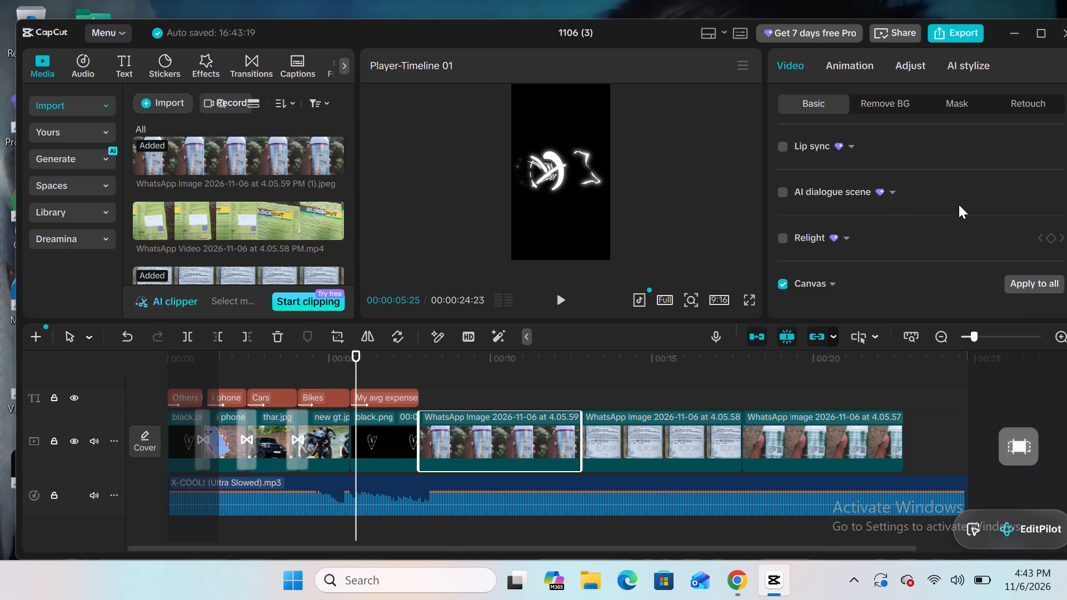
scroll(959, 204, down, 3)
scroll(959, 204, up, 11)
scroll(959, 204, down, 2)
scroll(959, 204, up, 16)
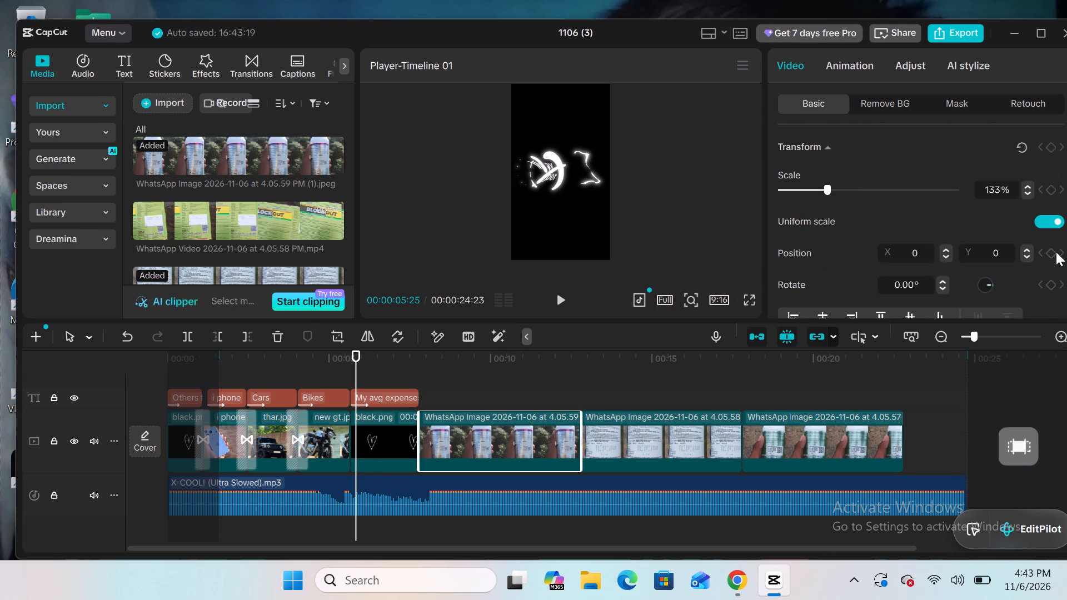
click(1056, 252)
Add a position keyframe to the first bottle image at its start, 00:00:07:24.
drag(356, 368, 422, 382)
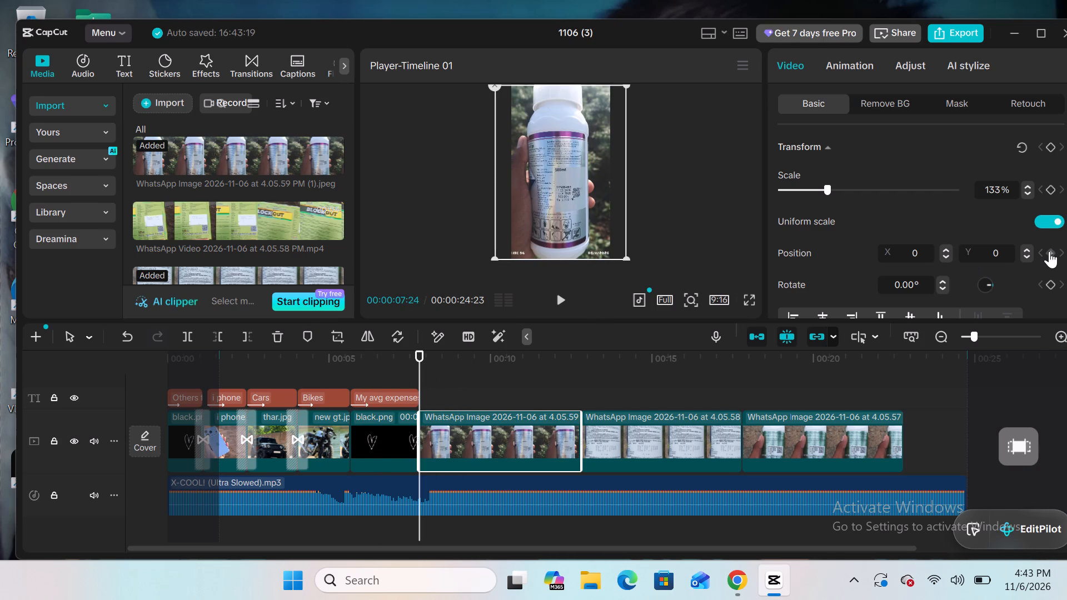
click(1049, 251)
Add a second position keyframe to the first bottle image at 00:00:10:11 and enlarge the image to 312%.
drag(422, 373, 491, 389)
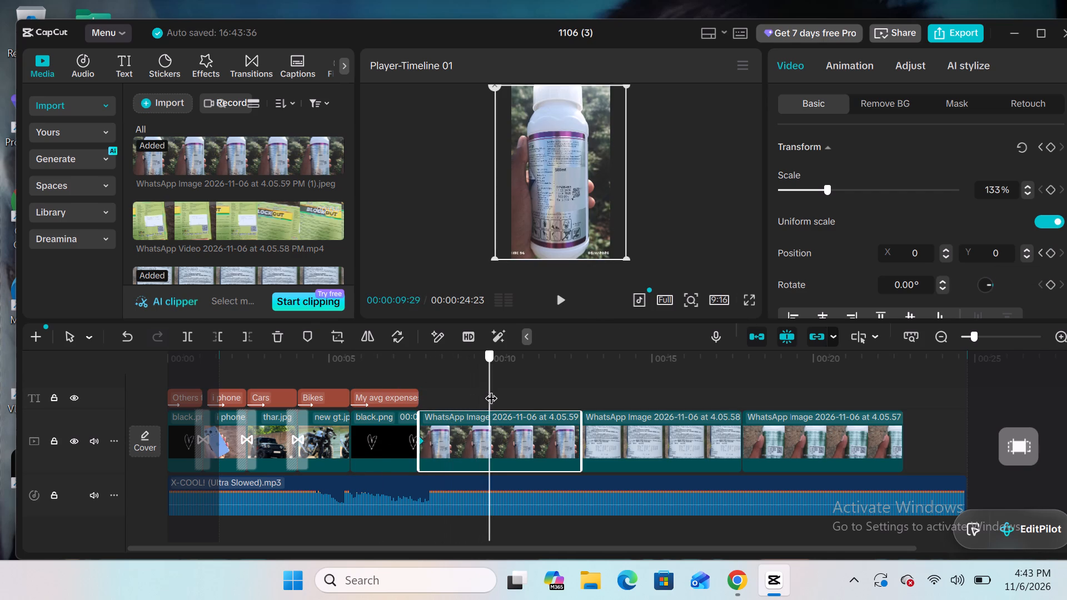
drag(491, 389, 504, 391)
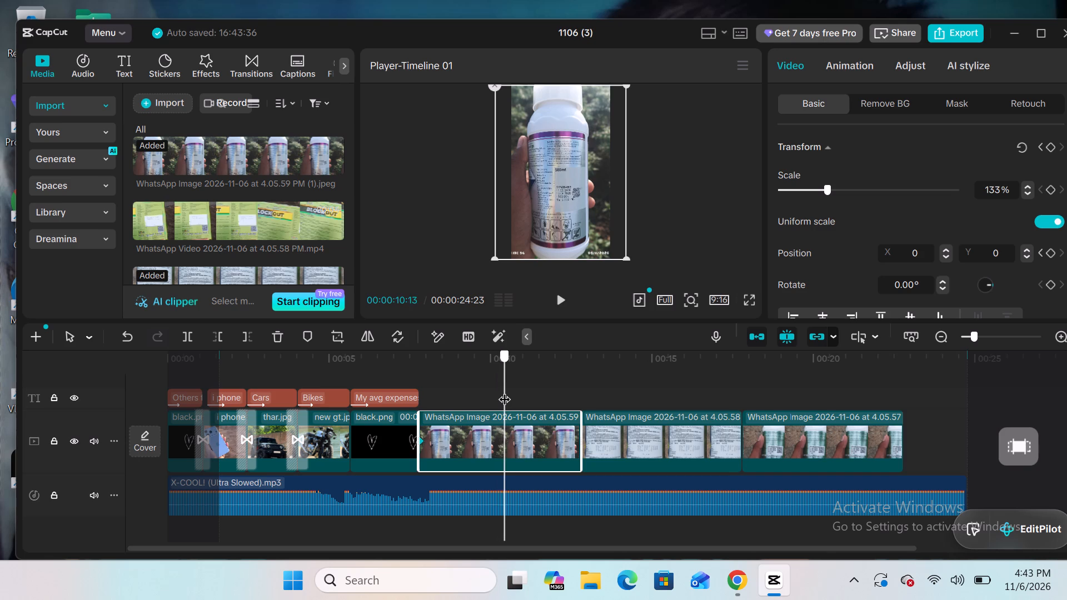
drag(504, 391, 507, 391)
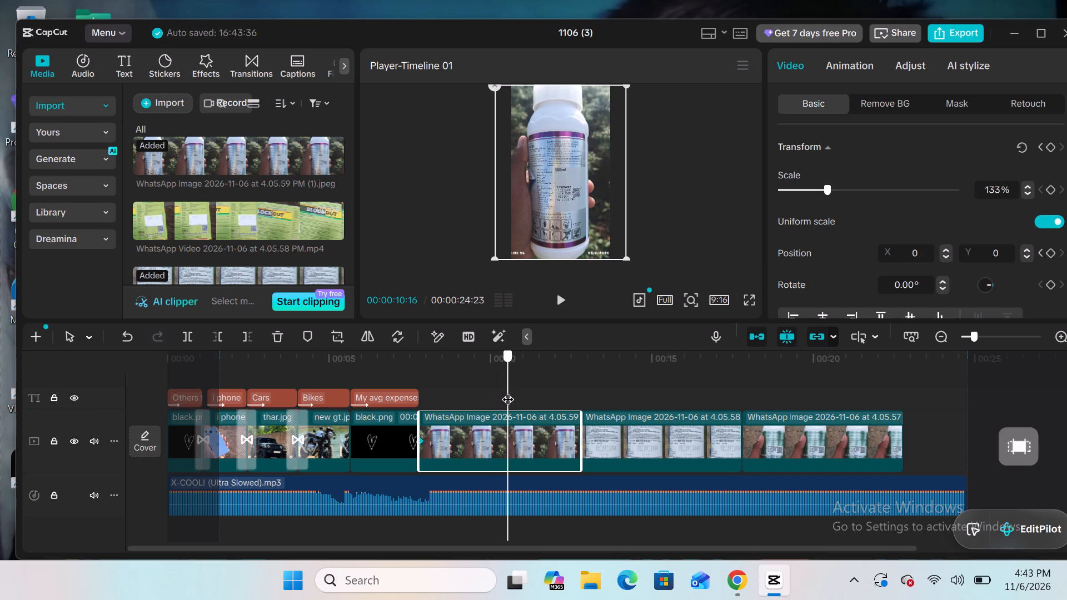
drag(507, 391, 503, 396)
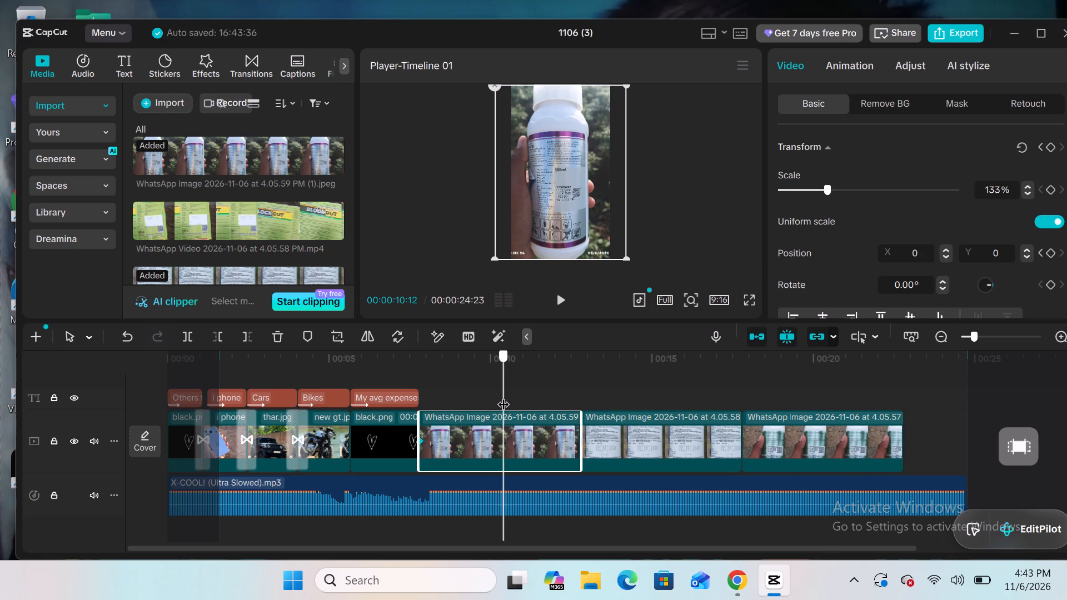
drag(503, 396, 502, 396)
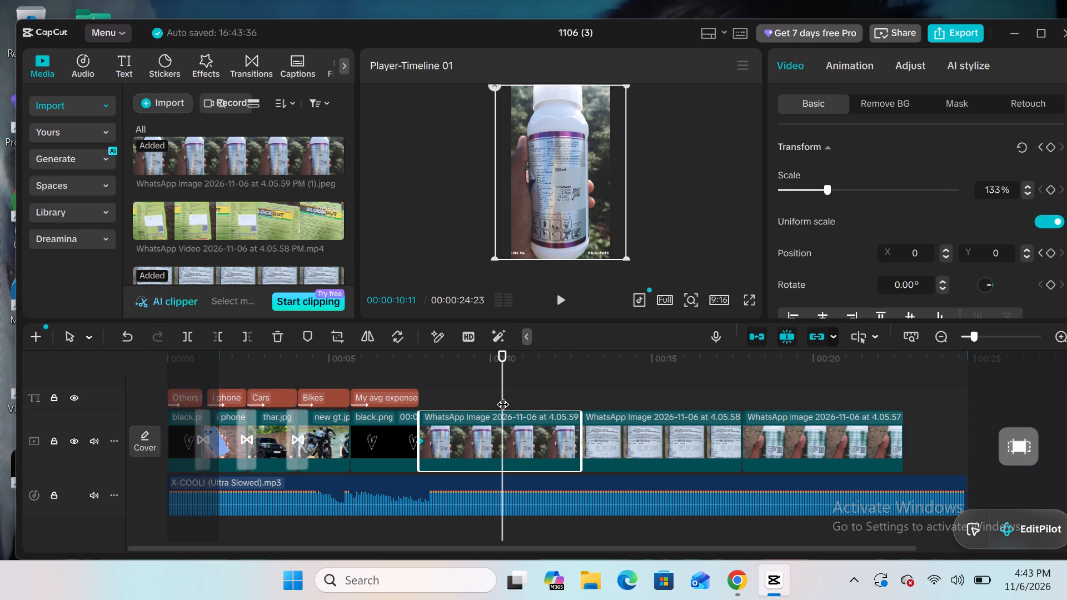
click(1050, 256)
drag(625, 83, 641, 83)
scroll(626, 96, up, 3)
drag(624, 86, 642, 84)
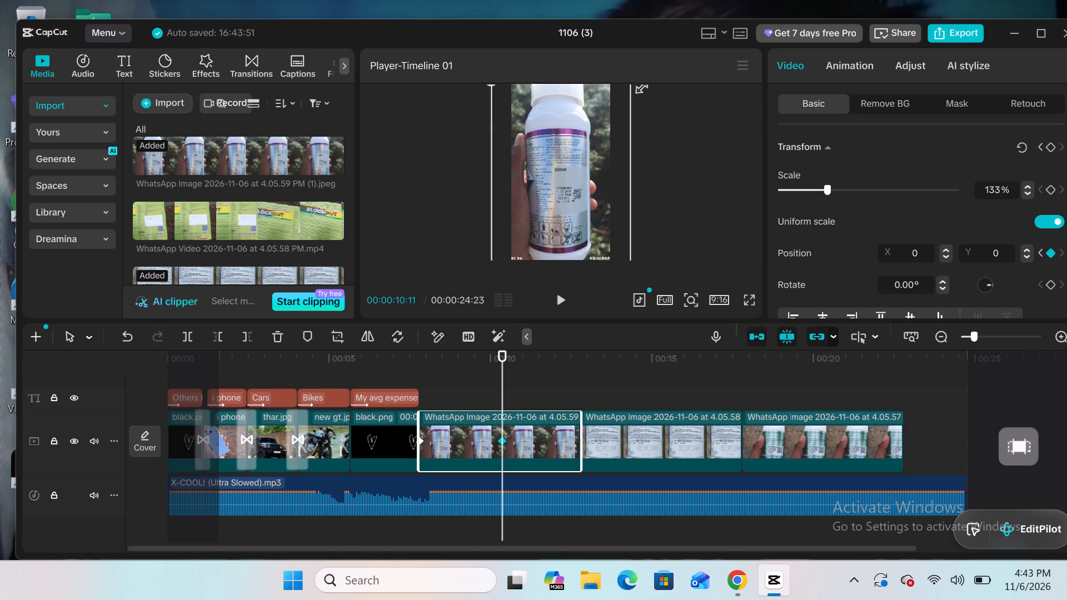
drag(642, 84, 874, 3)
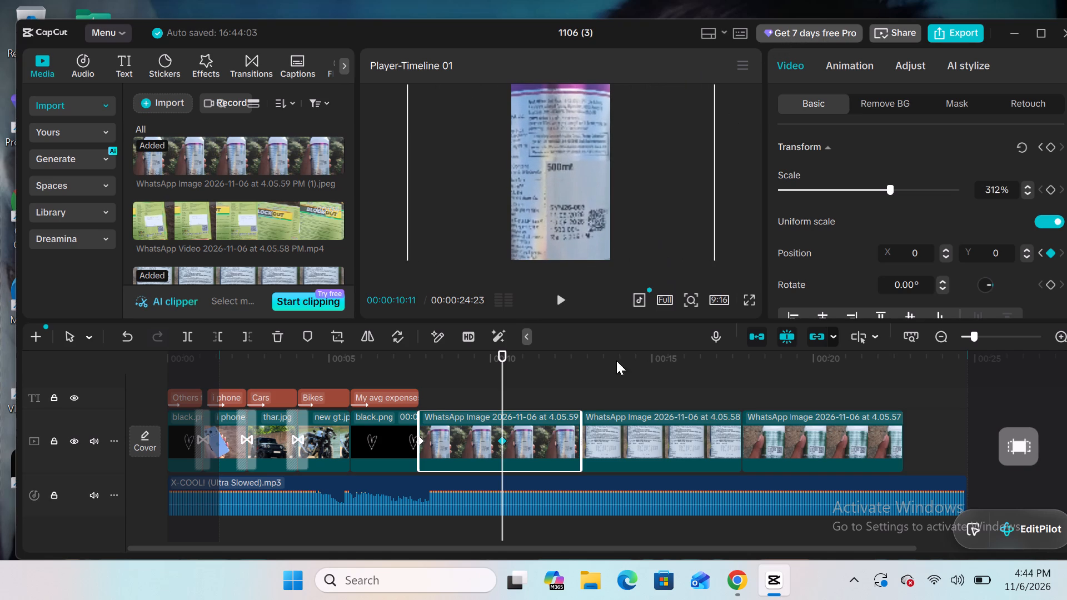
Trim the end of the first bottle image clip back to its second keyframe at 00:00:10:11.
drag(582, 431, 516, 439)
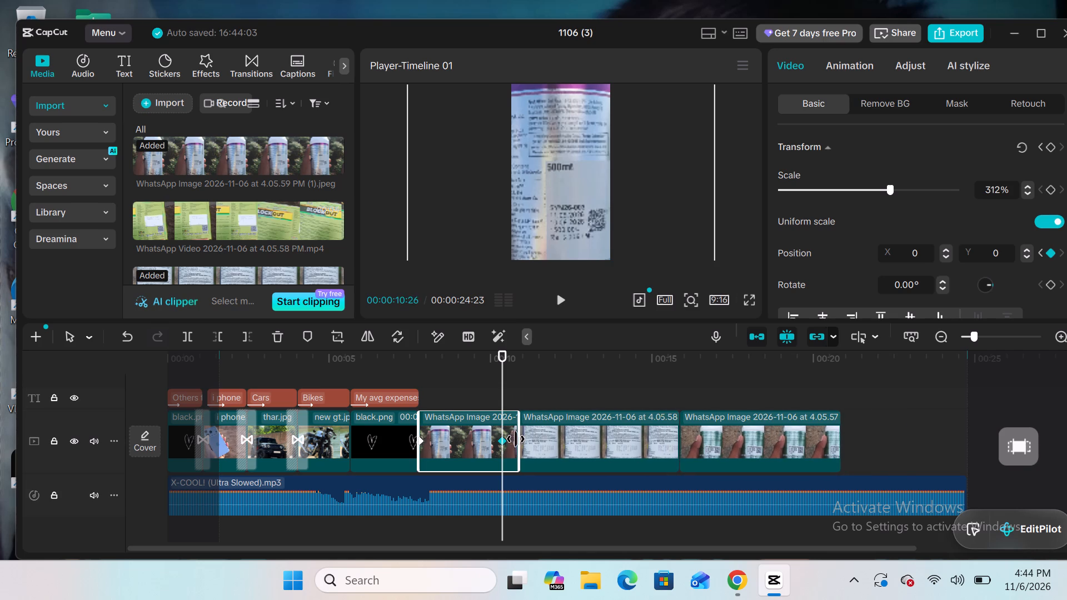
drag(516, 439, 503, 444)
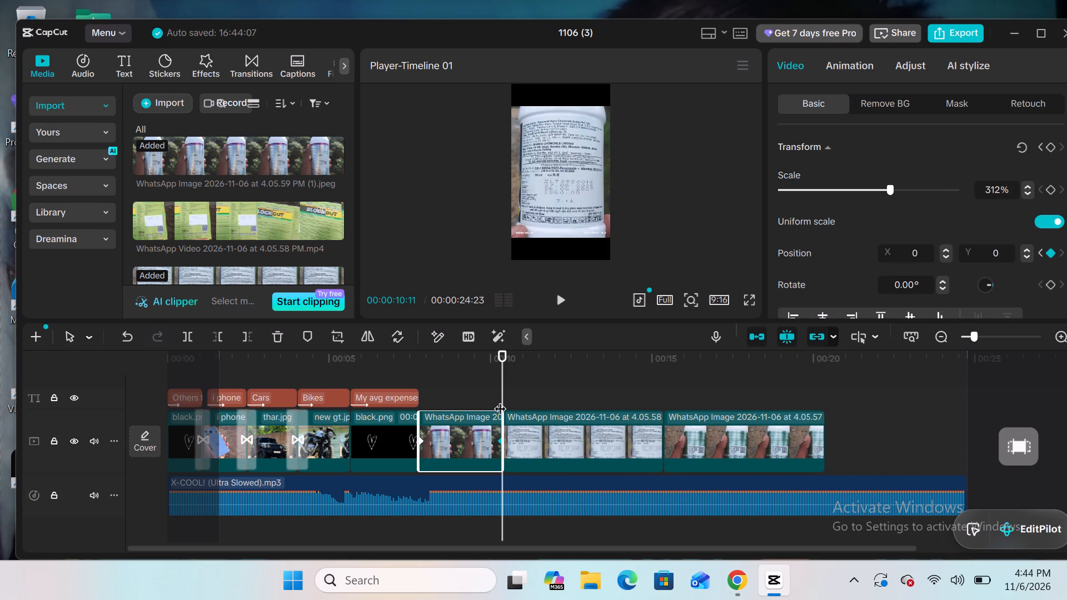
Play and scrub through the trimmed bottle image clip from 00:00:07:24 to check its keyframe animation.
drag(500, 382, 425, 404)
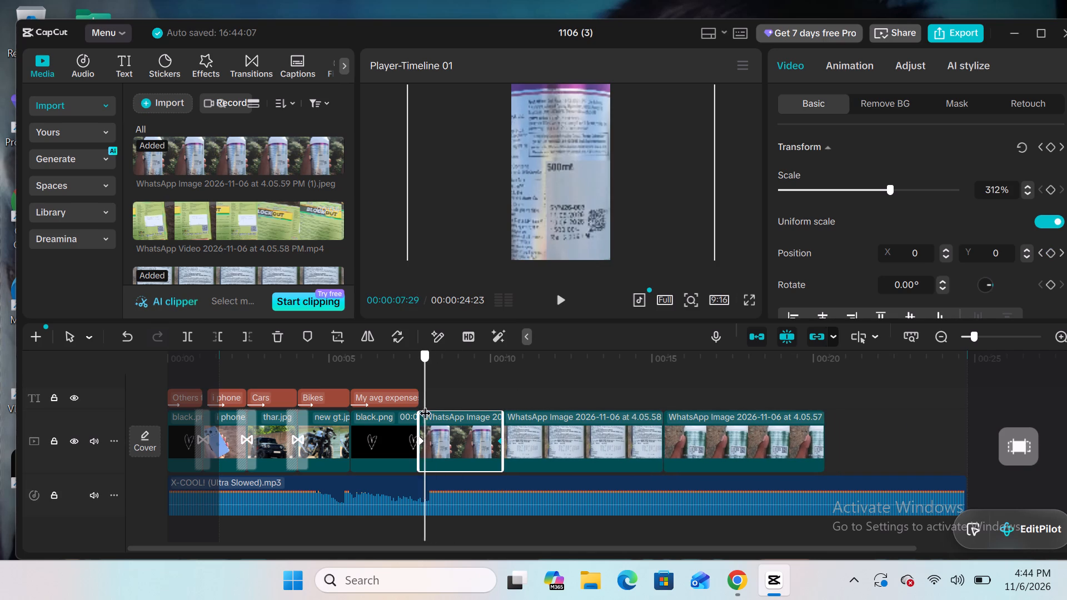
drag(425, 404, 422, 404)
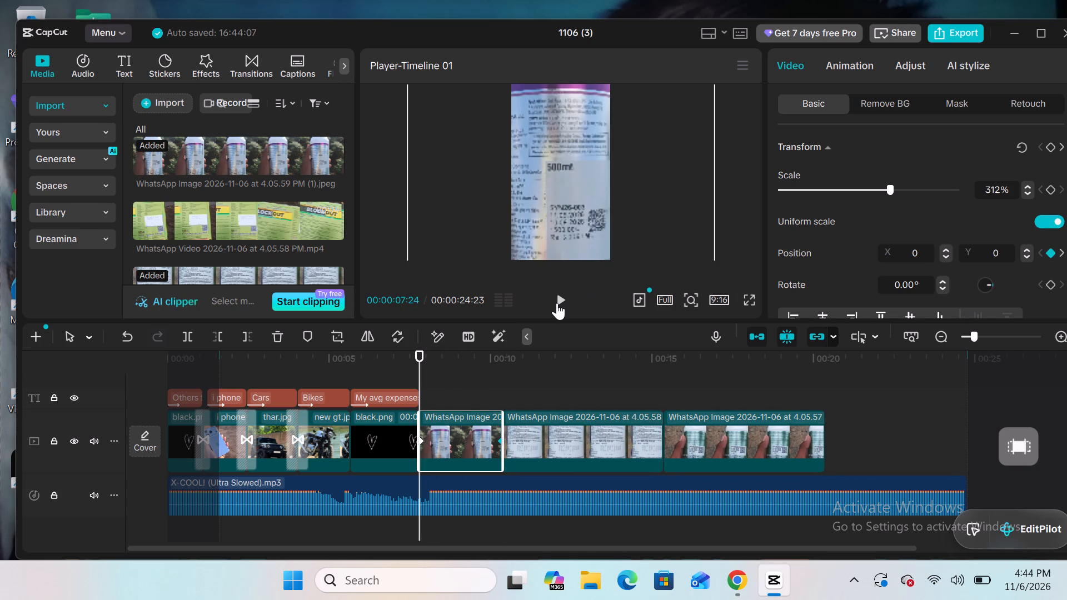
click(557, 303)
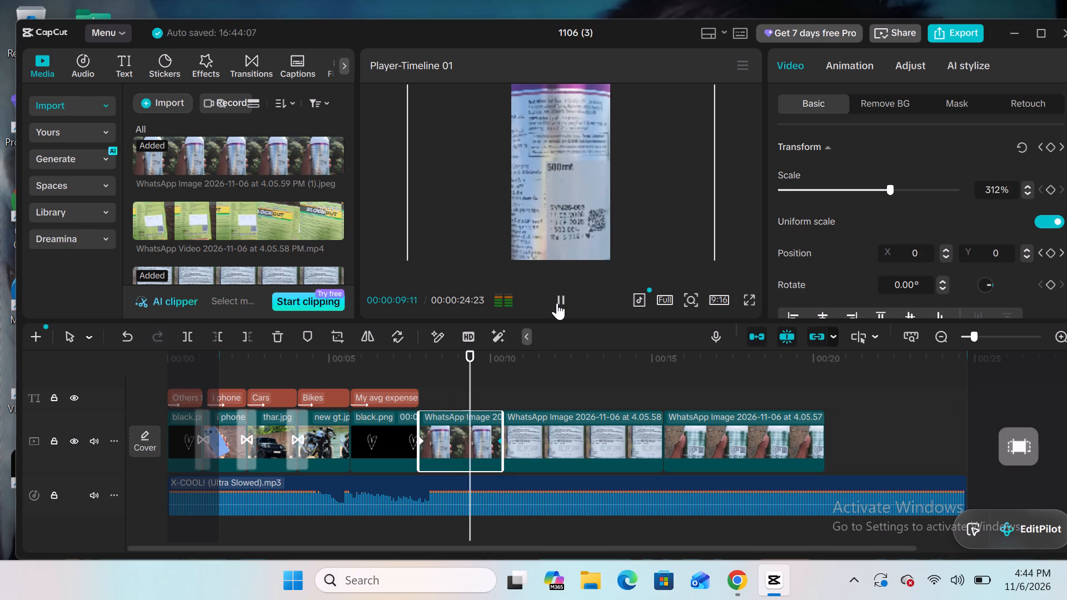
click(557, 303)
click(557, 303)
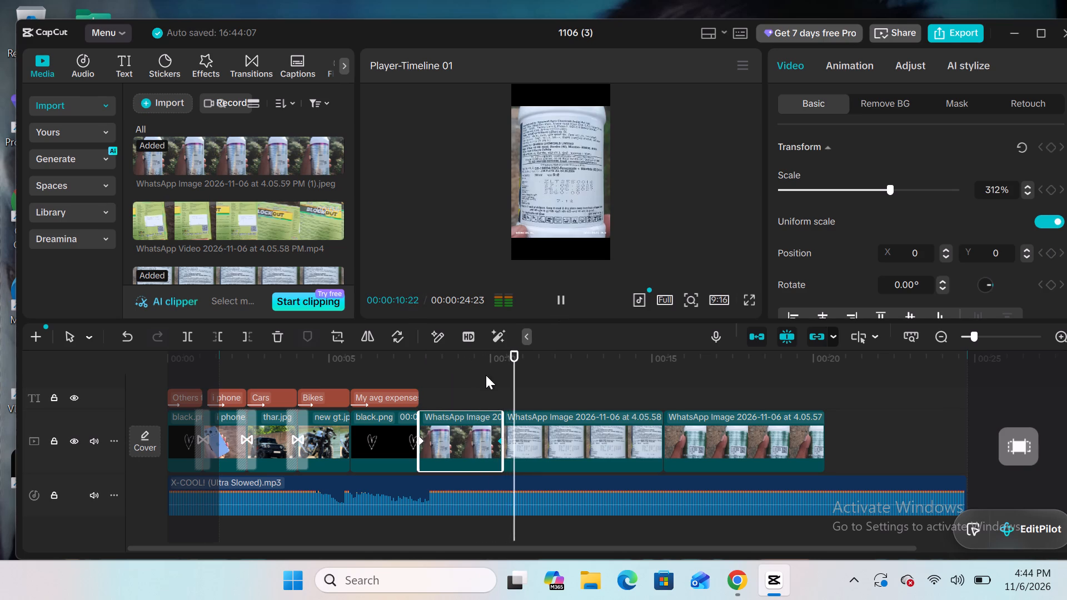
drag(544, 382, 413, 401)
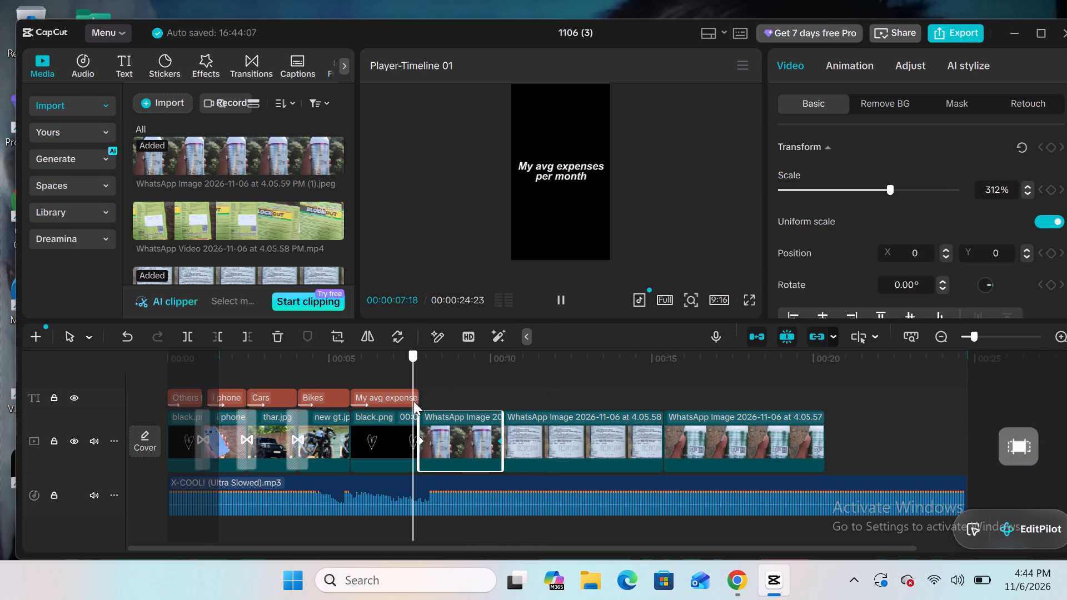
drag(413, 401, 426, 407)
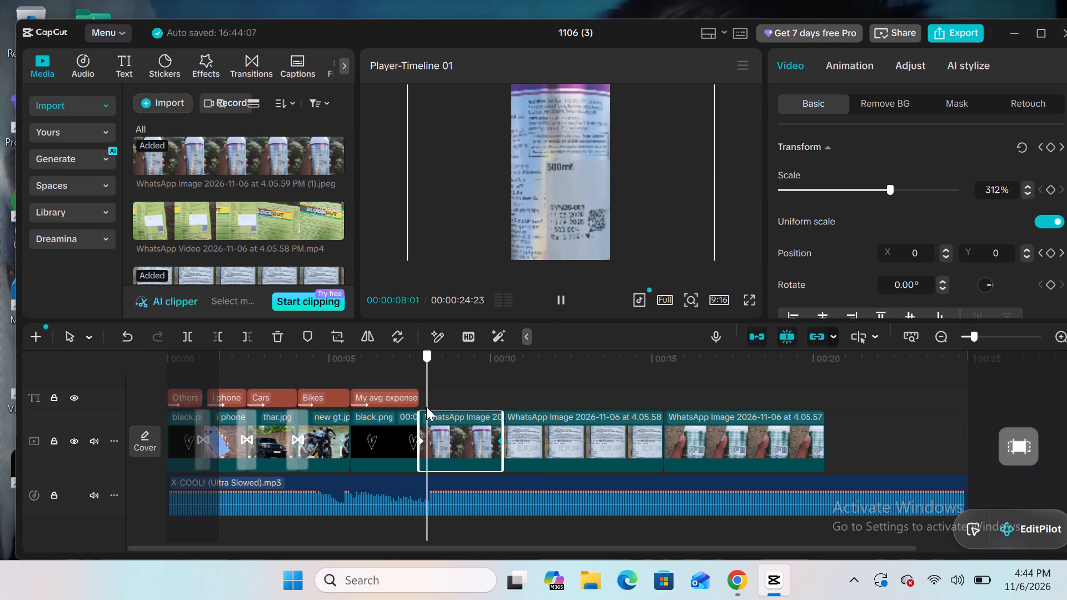
drag(426, 407, 451, 401)
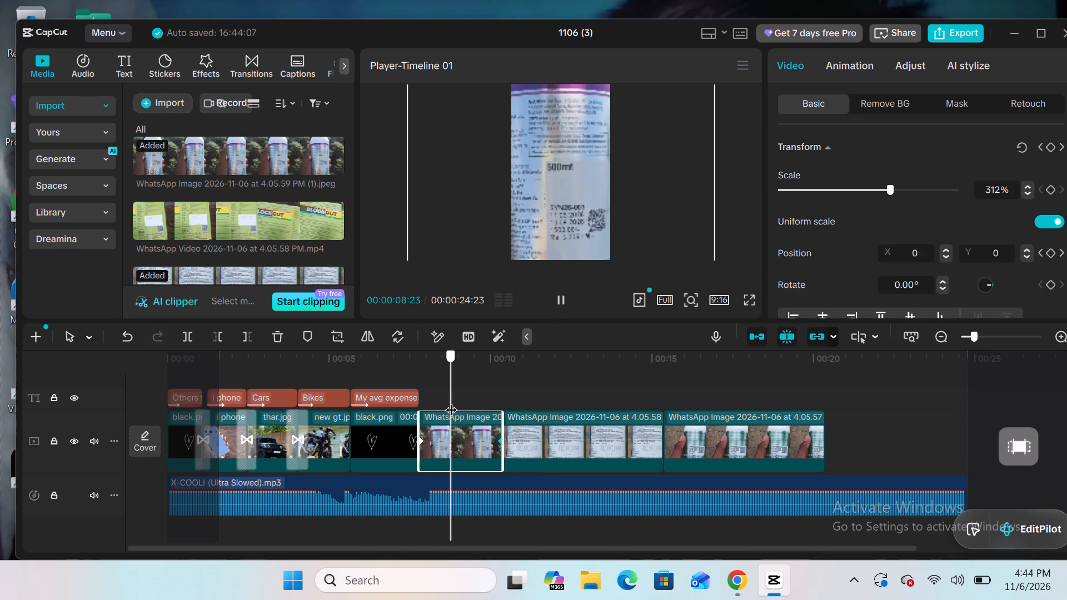
drag(451, 401, 422, 407)
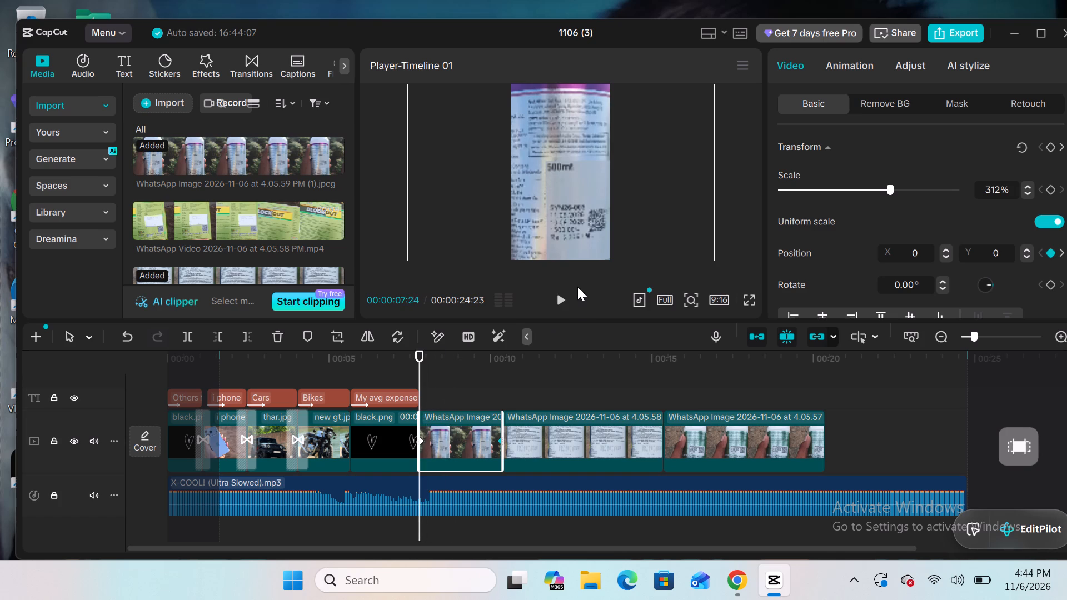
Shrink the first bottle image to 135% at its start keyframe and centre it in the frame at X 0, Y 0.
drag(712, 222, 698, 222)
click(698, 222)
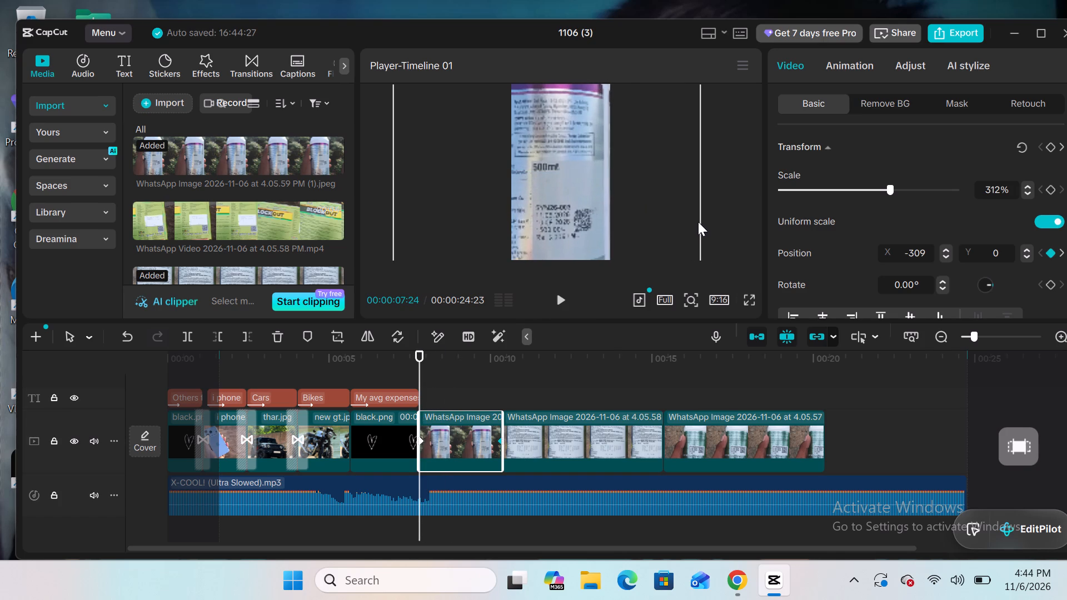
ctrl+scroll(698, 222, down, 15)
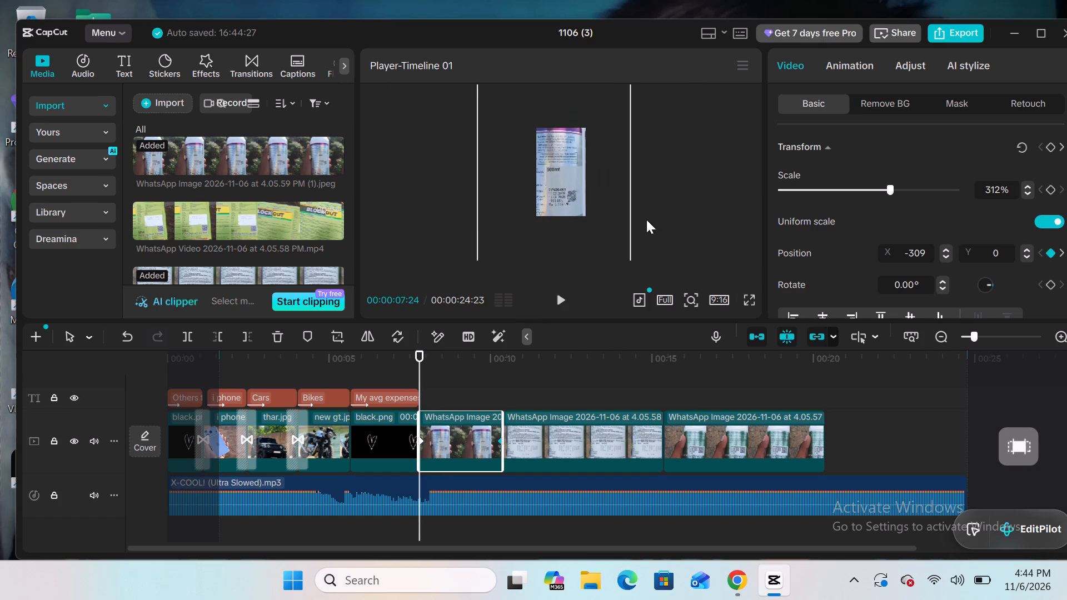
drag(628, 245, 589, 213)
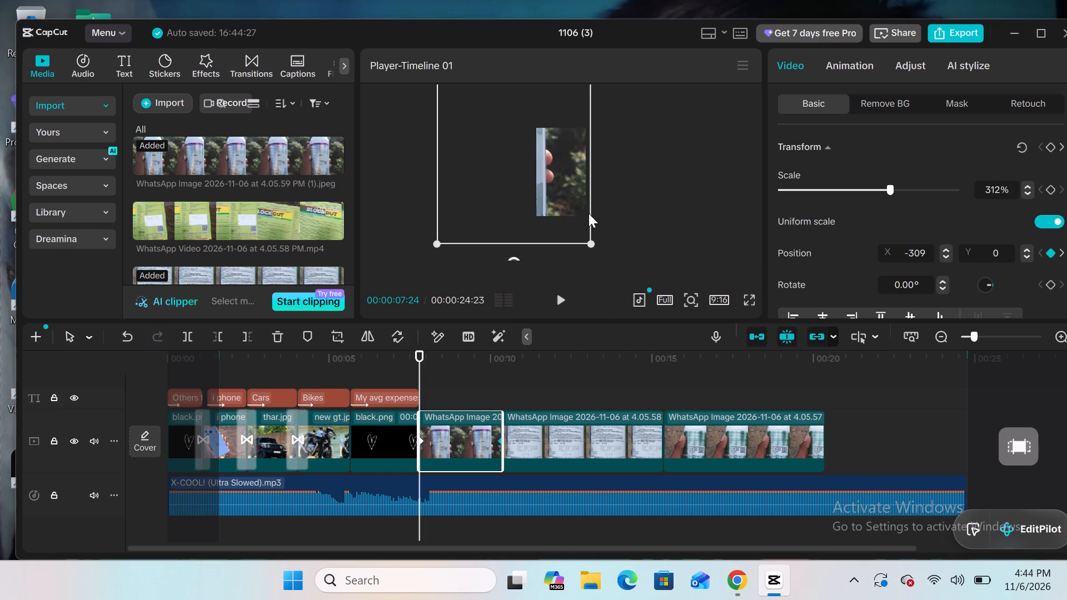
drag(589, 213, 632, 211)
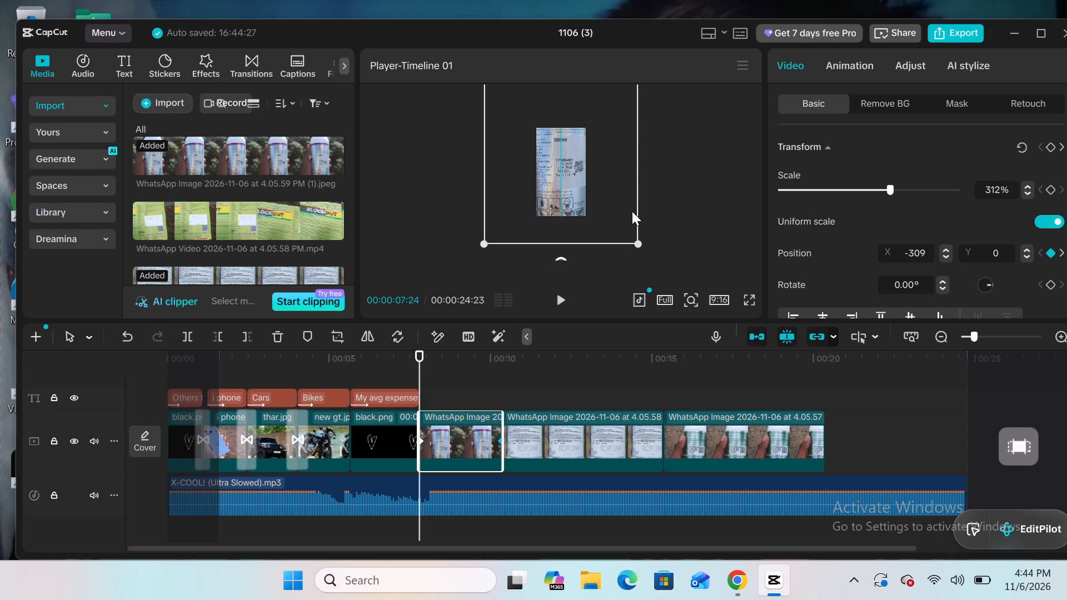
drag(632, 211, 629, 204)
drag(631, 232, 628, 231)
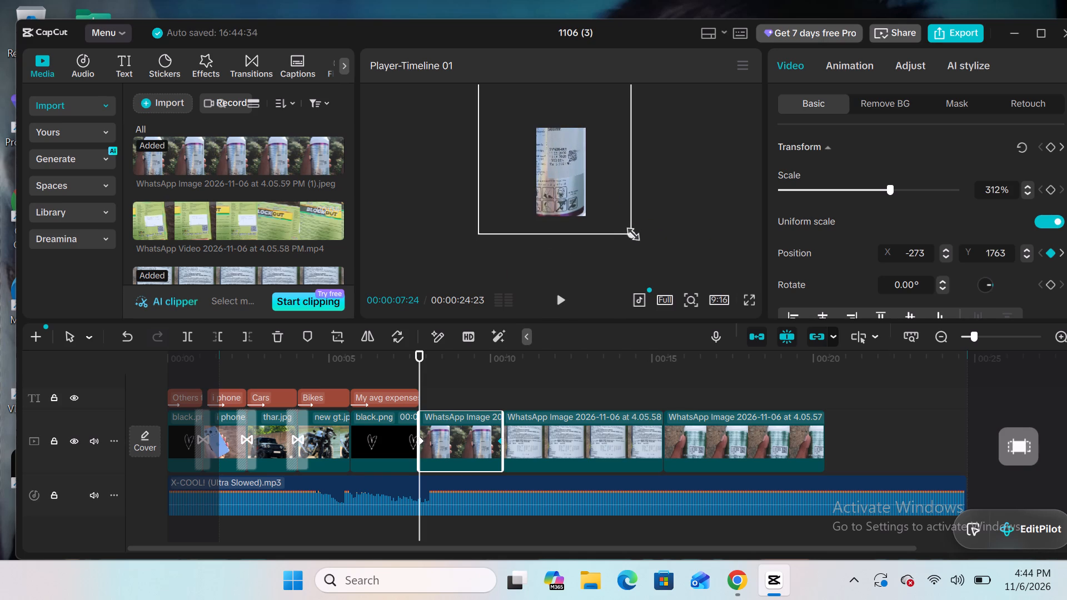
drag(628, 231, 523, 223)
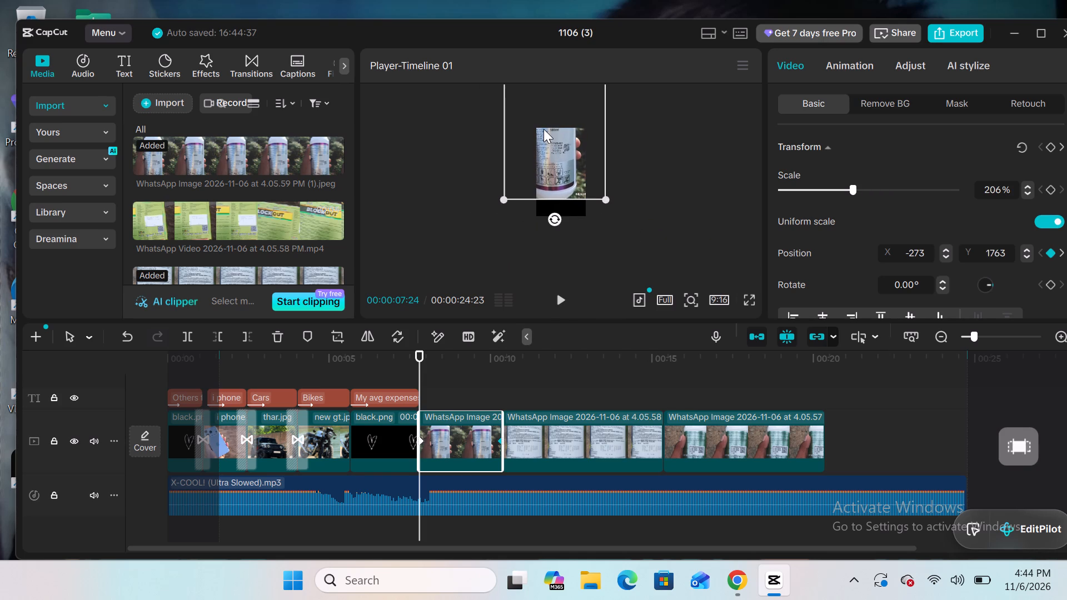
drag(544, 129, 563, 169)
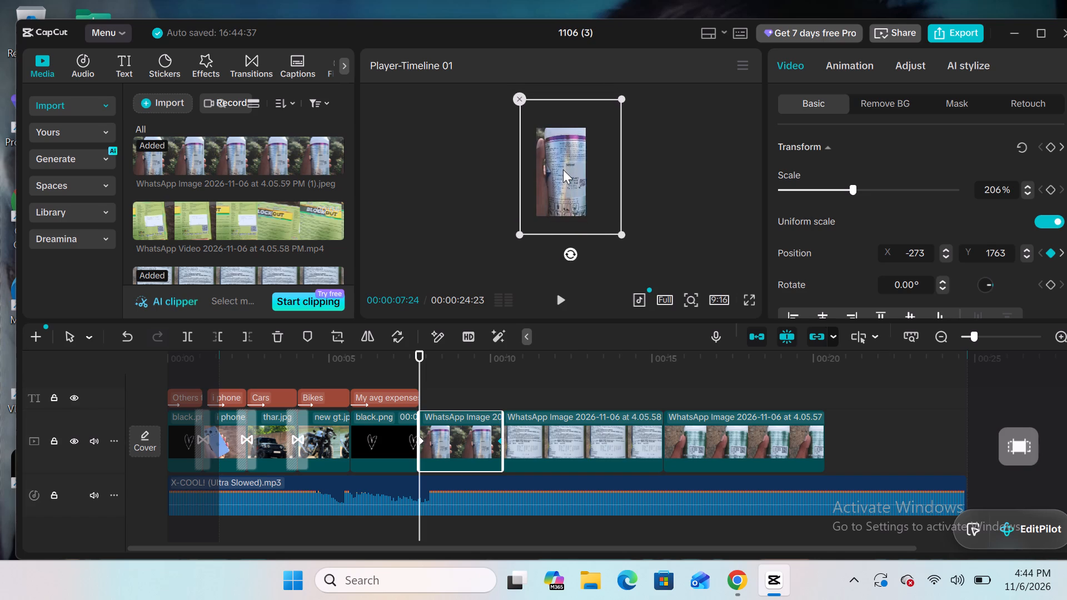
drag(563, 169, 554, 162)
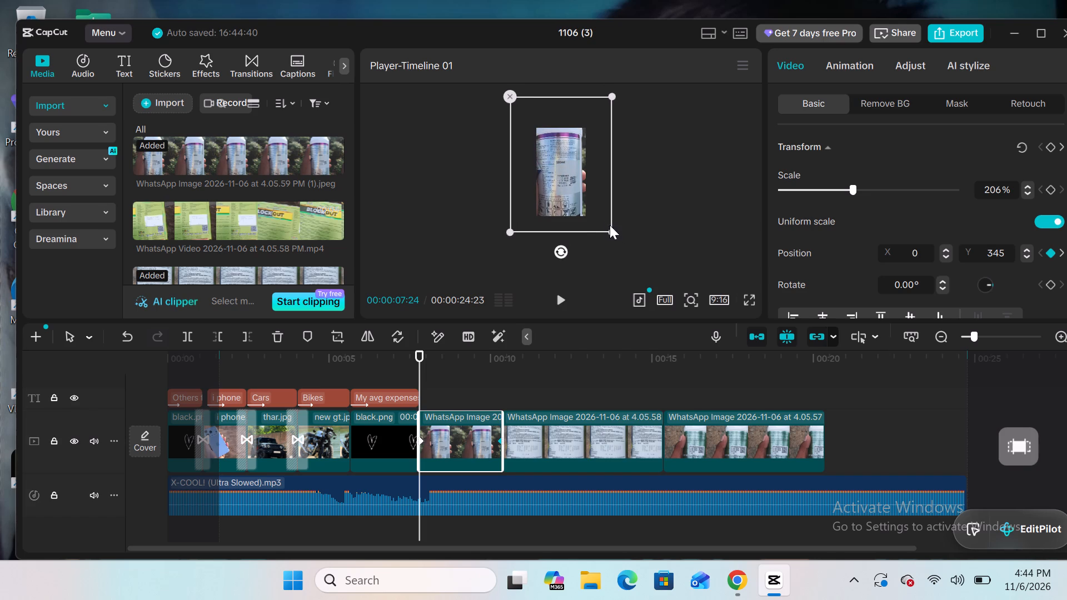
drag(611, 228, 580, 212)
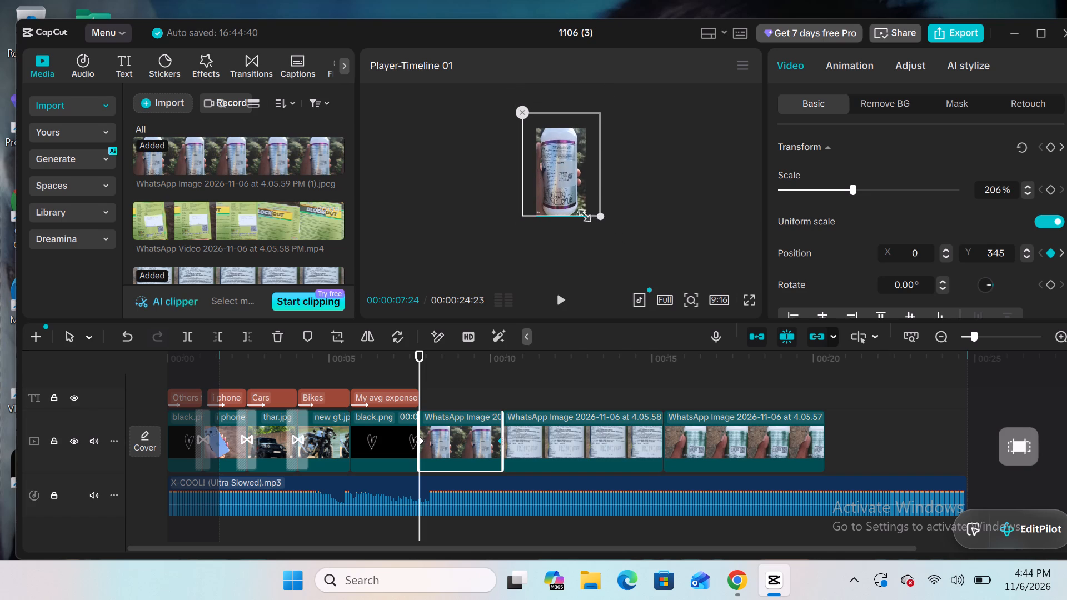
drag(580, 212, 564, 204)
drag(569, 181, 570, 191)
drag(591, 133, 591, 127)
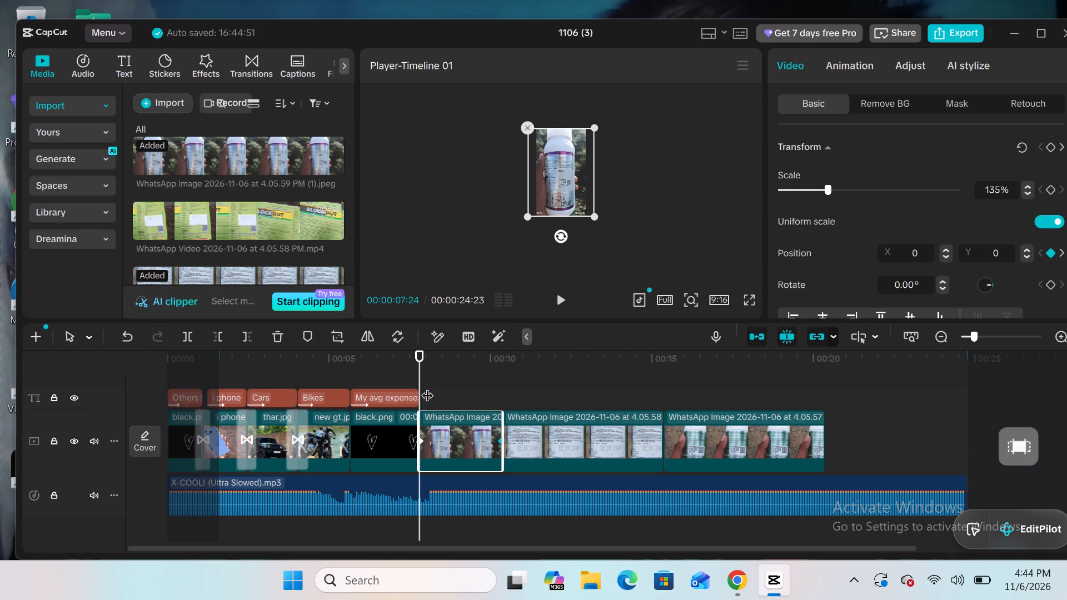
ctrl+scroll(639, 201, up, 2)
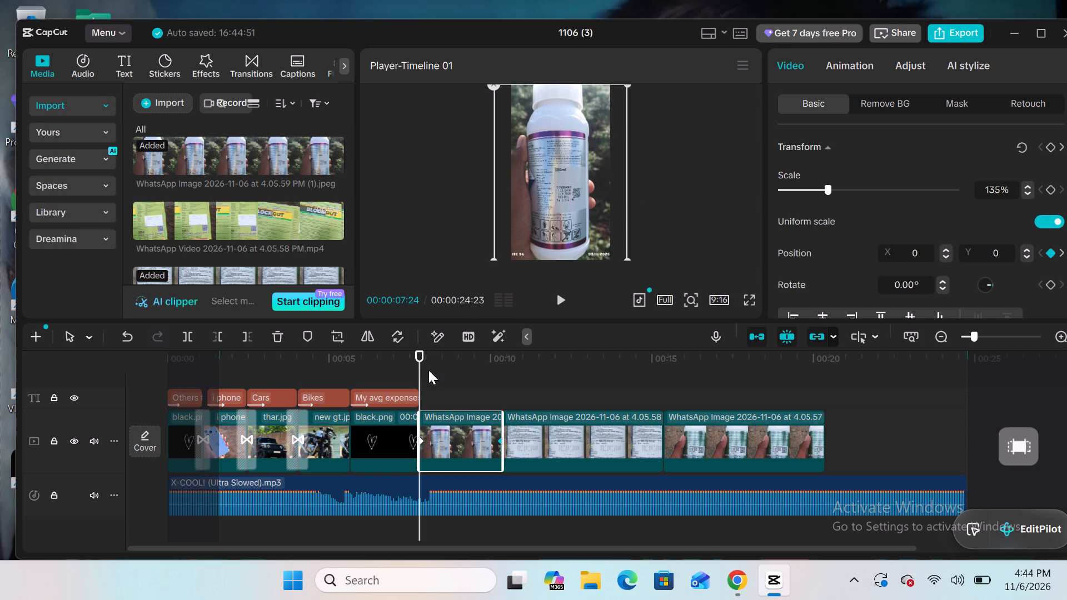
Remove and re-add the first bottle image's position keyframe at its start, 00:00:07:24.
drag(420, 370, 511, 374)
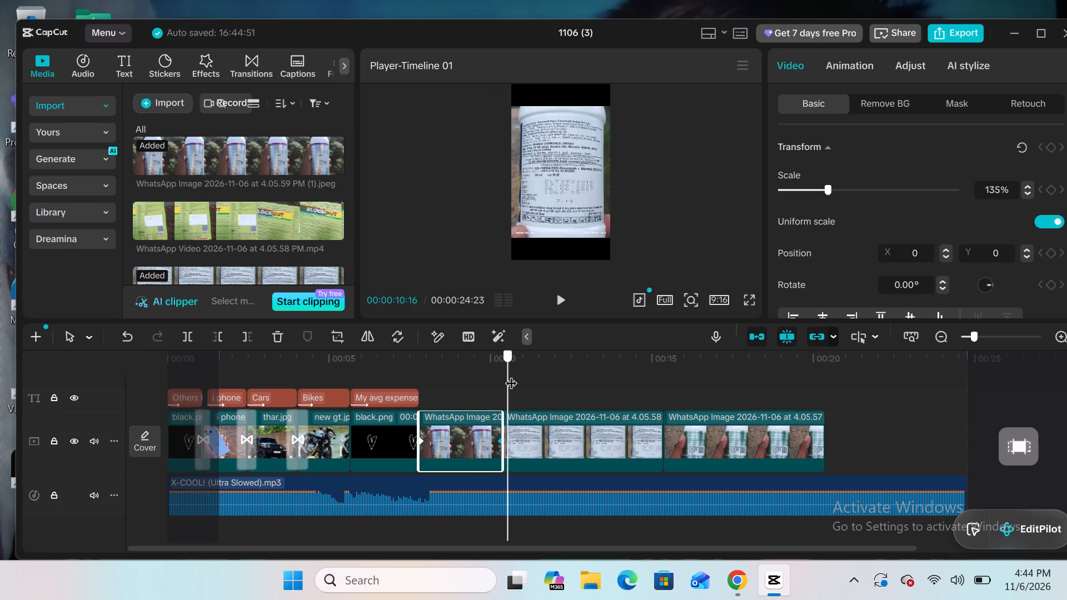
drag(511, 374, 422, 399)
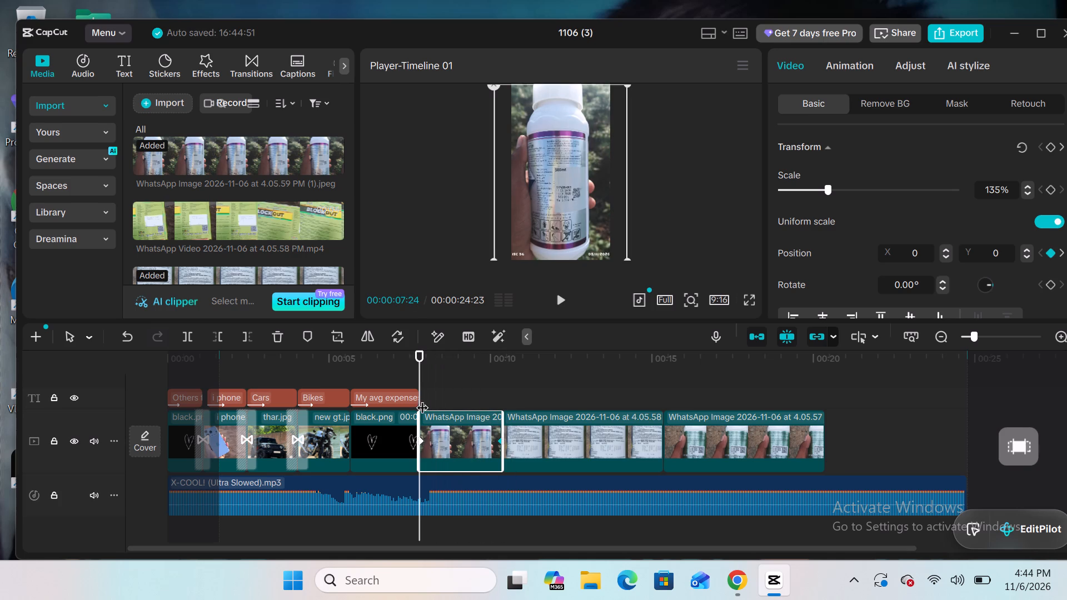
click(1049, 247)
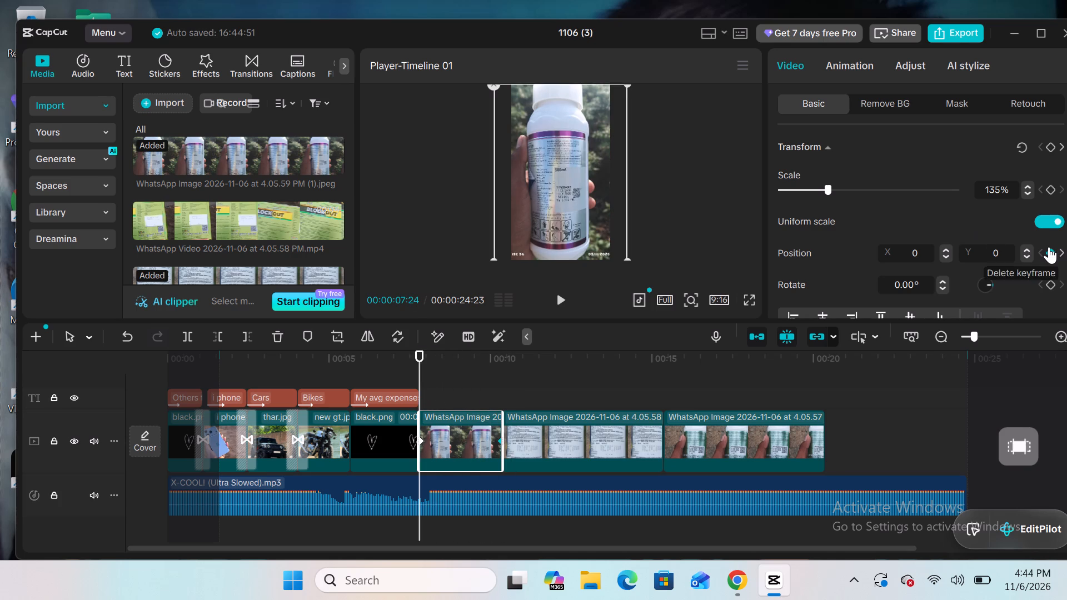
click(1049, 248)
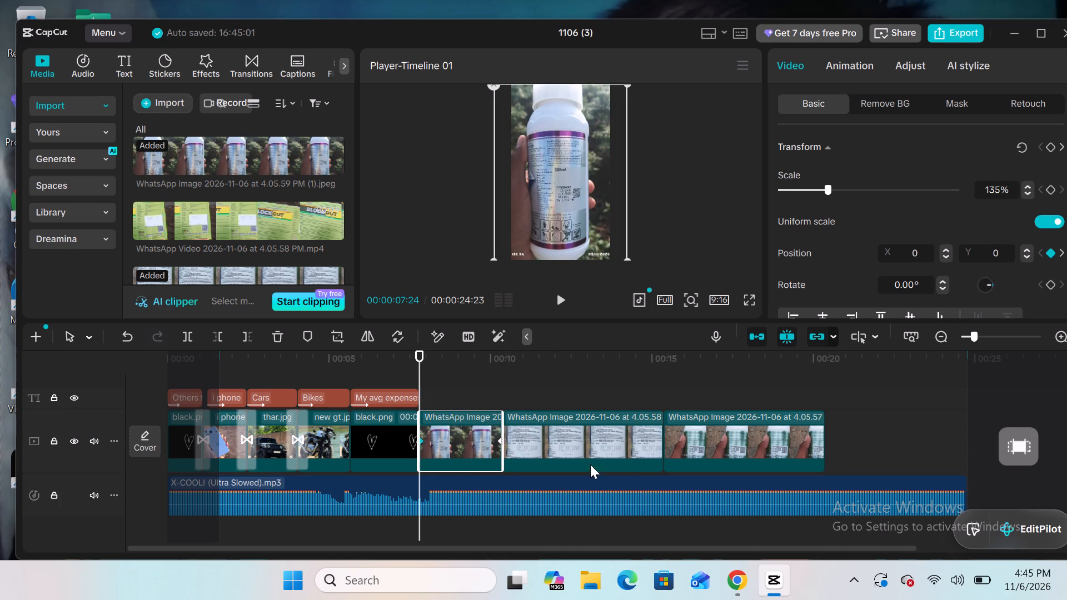
Delete the first bottle image's position keyframe at the end of the clip, 00:00:10:11.
drag(418, 382, 438, 384)
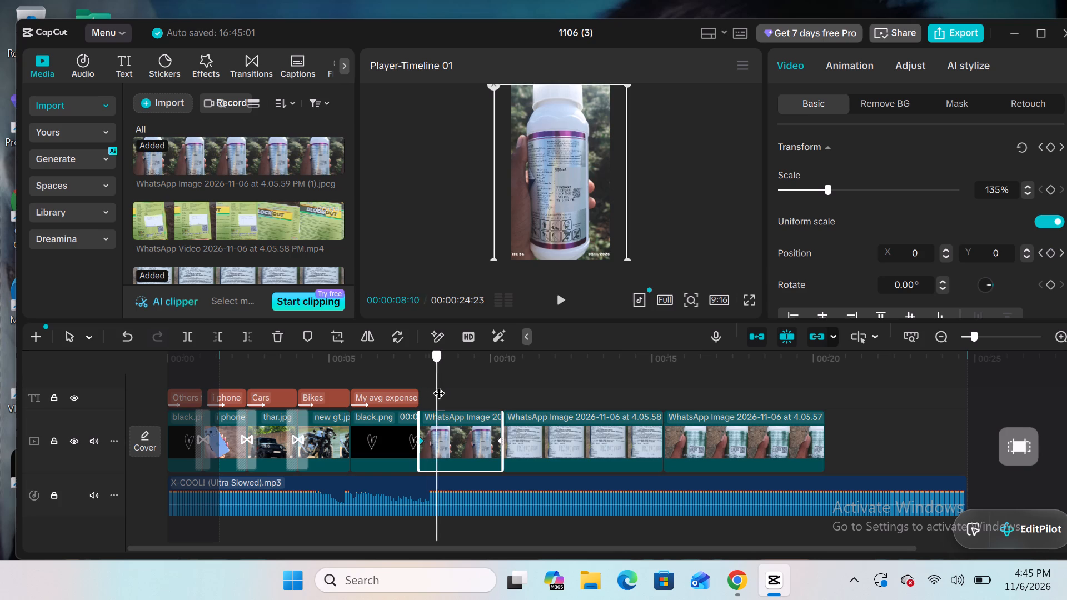
drag(438, 384, 503, 410)
click(503, 410)
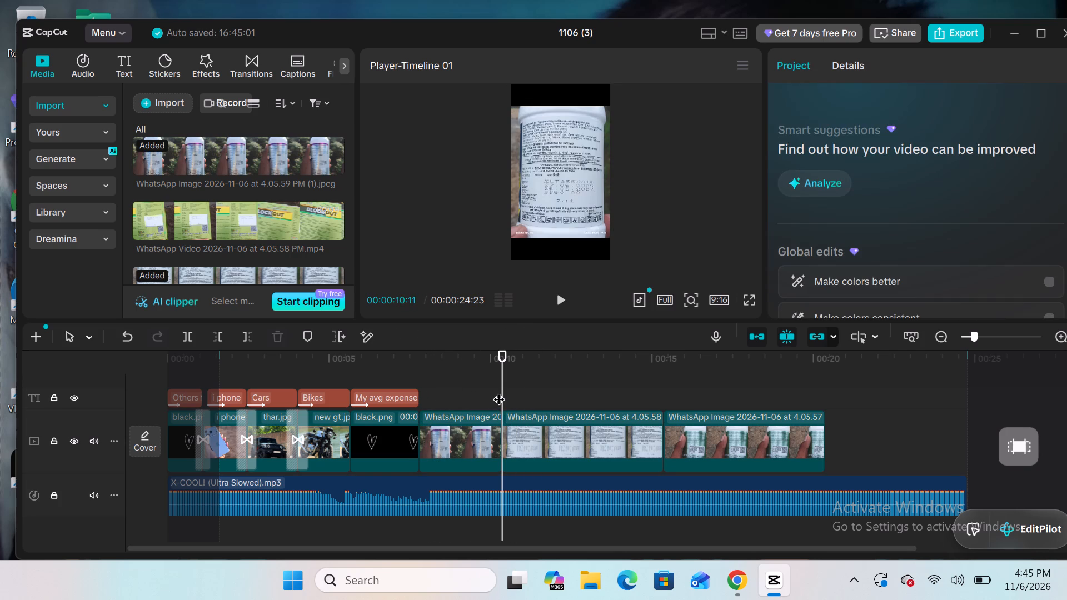
click(498, 389)
click(485, 424)
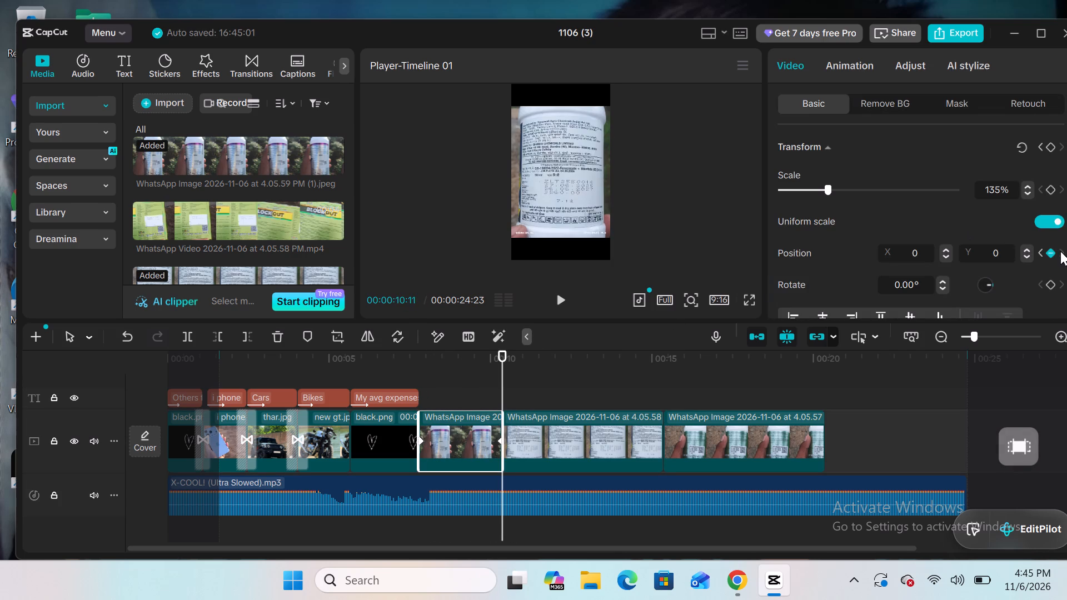
click(1048, 251)
click(1048, 251)
click(1049, 249)
Add a position keyframe to the first bottle image at 00:00:10:06 and enlarge the image to 296%.
drag(505, 379, 500, 380)
drag(500, 380, 497, 381)
click(1053, 259)
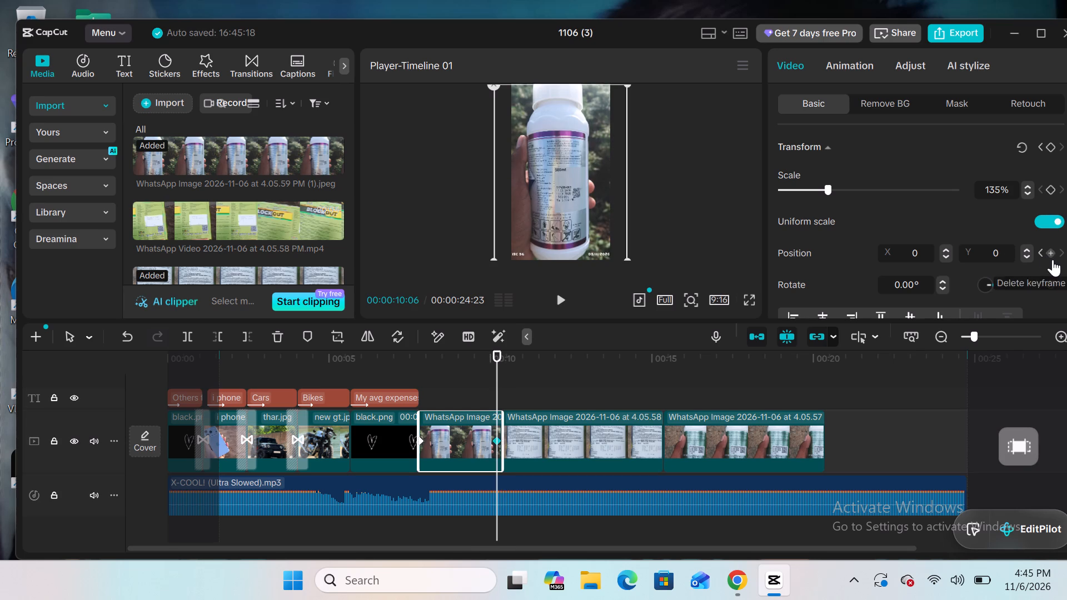
drag(625, 86, 781, 12)
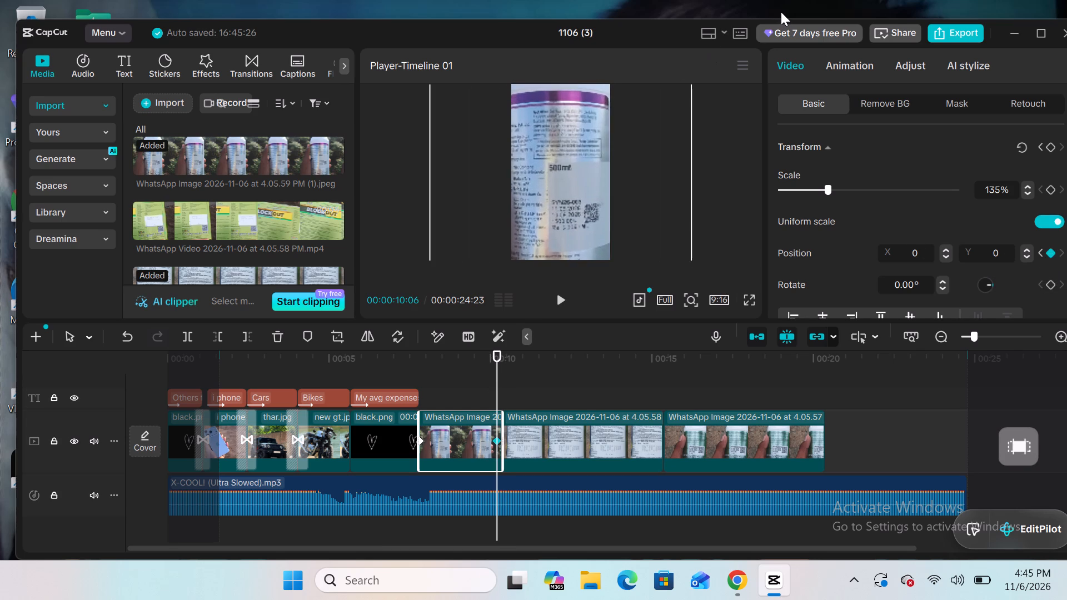
drag(781, 12, 827, 0)
click(733, 204)
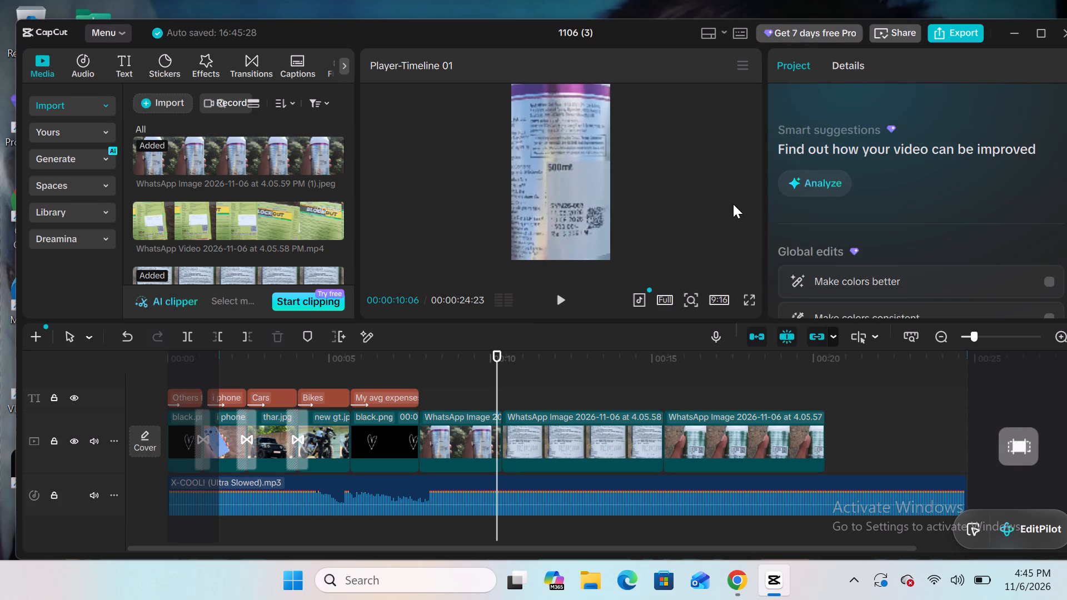
Scrub from the expenses caption through the first bottle image to its keyframe at 00:00:10:06 to check the zoom animation.
drag(493, 384, 402, 400)
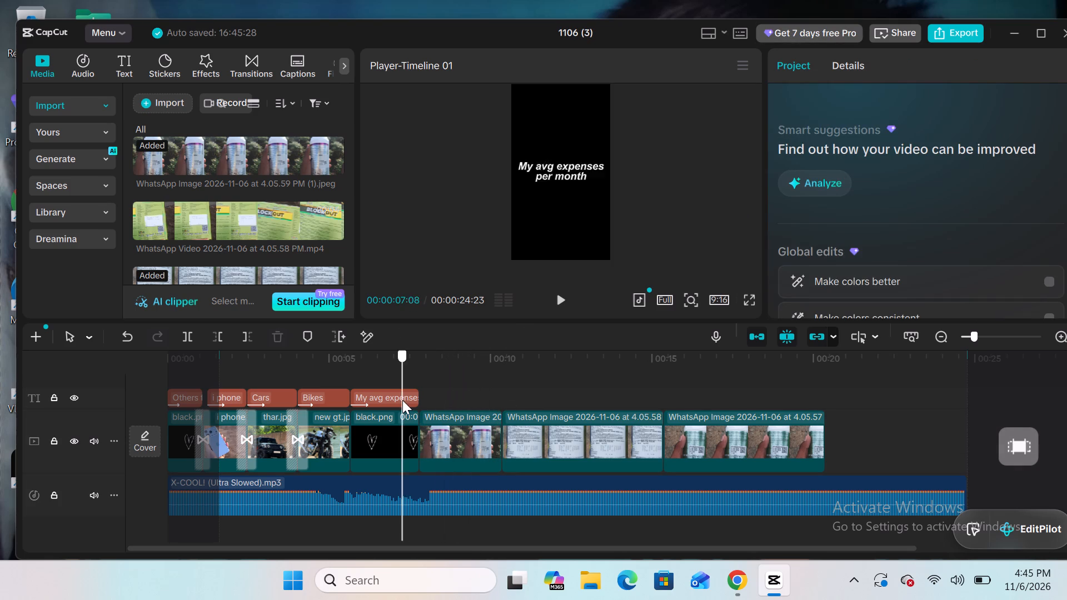
drag(402, 400, 399, 420)
click(466, 463)
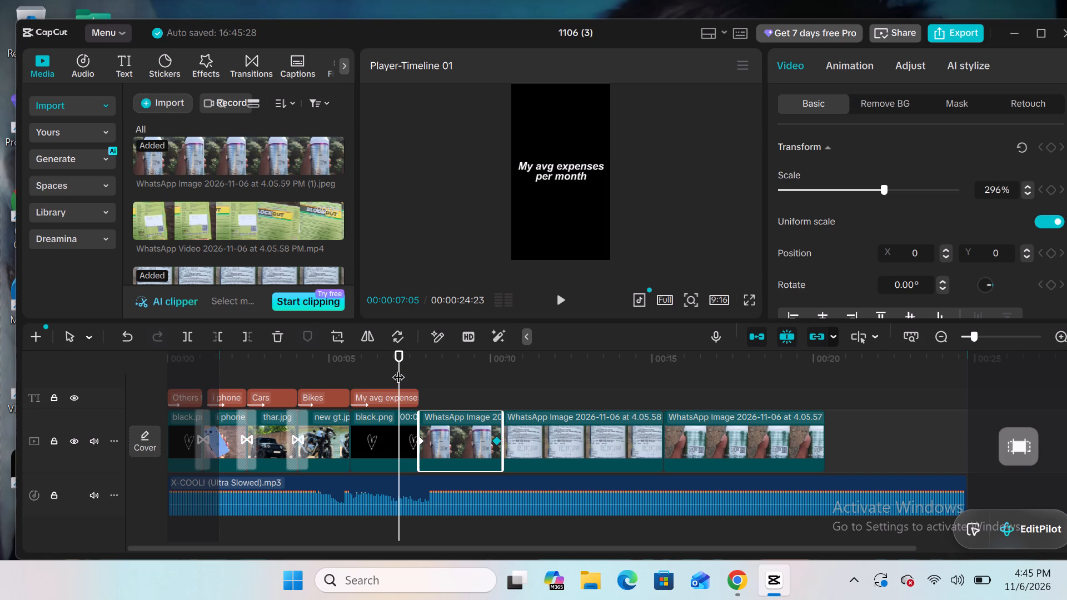
drag(398, 368, 417, 401)
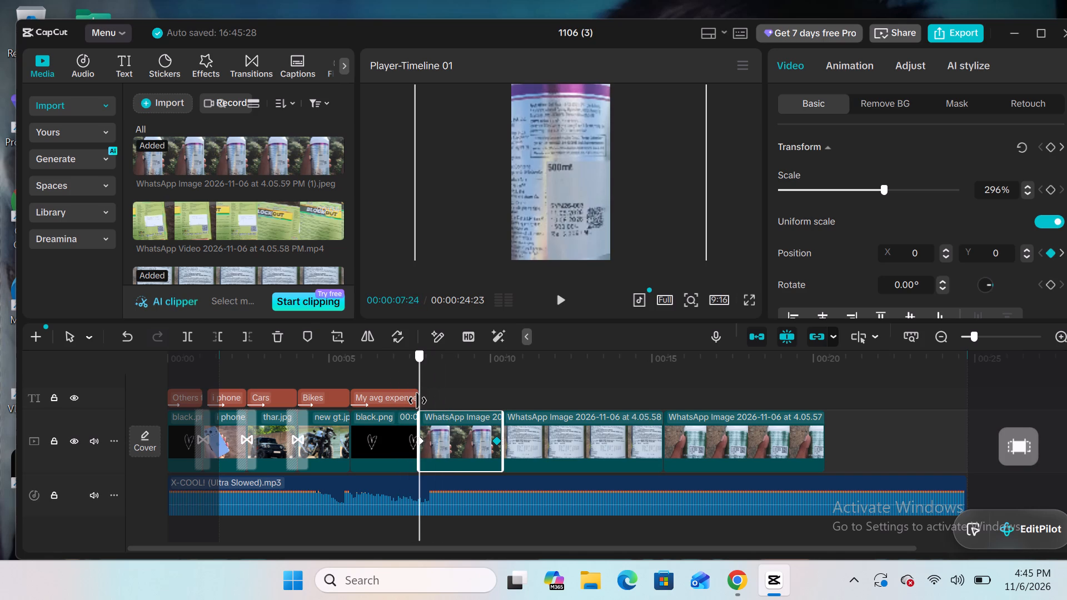
drag(417, 401, 484, 399)
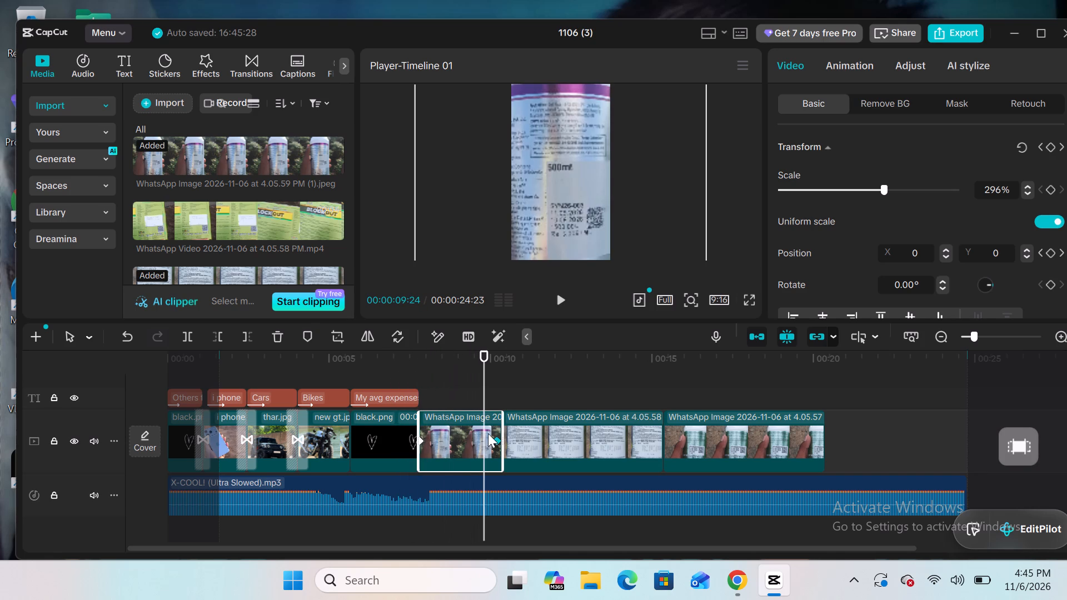
click(500, 441)
click(495, 441)
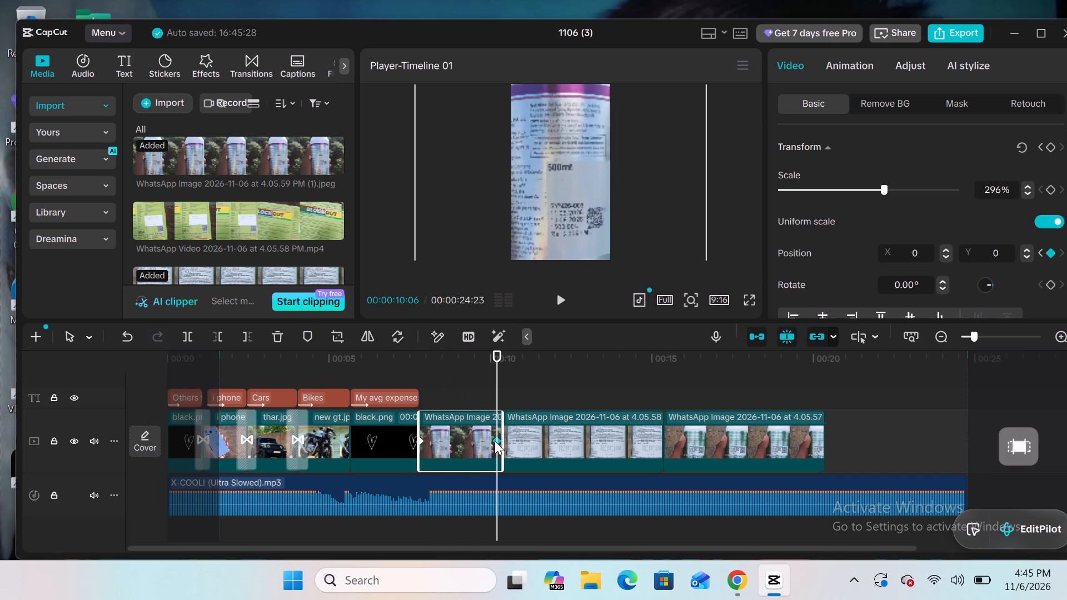
Delete the first bottle image's position keyframes at 00:00:07:24 and 00:00:10:06.
click(421, 439)
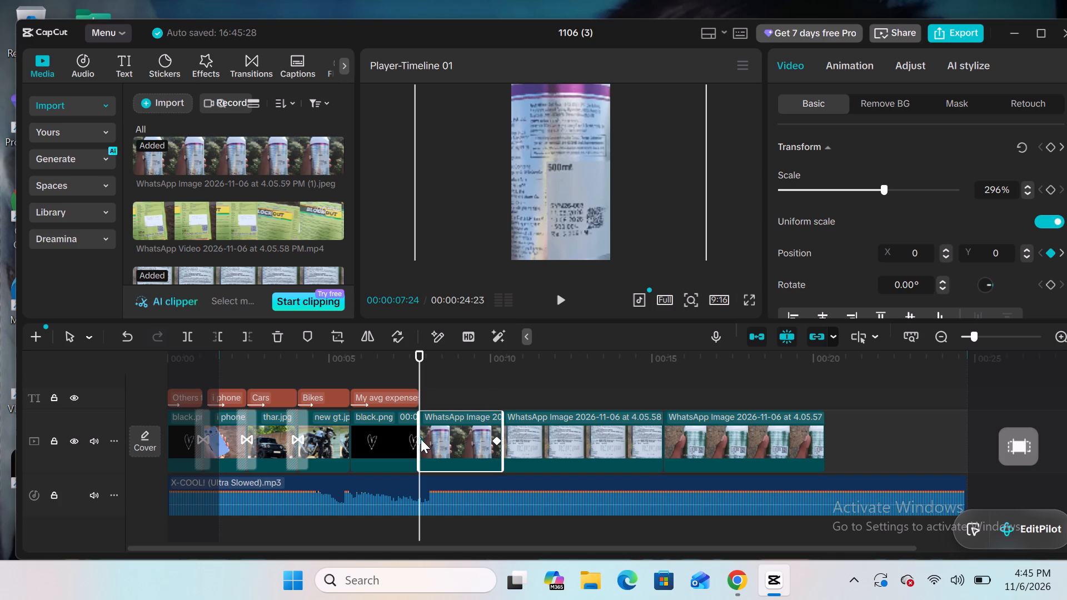
click(421, 439)
click(1048, 251)
drag(416, 376, 491, 403)
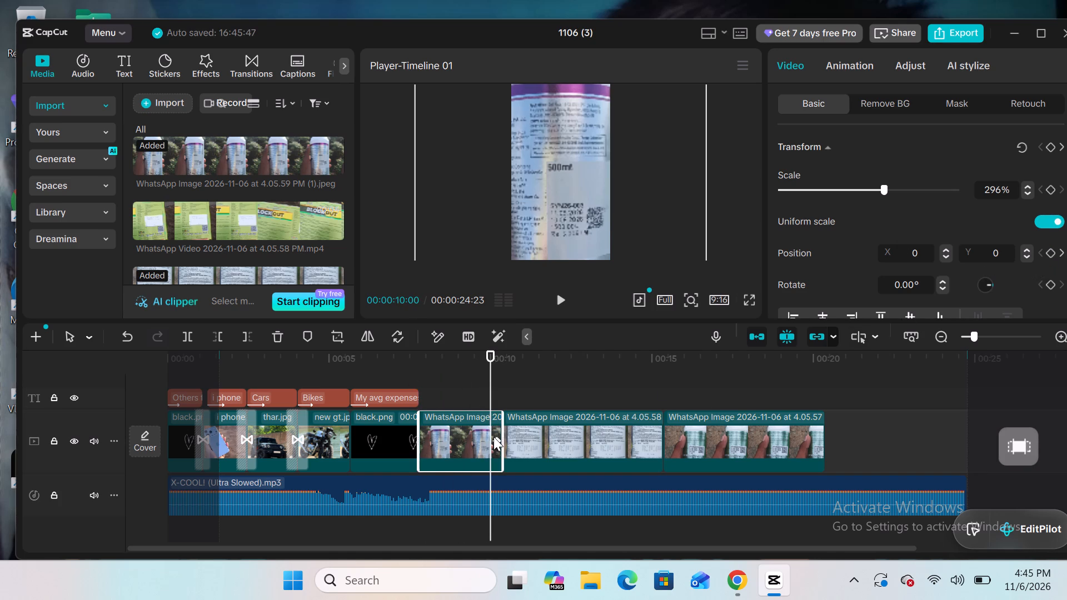
click(493, 437)
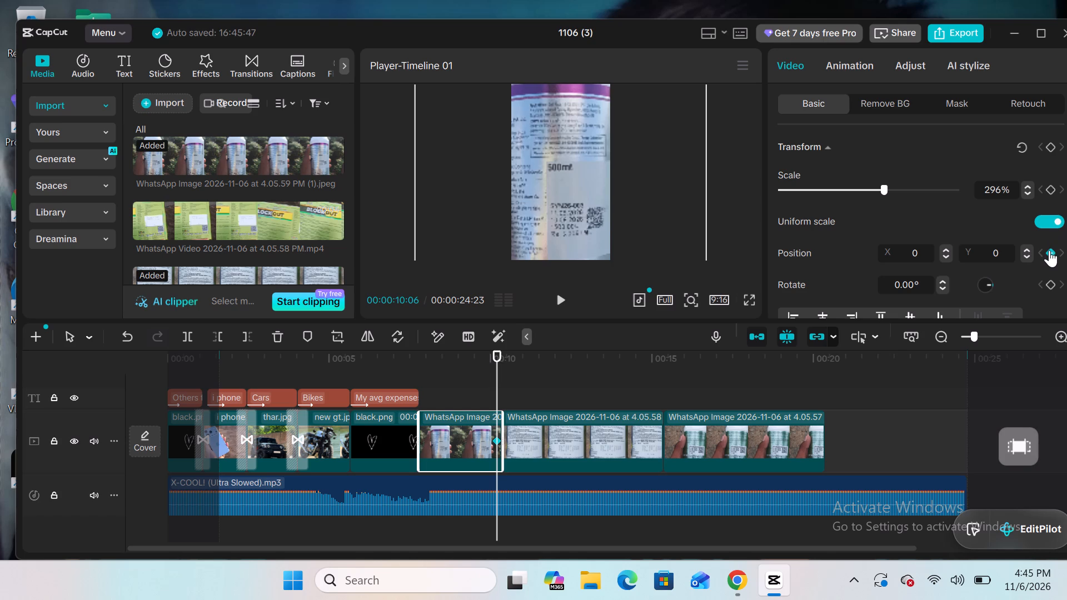
click(1049, 251)
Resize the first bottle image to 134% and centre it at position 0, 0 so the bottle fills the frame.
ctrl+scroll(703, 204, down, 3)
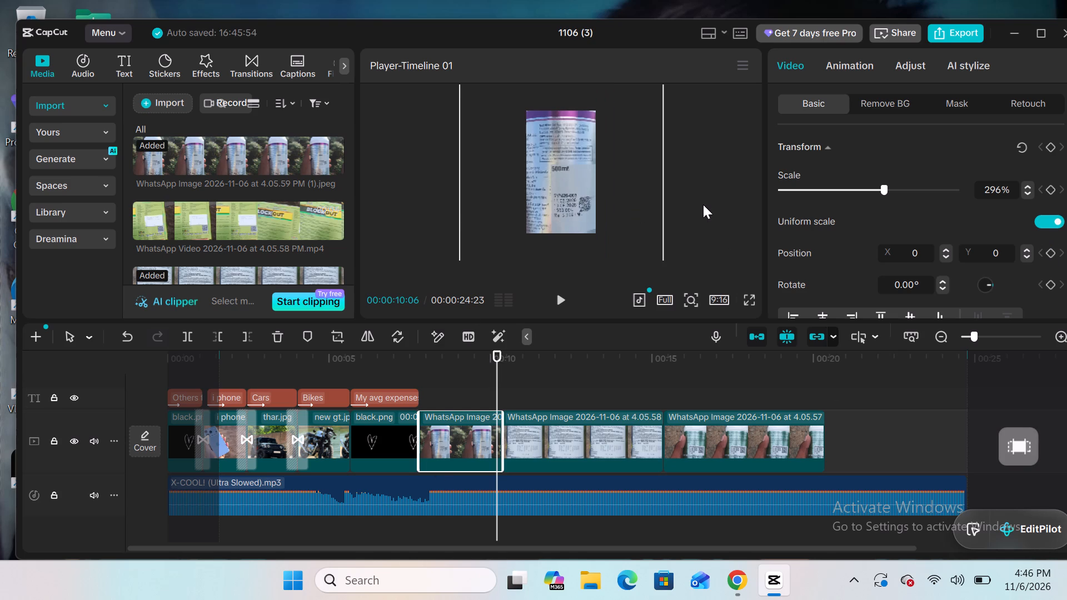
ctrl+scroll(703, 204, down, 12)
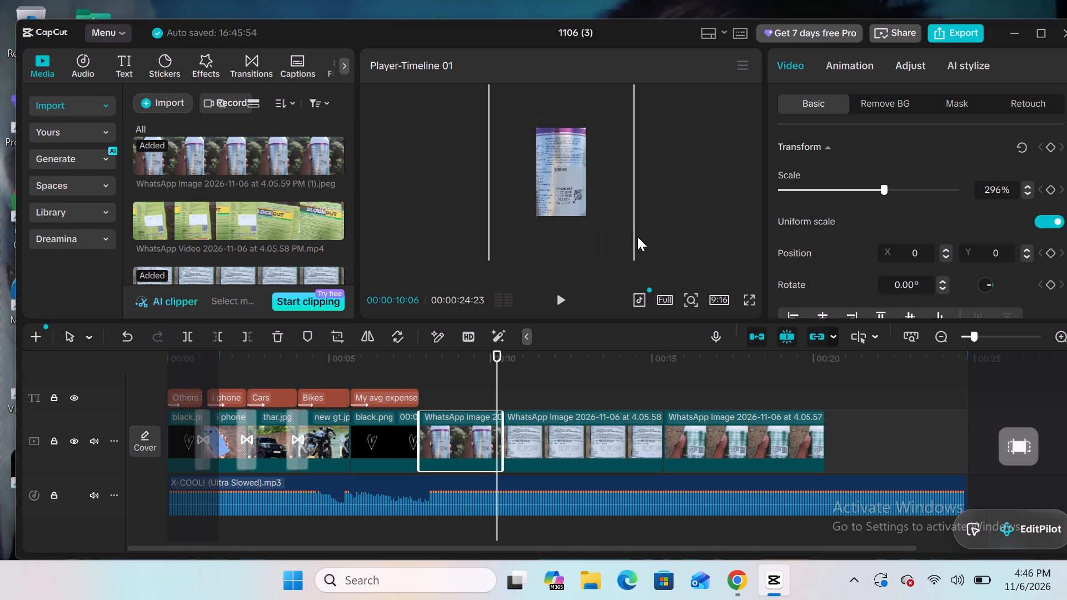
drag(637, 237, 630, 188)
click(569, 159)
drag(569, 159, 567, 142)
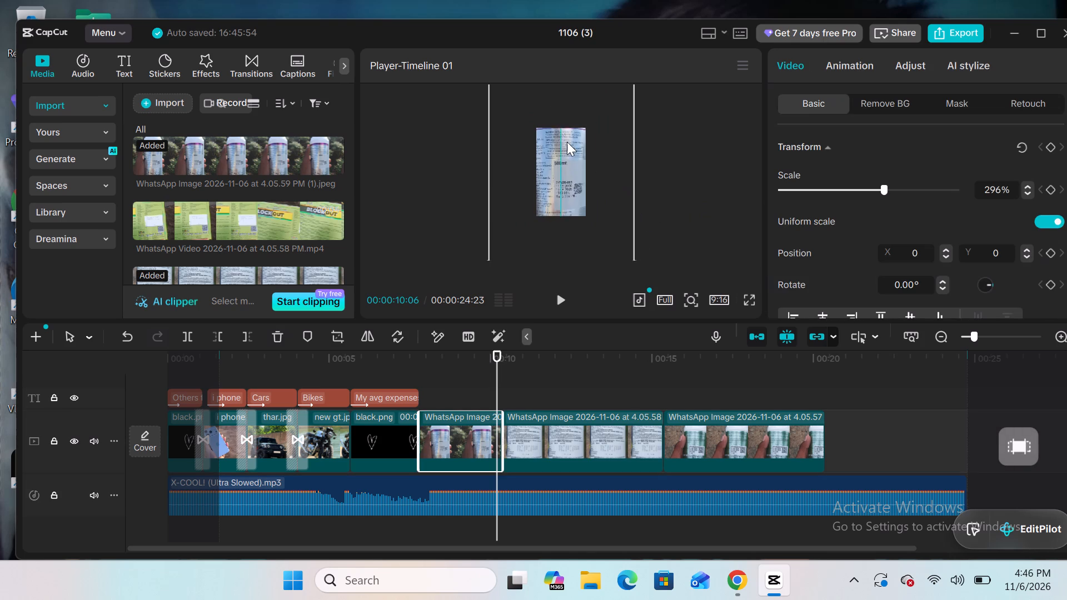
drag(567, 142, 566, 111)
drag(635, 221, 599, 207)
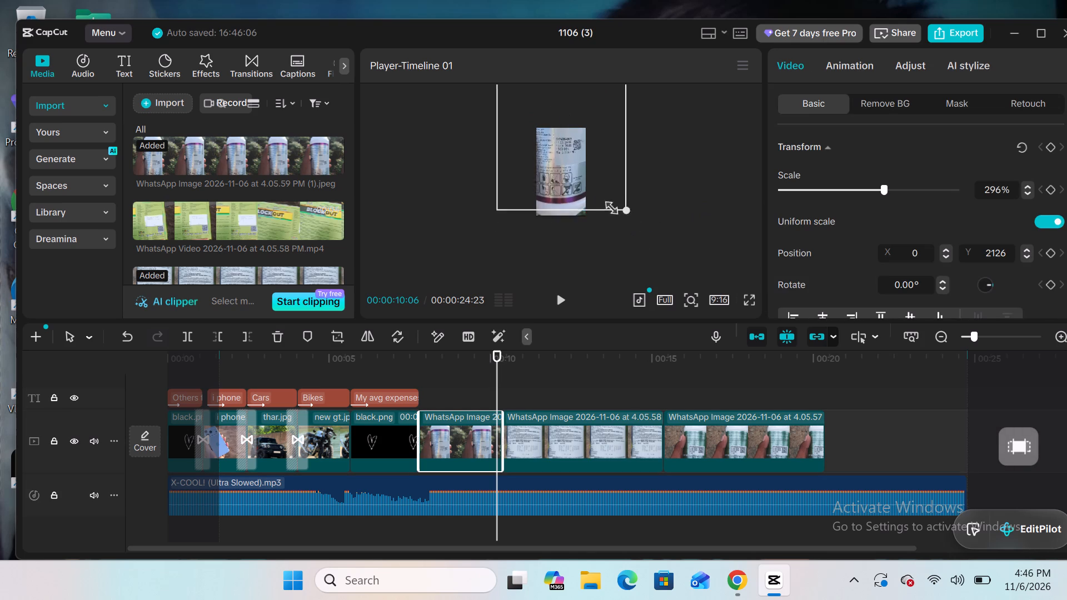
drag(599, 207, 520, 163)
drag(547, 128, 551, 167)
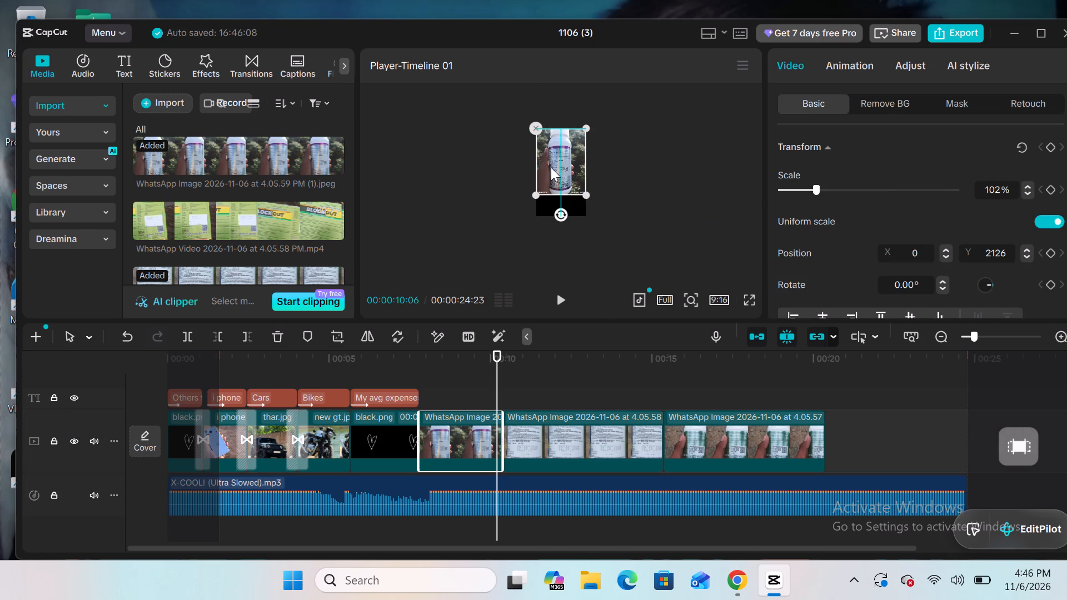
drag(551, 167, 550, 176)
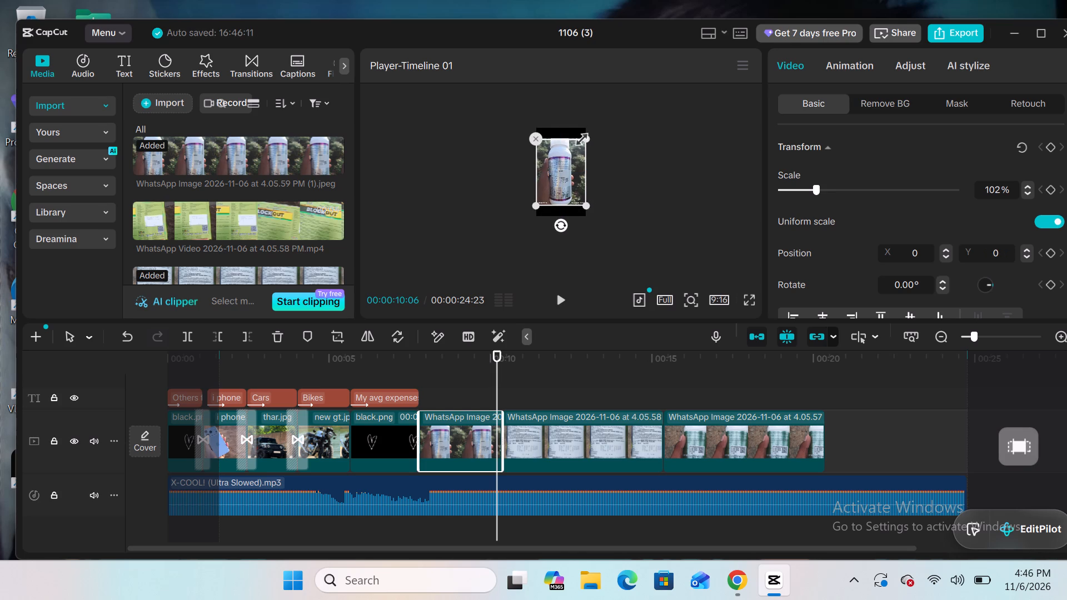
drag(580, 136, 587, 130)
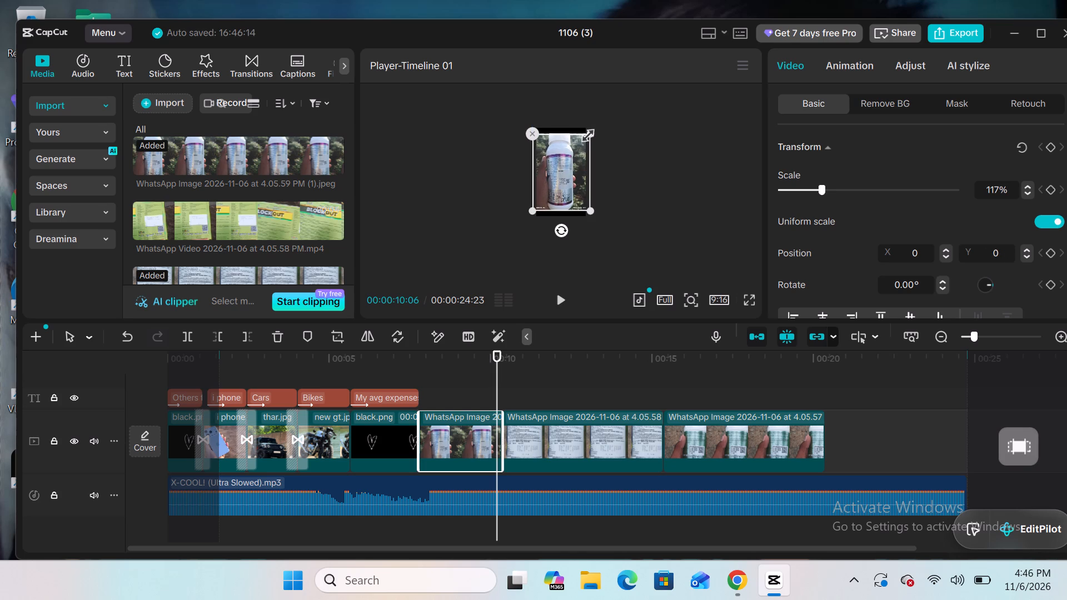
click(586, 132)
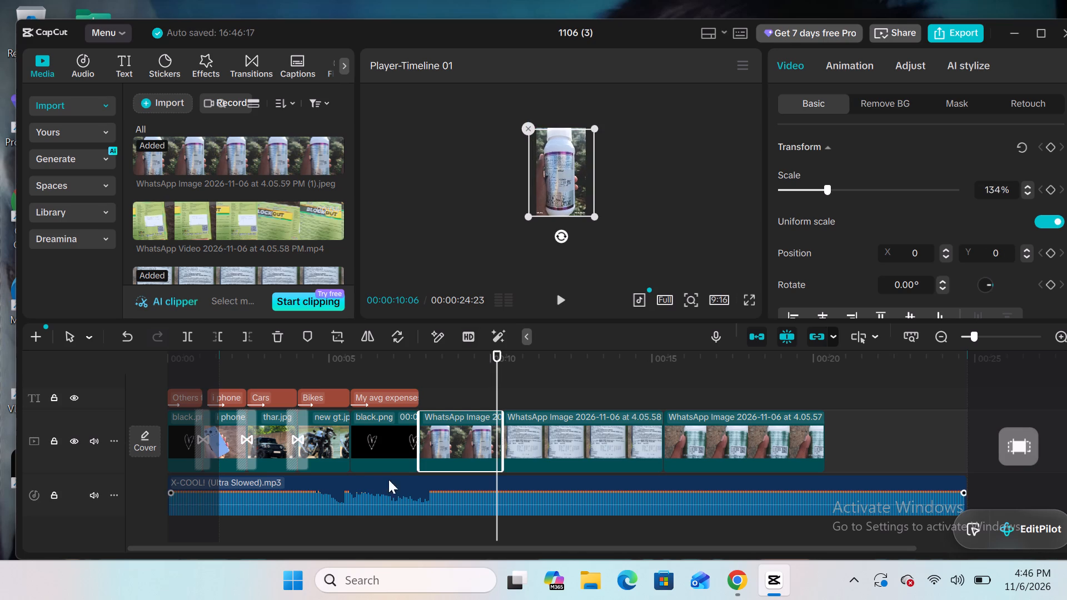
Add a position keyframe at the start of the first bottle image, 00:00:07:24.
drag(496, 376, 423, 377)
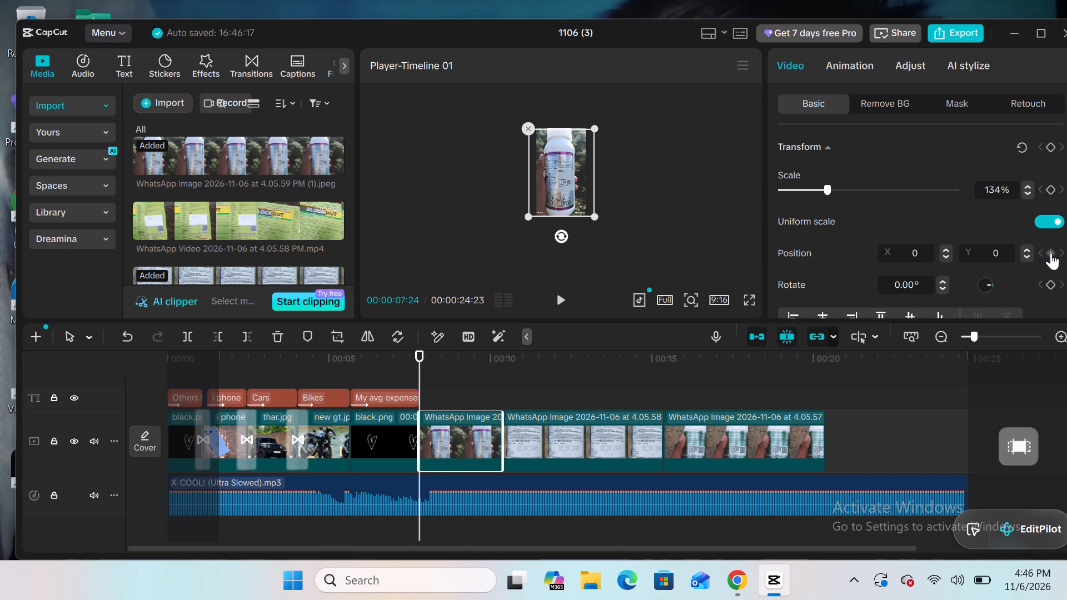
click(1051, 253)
Delete the WhatsApp Image 4.05.58 PM clip that follows the first bottle image.
drag(419, 368, 438, 371)
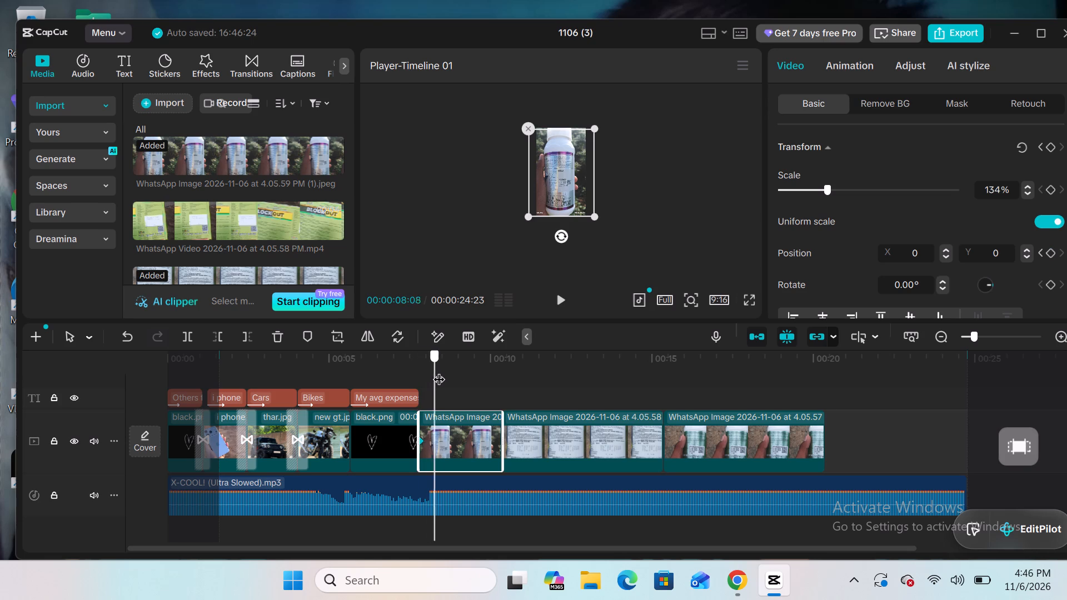
drag(438, 371, 500, 371)
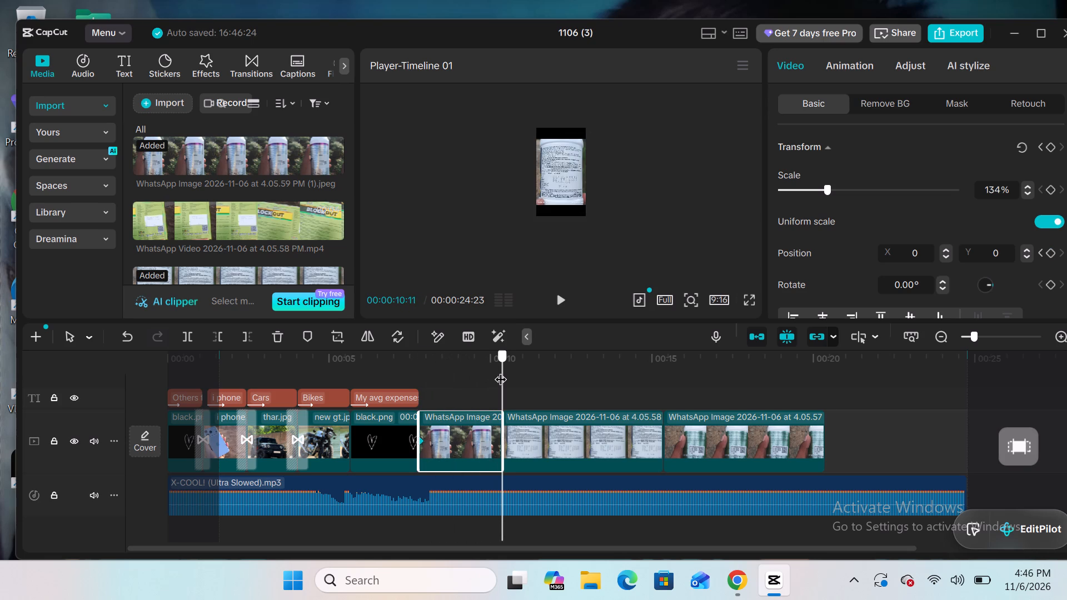
drag(500, 371, 497, 372)
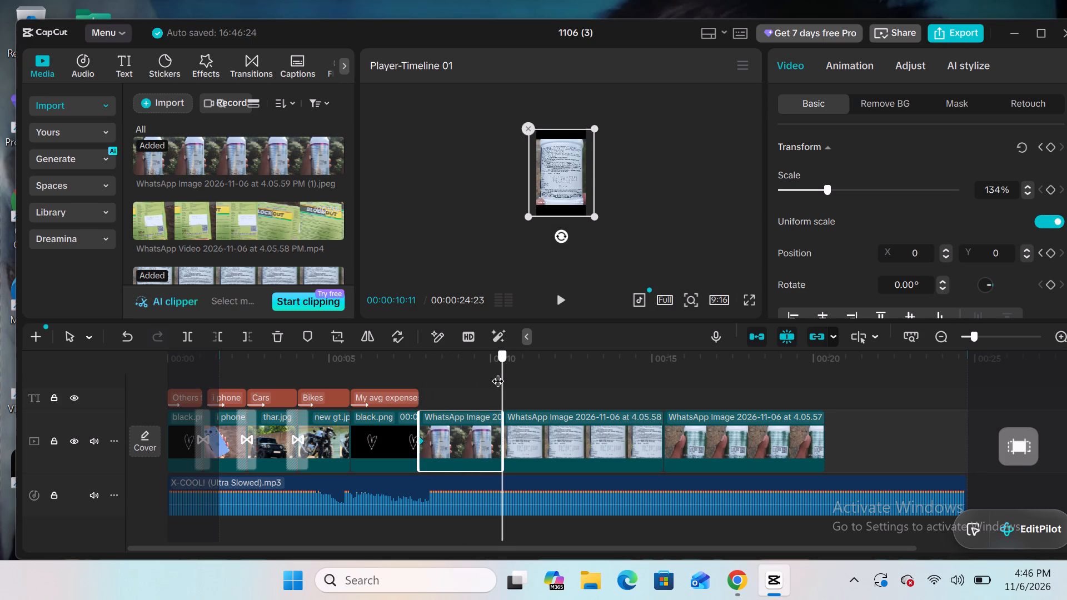
drag(497, 372, 498, 372)
scroll(498, 372, left, 3)
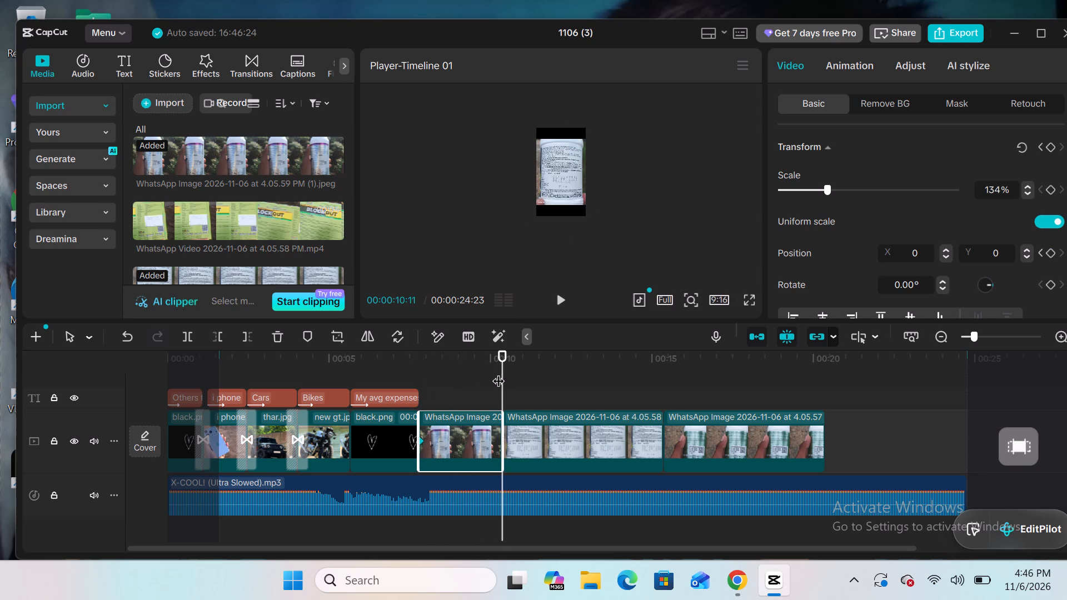
ctrl+scroll(498, 372, up, 14)
ctrl+scroll(560, 386, up, 8)
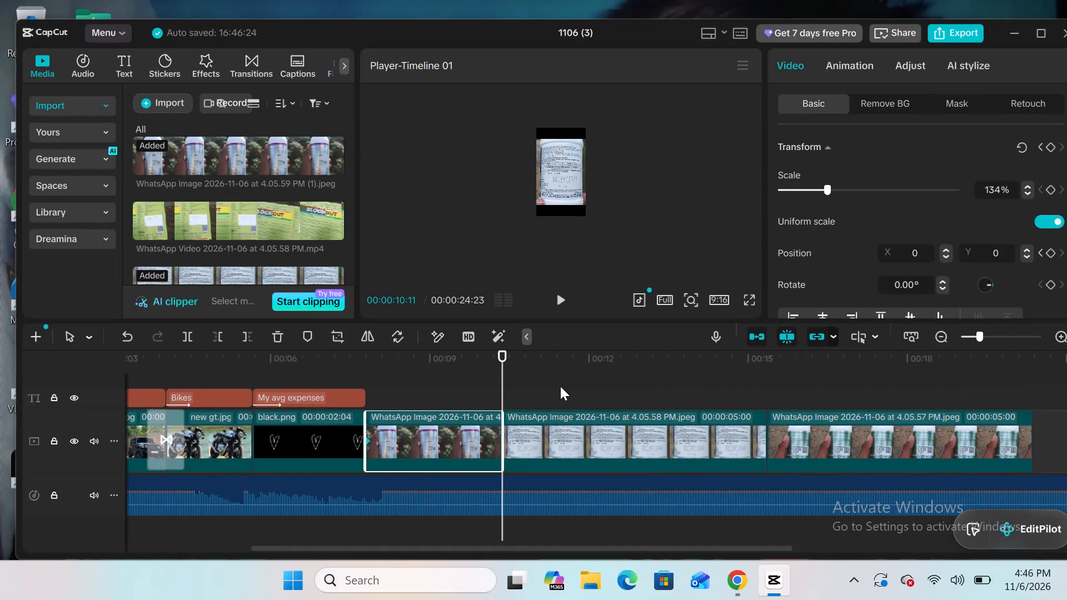
ctrl+scroll(560, 386, up, 2)
drag(505, 394, 497, 394)
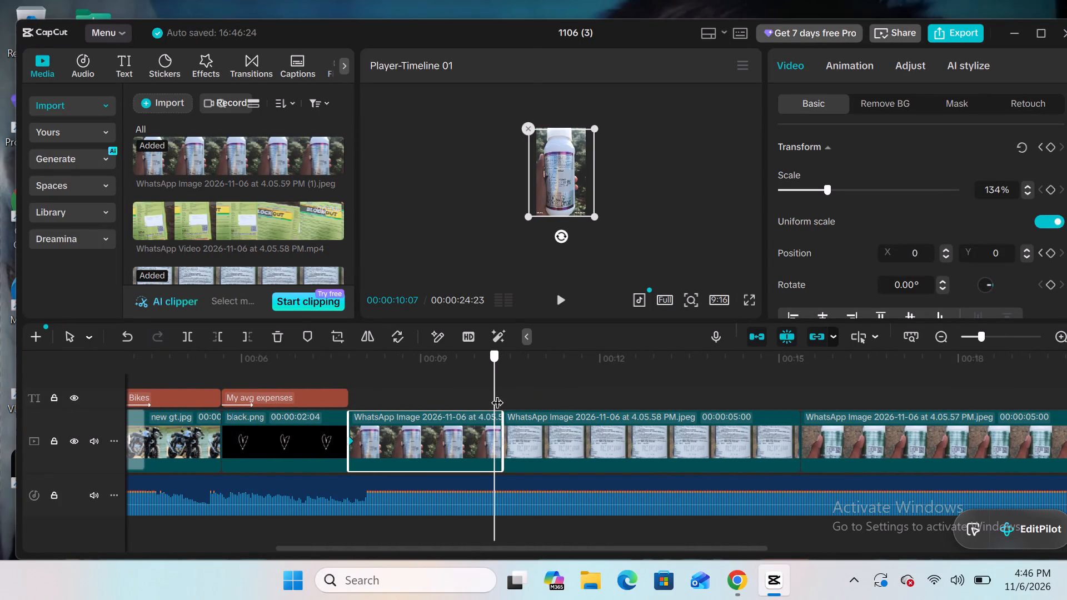
drag(497, 394, 492, 395)
click(556, 431)
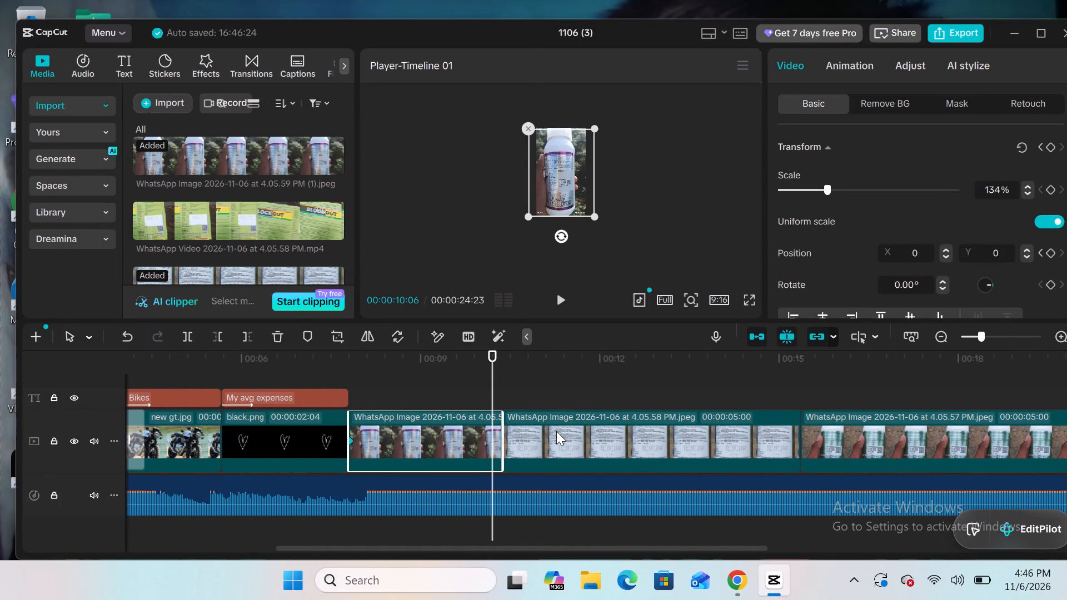
click(276, 336)
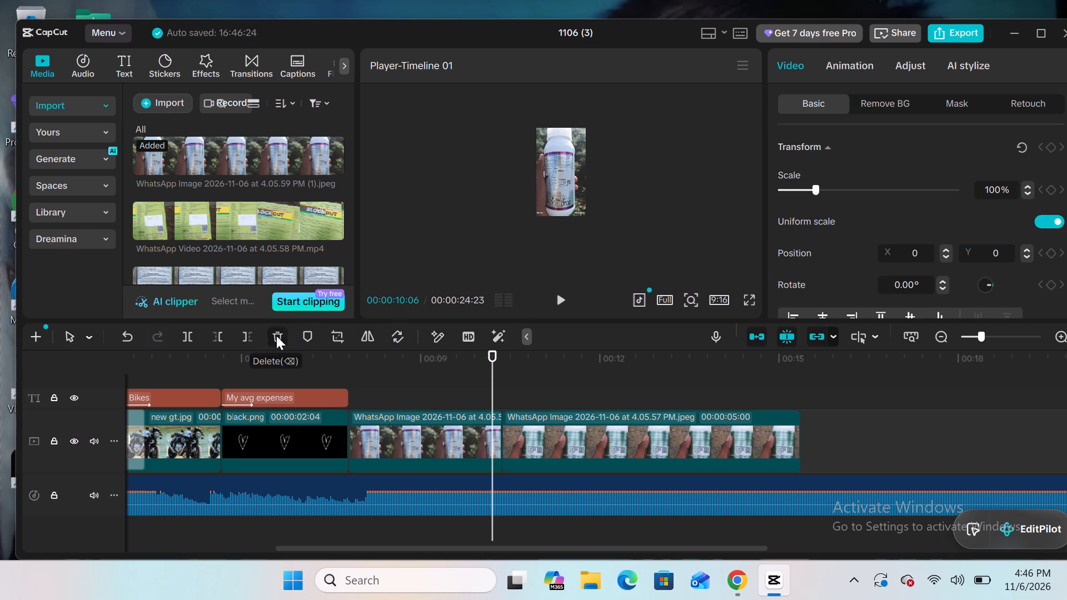
Delete the remaining WhatsApp Image 4.05.57 PM clip after the first bottle image.
drag(487, 387, 488, 387)
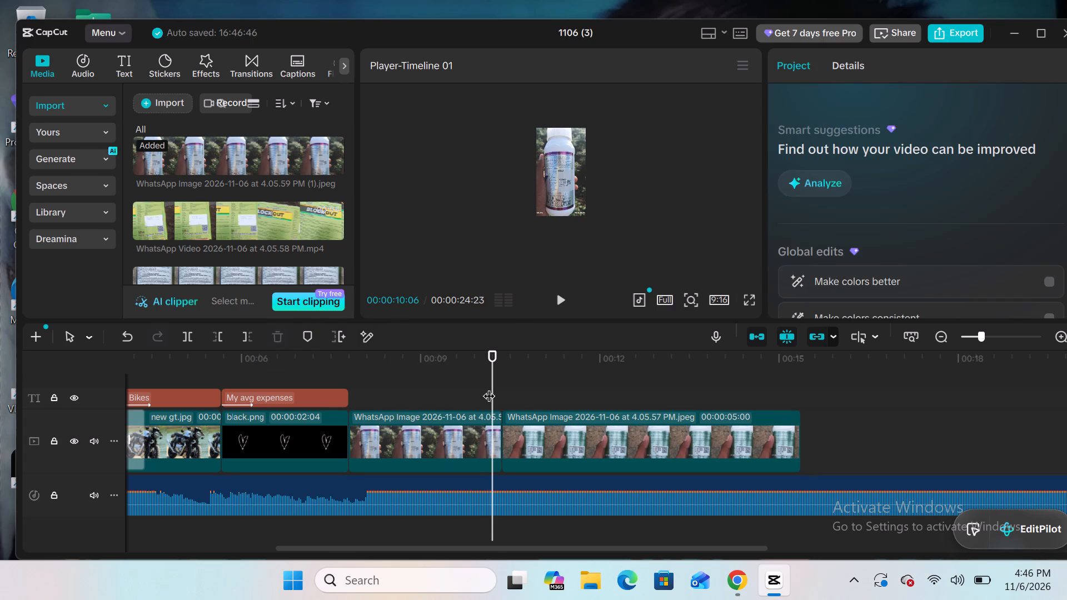
drag(488, 387, 493, 388)
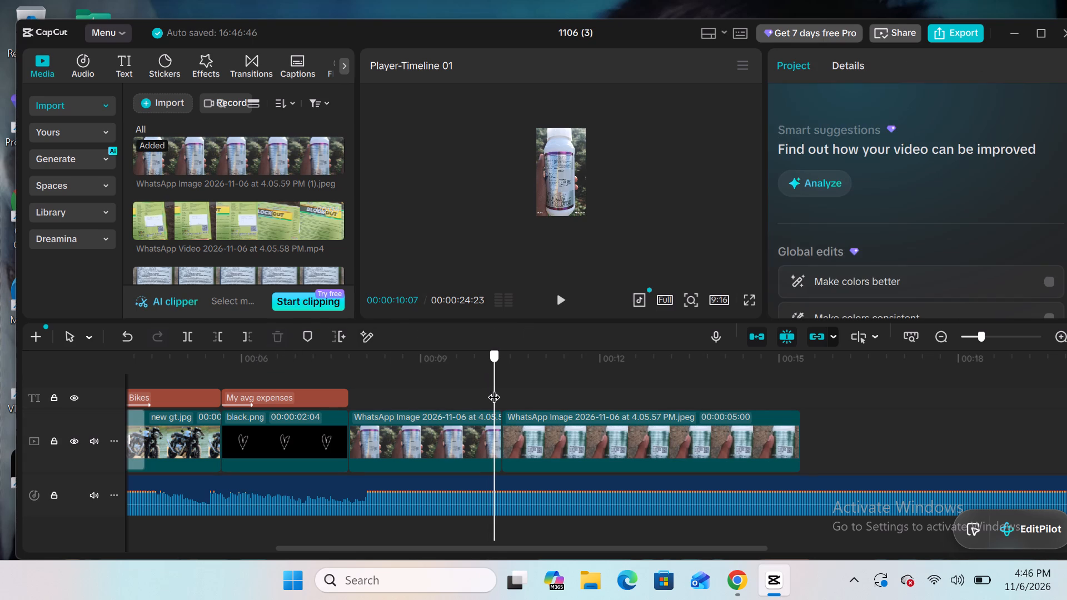
drag(493, 388, 497, 388)
click(516, 438)
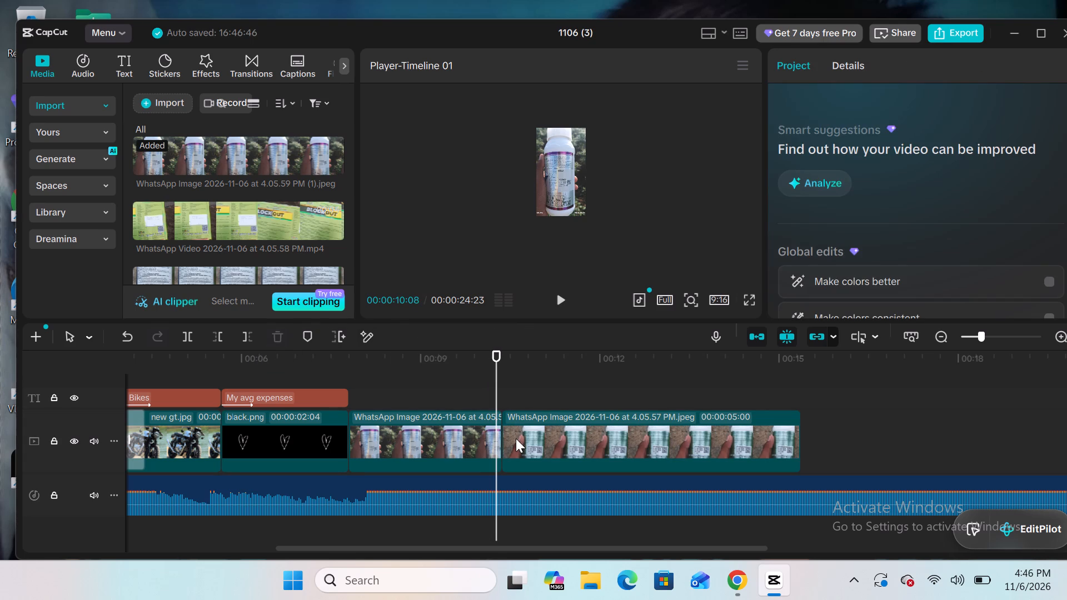
click(286, 333)
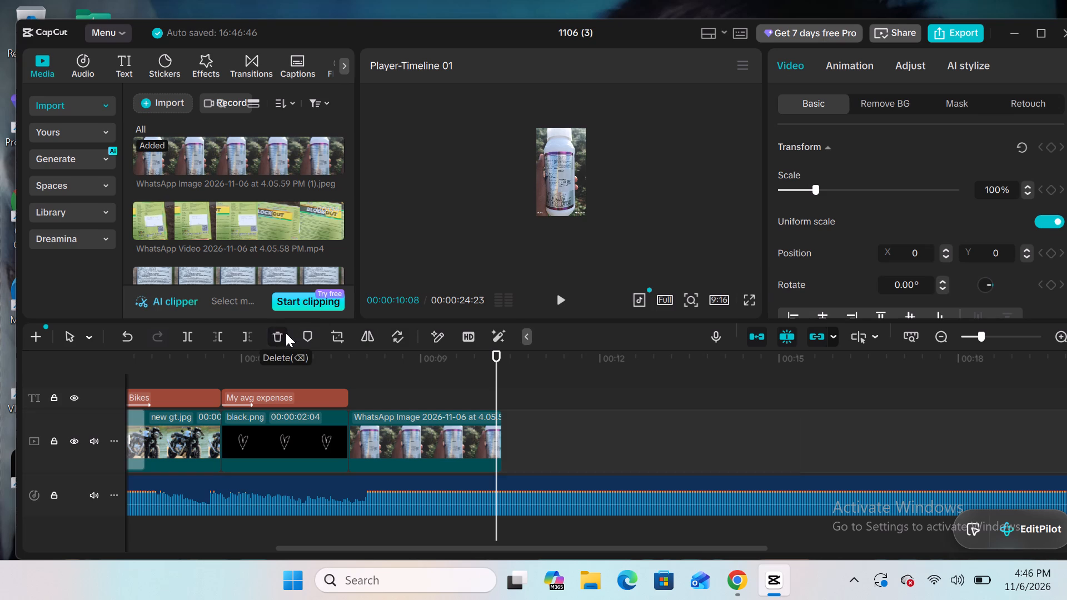
Add a position keyframe at the end of the first bottle image, 00:00:10:10.
key(Right)
key(Right)
key(Right)
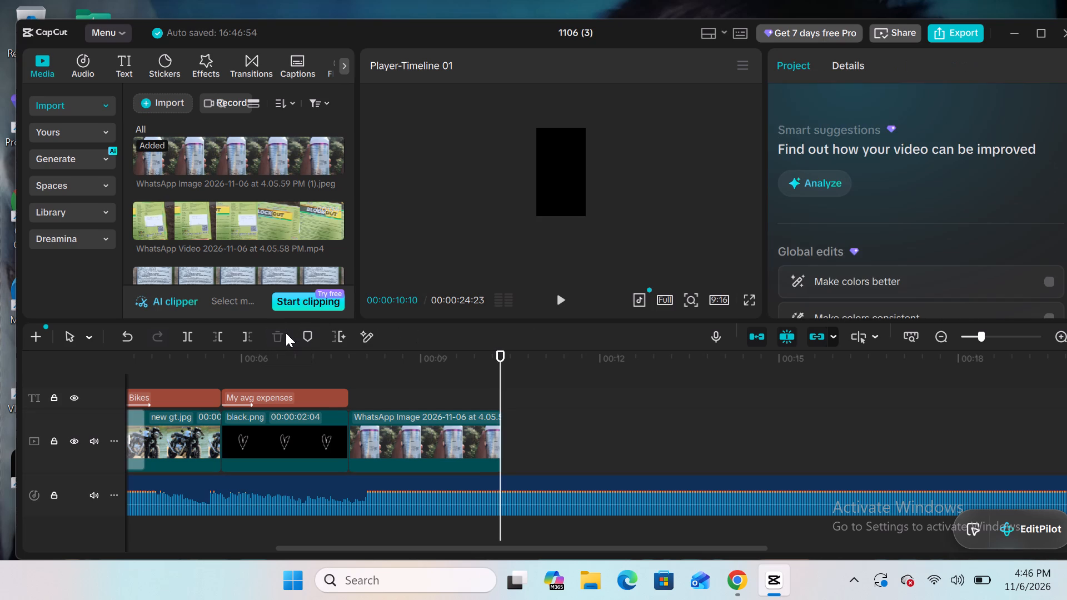
key(Left)
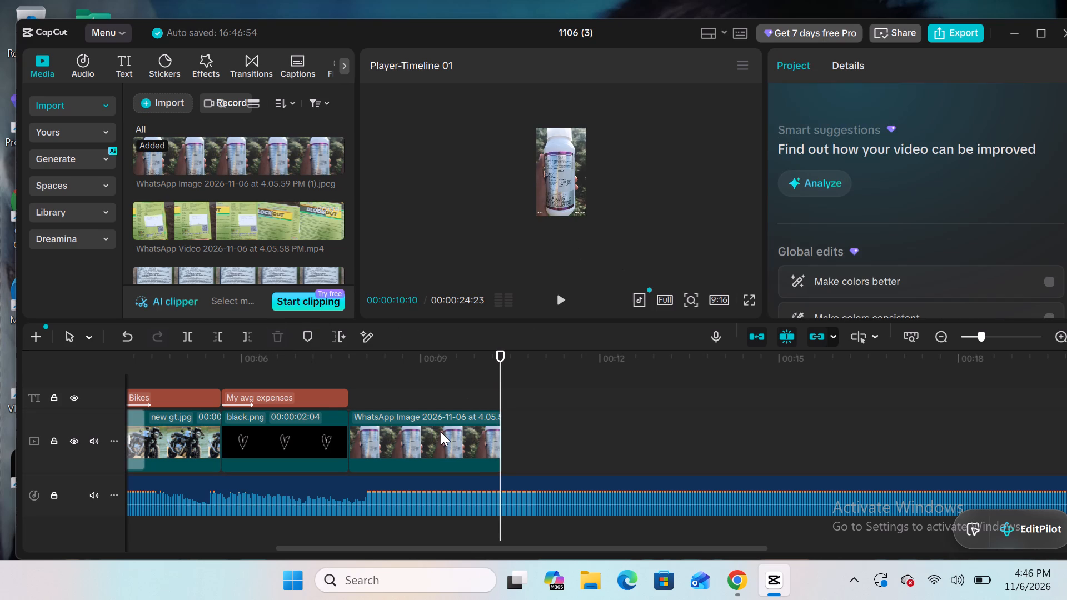
click(440, 434)
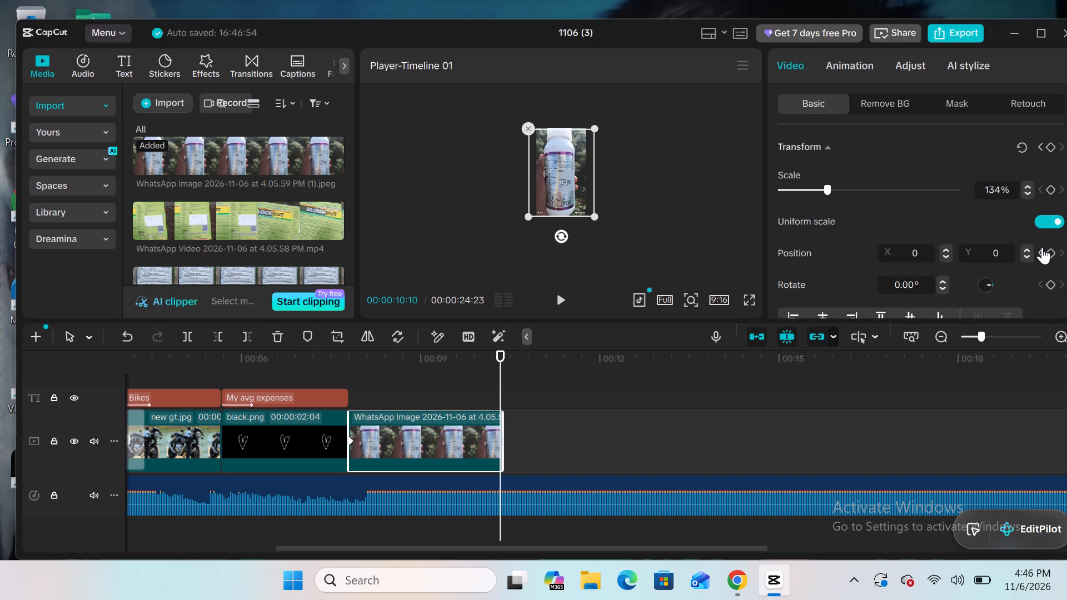
click(1051, 252)
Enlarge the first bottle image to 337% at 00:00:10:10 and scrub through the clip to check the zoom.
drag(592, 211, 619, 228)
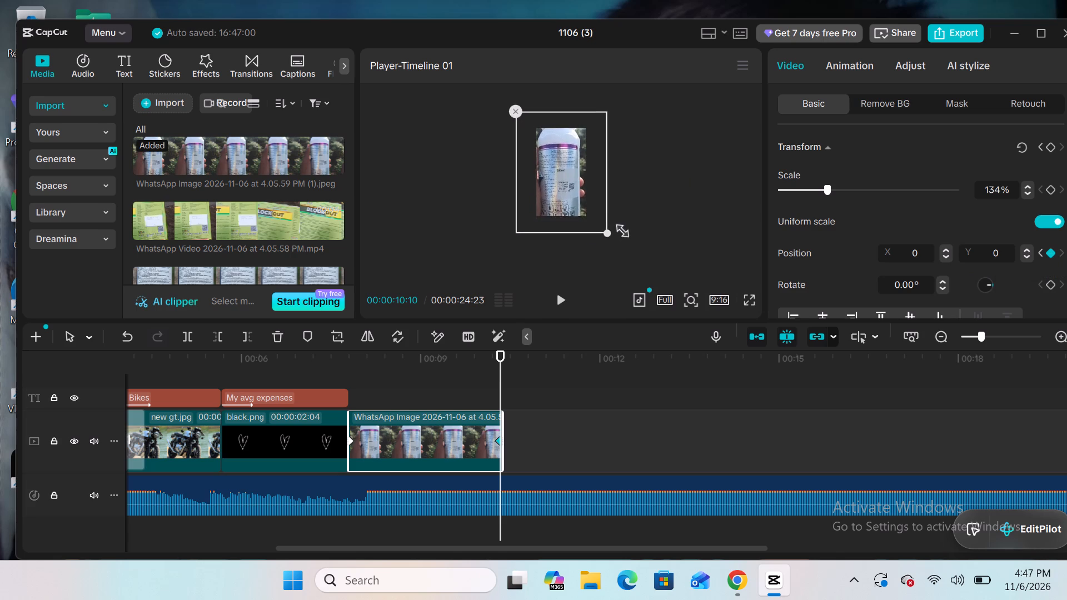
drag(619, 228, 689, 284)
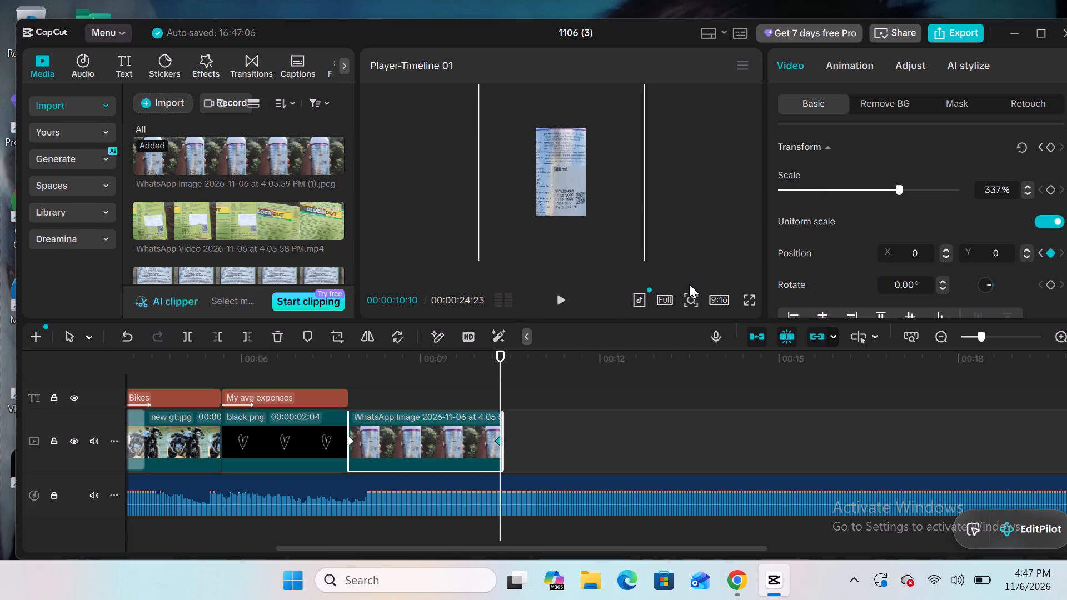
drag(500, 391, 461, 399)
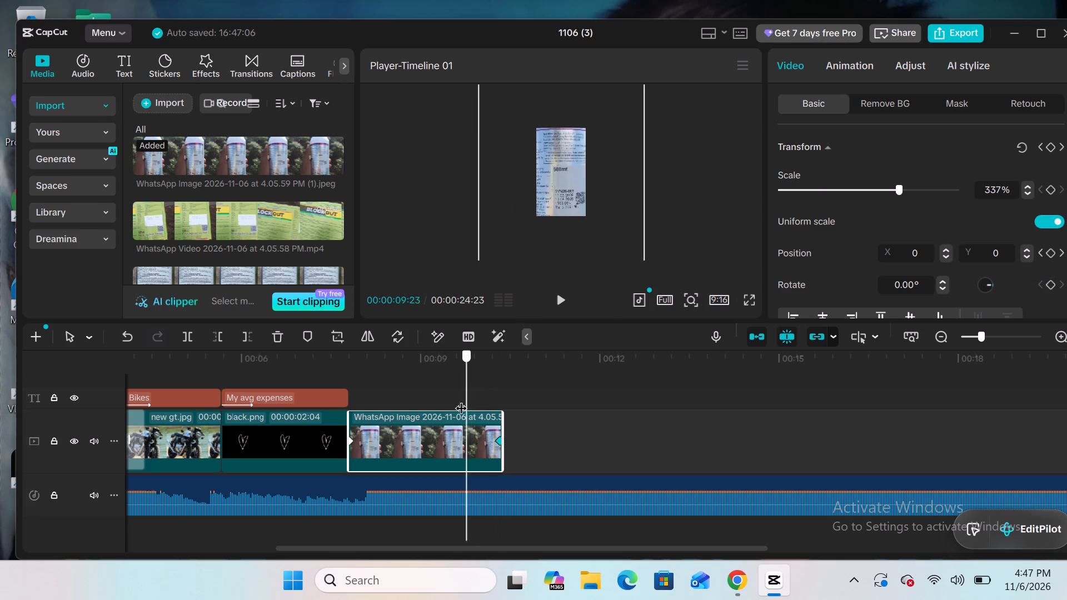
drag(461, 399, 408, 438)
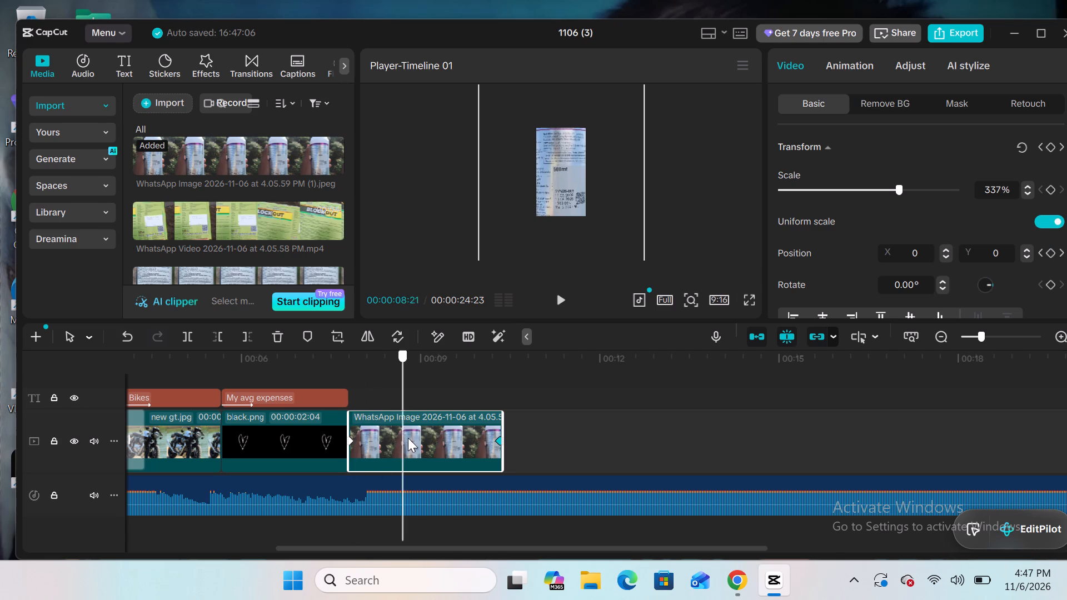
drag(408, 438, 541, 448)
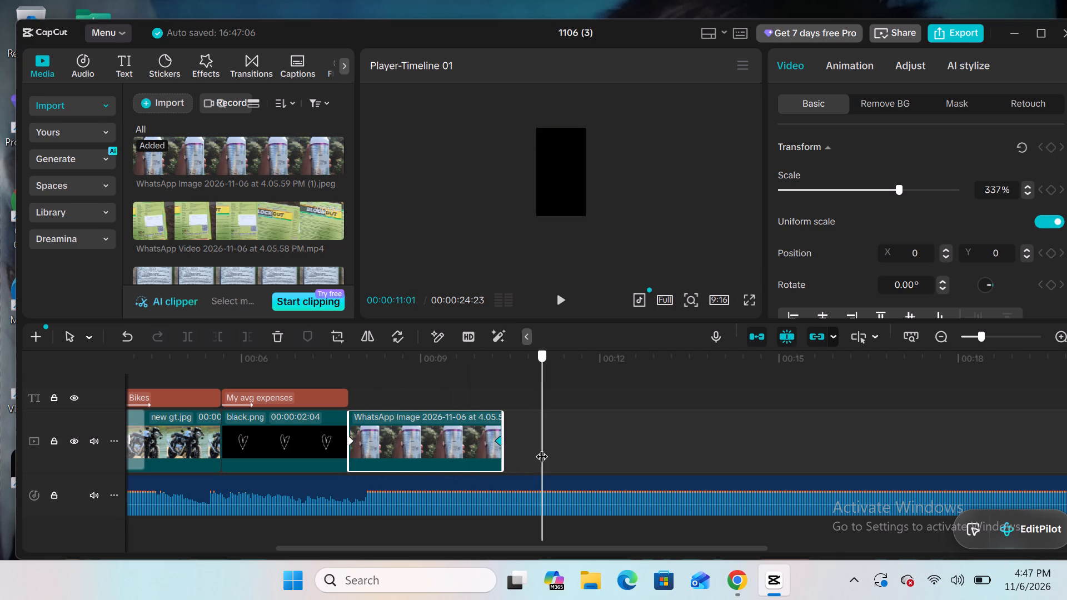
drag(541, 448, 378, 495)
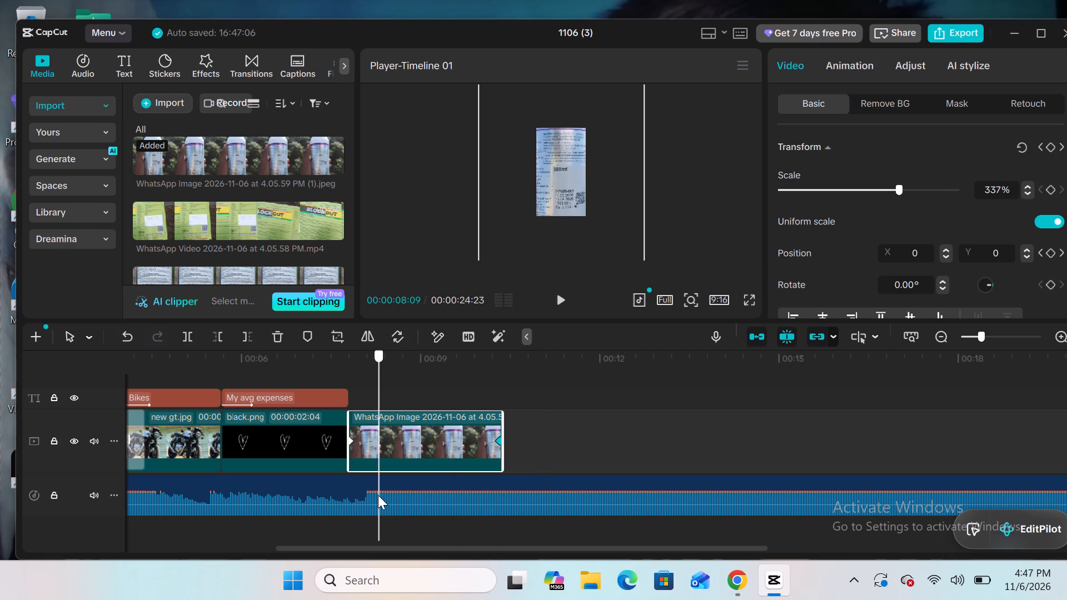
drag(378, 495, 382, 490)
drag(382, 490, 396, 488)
Set the first bottle image's scale to 137% at its starting keyframe, 00:00:07:24.
click(352, 439)
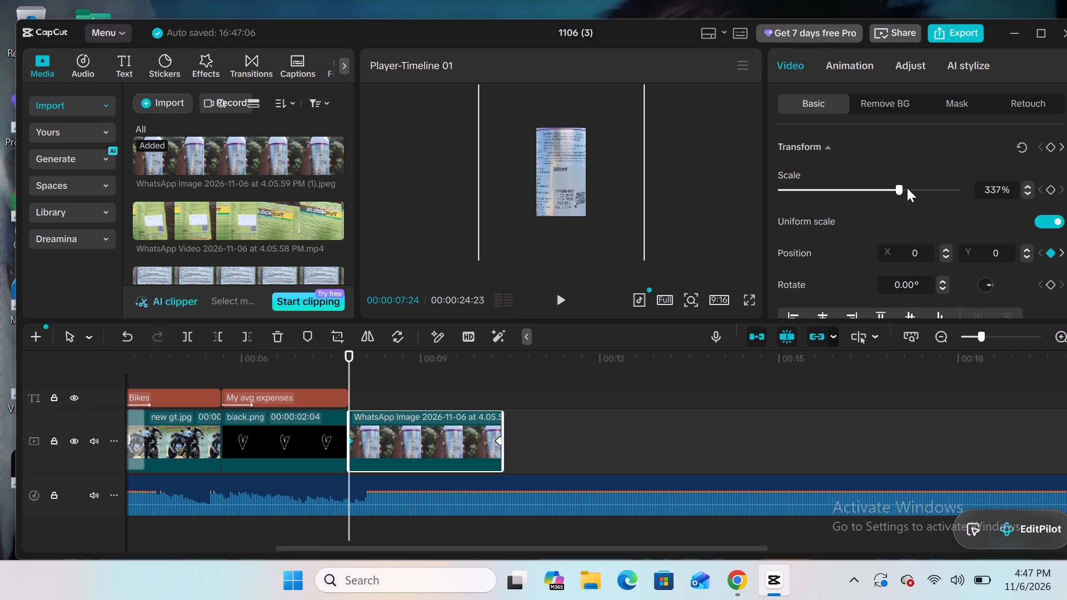
drag(896, 188, 816, 212)
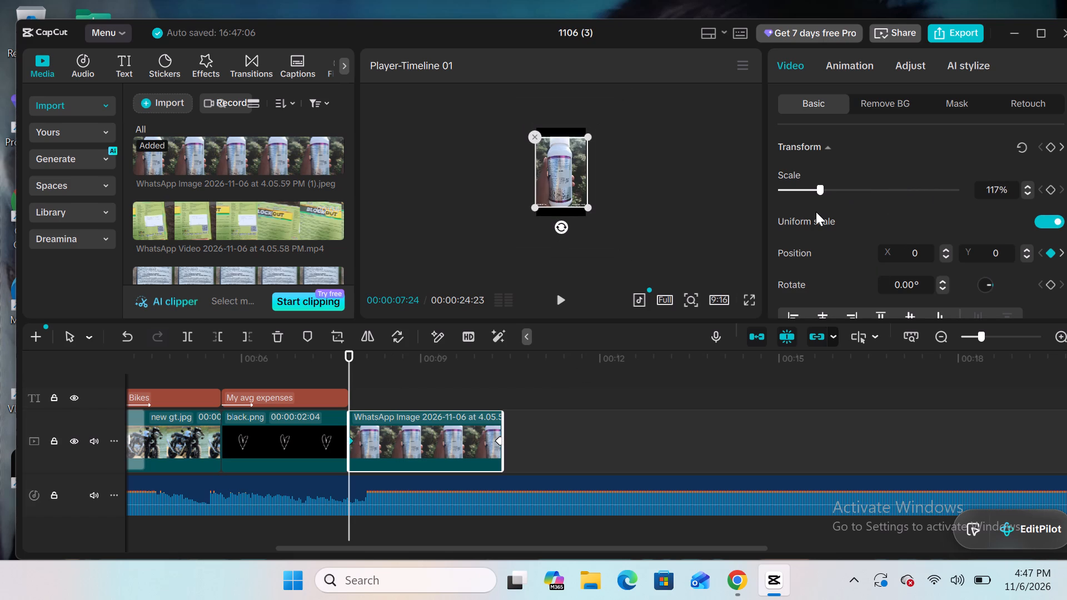
drag(816, 212, 826, 212)
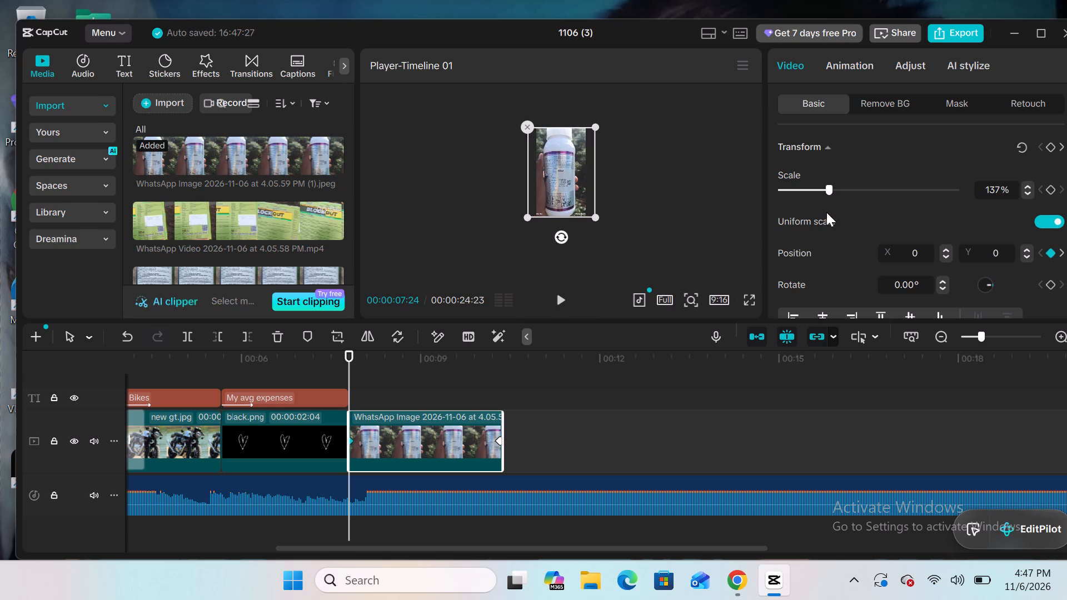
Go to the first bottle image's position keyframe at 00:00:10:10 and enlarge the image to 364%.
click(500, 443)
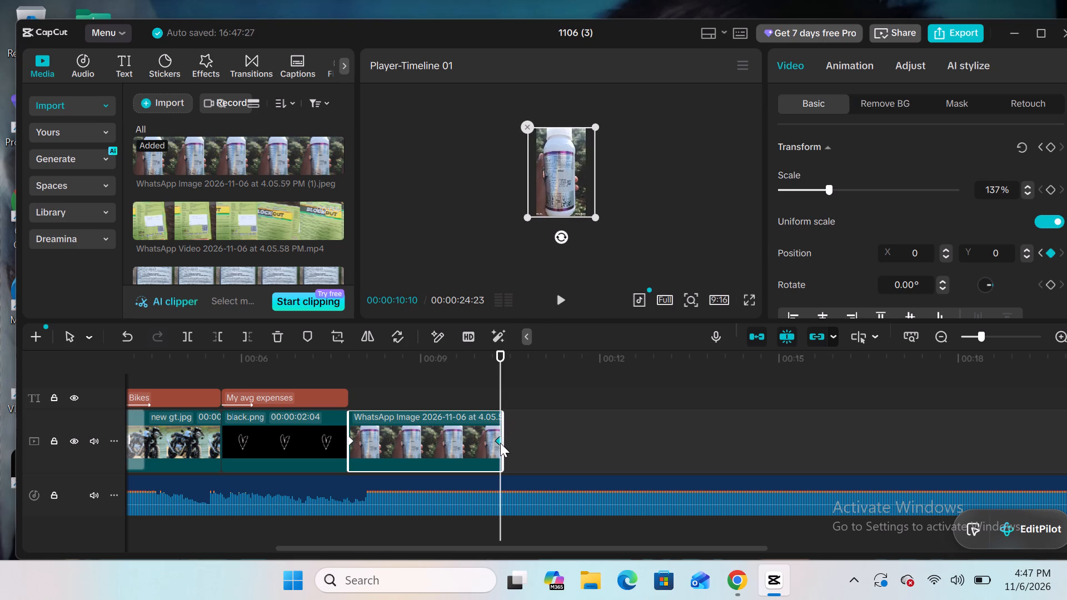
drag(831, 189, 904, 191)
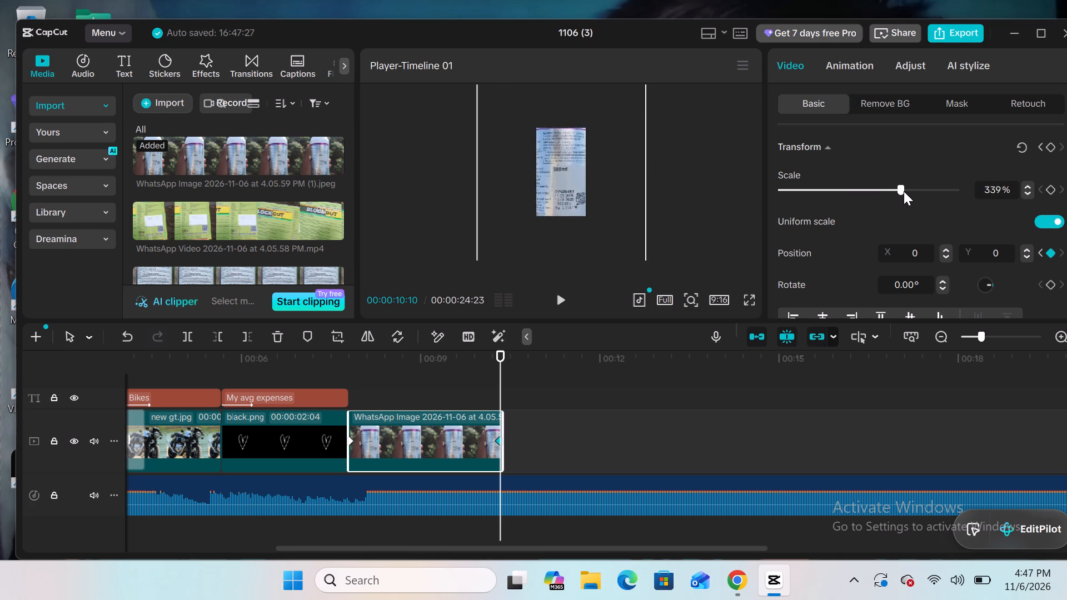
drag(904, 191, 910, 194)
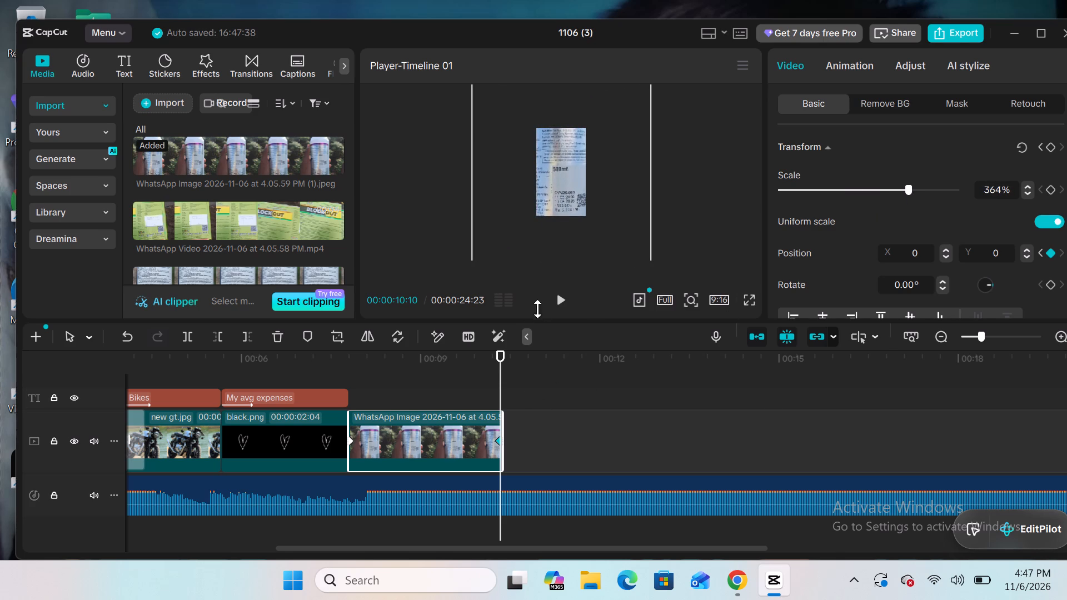
Play the end of the first bottle image and scrub back through it to check the zoom animation.
click(564, 301)
click(564, 301)
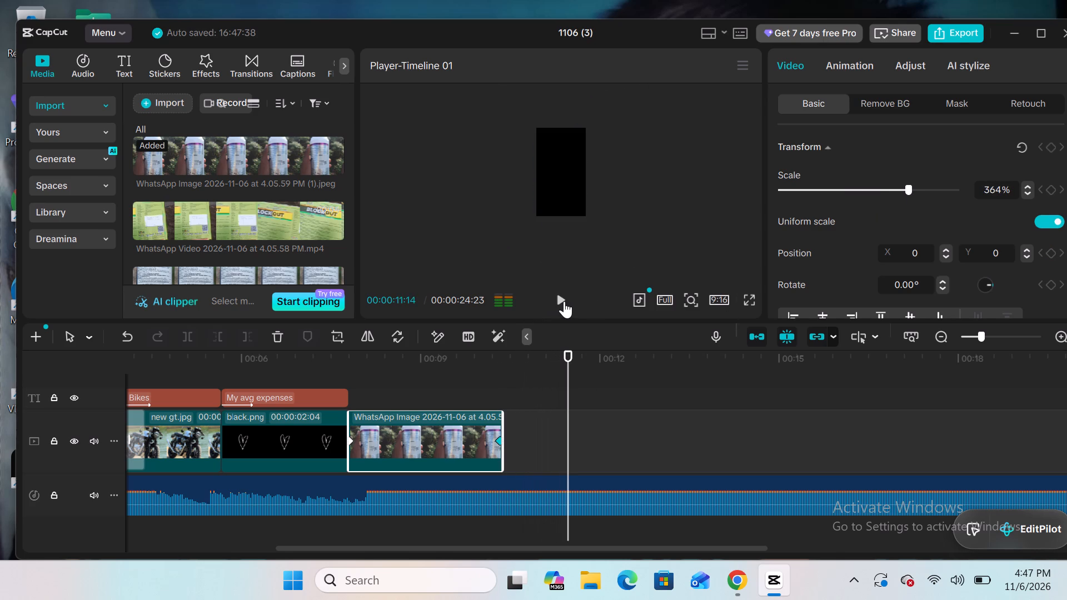
drag(567, 379, 476, 389)
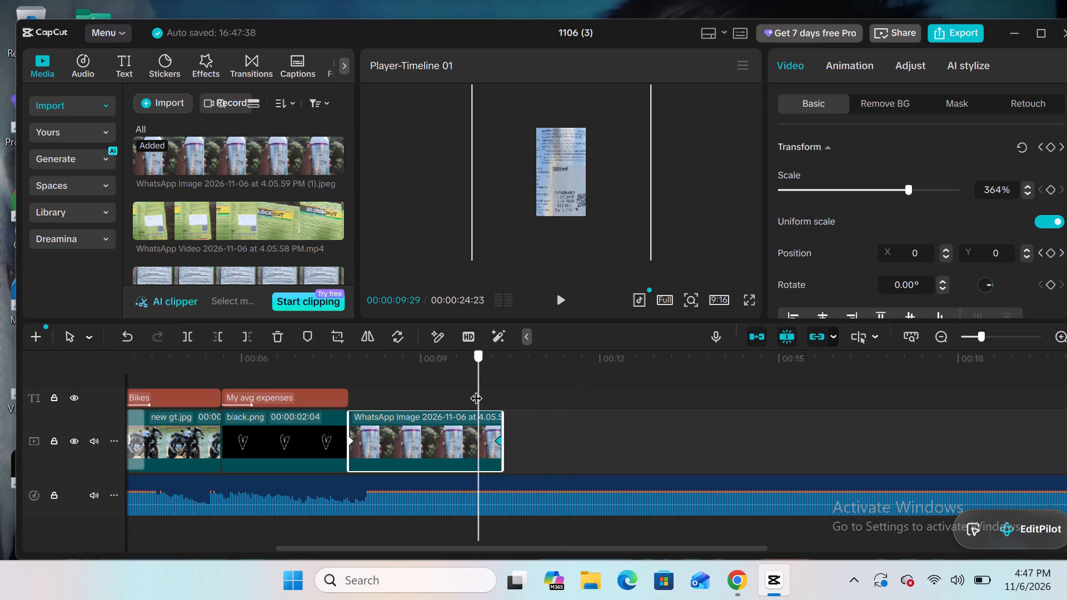
drag(476, 389, 420, 401)
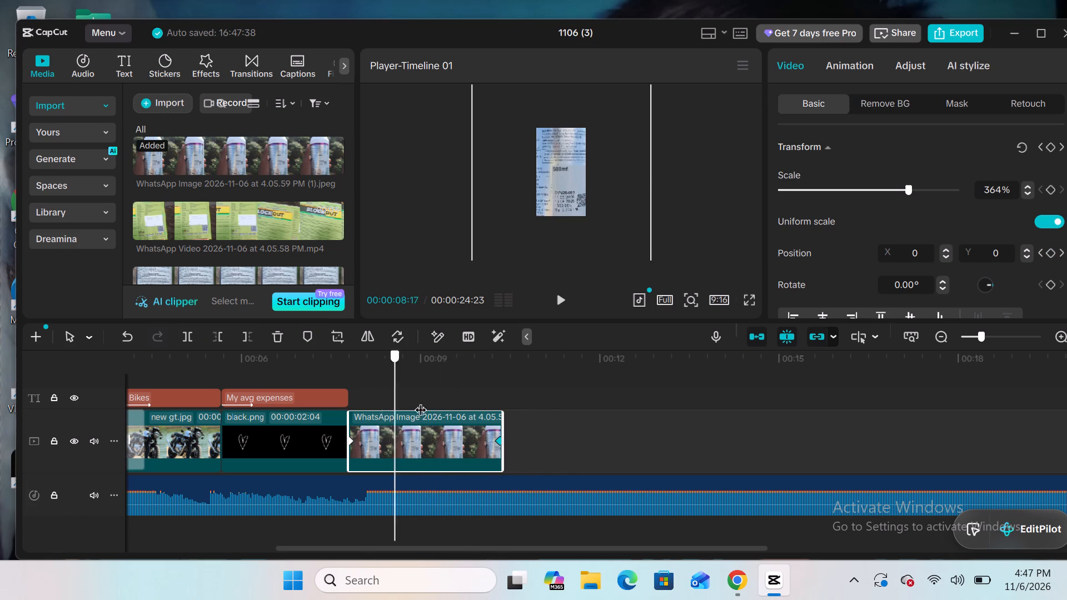
drag(420, 401, 364, 433)
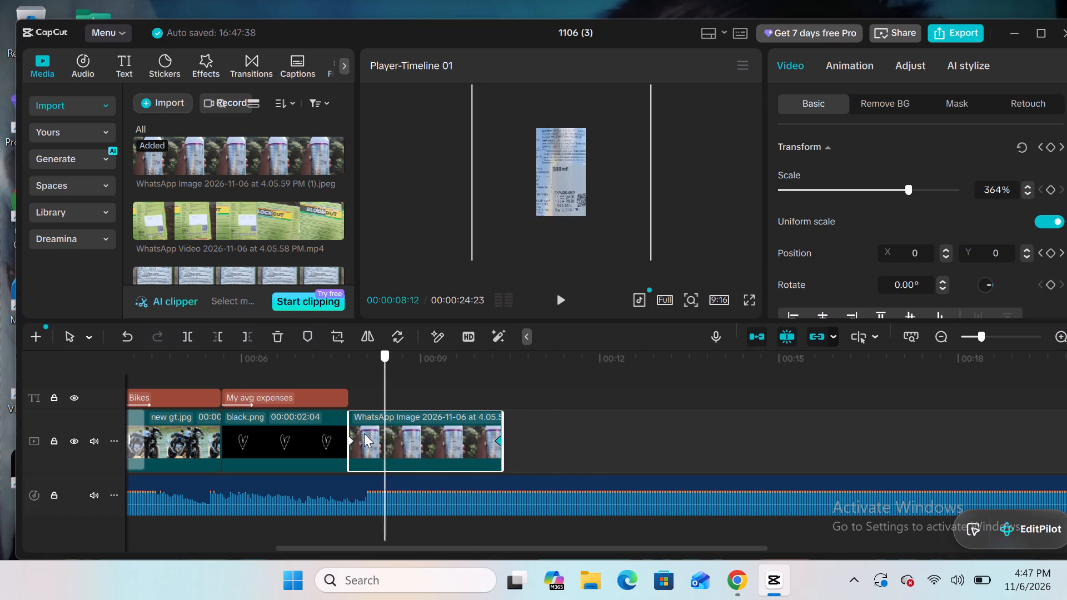
drag(364, 433, 398, 433)
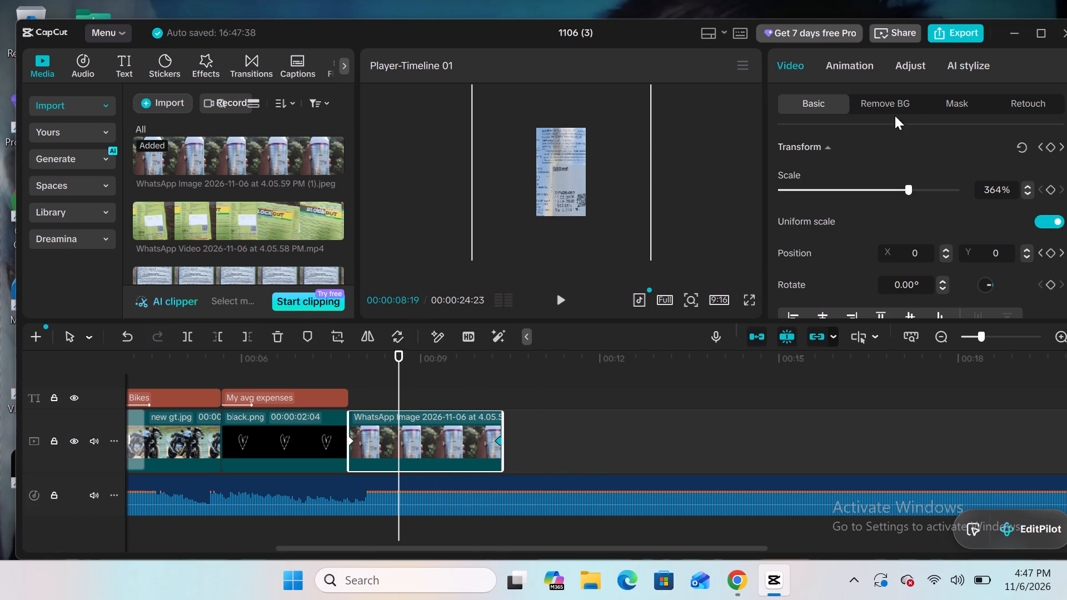
Reset the first bottle image's transform and keyframes, and enlarge the image to 152%.
click(1014, 143)
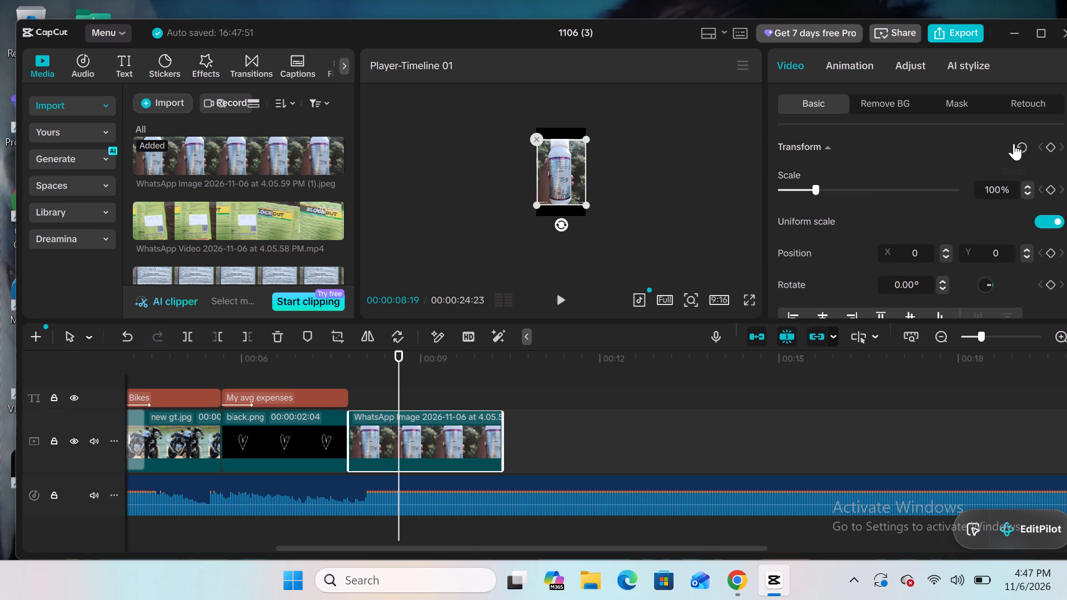
drag(580, 138, 602, 120)
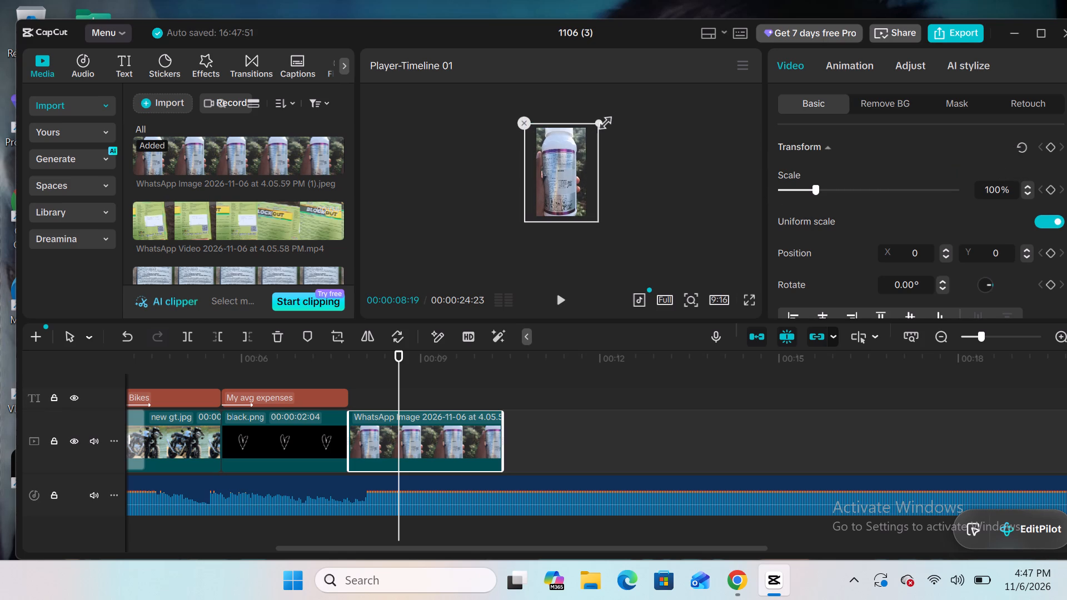
drag(602, 120, 607, 122)
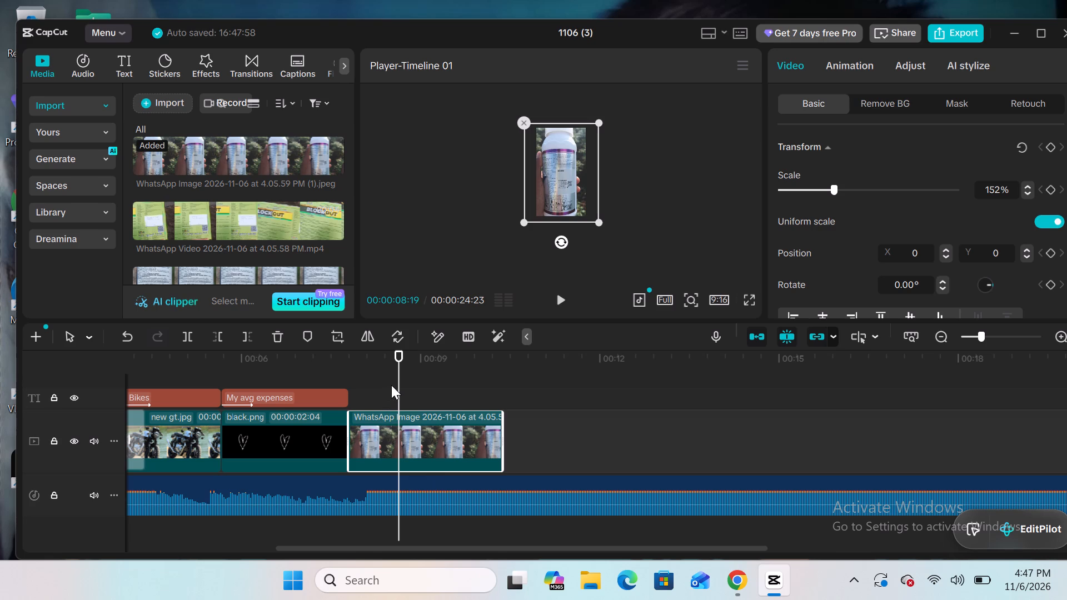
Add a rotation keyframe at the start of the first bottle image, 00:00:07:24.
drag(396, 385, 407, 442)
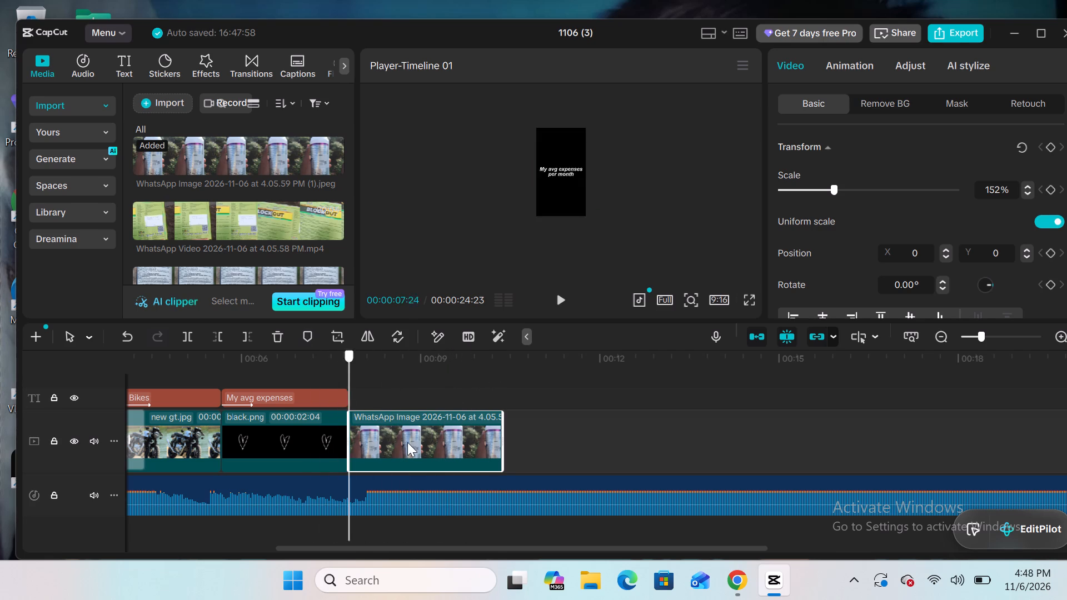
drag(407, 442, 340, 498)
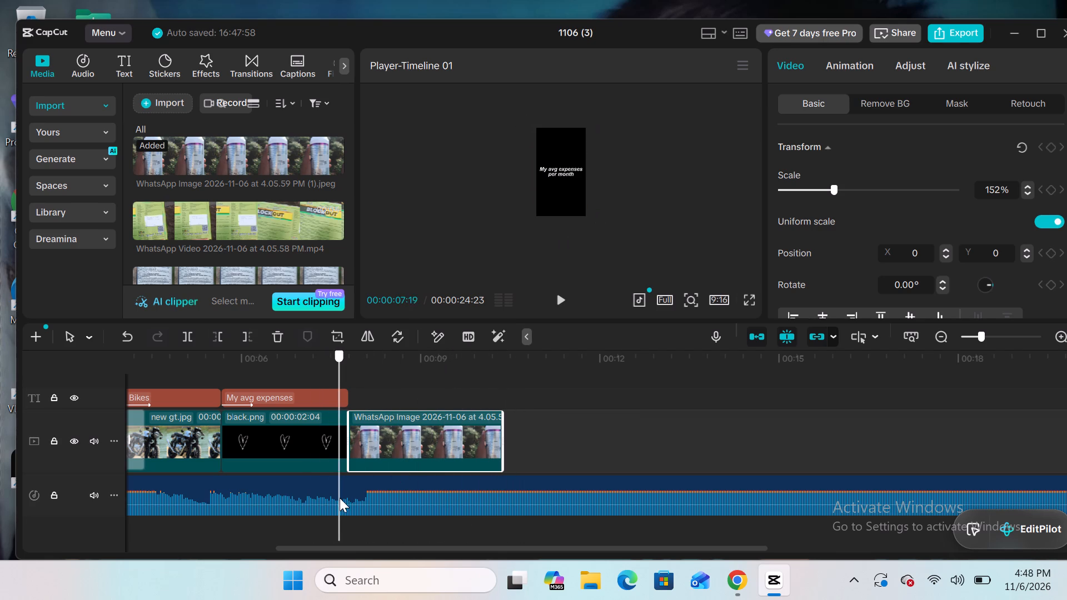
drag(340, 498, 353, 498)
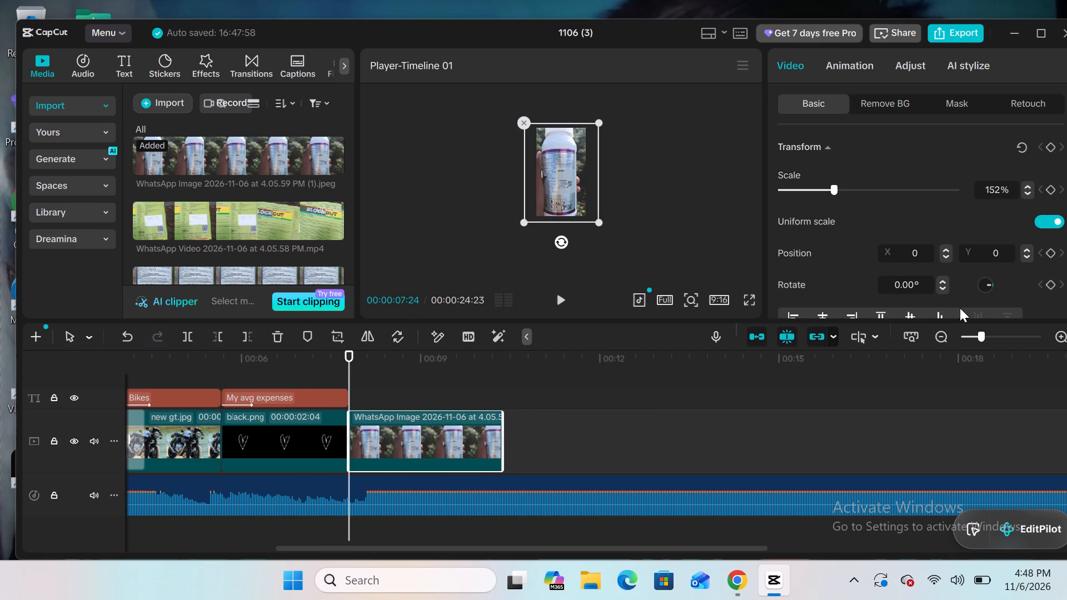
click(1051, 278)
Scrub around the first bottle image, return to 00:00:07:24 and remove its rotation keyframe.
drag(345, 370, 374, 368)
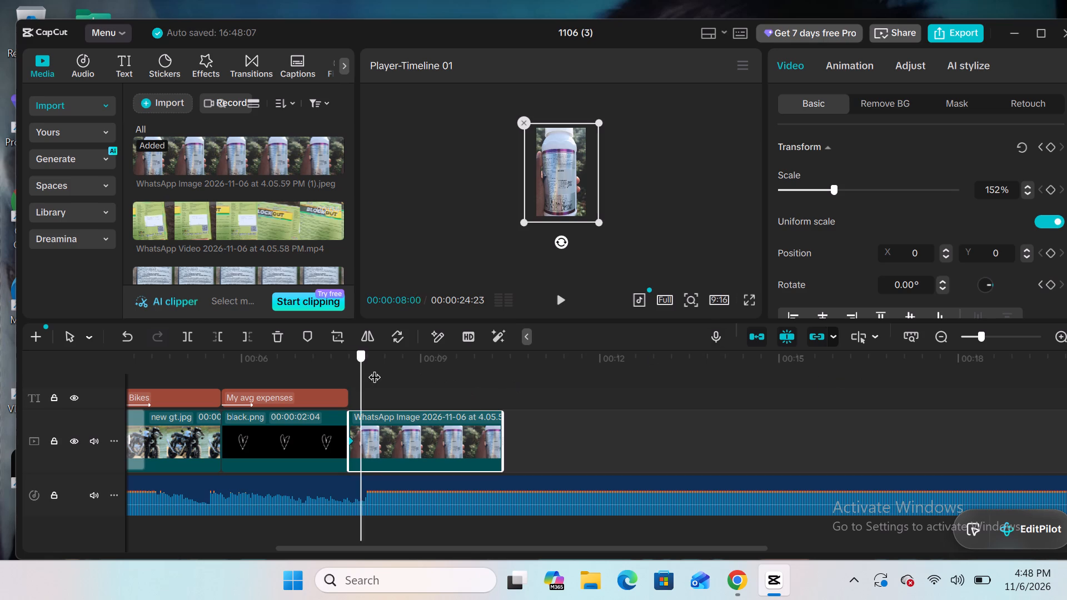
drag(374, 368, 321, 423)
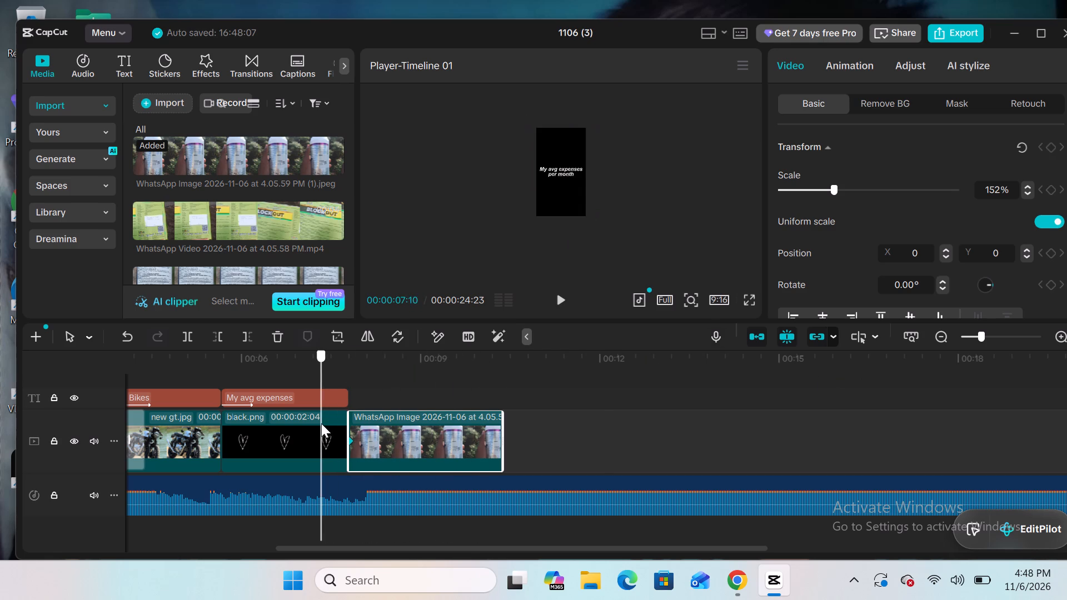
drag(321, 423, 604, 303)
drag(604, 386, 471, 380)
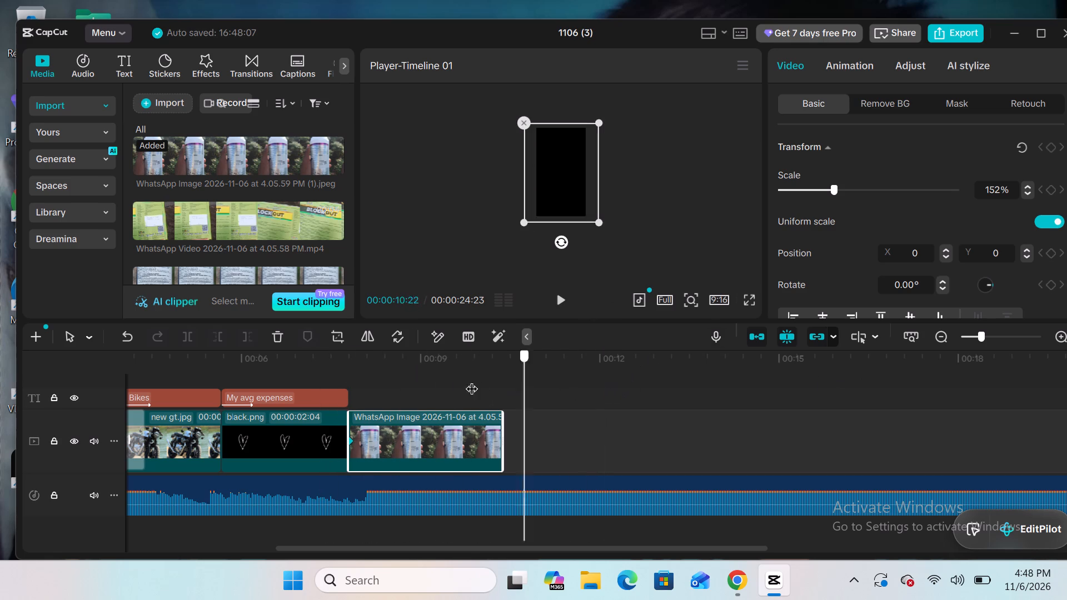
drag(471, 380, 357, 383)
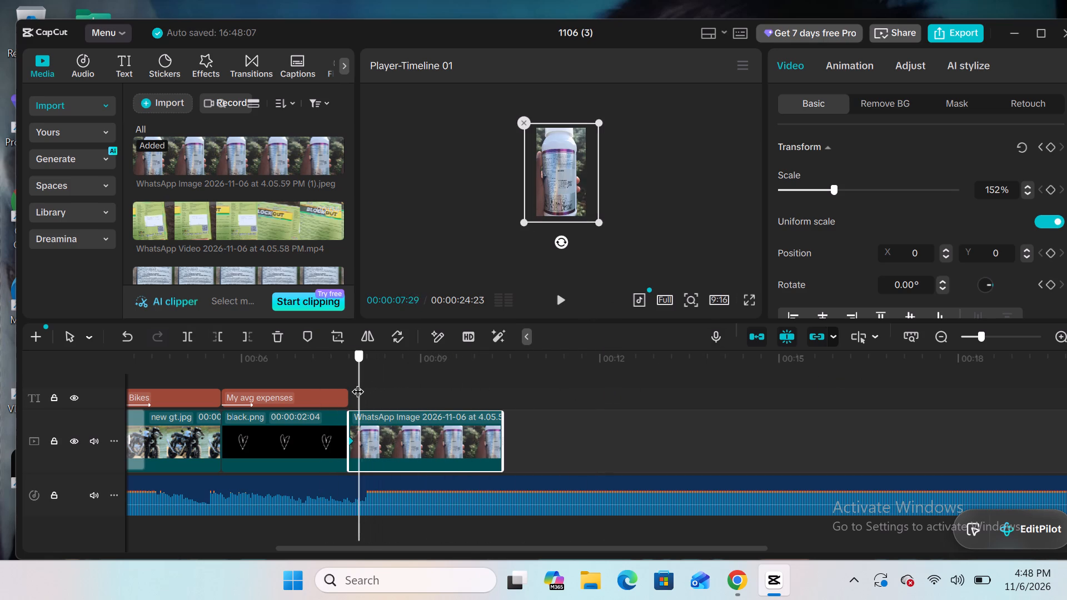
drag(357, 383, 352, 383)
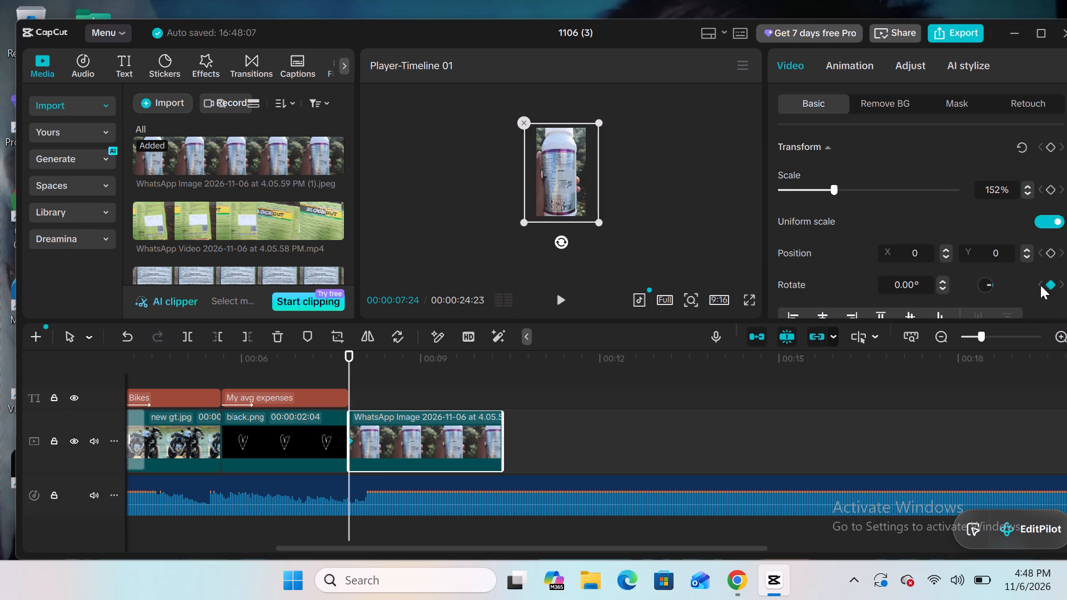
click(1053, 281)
Move the playhead to 00:00:07:27, just after the start of the first bottle image.
drag(343, 363, 357, 363)
click(357, 363)
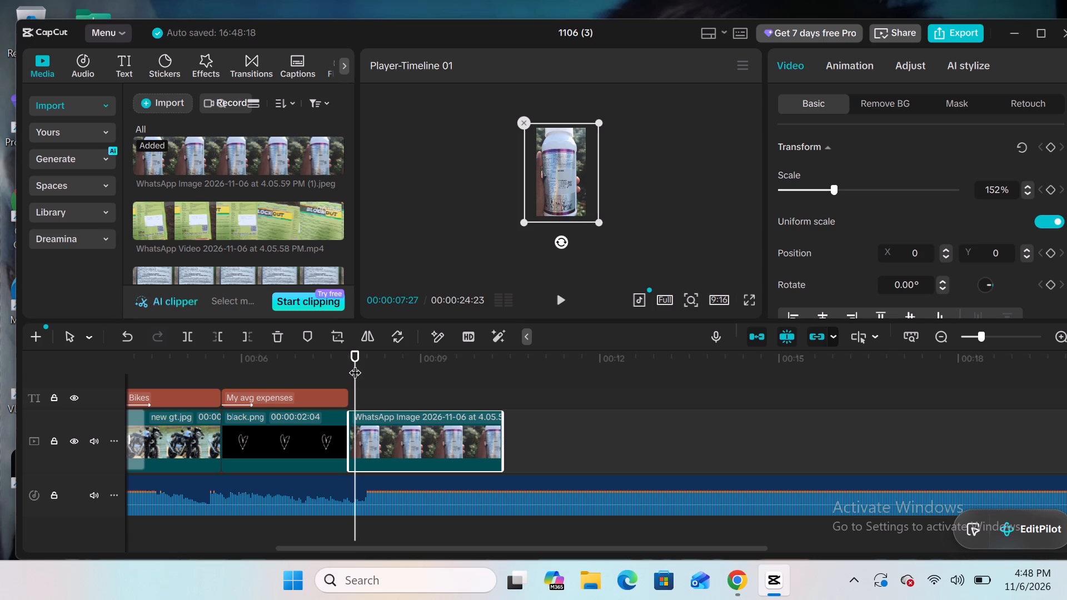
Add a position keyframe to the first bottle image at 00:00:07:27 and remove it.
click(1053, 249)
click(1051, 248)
Add a scale keyframe at the start of the first bottle image, 00:00:07:24.
drag(357, 378, 352, 378)
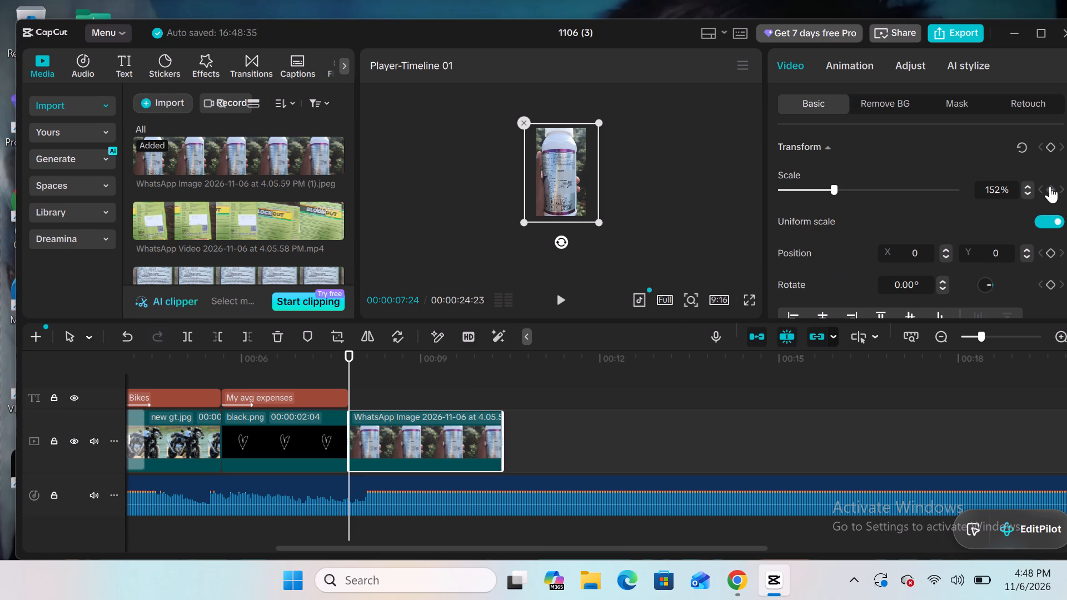
click(1050, 186)
Add a scale keyframe near the end of the first bottle image, at 00:00:10:08, and enlarge the image for the zoom.
drag(348, 373, 452, 369)
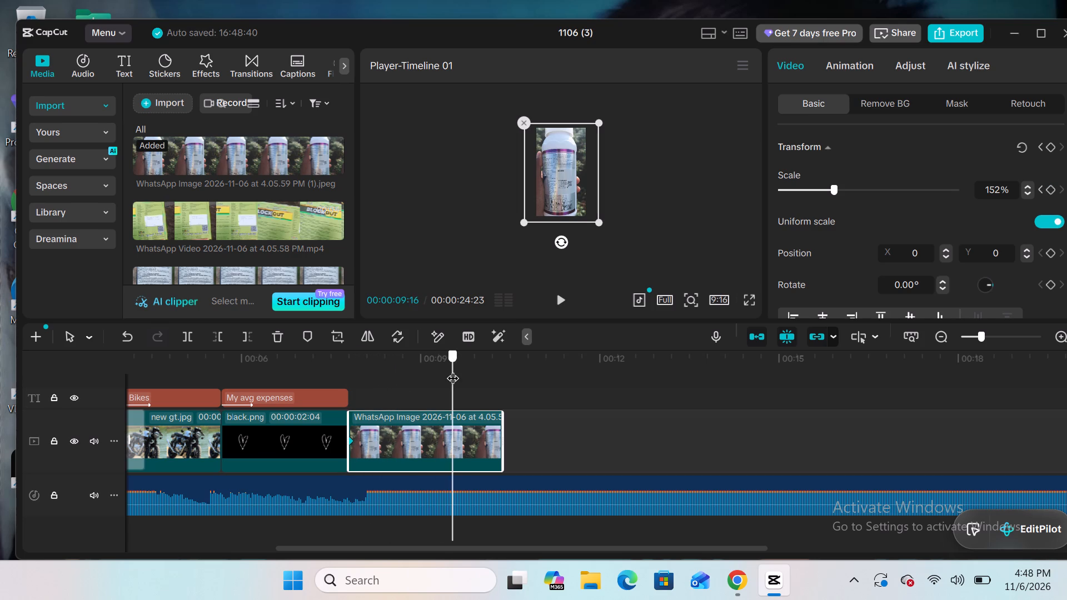
drag(452, 369, 496, 386)
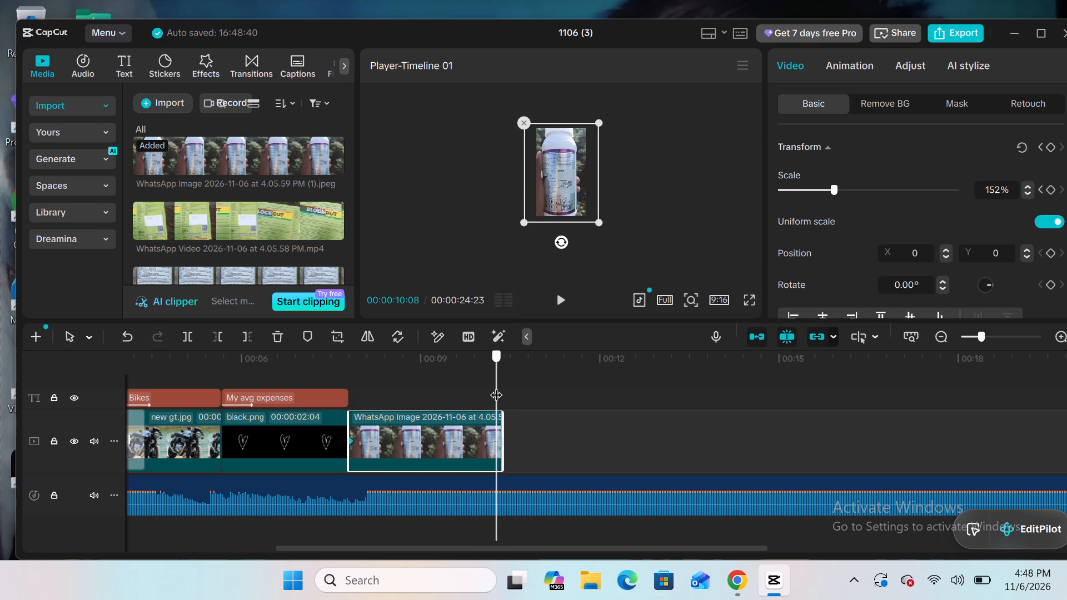
drag(496, 386, 498, 386)
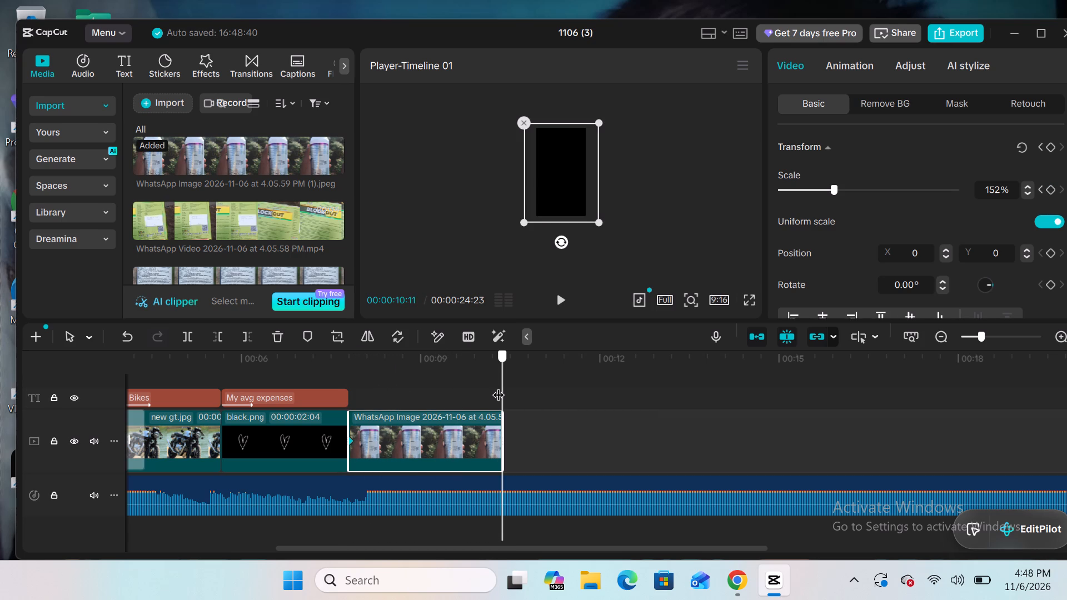
drag(498, 386, 497, 386)
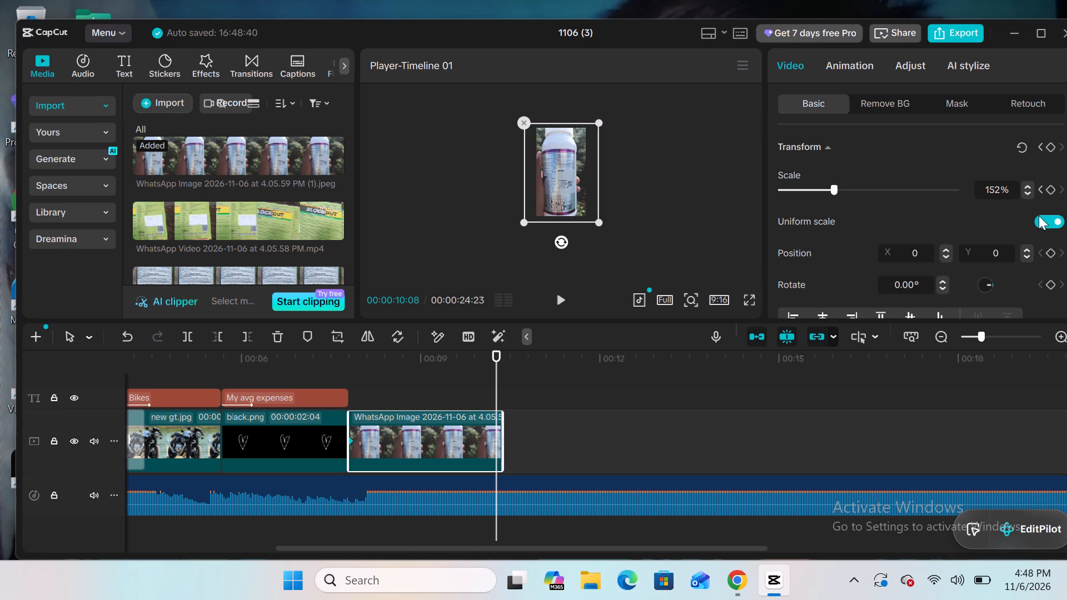
click(1050, 186)
drag(837, 186, 872, 187)
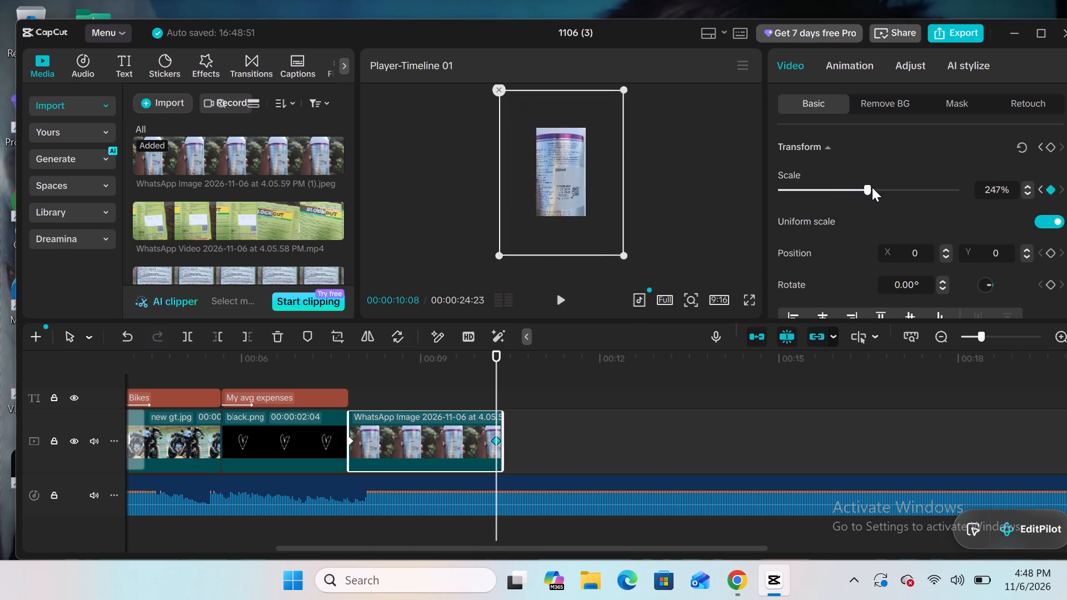
Increase the first bottle image's scale at the 00:00:10:08 keyframe to 363%.
drag(872, 187, 908, 189)
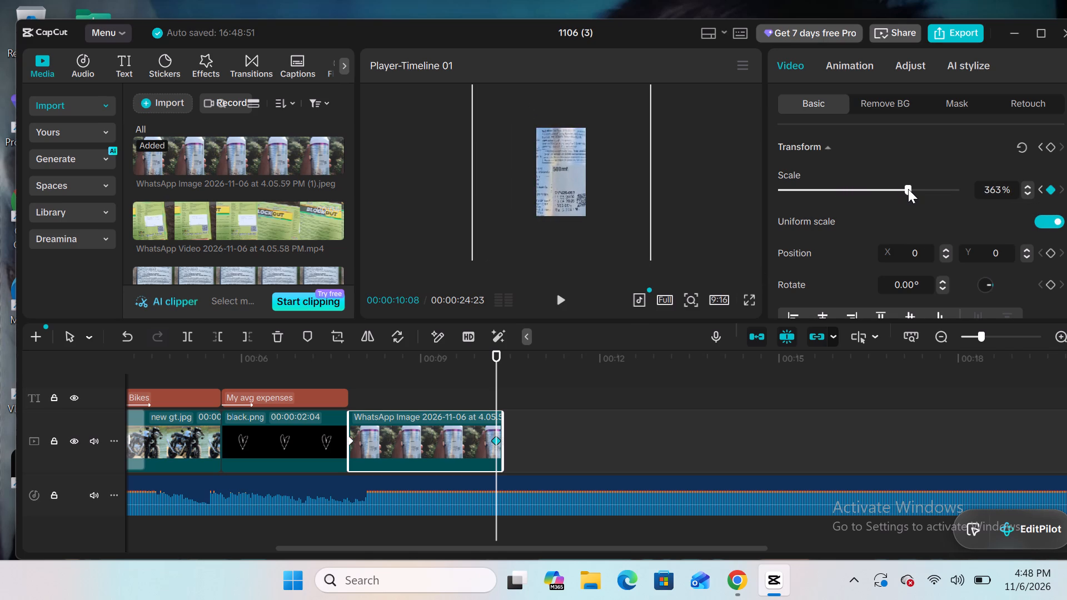
Play the video back from the start to review the first bottle image's zoom.
drag(497, 387, 486, 388)
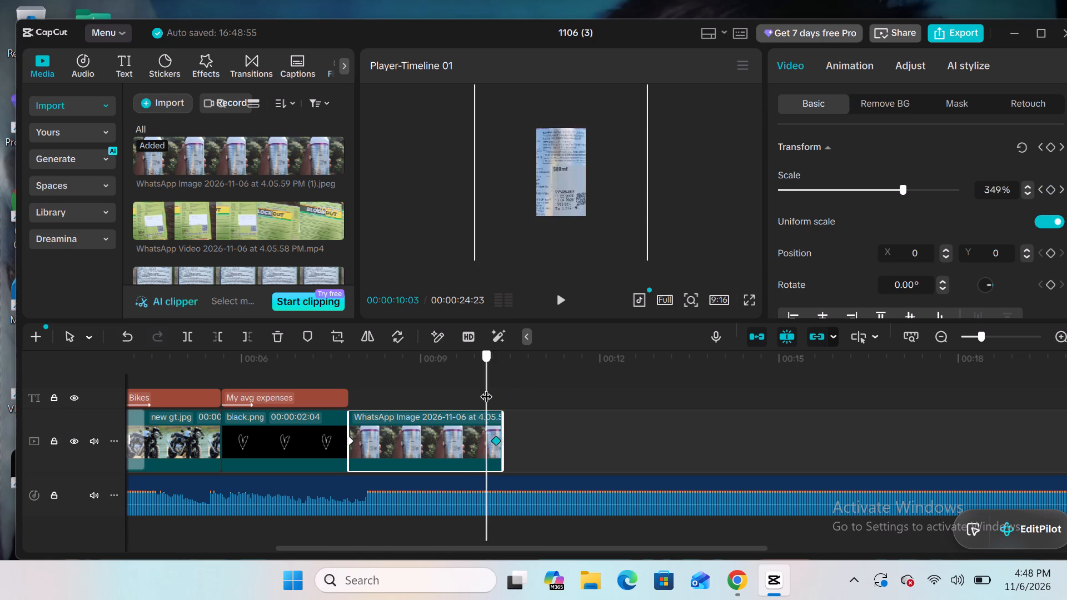
drag(486, 388, 341, 416)
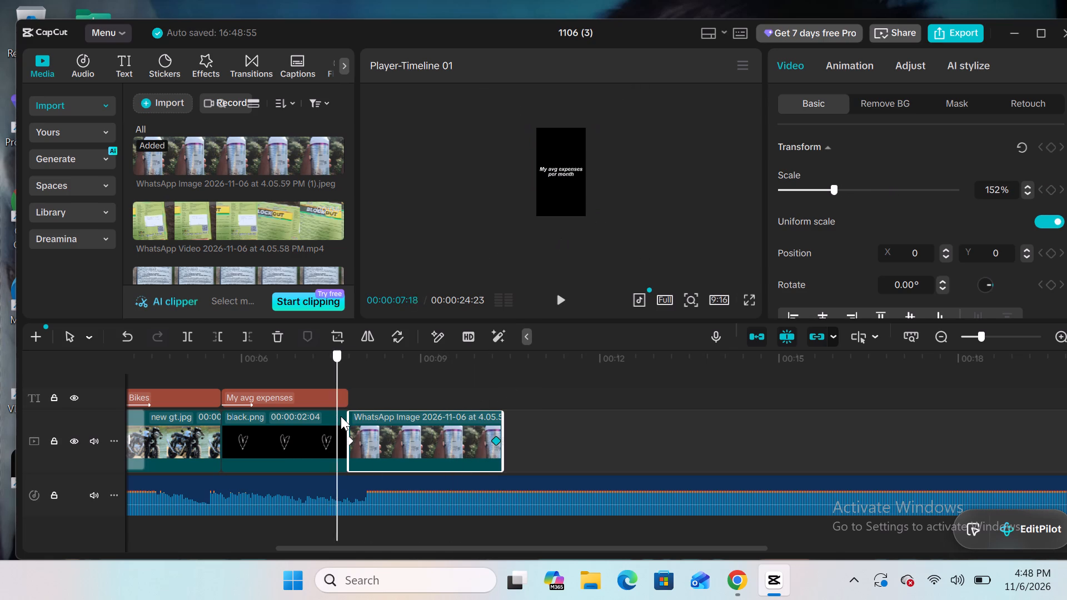
drag(341, 416, 46, 486)
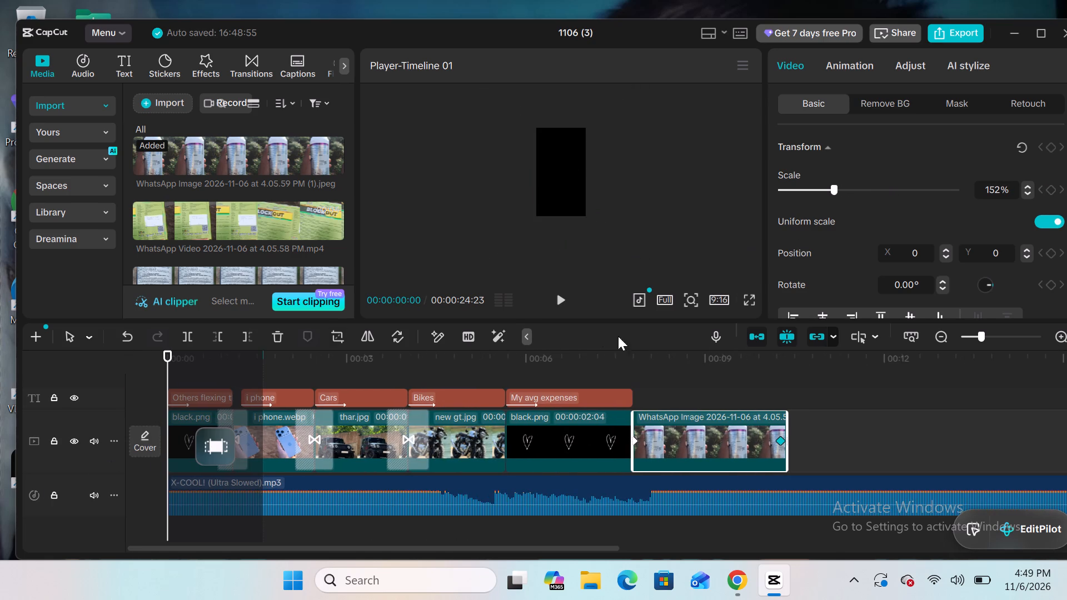
click(563, 307)
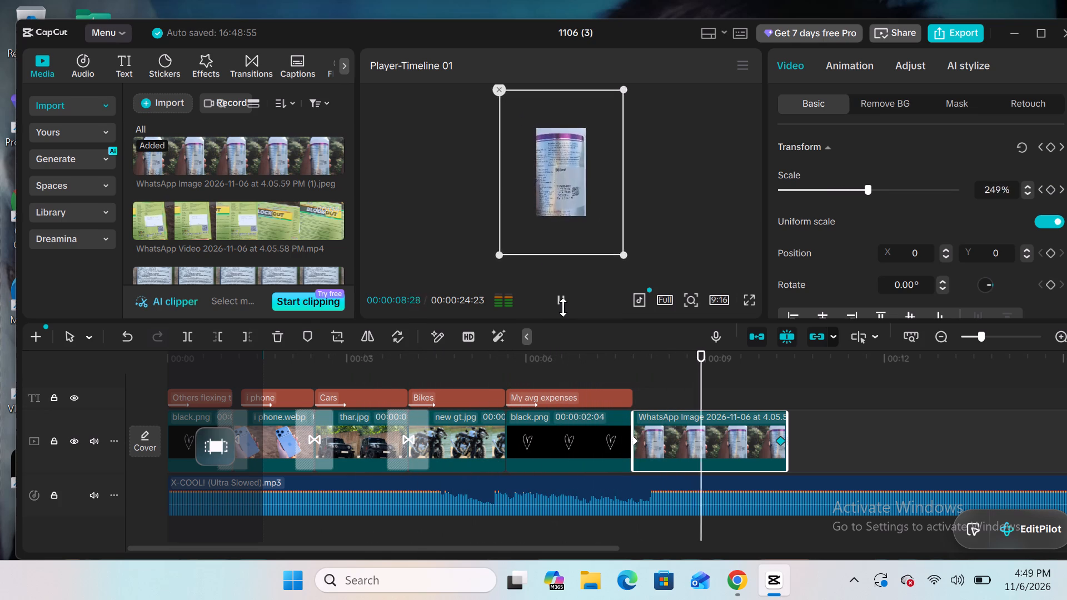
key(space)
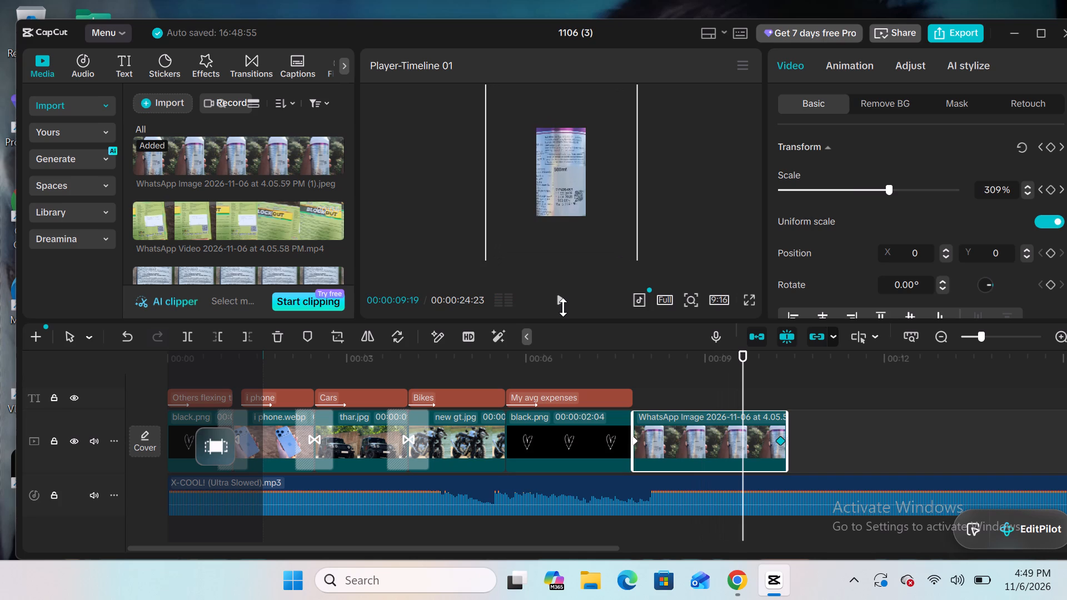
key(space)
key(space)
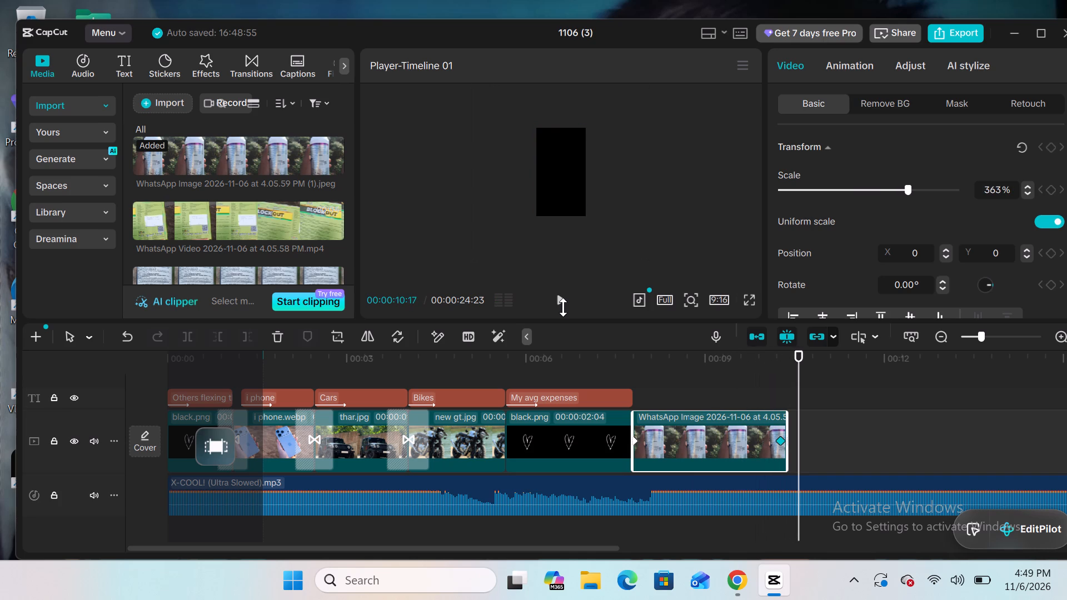
Add the bottle photo WhatsApp Image 2026-11-06 at 4.05.57 PM.jpeg to the main track directly after the first bottle image.
scroll(168, 216, down, 1)
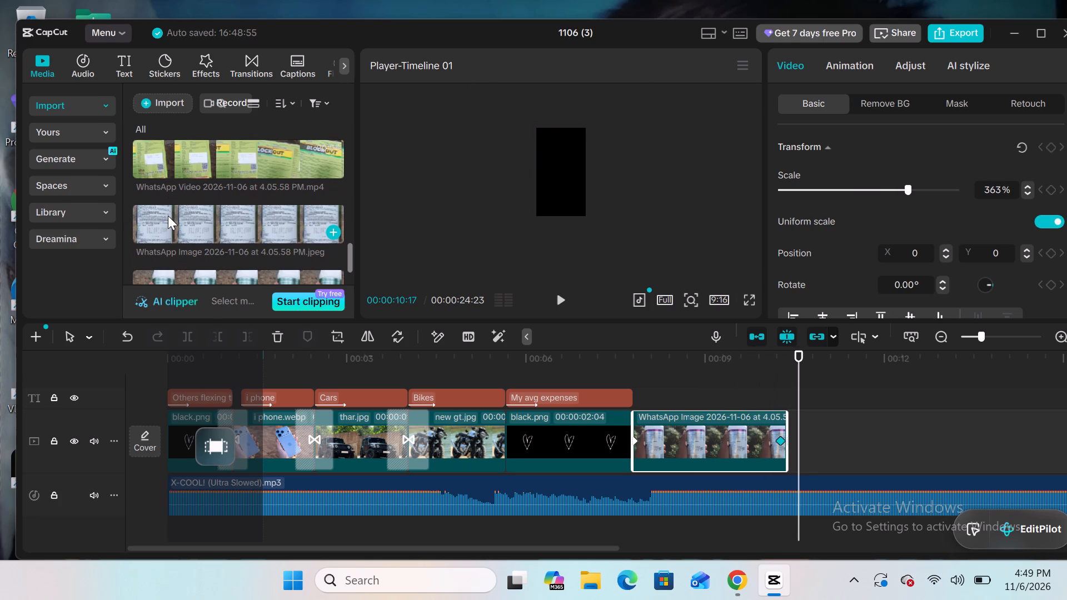
scroll(168, 216, down, 1)
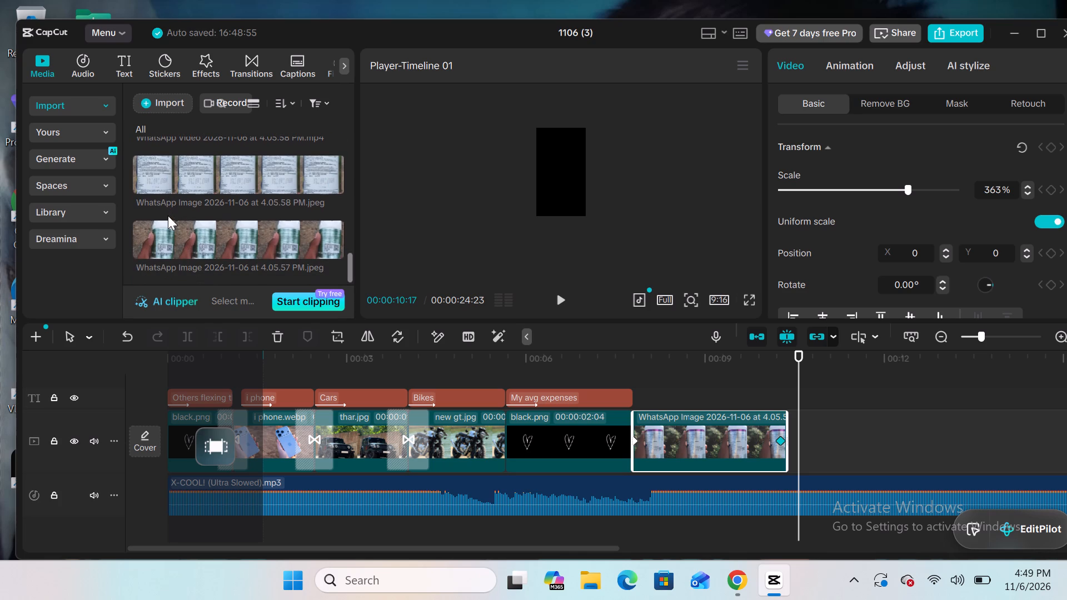
scroll(168, 216, down, 1)
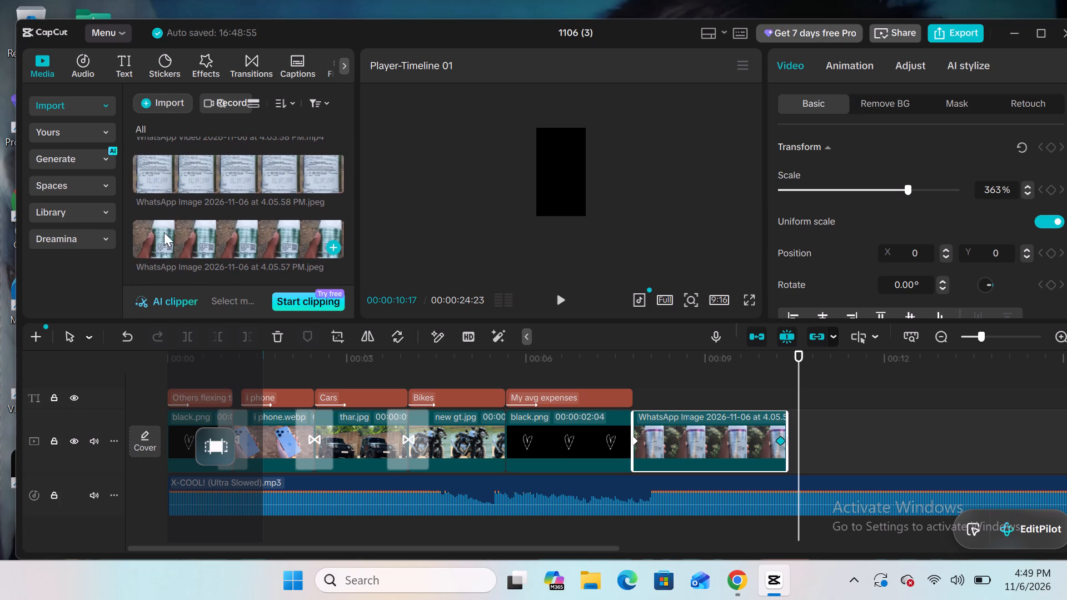
drag(298, 237, 792, 365)
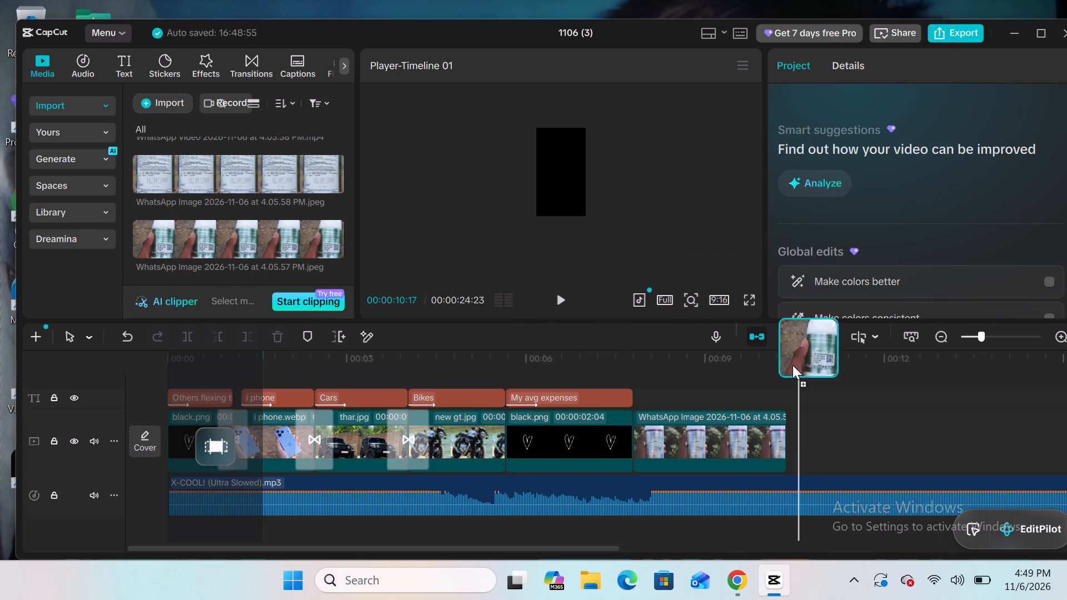
drag(792, 365, 789, 442)
Trim the end of the second bottle image so the clip lasts about 2 seconds.
scroll(789, 442, left, 5)
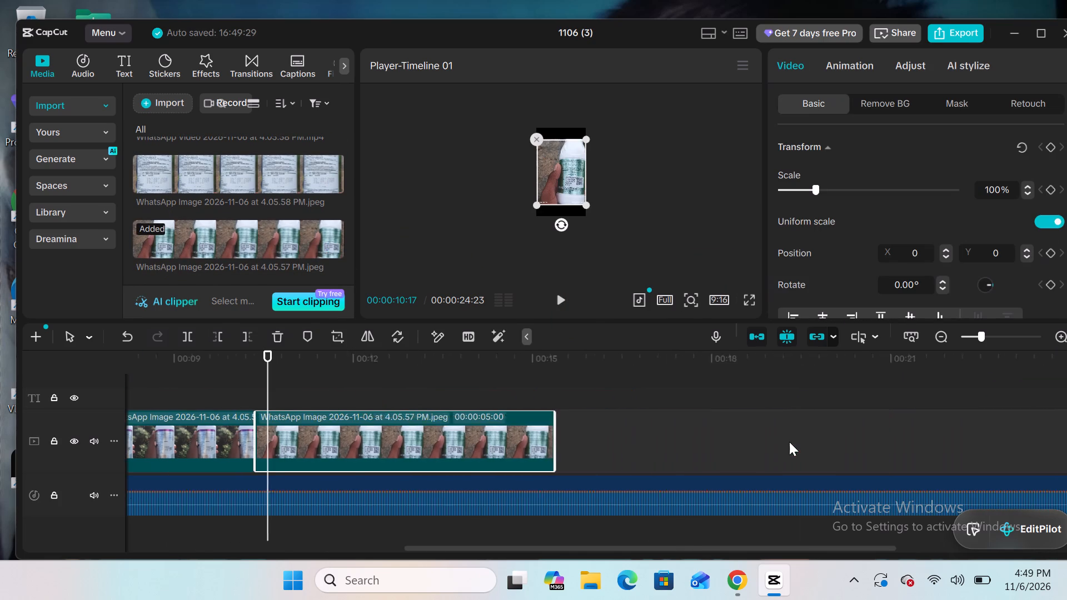
scroll(789, 442, left, 1)
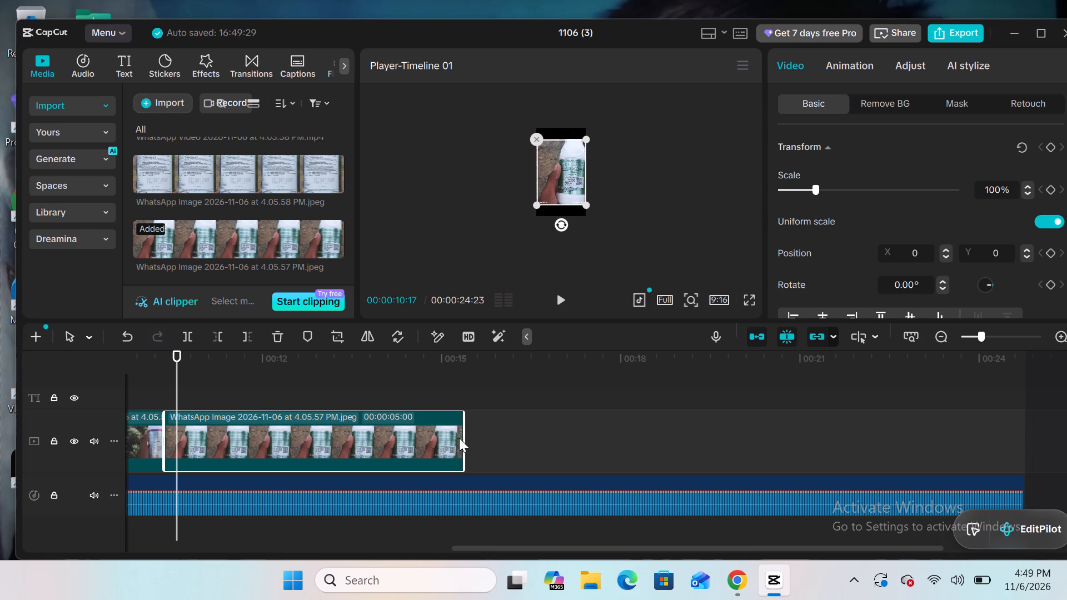
drag(466, 437, 266, 437)
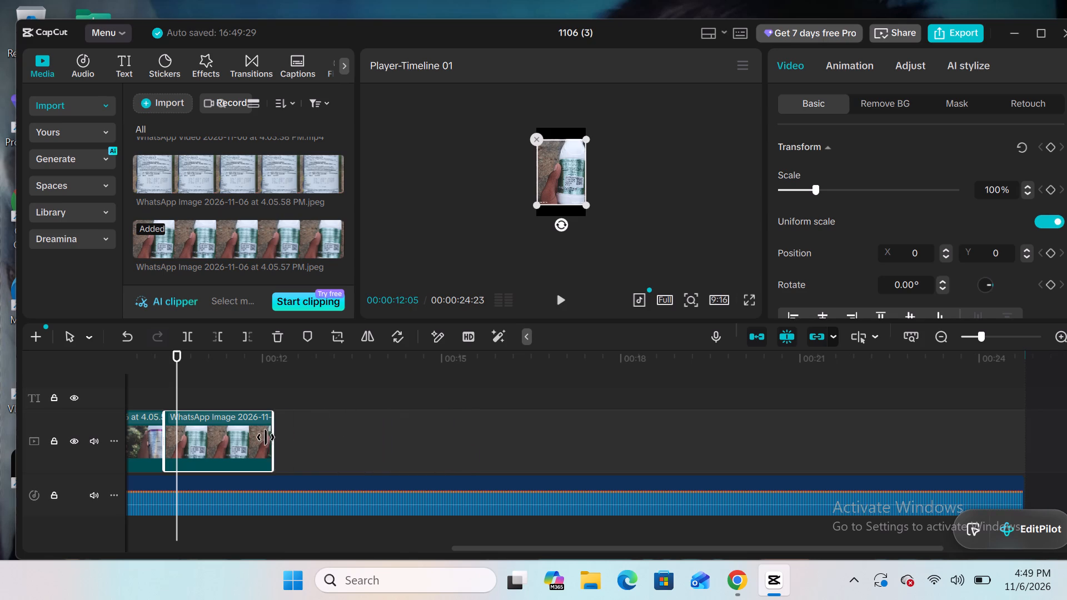
drag(266, 437, 276, 437)
scroll(276, 437, right, 4)
scroll(276, 437, left, 1)
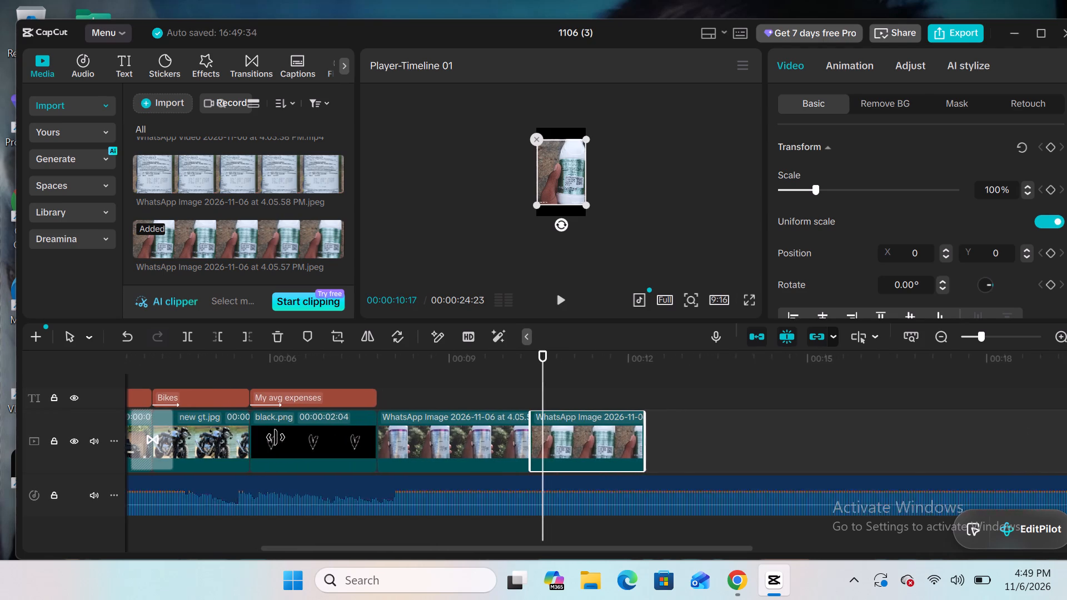
scroll(276, 437, left, 1)
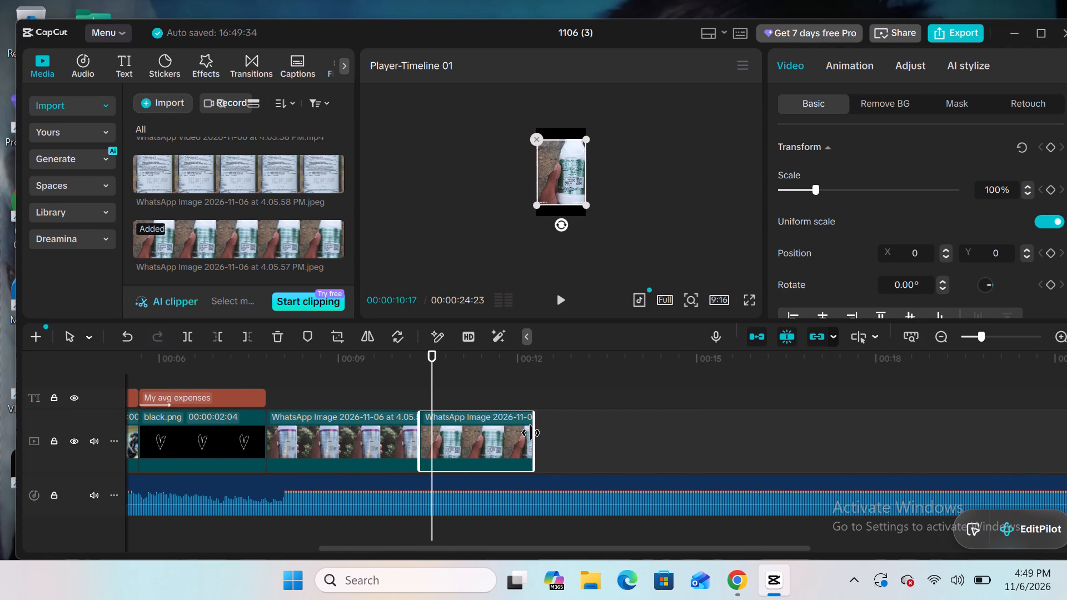
drag(531, 433, 541, 433)
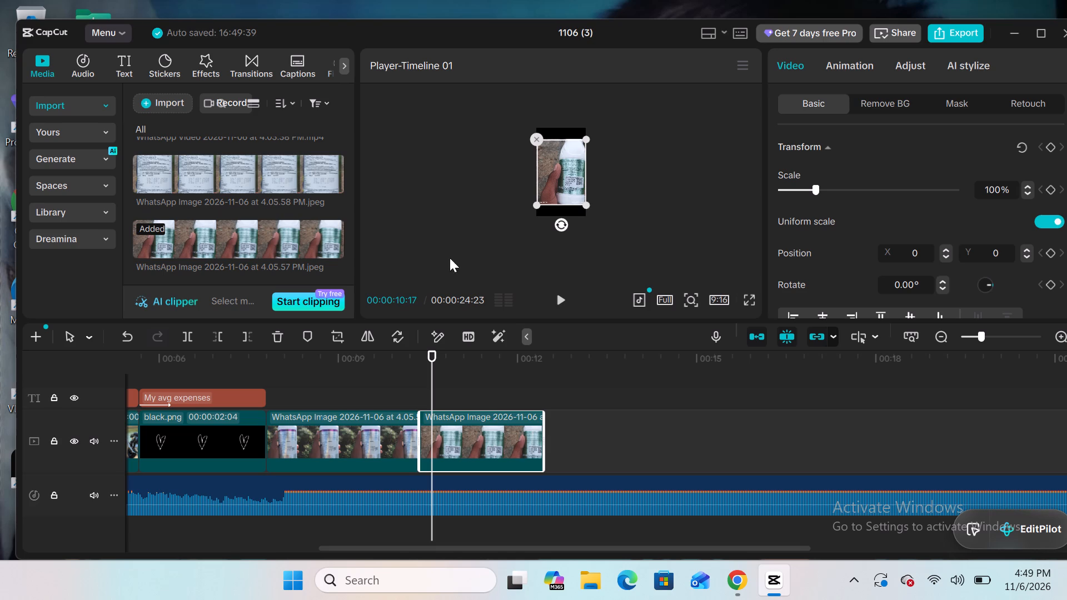
Add a scale keyframe at the start of the second bottle image, 00:00:10:11, and enlarge the image to fill the frame.
drag(428, 367, 422, 367)
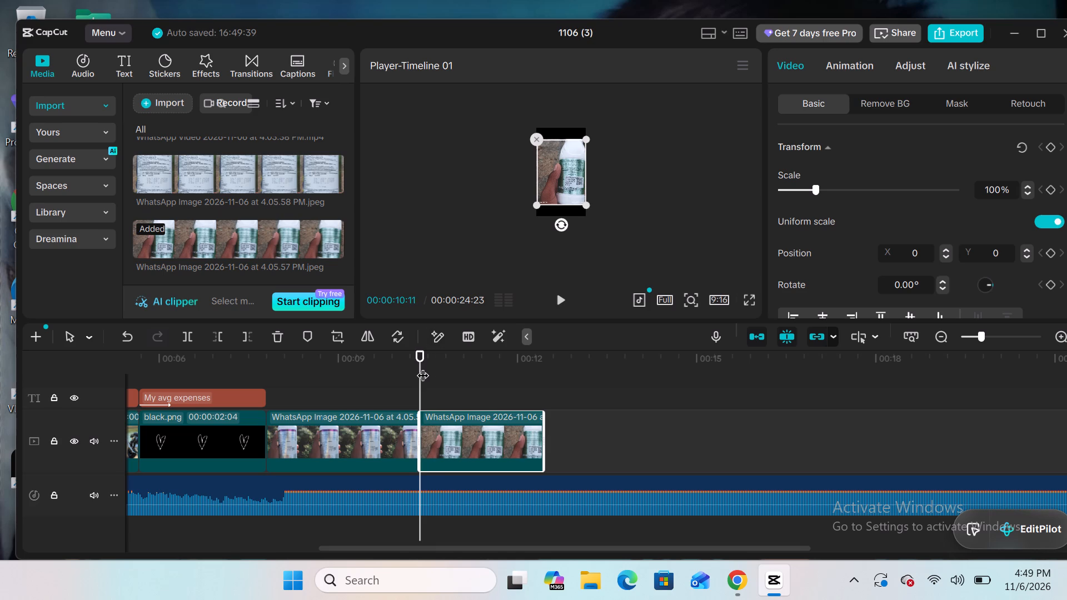
click(1050, 193)
scroll(580, 143, left, 2)
drag(580, 143, 589, 136)
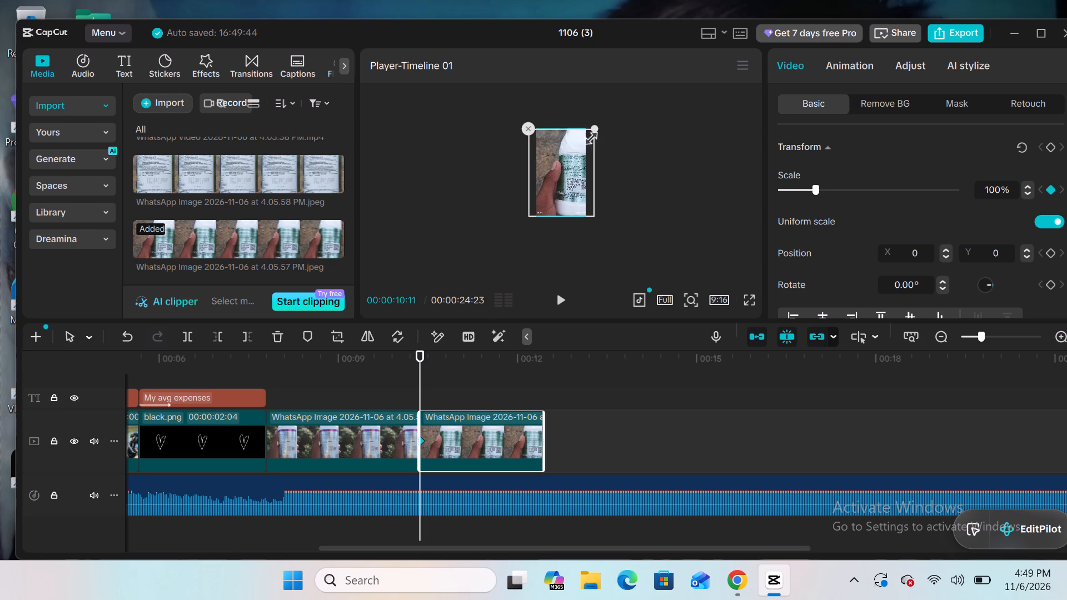
Enlarge the second bottle image, the green-label one, to 134% at its starting scale keyframe, 00:00:10:11.
drag(589, 136, 592, 132)
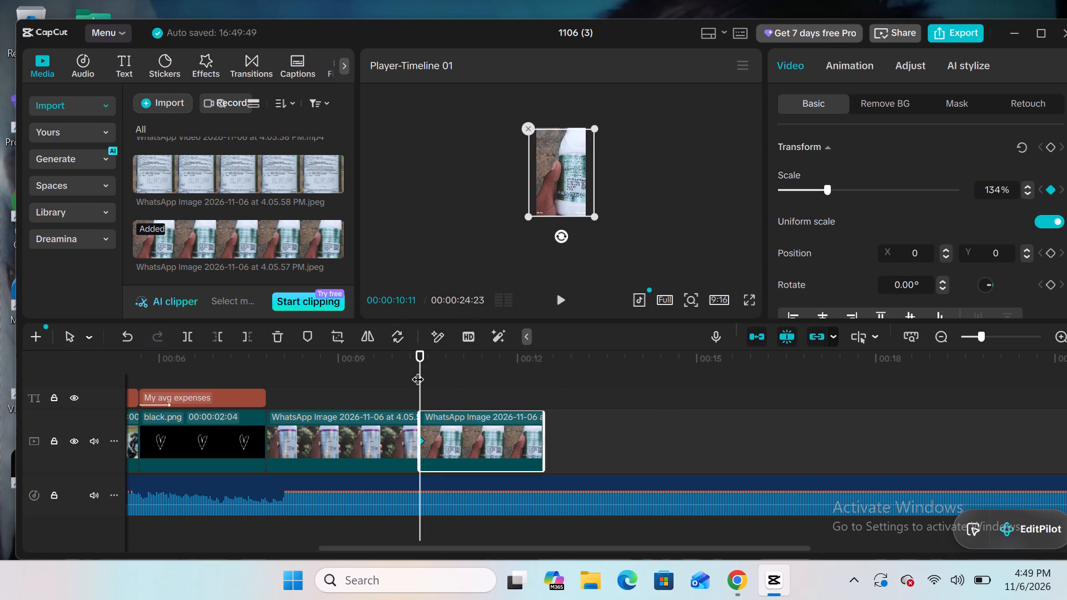
Move the playhead close to the end of the second bottle image, just past 00:00:12:10.
drag(417, 371, 533, 370)
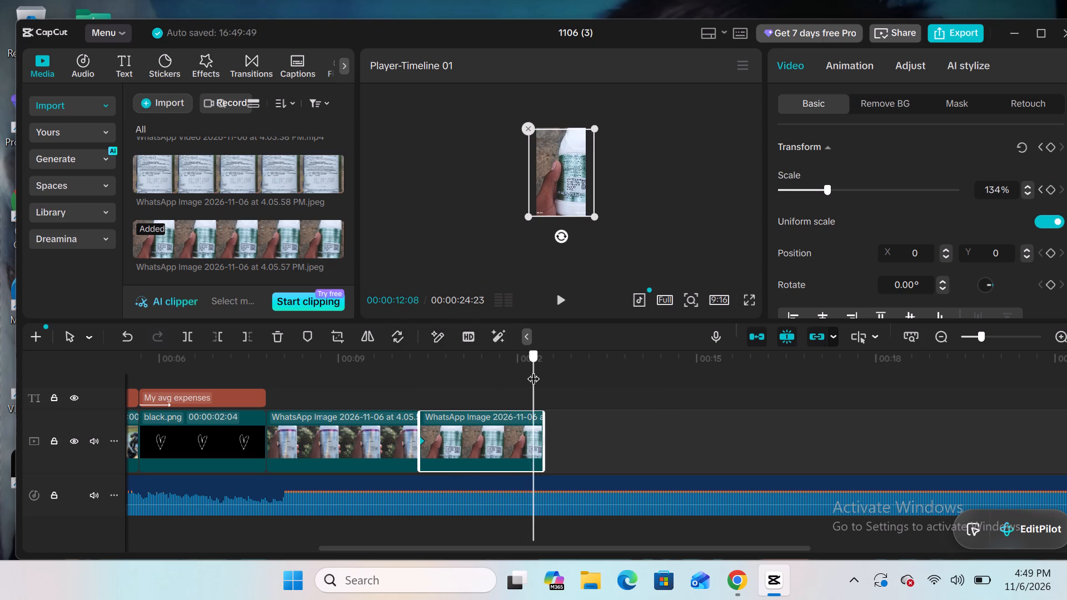
drag(533, 370, 537, 373)
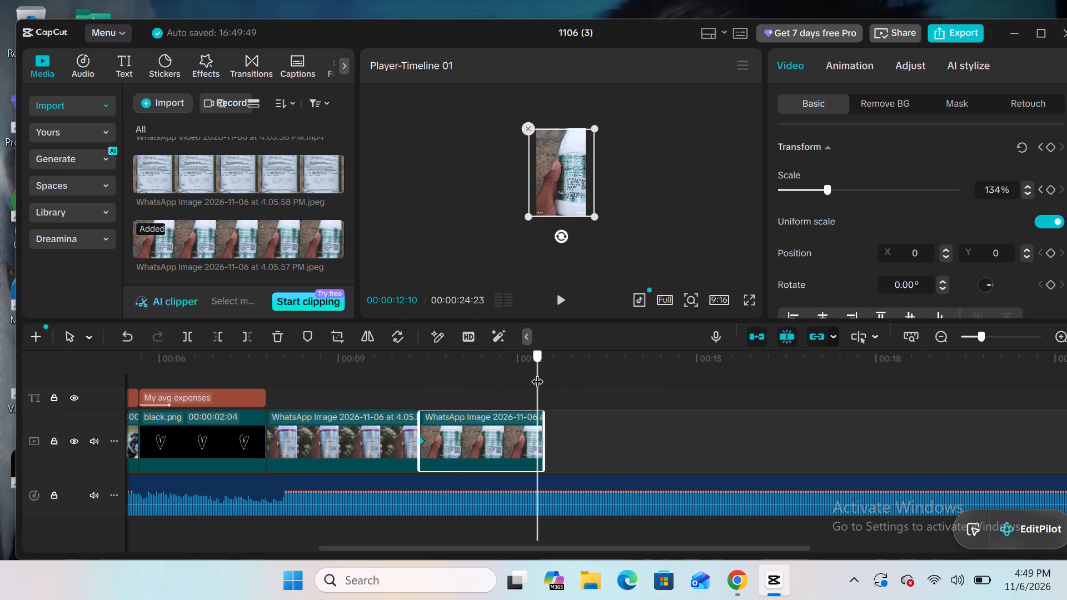
drag(537, 373, 541, 373)
click(541, 373)
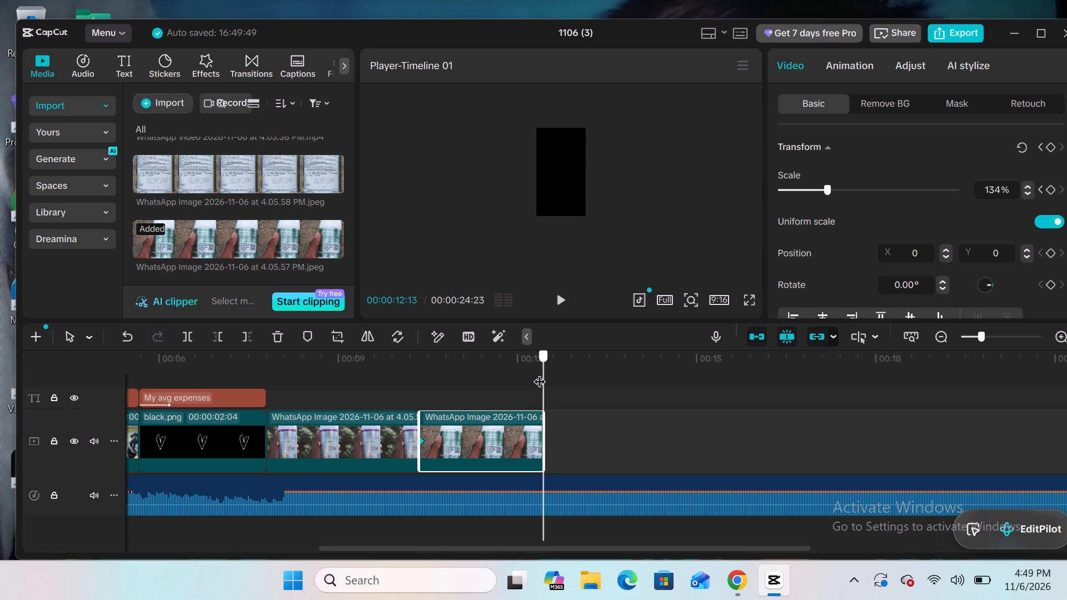
Add a scale keyframe at 00:00:12:10 on the green-label bottle image, enlarge it to 300% and shift it to X -564.
click(1046, 187)
click(1052, 188)
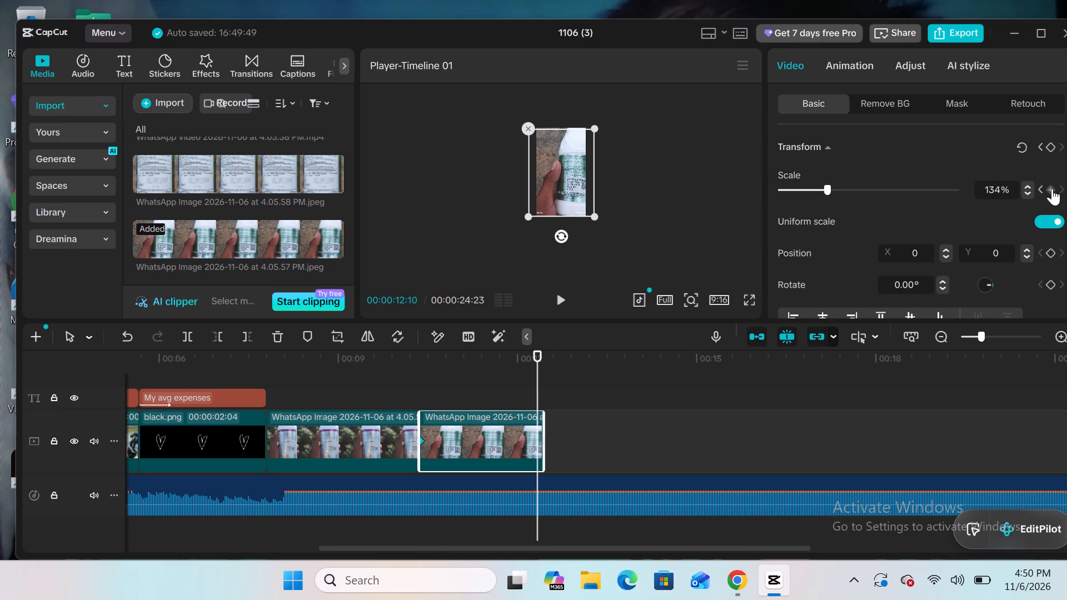
drag(826, 188, 865, 186)
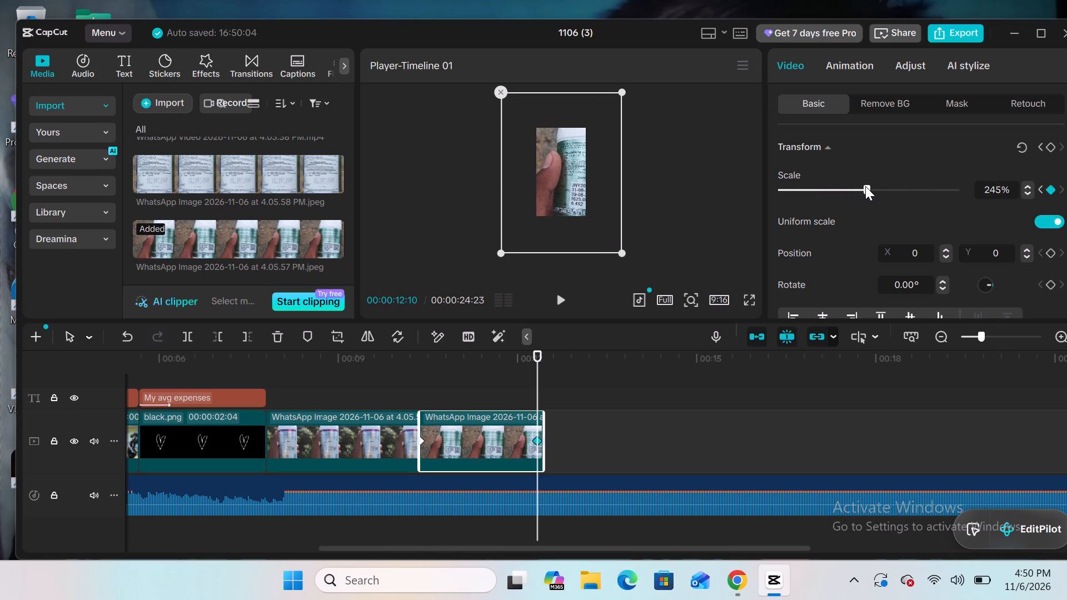
drag(865, 186, 872, 183)
drag(513, 103, 506, 102)
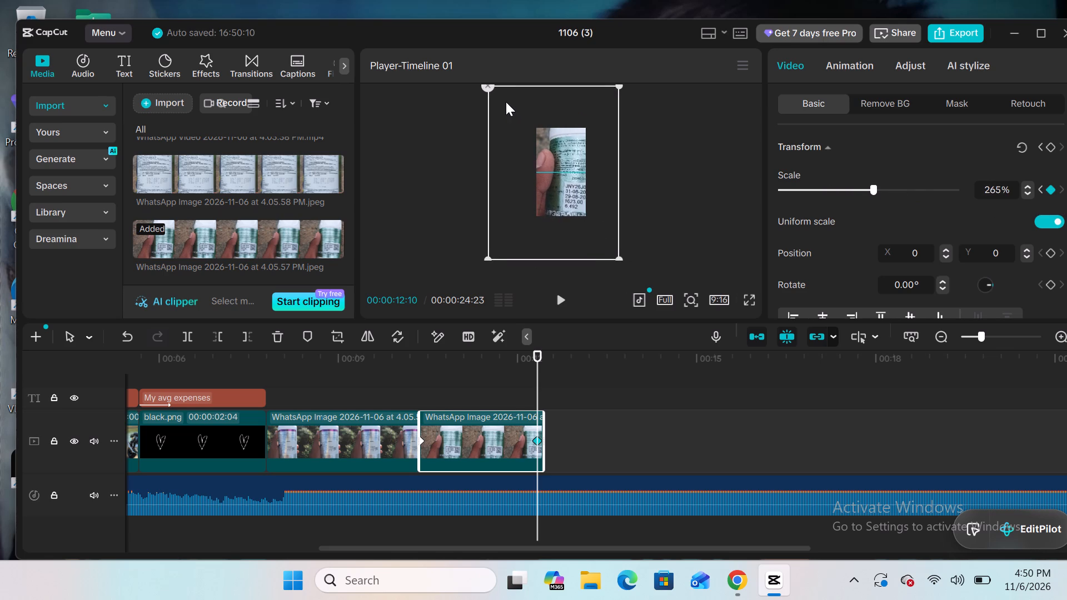
drag(506, 102, 505, 101)
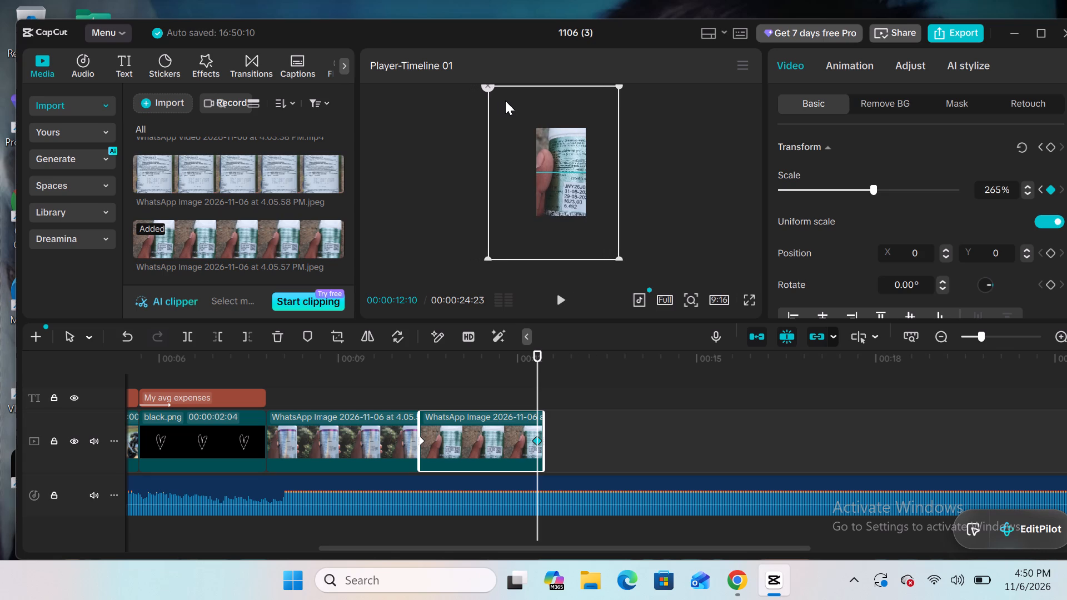
drag(505, 101, 500, 101)
drag(876, 192, 889, 192)
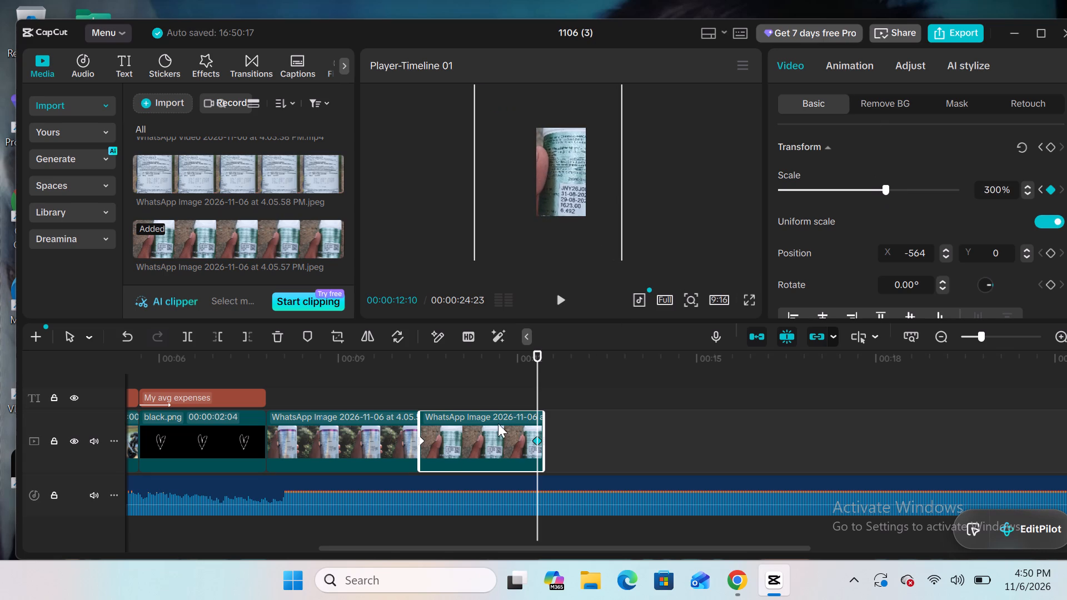
Move the green-label bottle image ahead of the other bottle image, directly after black.png, and check the new order.
drag(478, 439, 329, 442)
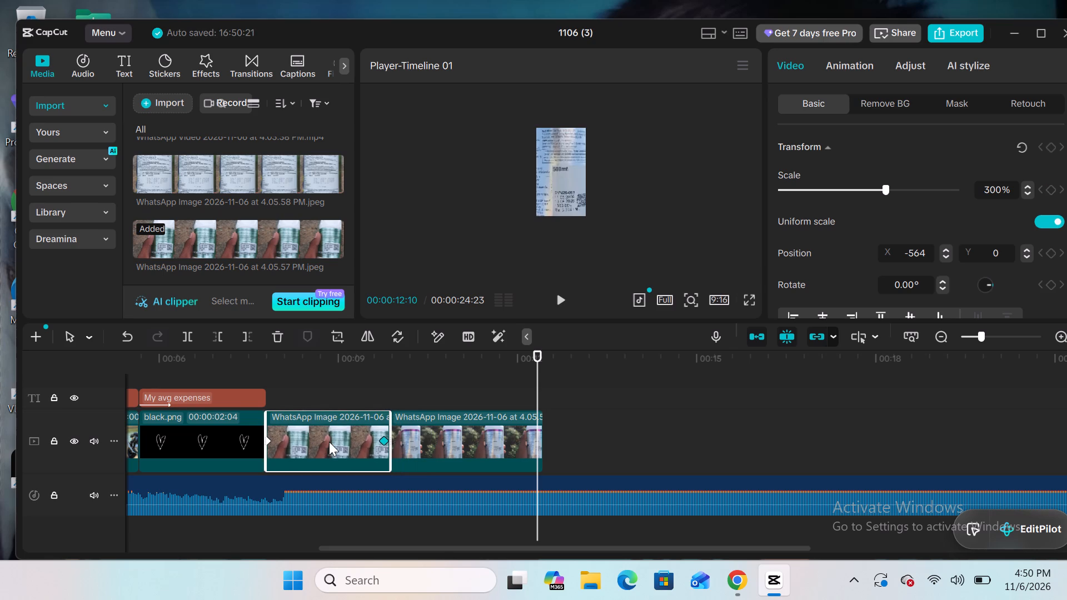
drag(540, 389, 289, 408)
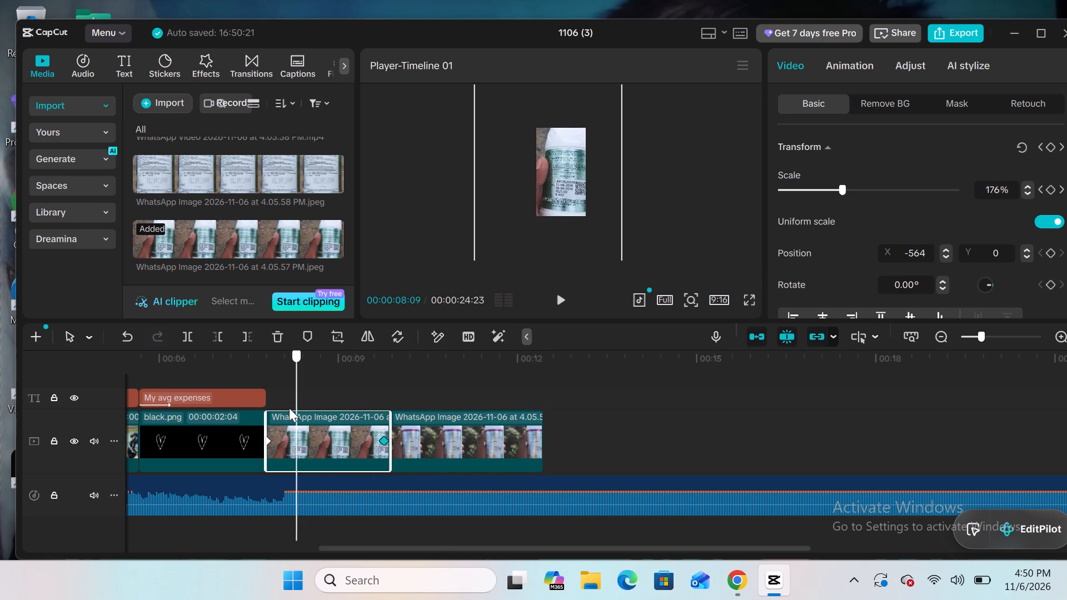
drag(289, 408, 271, 413)
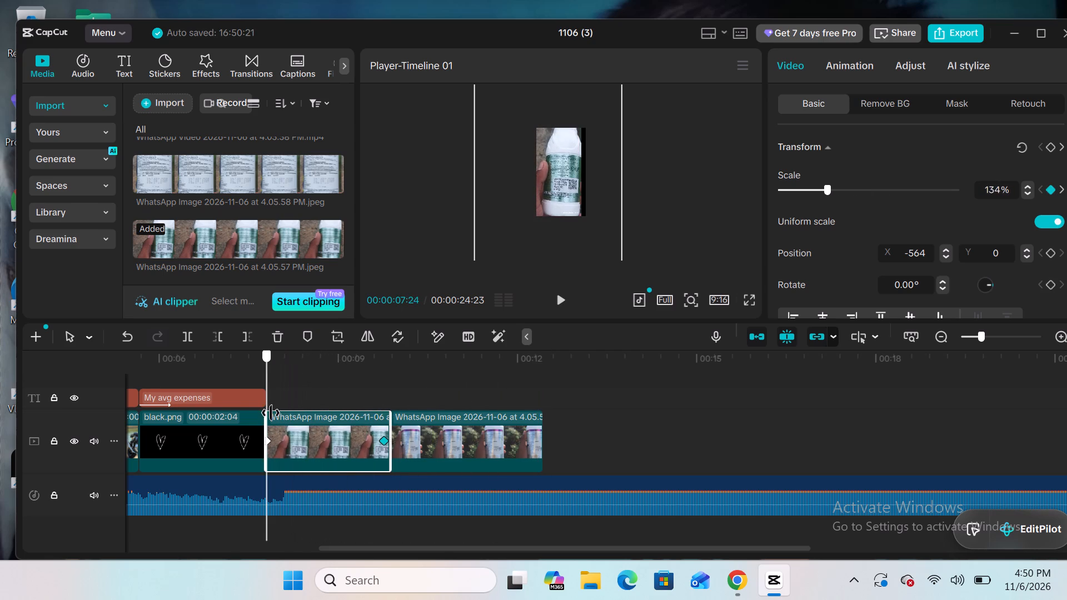
drag(271, 413, 395, 427)
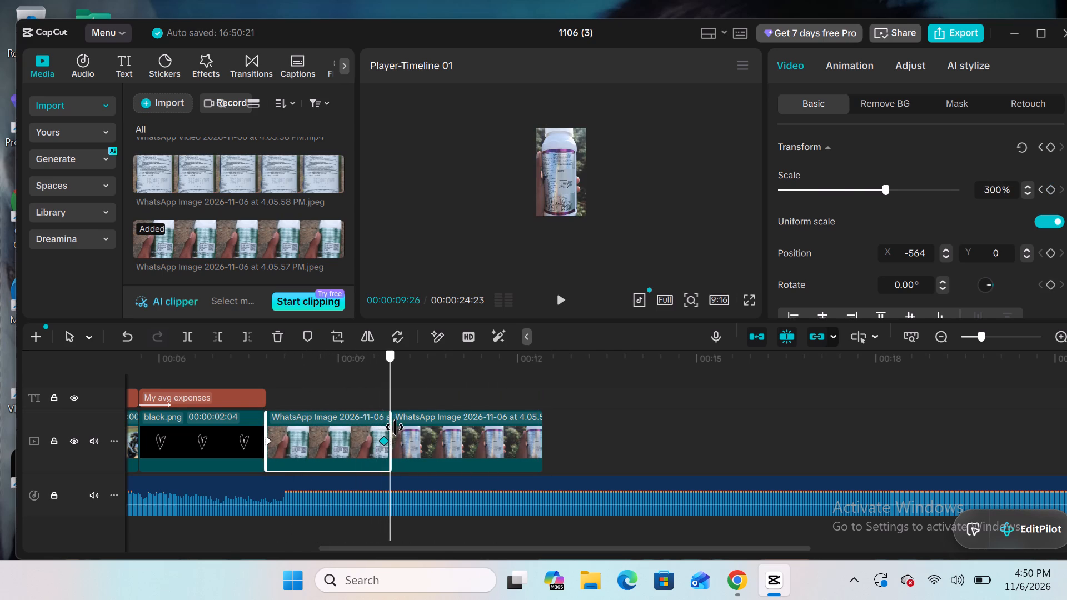
drag(395, 427, 516, 441)
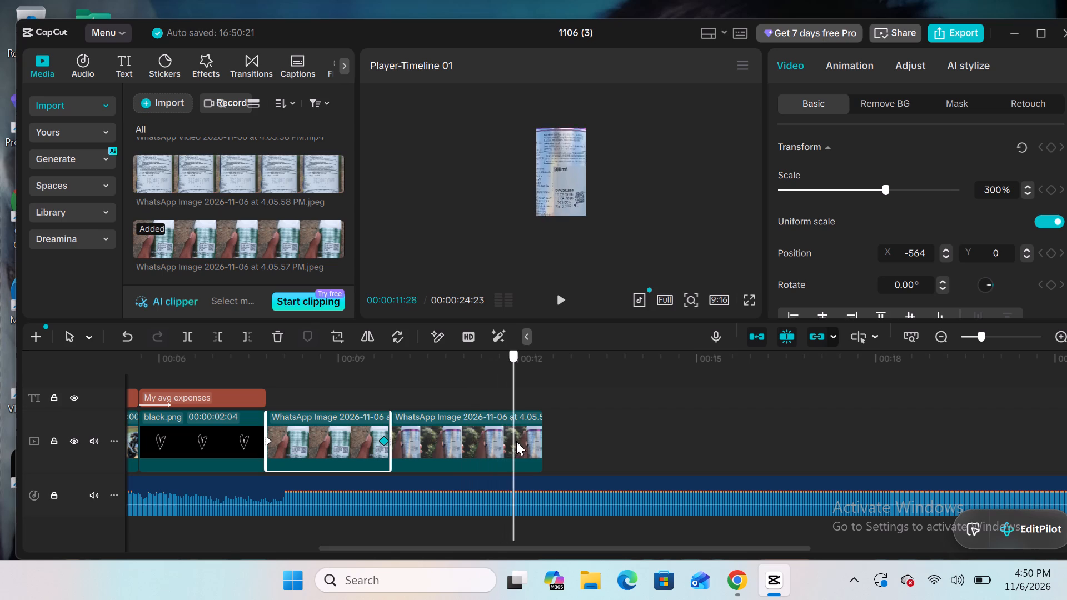
drag(516, 441, 476, 472)
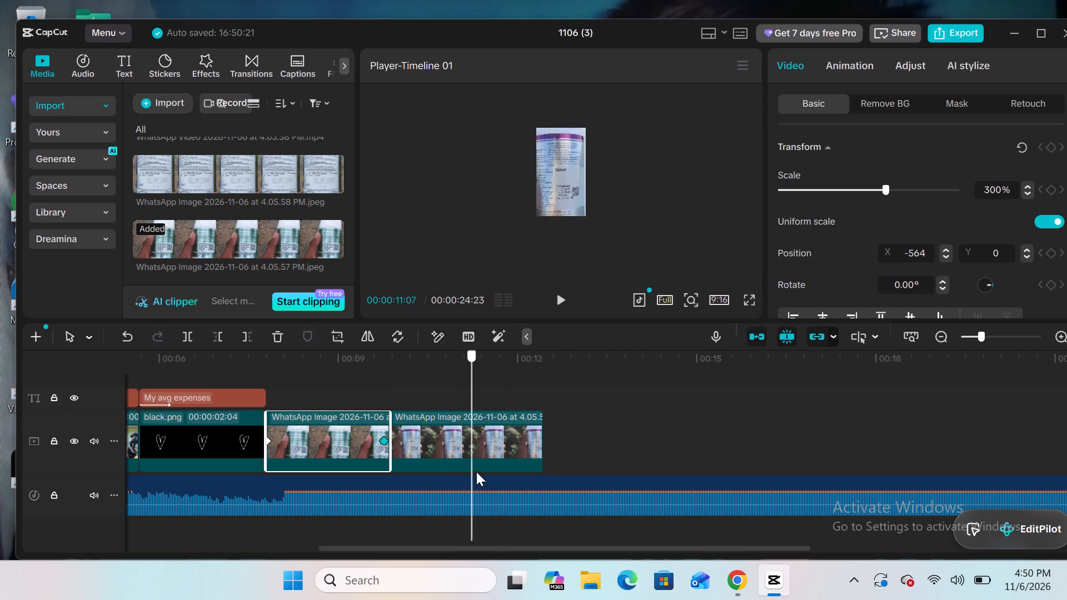
drag(476, 472, 512, 497)
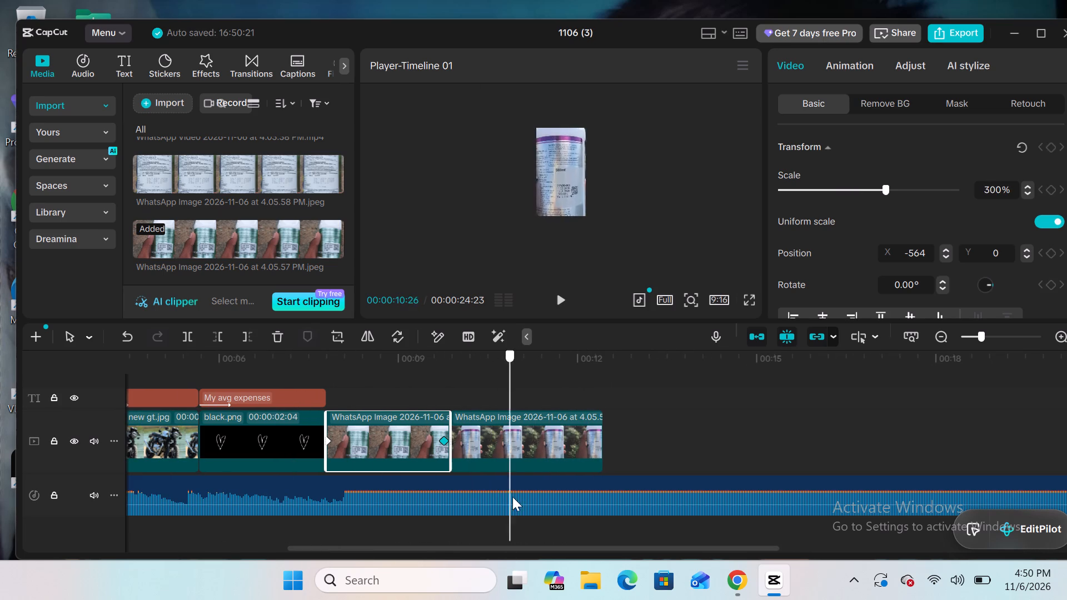
drag(512, 497, 536, 525)
Trim the end of the last bottle image slightly, to about 00:00:12:10.
click(569, 459)
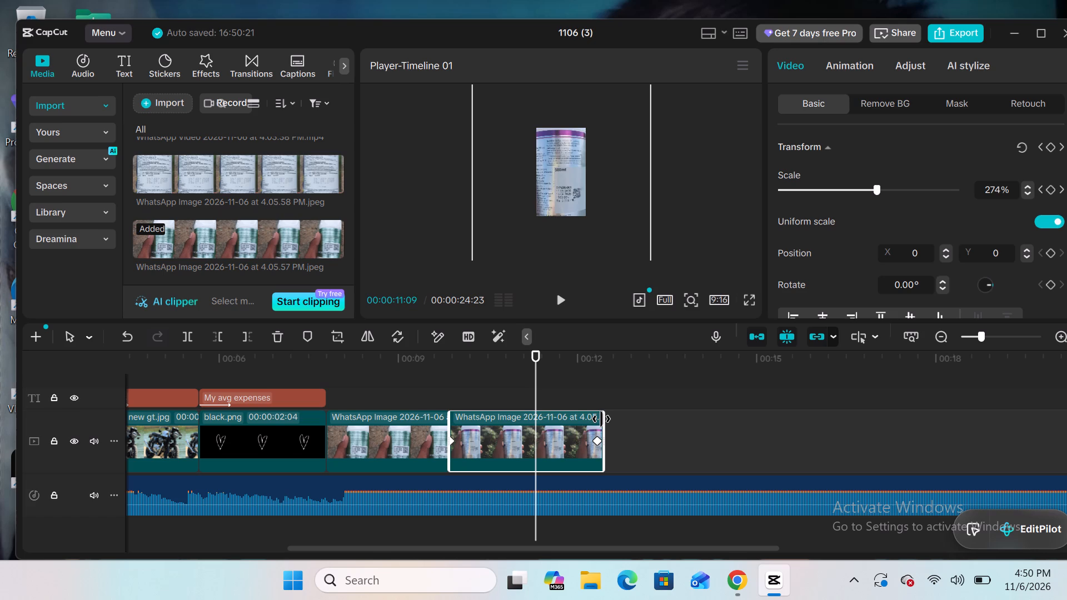
drag(601, 419, 596, 419)
drag(534, 393, 591, 399)
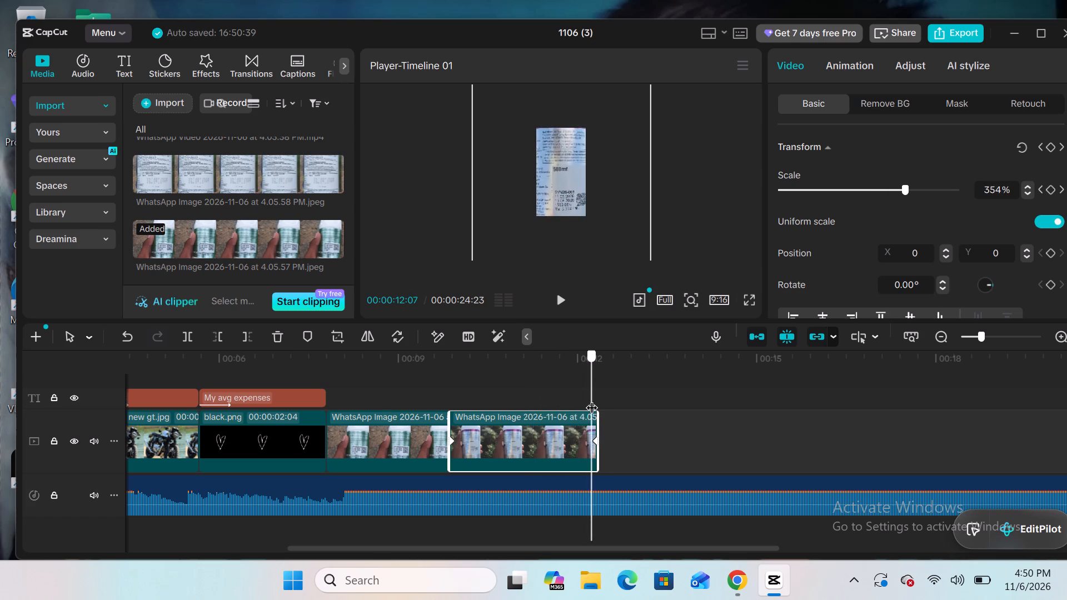
drag(591, 399, 612, 403)
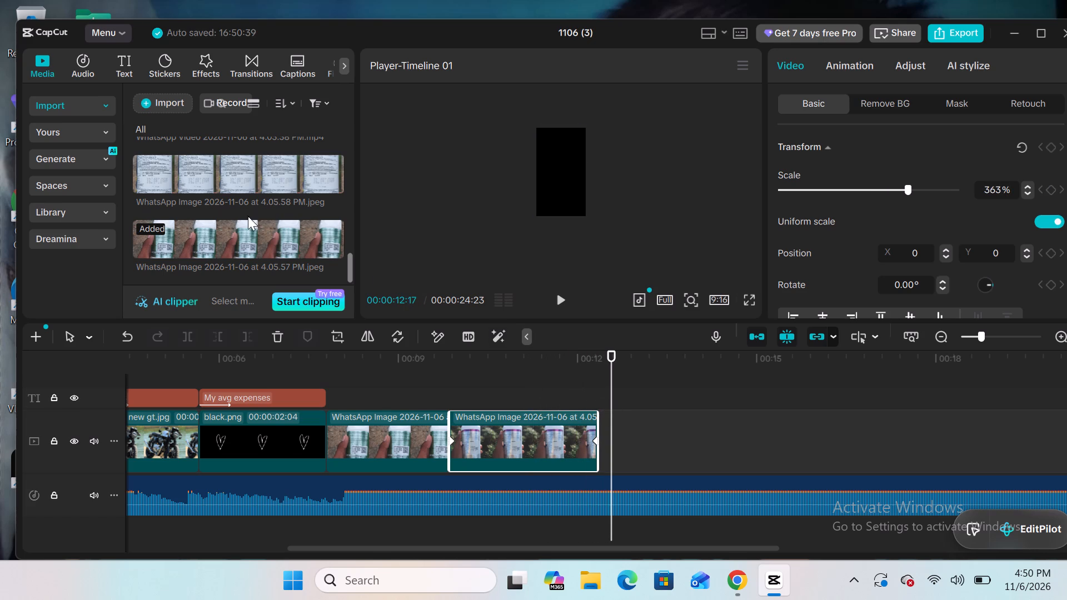
Add WhatsApp Image 2026-11-06 at 4.05.58 PM.jpeg, the label close-up, to the end of the main video track.
scroll(226, 251, down, 4)
scroll(226, 251, up, 4)
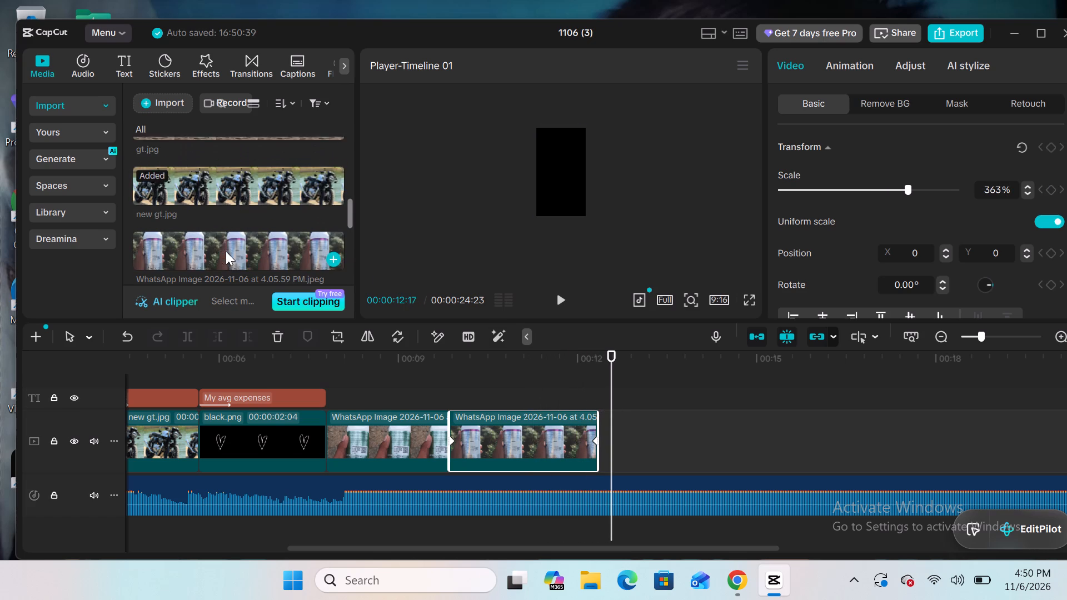
scroll(226, 251, down, 3)
drag(226, 251, 341, 284)
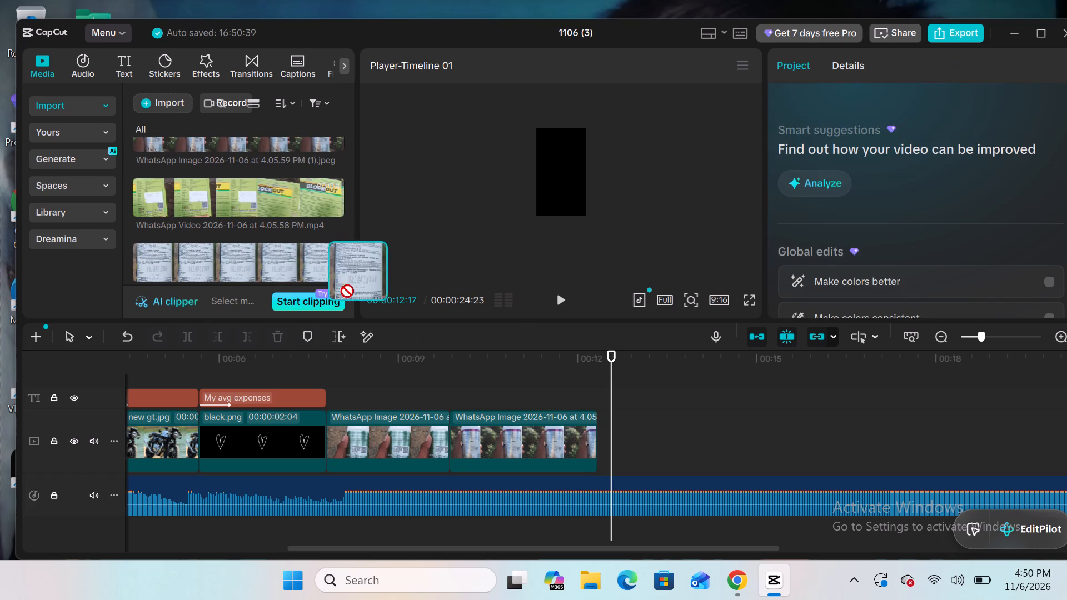
drag(341, 284, 594, 440)
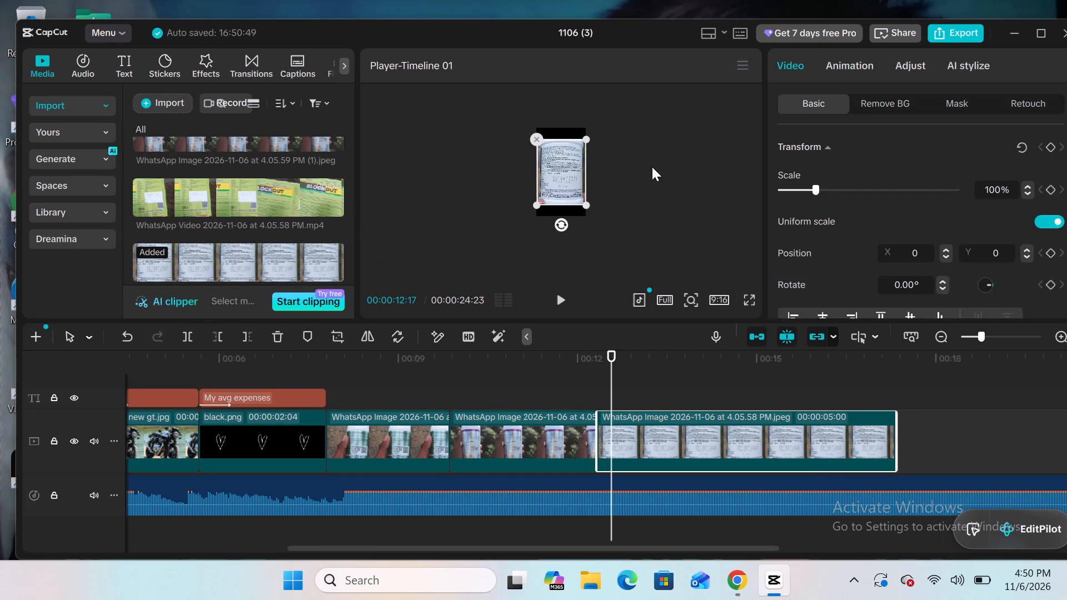
Enlarge the label close-up image to 134% so it fills the vertical frame.
drag(584, 139, 601, 123)
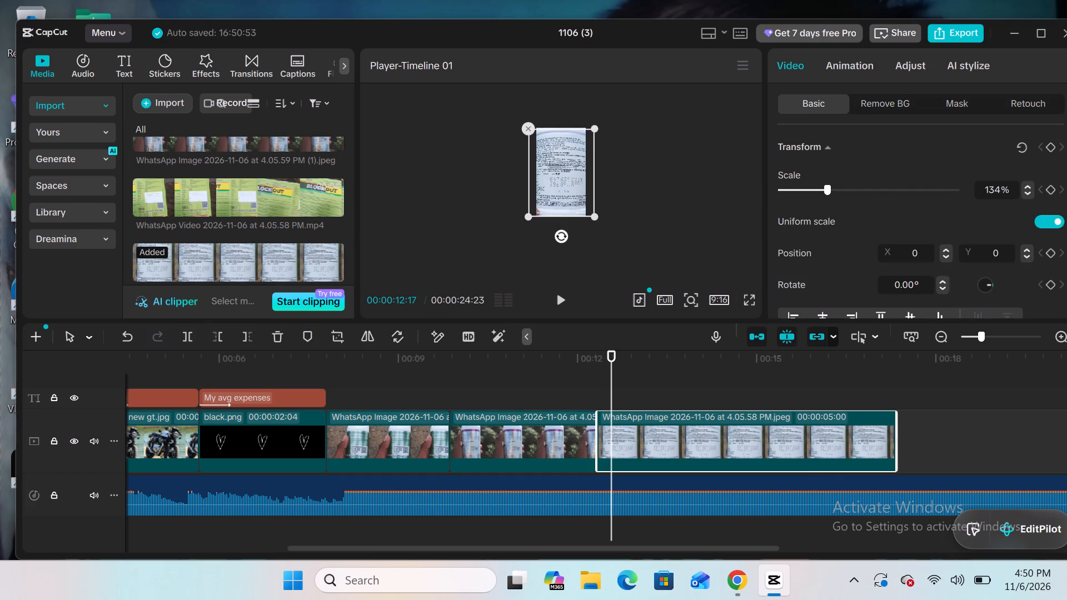
ctrl+scroll(579, 92, up, 6)
ctrl+scroll(579, 92, down, 1)
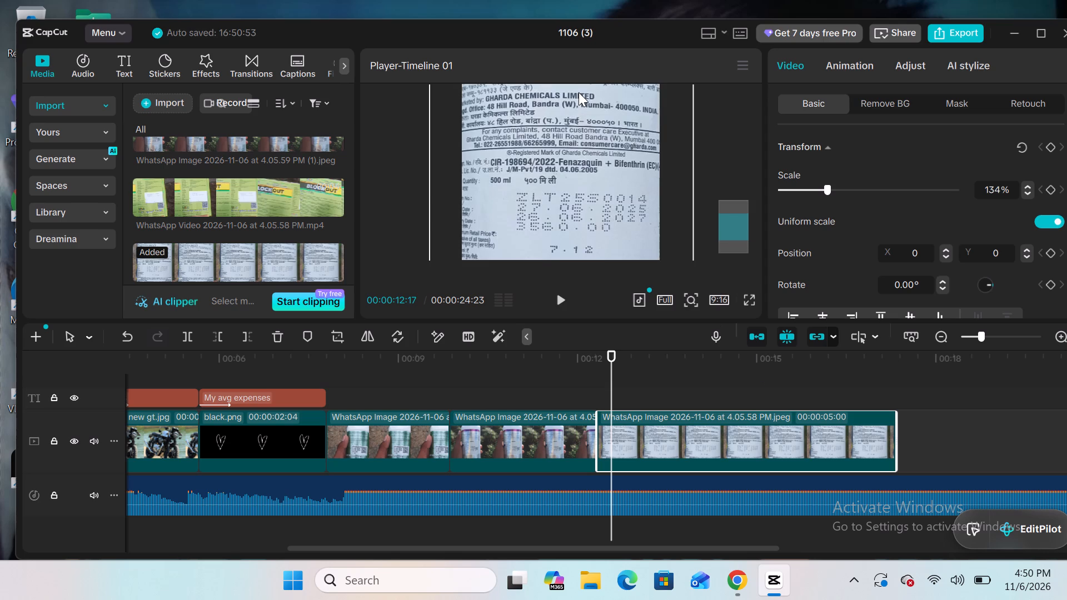
ctrl+scroll(579, 92, down, 4)
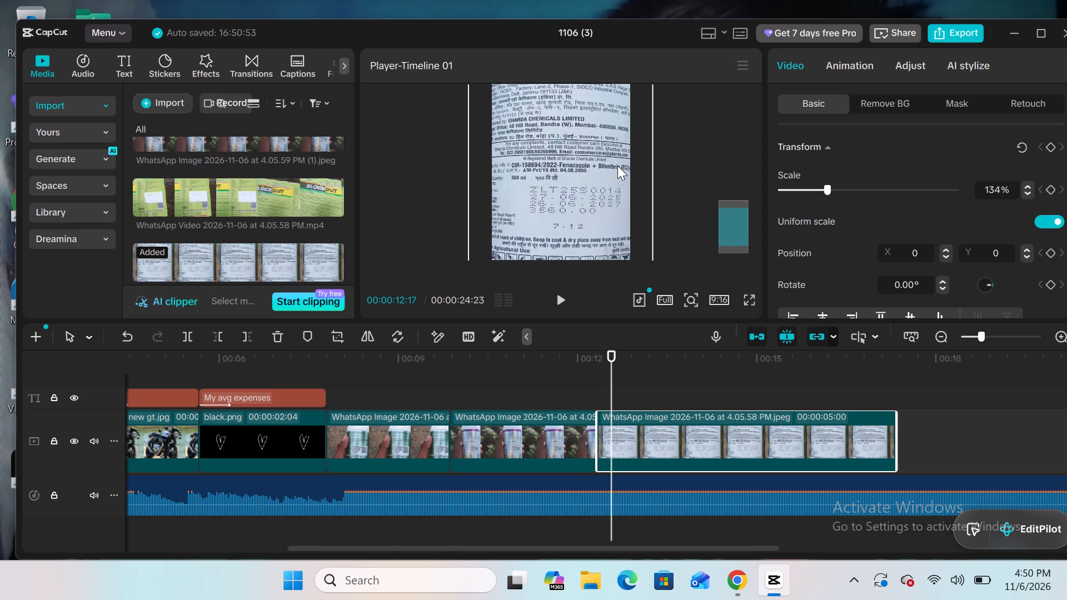
ctrl+scroll(617, 166, down, 1)
scroll(895, 437, right, 1)
Shorten the label close-up image so it ends at about 00:00:14:24.
drag(895, 437, 805, 438)
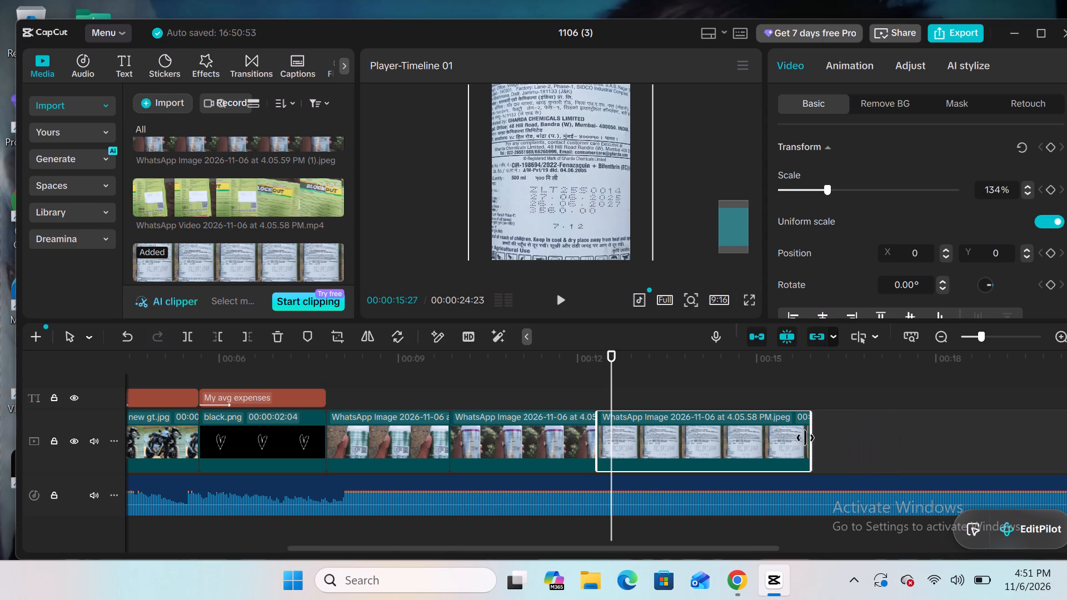
drag(805, 438, 739, 478)
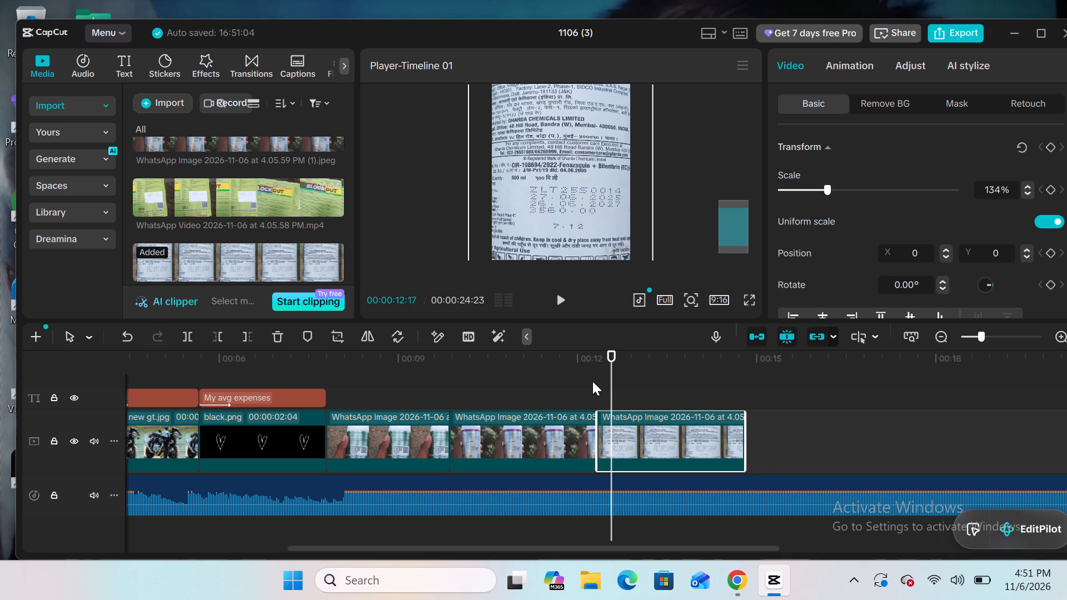
Add a scale keyframe at the start of the label close-up image.
drag(608, 379, 591, 374)
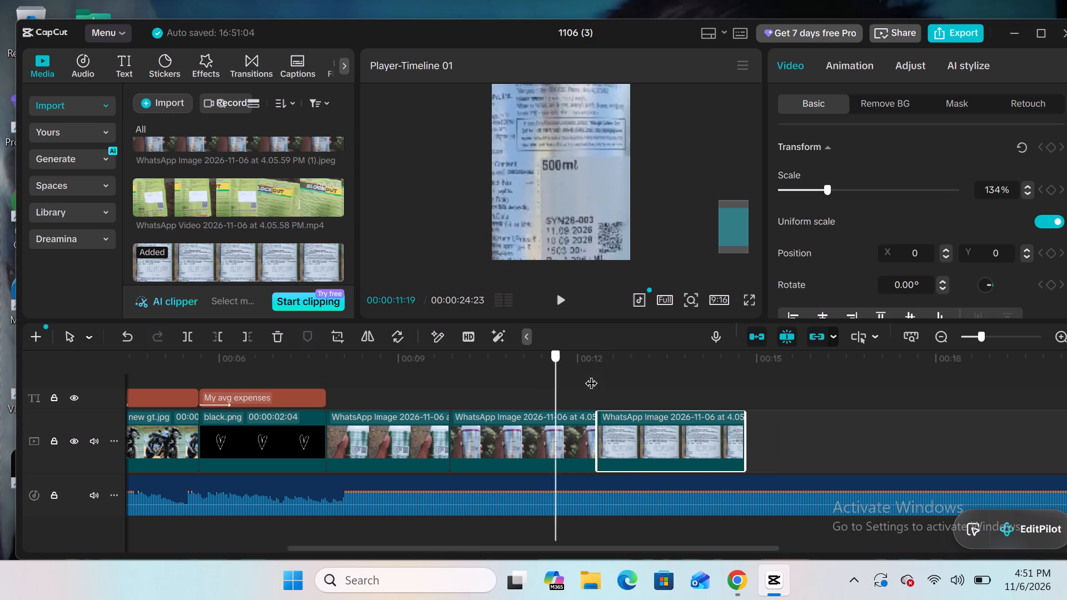
drag(591, 374, 732, 377)
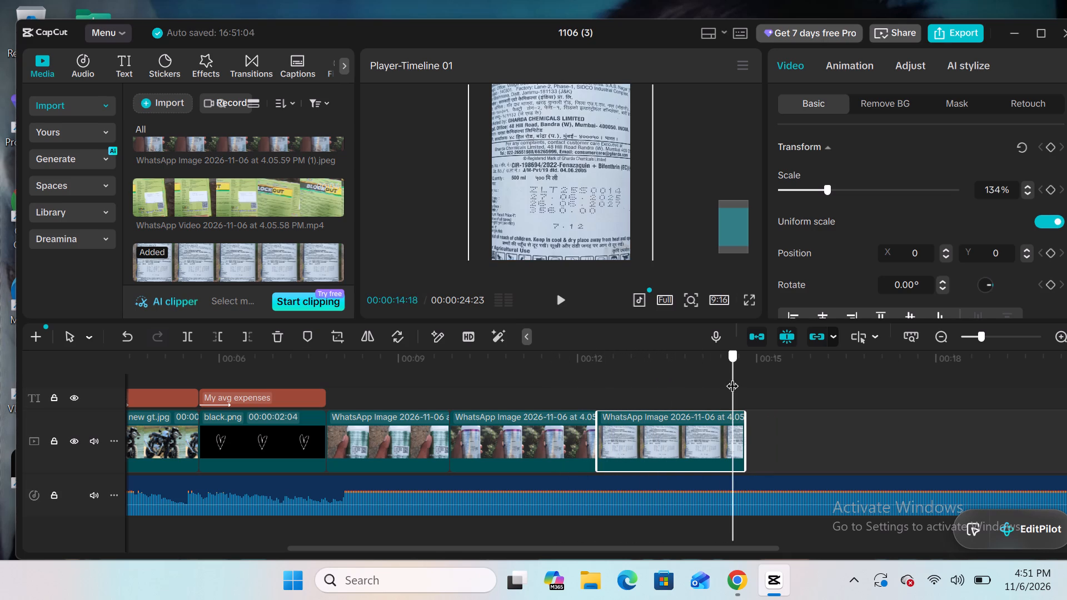
drag(732, 377, 666, 404)
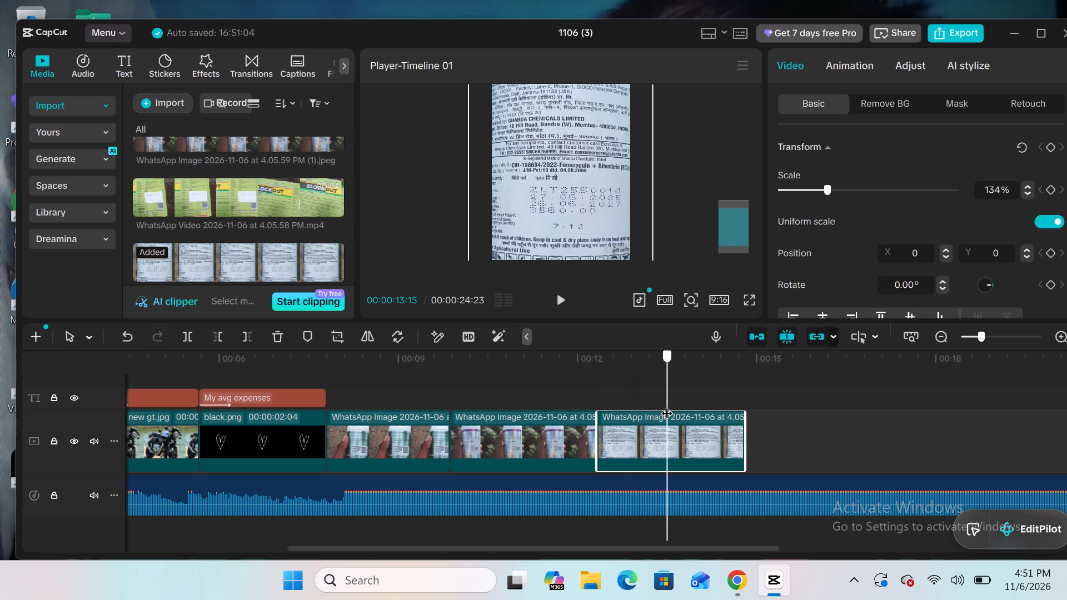
drag(666, 404, 598, 369)
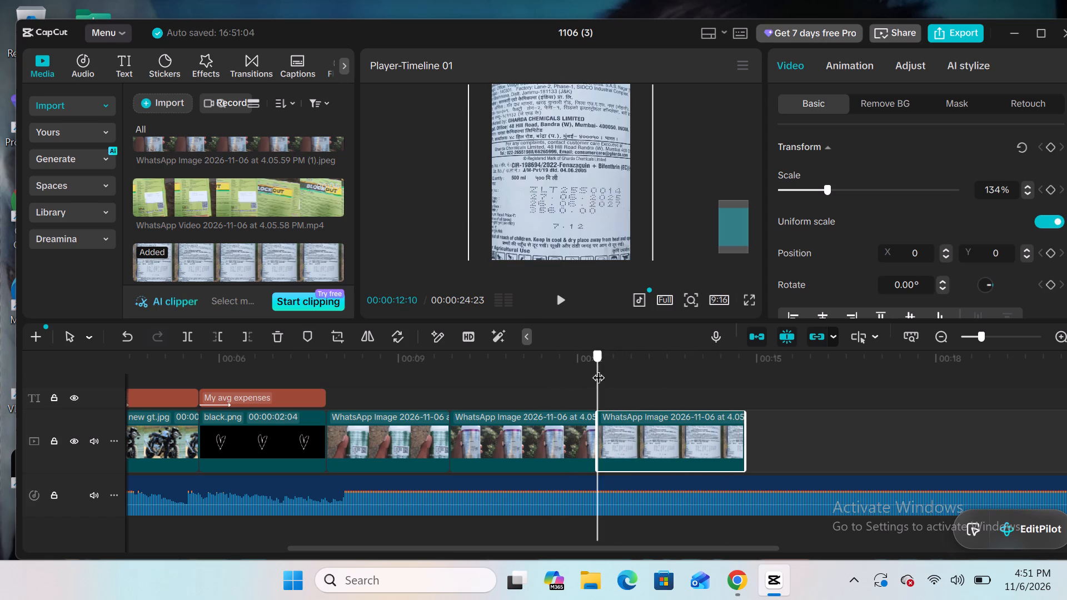
drag(598, 369, 601, 374)
click(1049, 191)
Add a scale keyframe at 00:00:14:21 on the label close-up image, enlarge it to 275% and shift it to Y 552.
drag(595, 386, 742, 404)
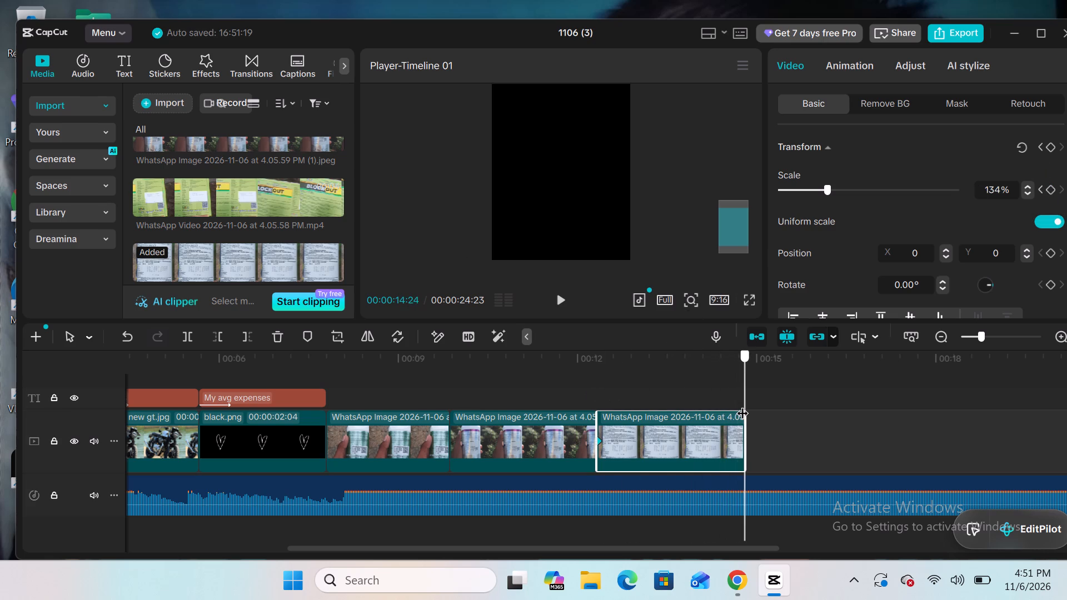
drag(742, 404, 740, 404)
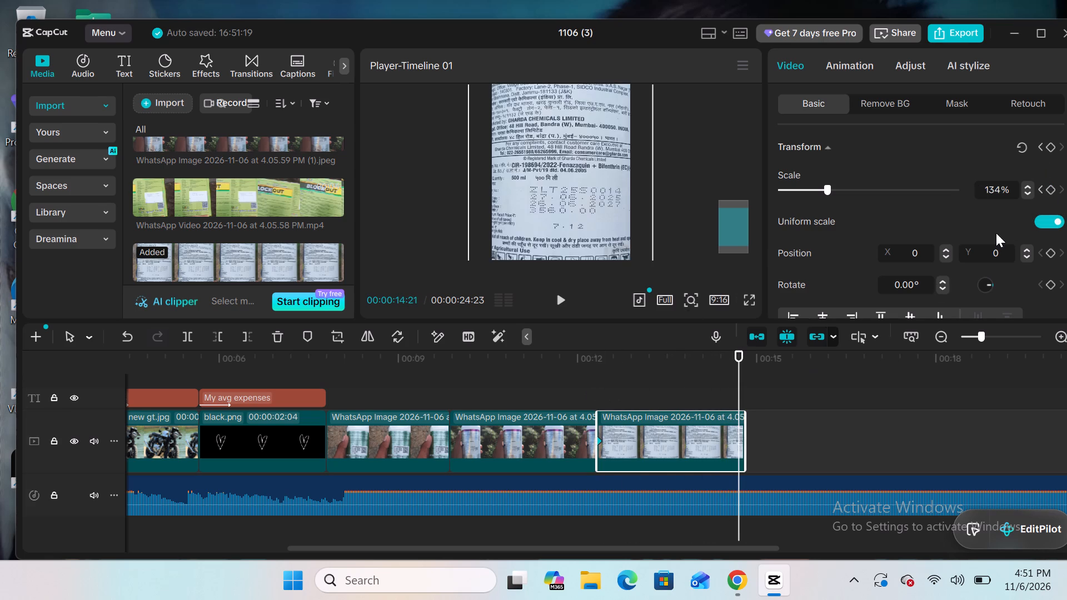
click(1048, 193)
drag(829, 187, 849, 188)
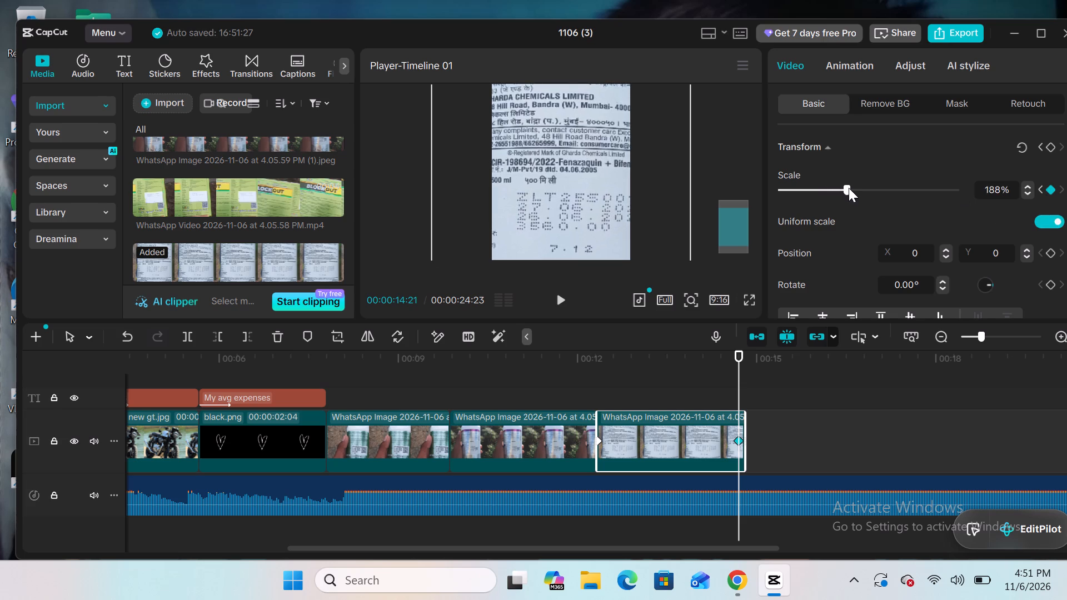
drag(849, 188, 872, 188)
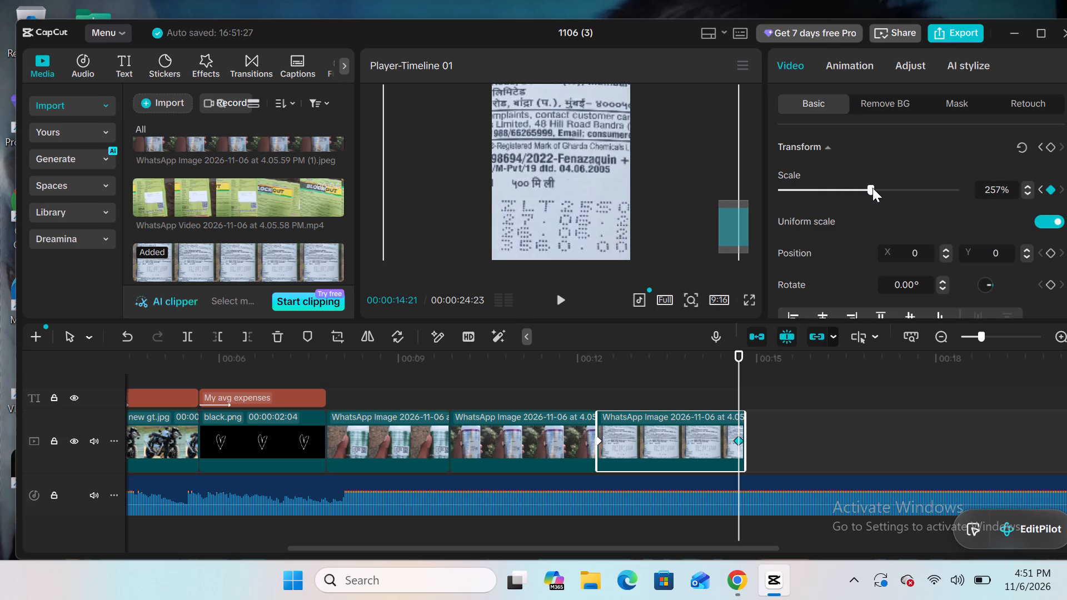
drag(701, 155, 701, 119)
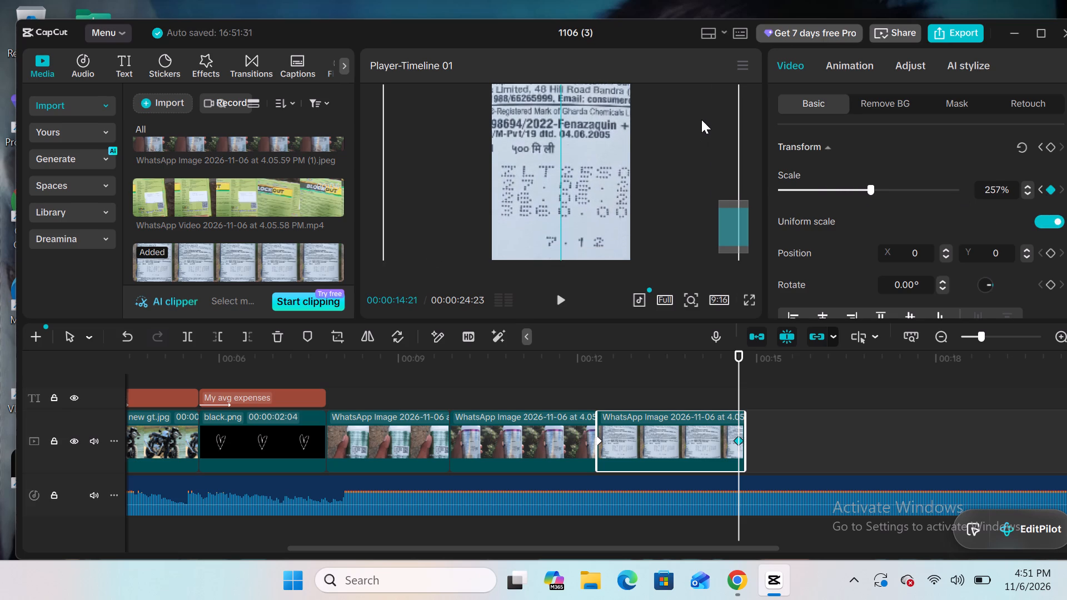
drag(701, 119, 700, 113)
drag(870, 190, 877, 191)
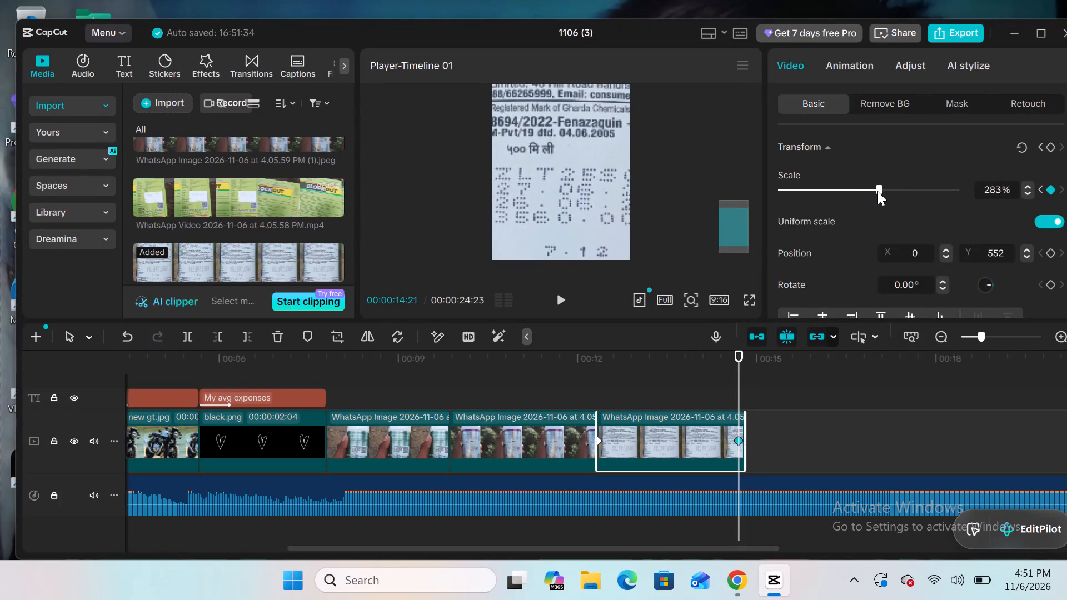
drag(877, 191, 876, 192)
click(674, 152)
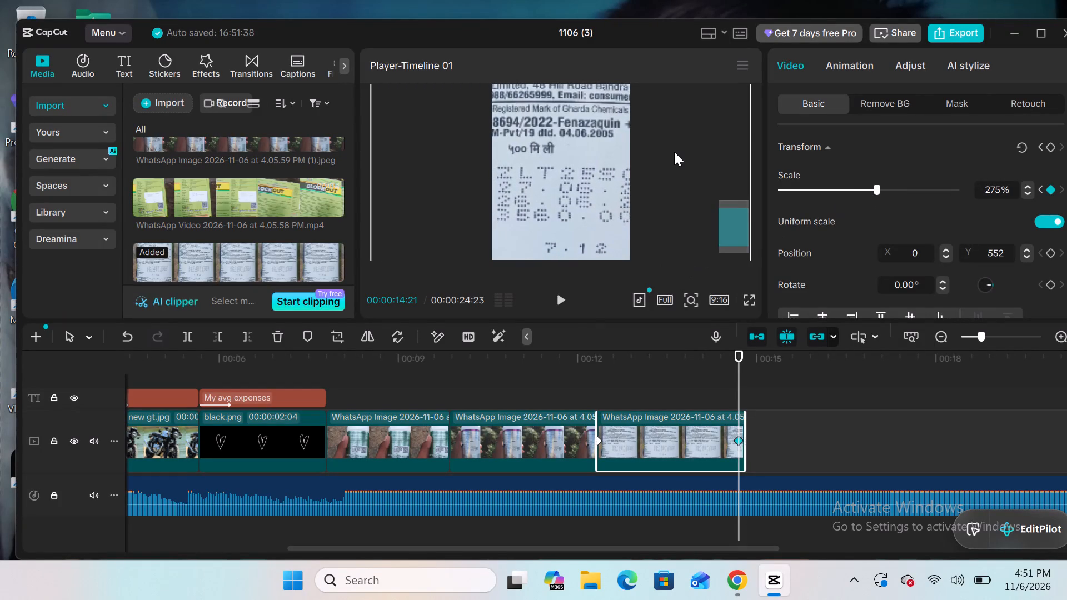
Trim the end of the third image, the printed-label close-up, to its last scale keyframe at 00:00:14:21.
drag(737, 376, 604, 376)
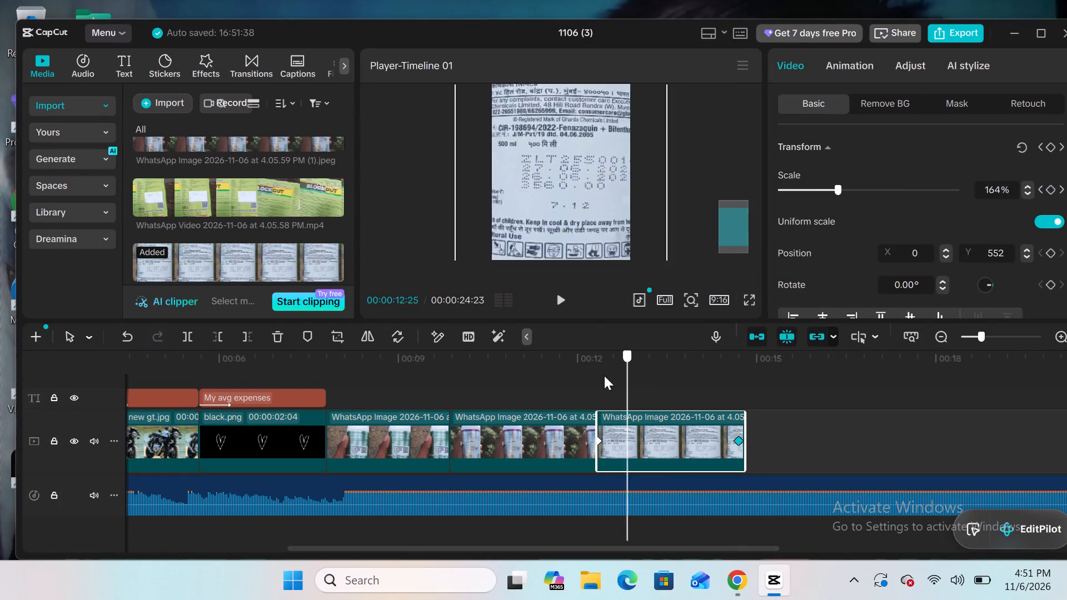
drag(604, 376, 740, 434)
drag(743, 431, 737, 430)
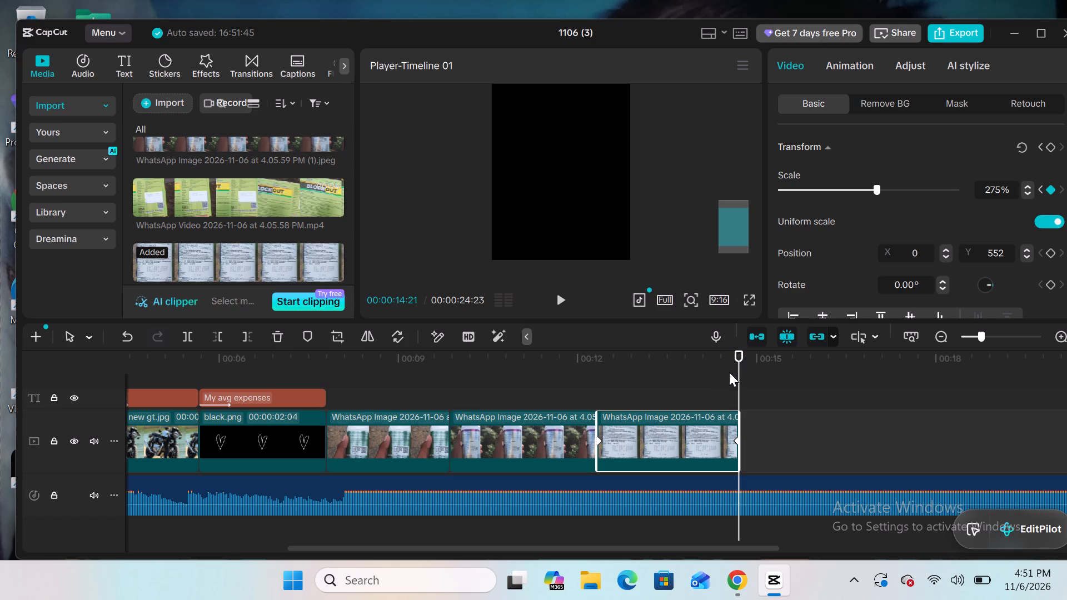
Play the sequence from the beginning and examine the zooms on the bottle images at different preview magnifications.
drag(734, 376, 0, 540)
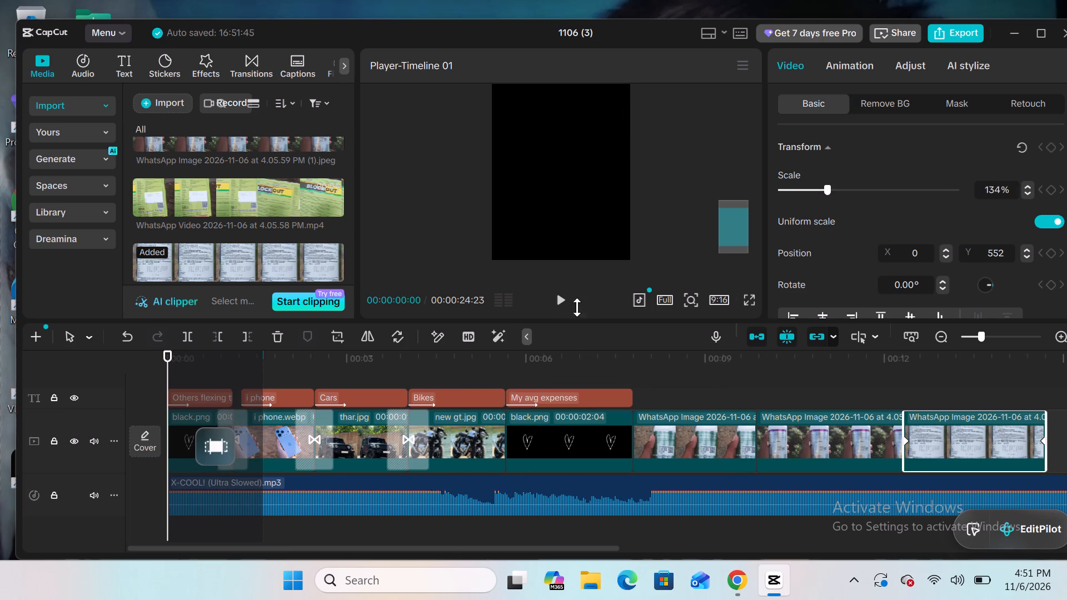
click(566, 303)
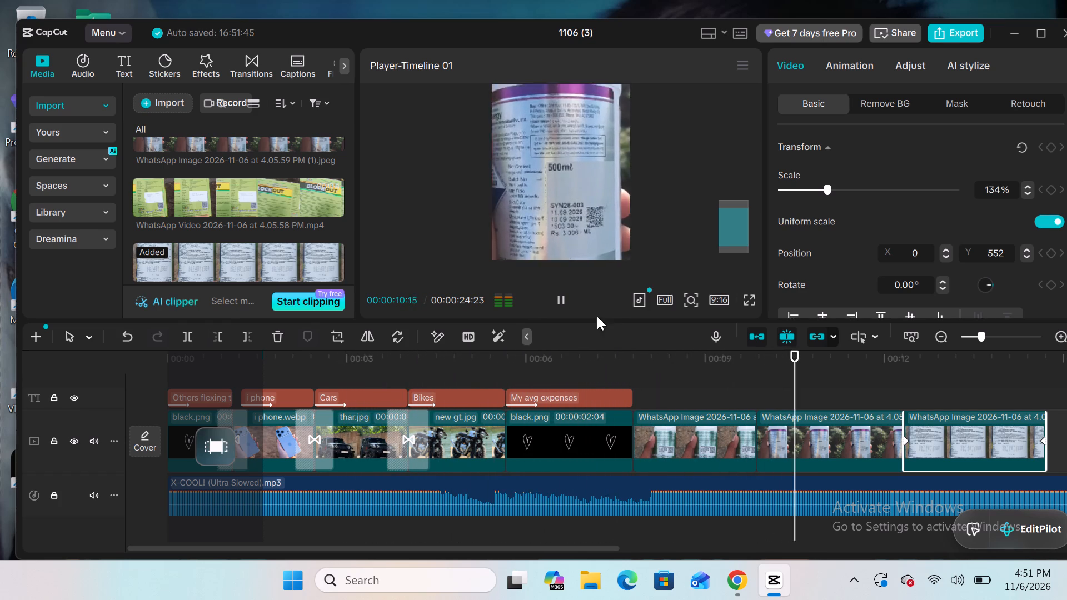
click(560, 307)
ctrl+scroll(560, 307, down, 2)
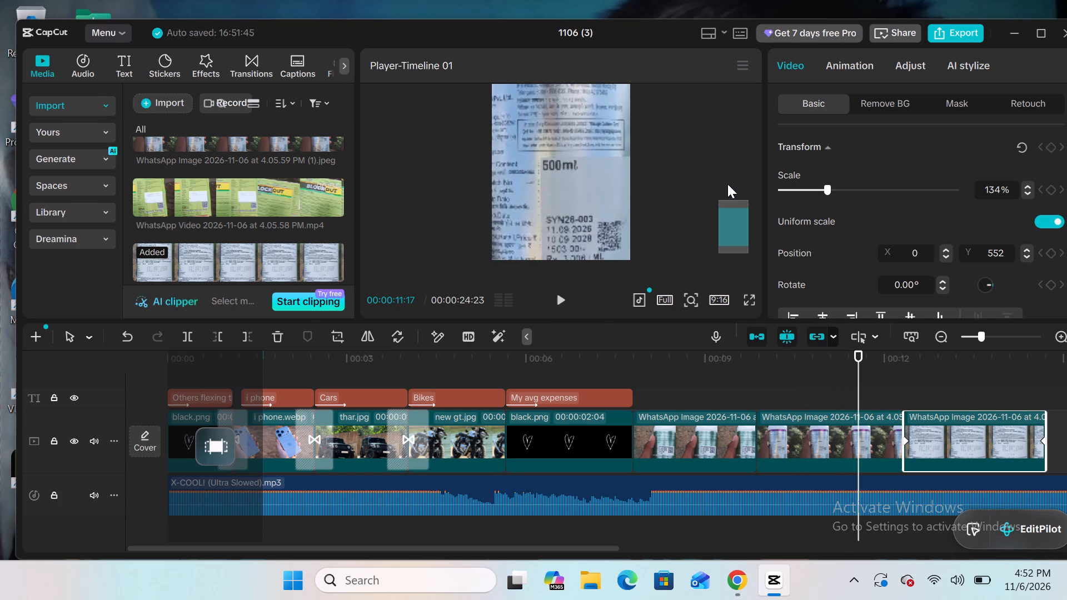
ctrl+scroll(723, 182, down, 5)
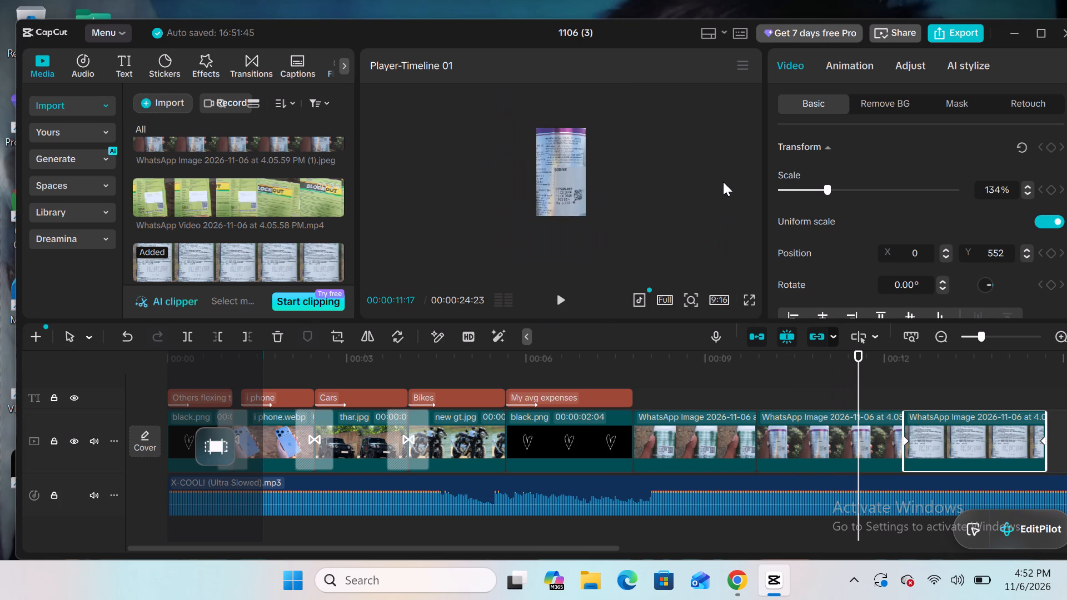
ctrl+scroll(717, 180, up, 5)
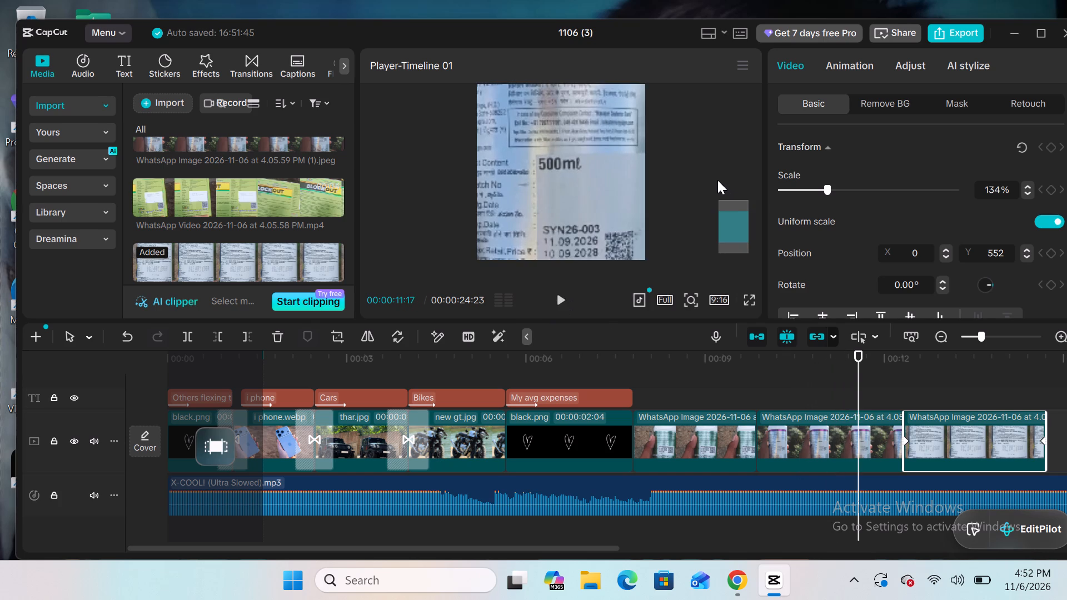
ctrl+scroll(717, 180, down, 9)
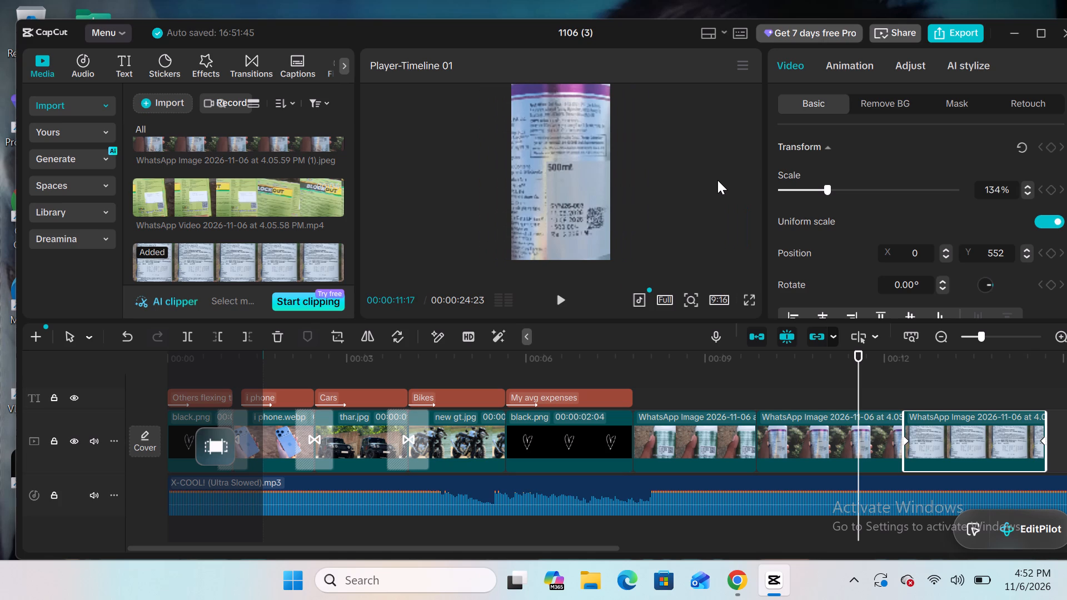
drag(859, 379, 584, 413)
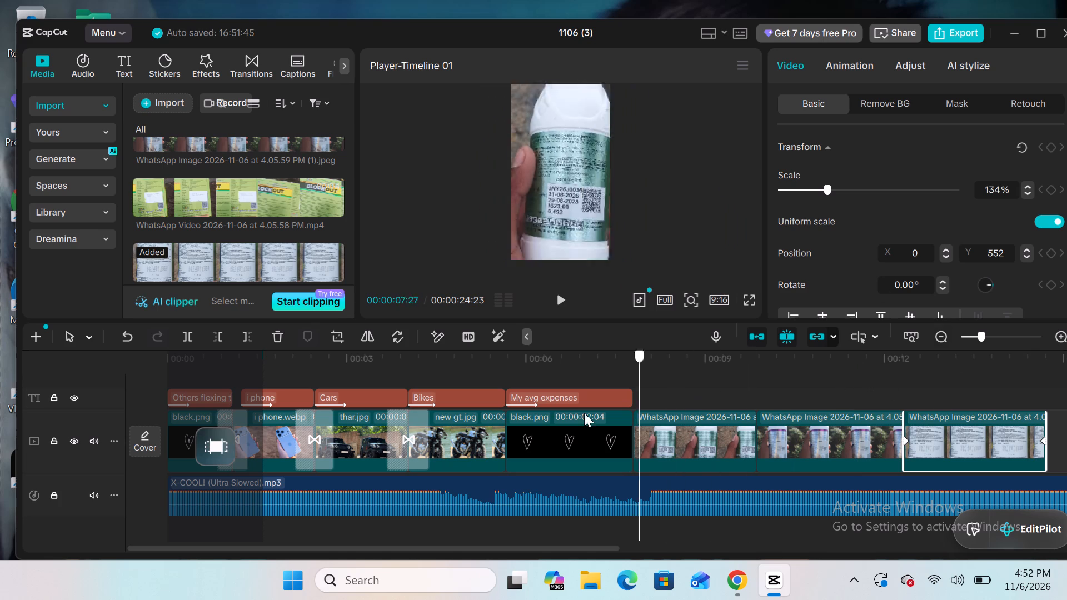
drag(584, 413, 751, 429)
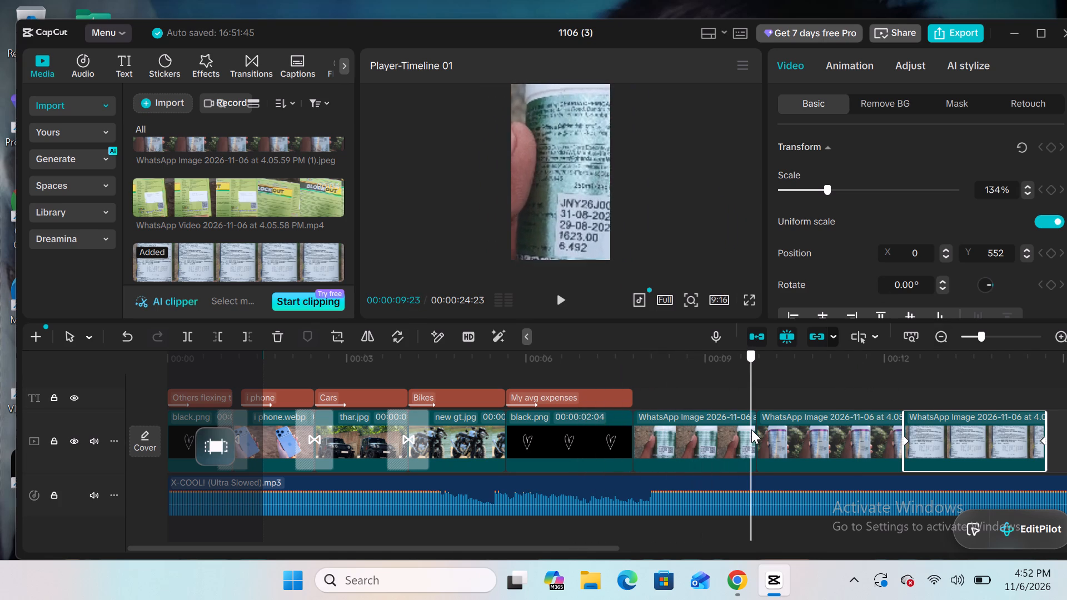
drag(751, 429, 731, 447)
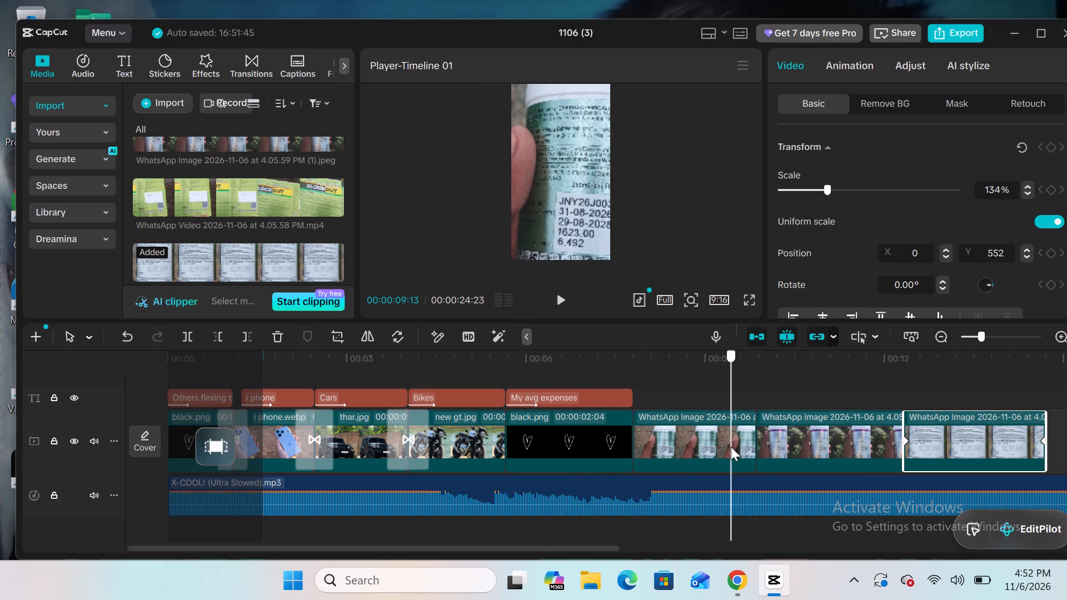
drag(731, 447, 715, 452)
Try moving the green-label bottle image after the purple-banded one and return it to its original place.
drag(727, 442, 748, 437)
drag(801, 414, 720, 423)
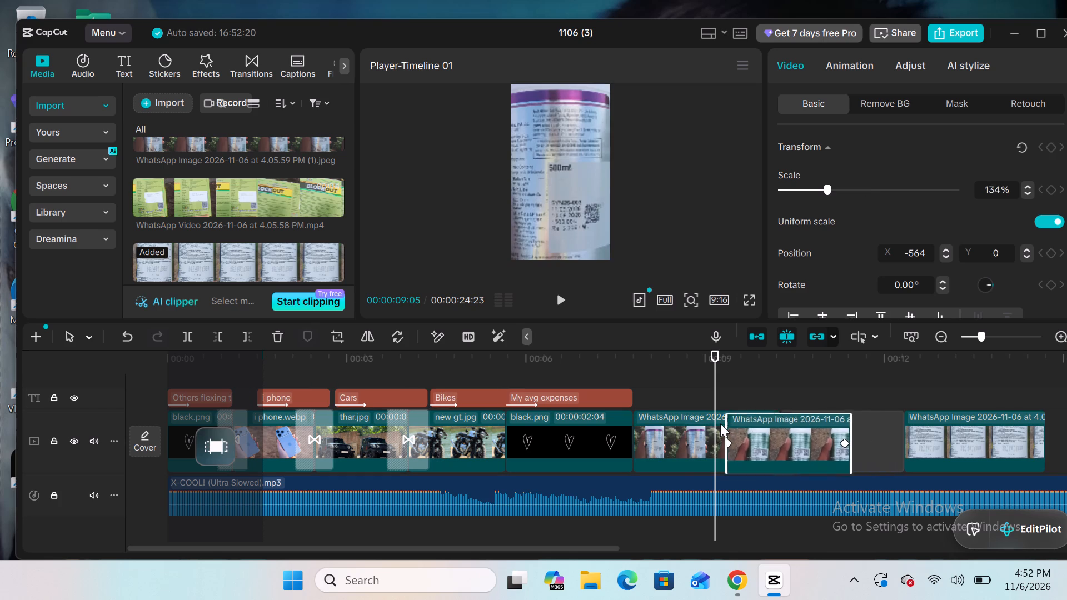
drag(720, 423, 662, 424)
Reorder the bottle images so the printed-label close-up comes before the purple-banded bottle image.
drag(712, 388, 774, 378)
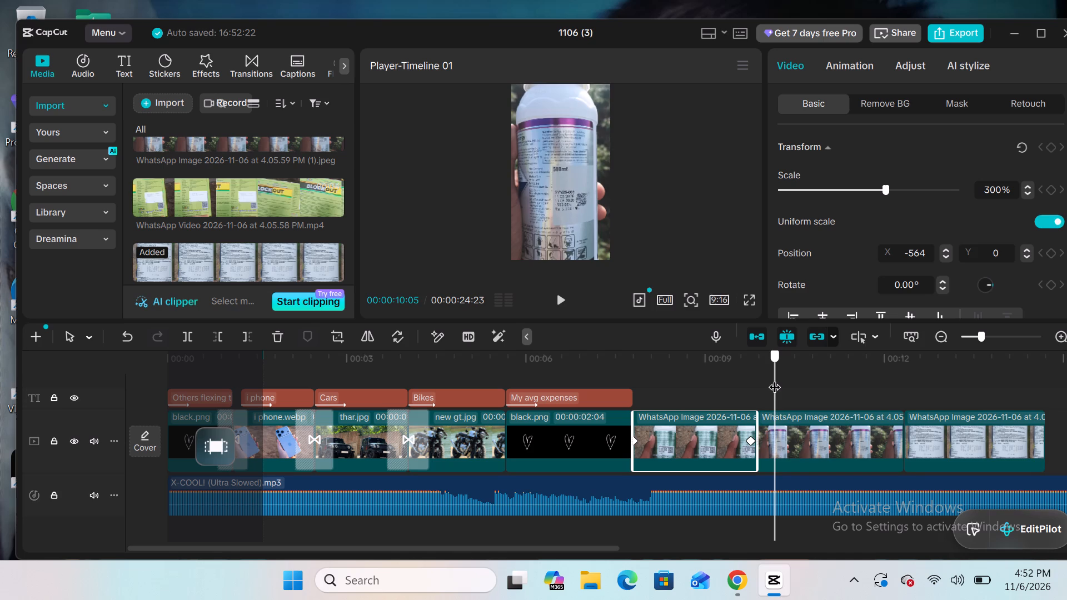
drag(774, 378, 877, 373)
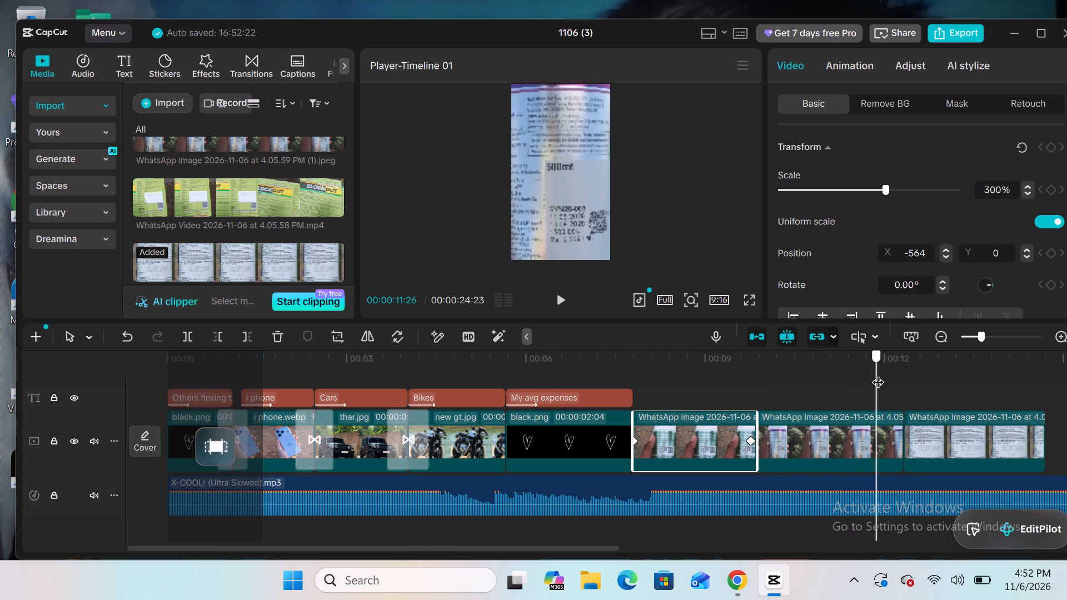
drag(877, 373, 894, 382)
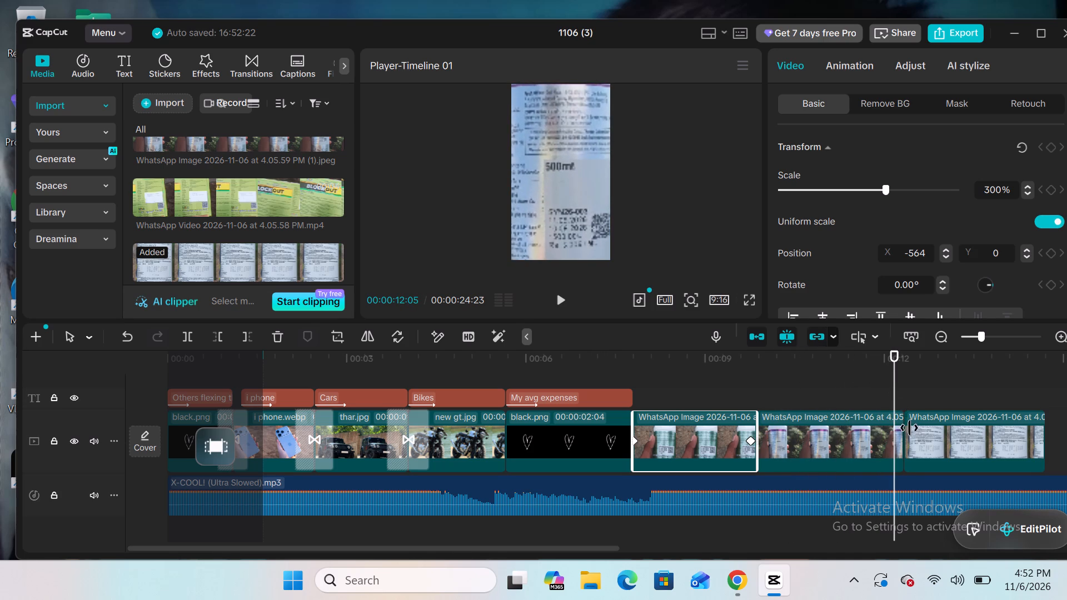
drag(926, 428, 862, 433)
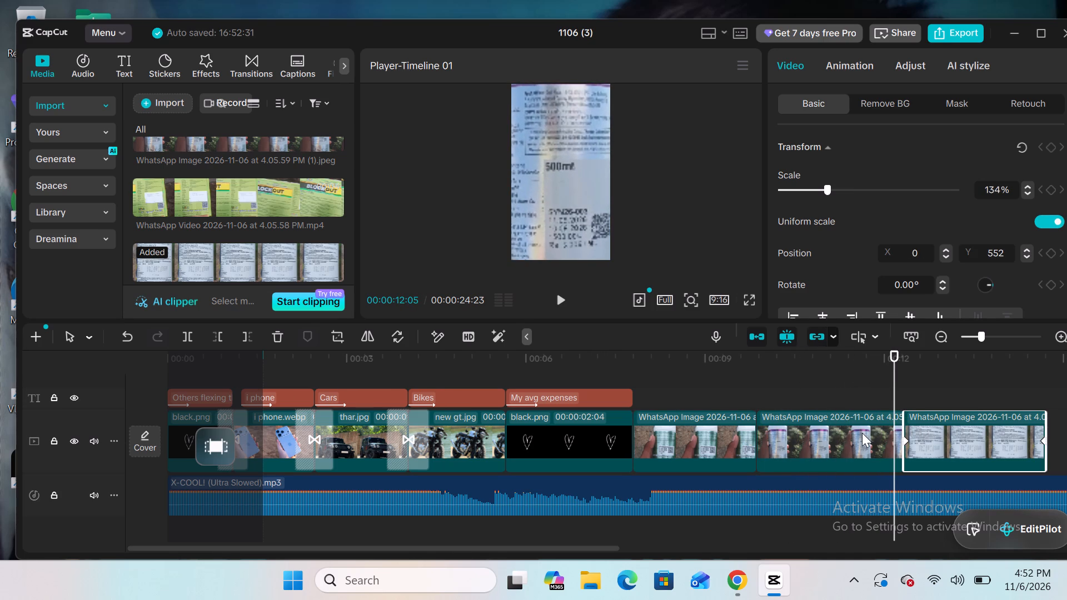
drag(862, 433, 915, 428)
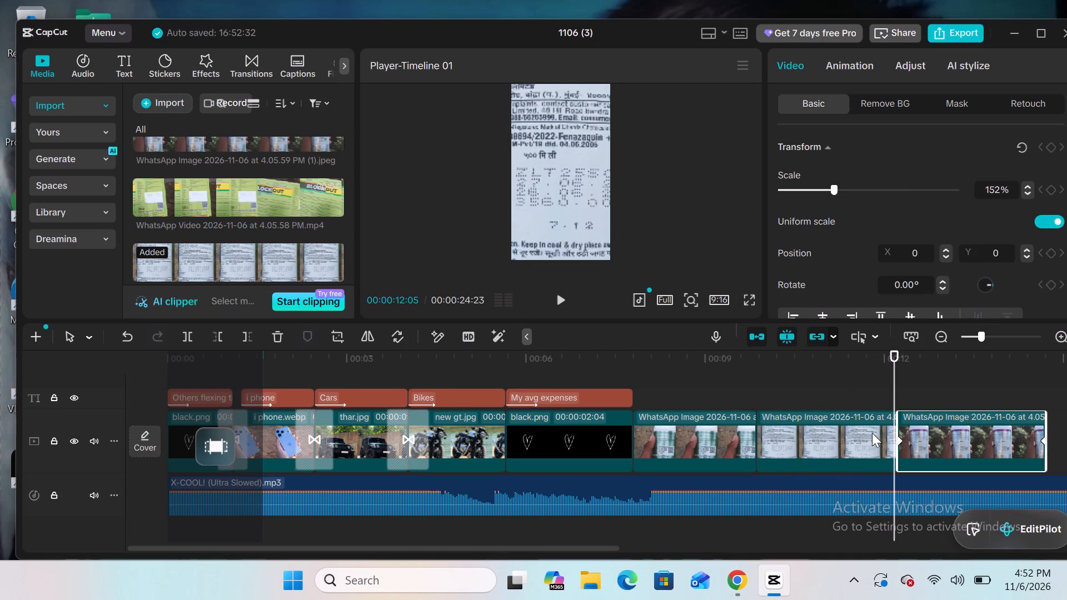
drag(891, 379, 797, 407)
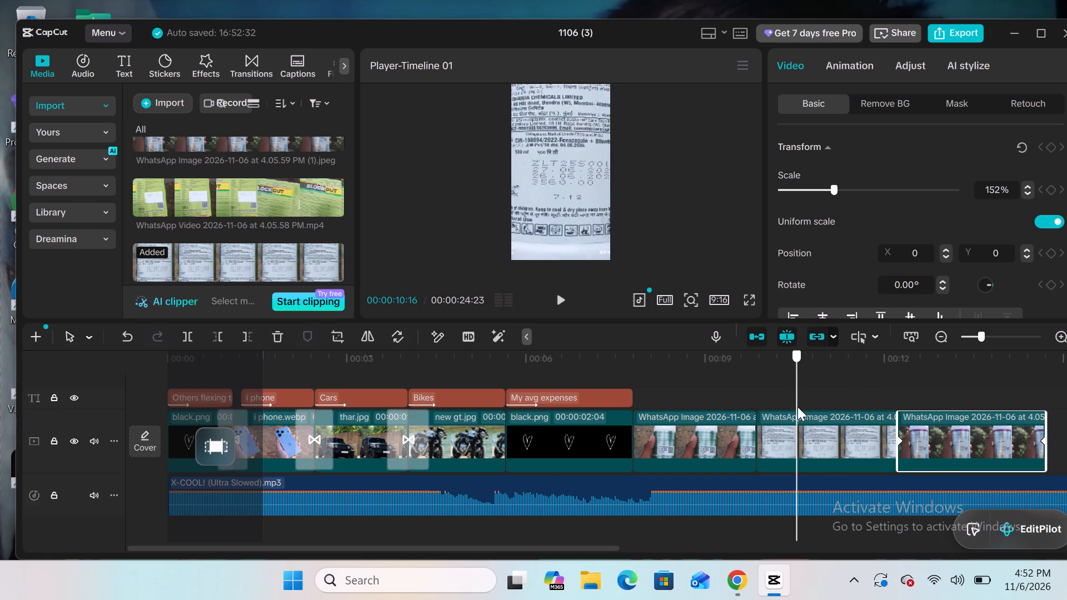
drag(797, 407, 977, 410)
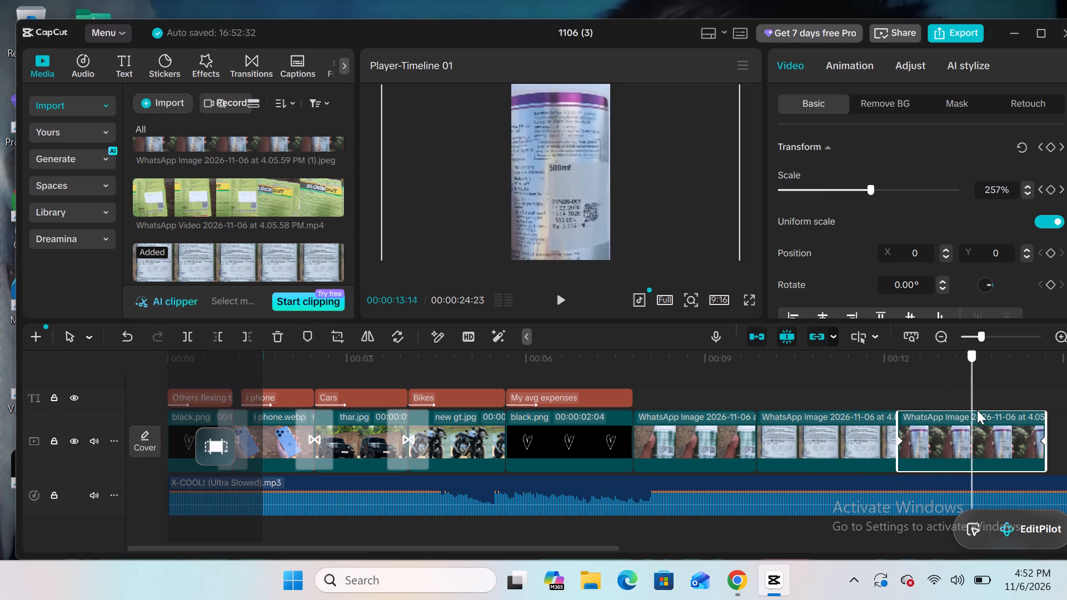
drag(977, 410, 846, 414)
Add the media file WhatsApp Video 2026-11-06 at 4.05.58 PM.mp4 to the main track after the last bottle image.
scroll(313, 219, right, 1)
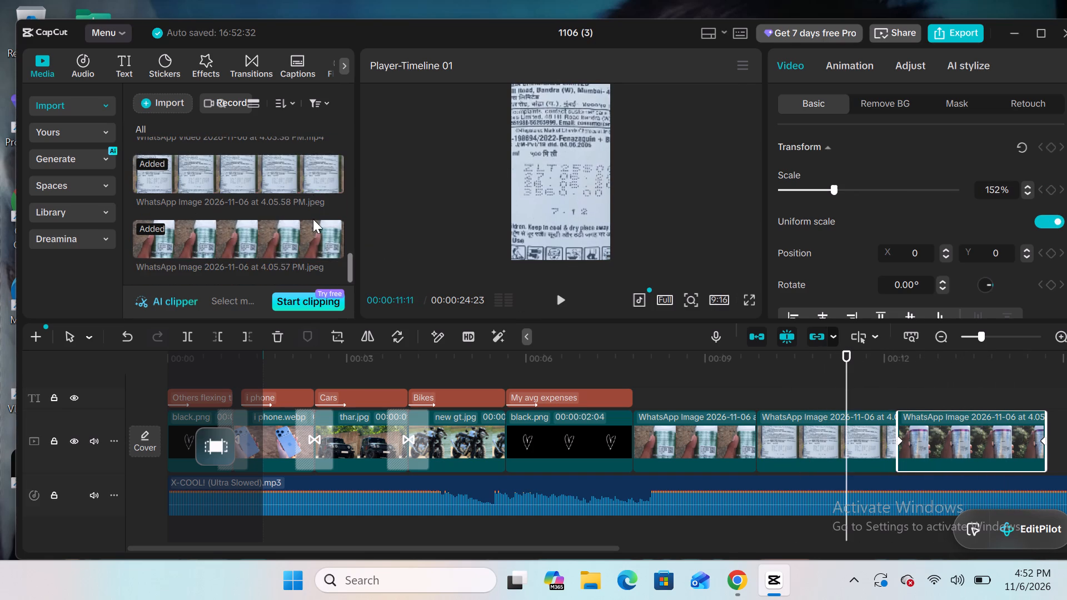
scroll(313, 219, right, 2)
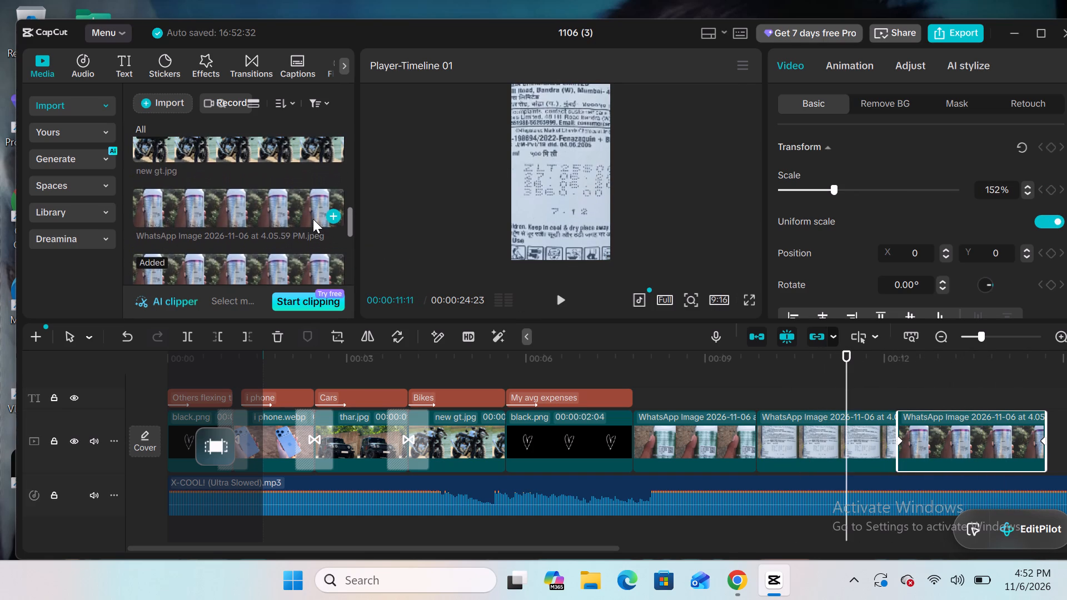
scroll(313, 219, right, 2)
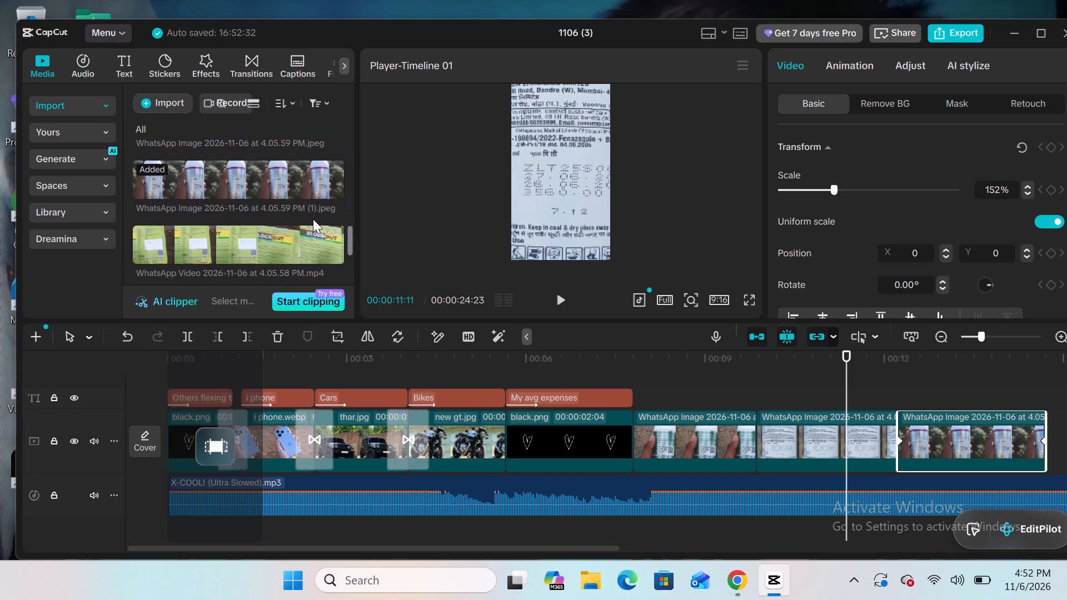
scroll(313, 219, right, 1)
drag(313, 219, 1045, 443)
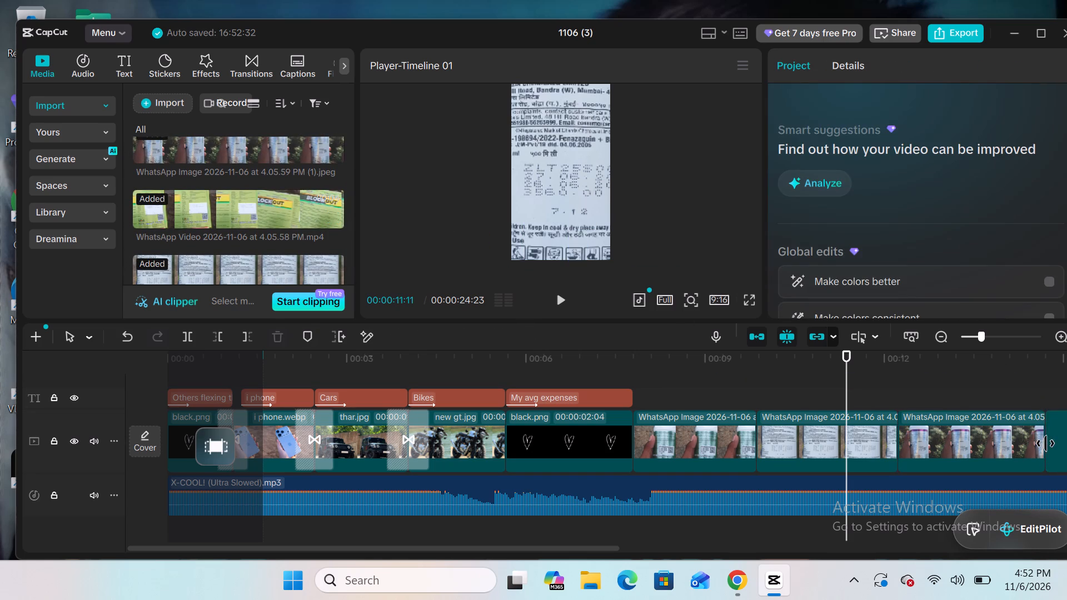
drag(851, 389, 1016, 364)
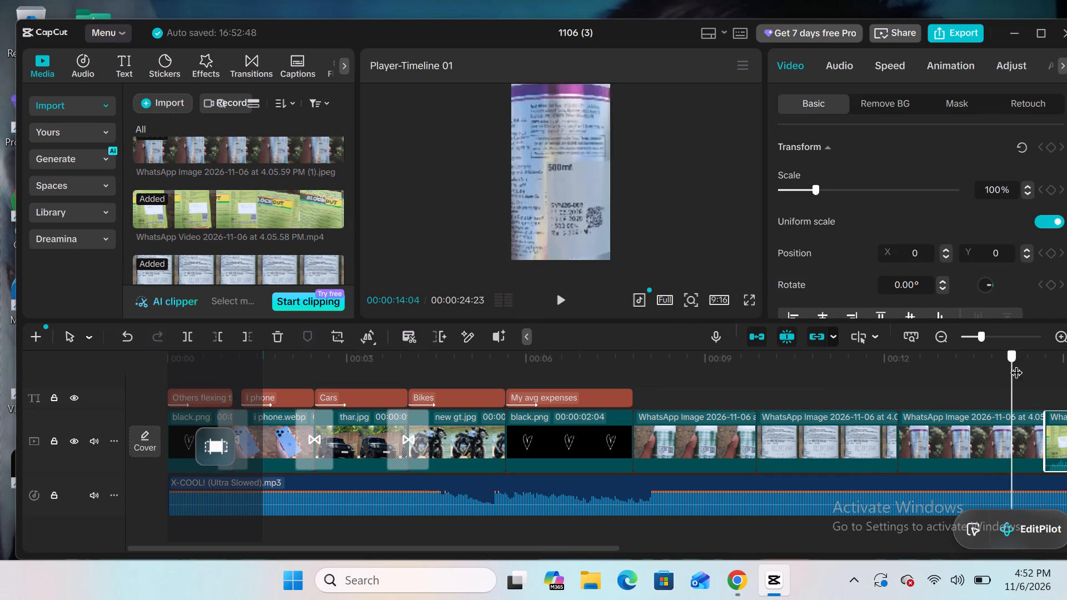
drag(1016, 364, 840, 389)
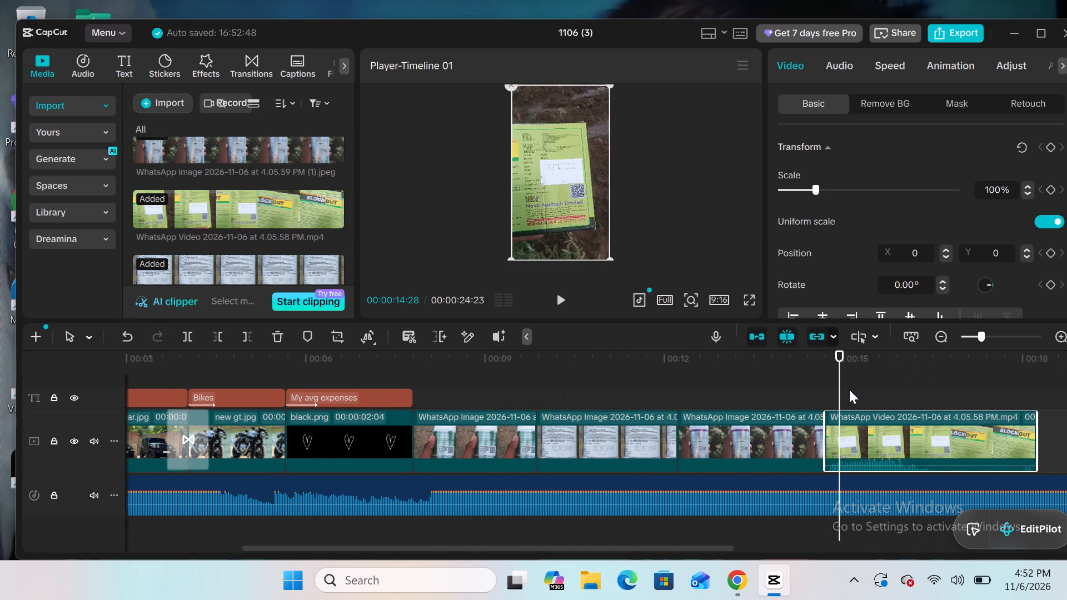
click(849, 389)
drag(849, 389, 888, 386)
Reposition the printed-label close-up image in the frame at 00:00:11:03 to X 0, Y -384.
click(610, 388)
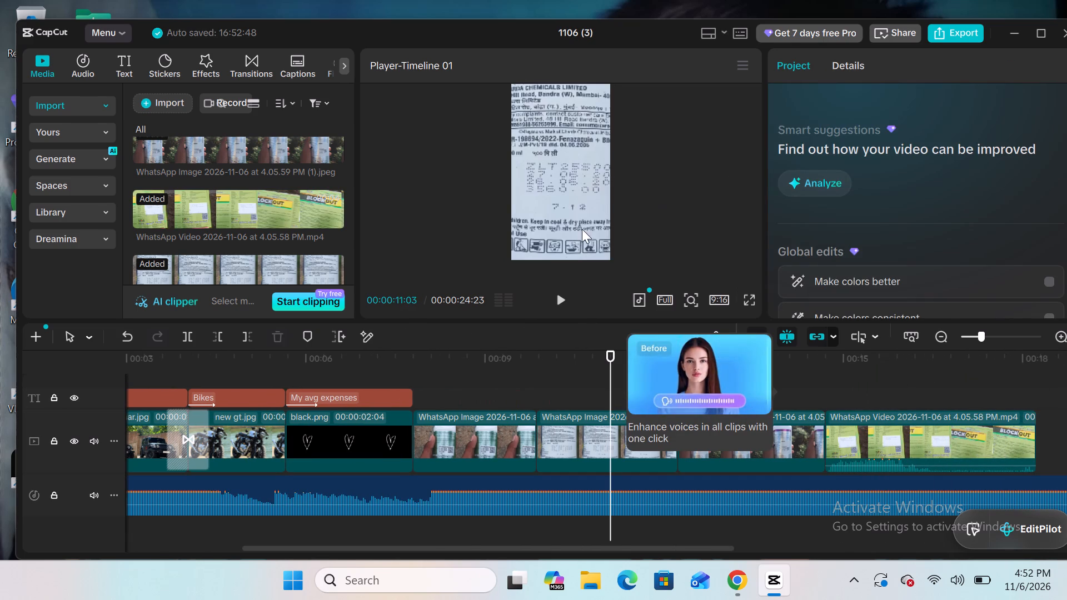
click(687, 421)
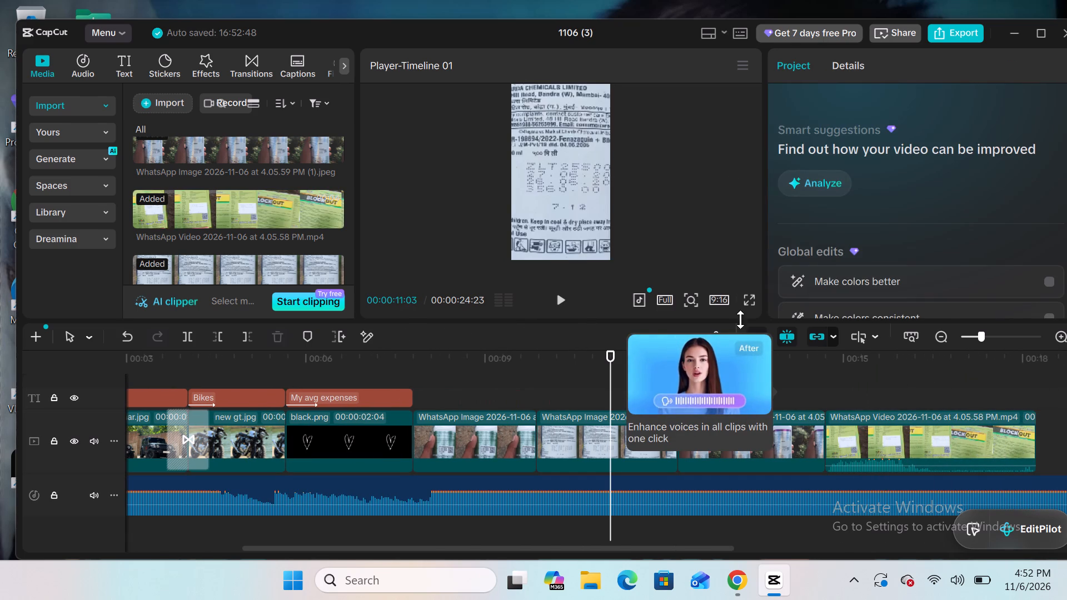
click(747, 342)
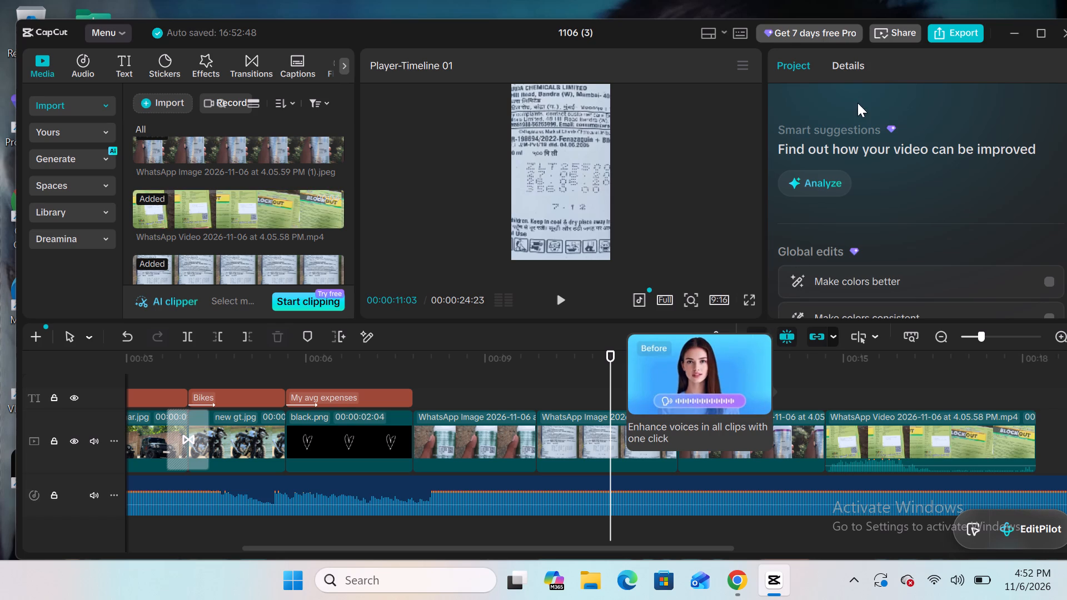
drag(574, 152, 615, 213)
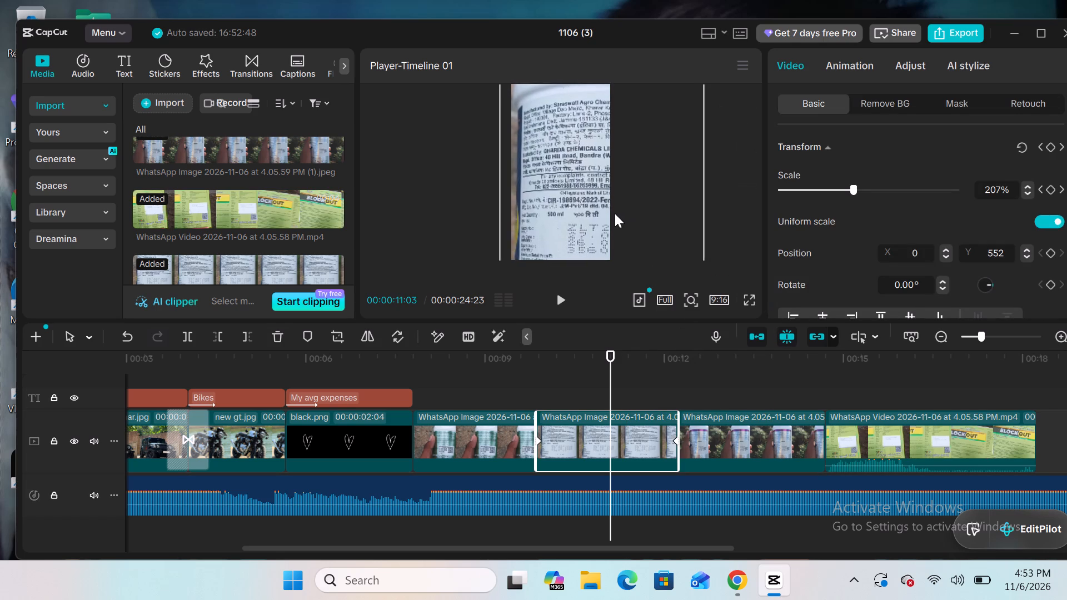
drag(615, 213, 597, 193)
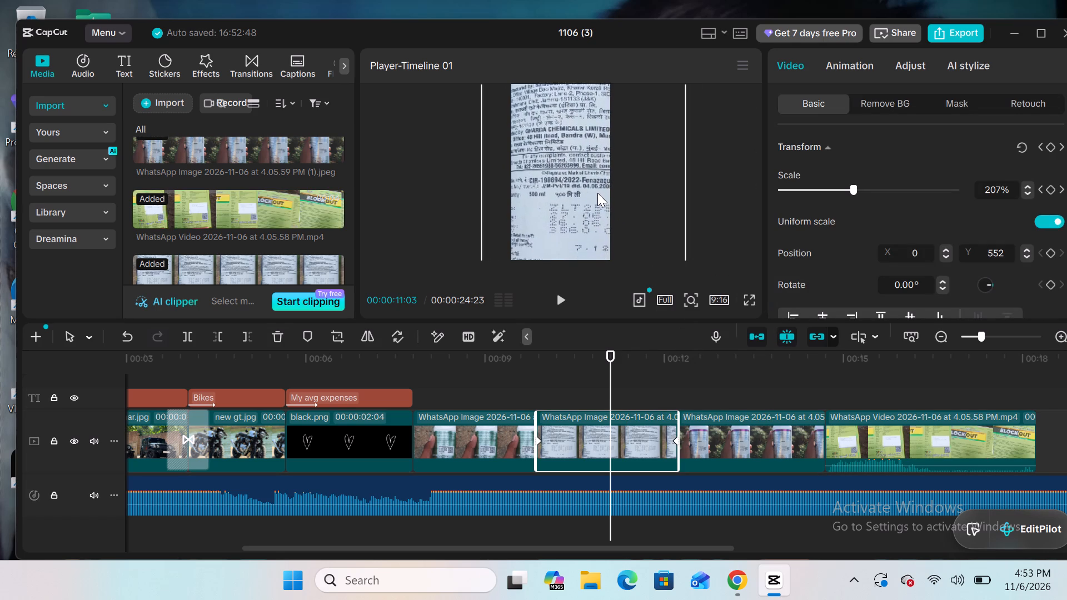
drag(597, 193, 573, 194)
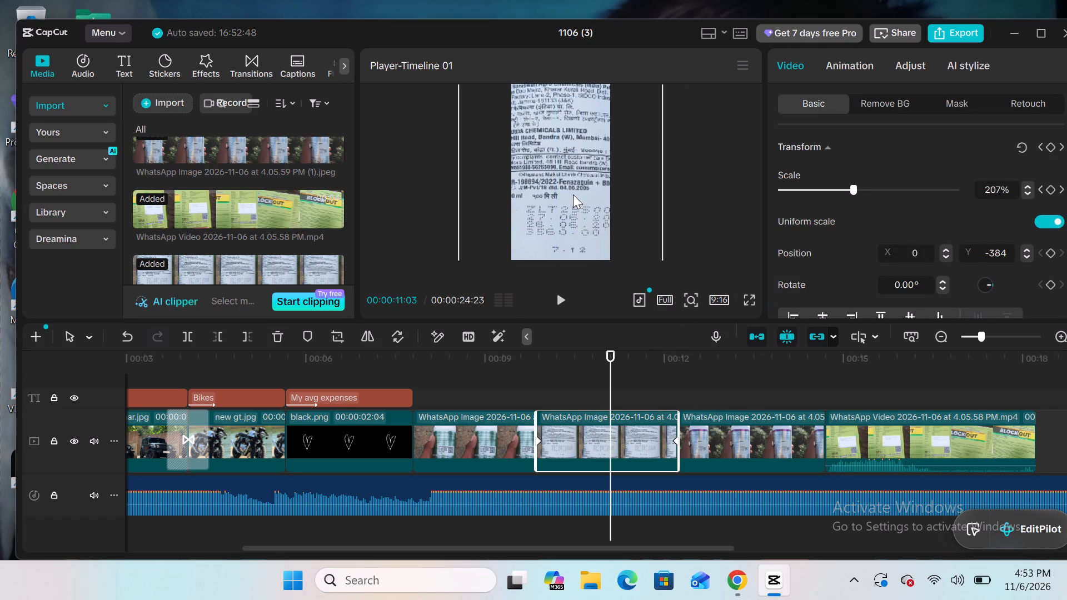
Scrub from the printed-label close-up through the purple-banded bottle image and the packet video to review them.
drag(613, 378, 696, 372)
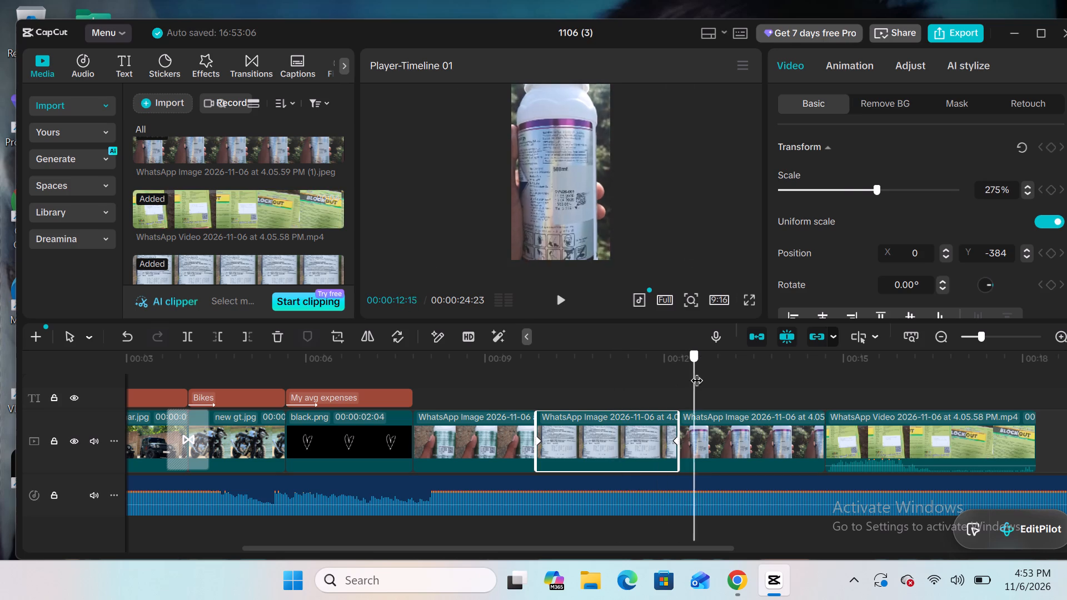
drag(696, 372, 856, 380)
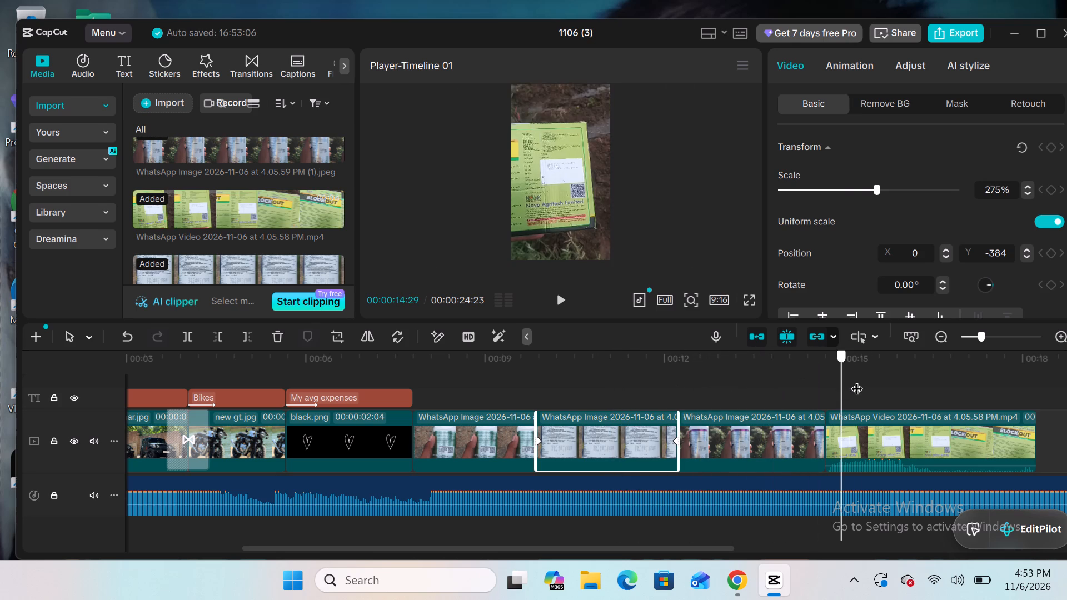
drag(856, 380, 924, 383)
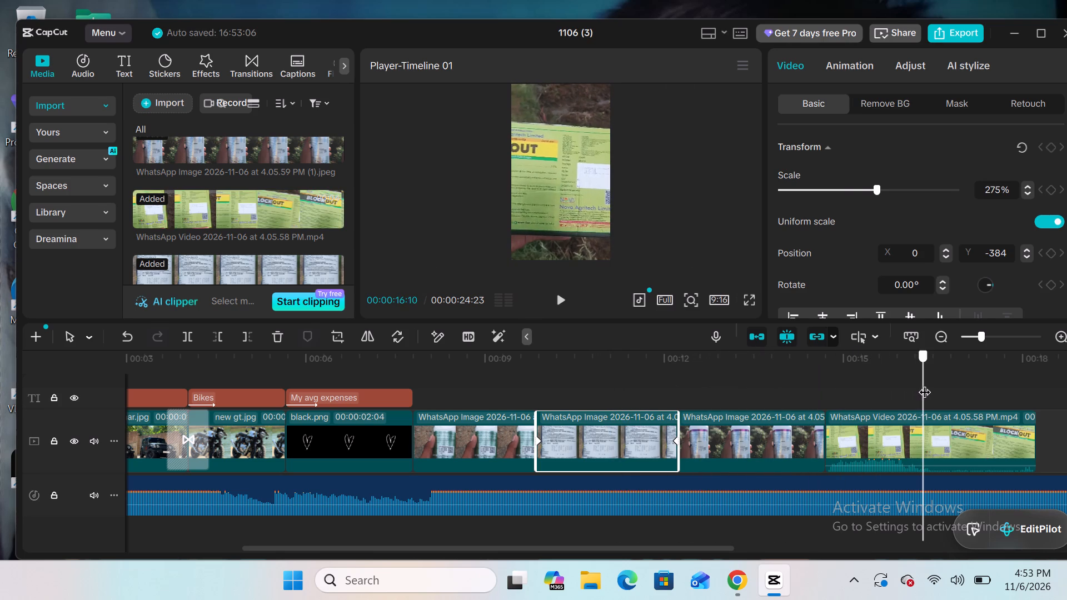
drag(924, 383, 1026, 376)
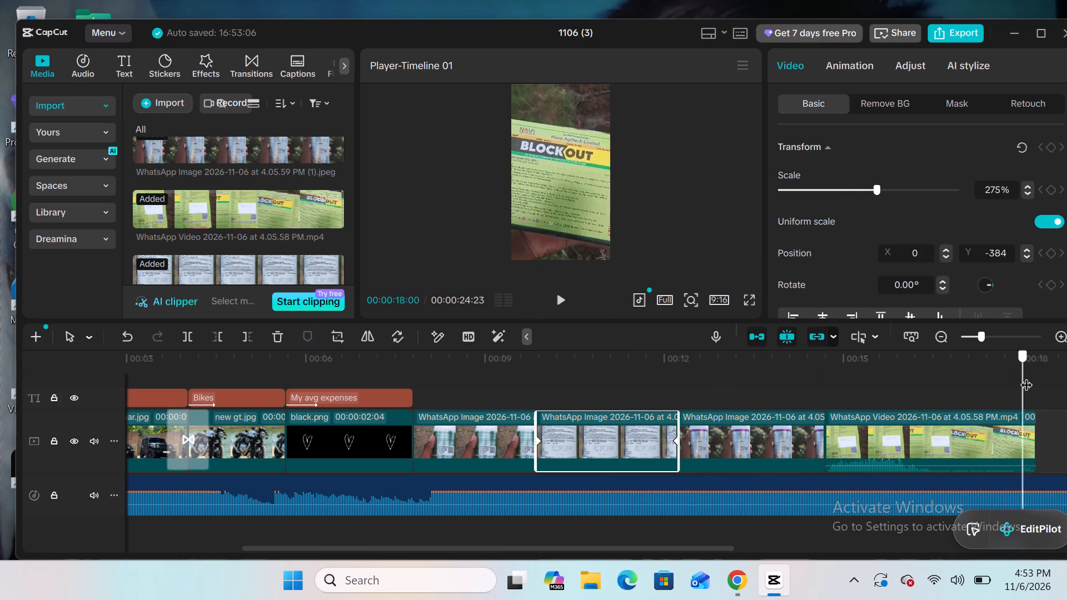
drag(1026, 376, 884, 384)
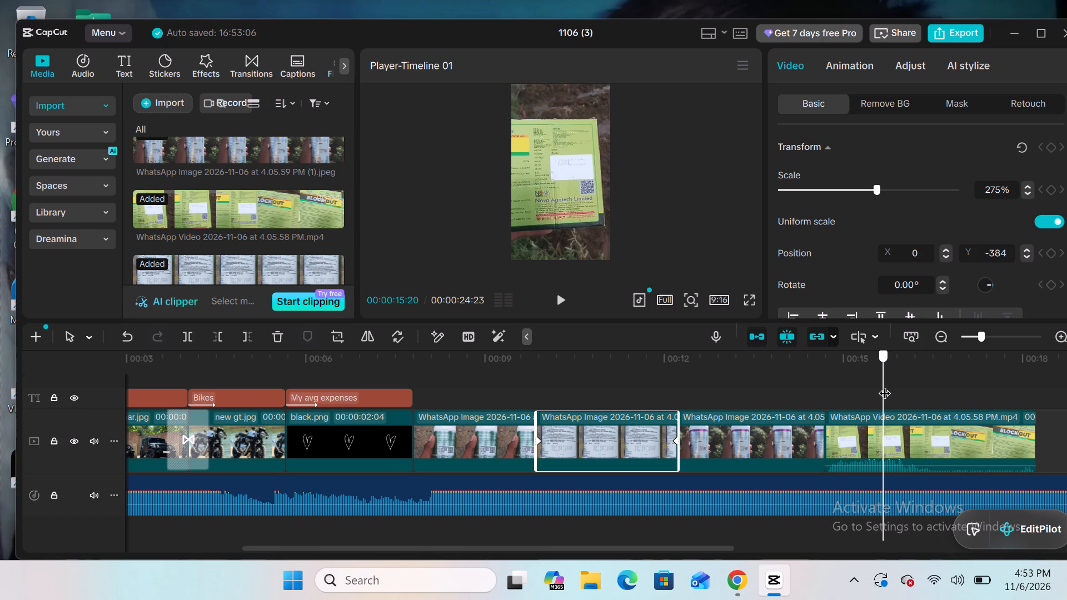
drag(884, 384, 891, 379)
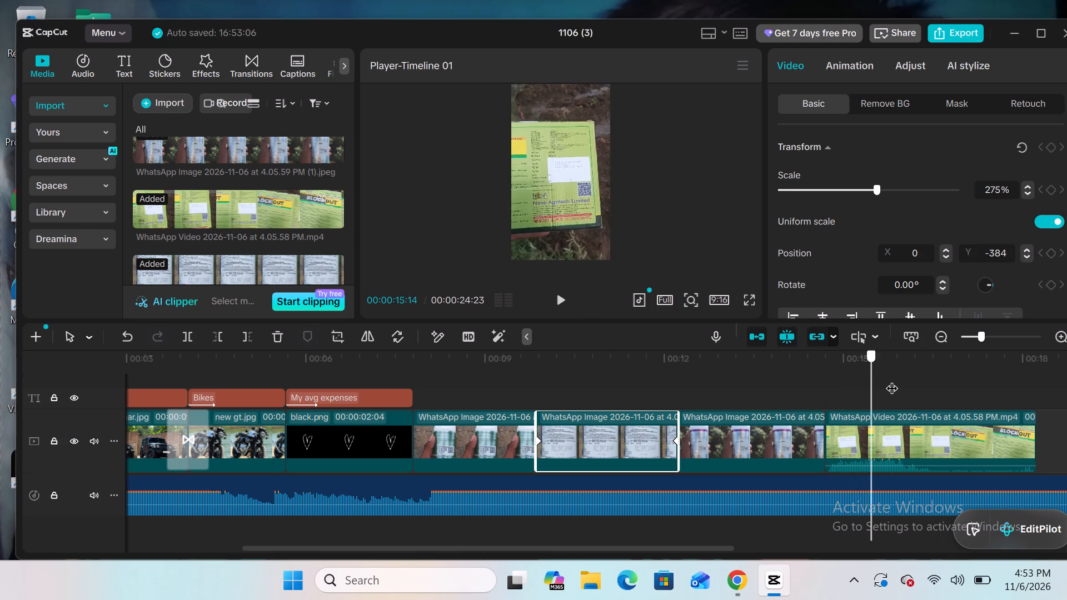
drag(891, 379, 896, 379)
Inspect the packet video's label up close in the preview, and delete the clip from the end of the main track.
click(600, 191)
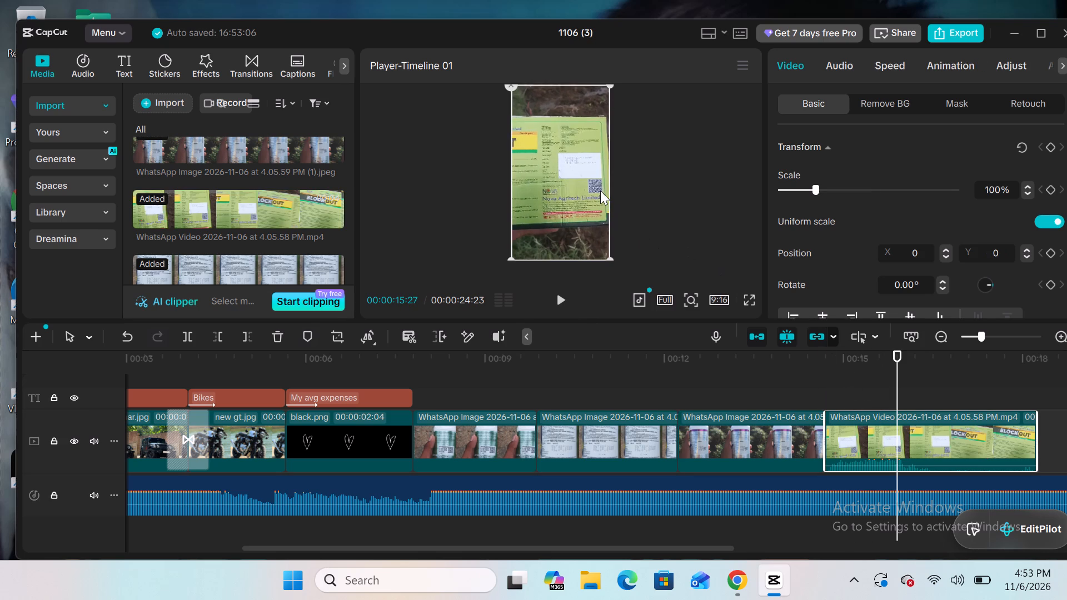
ctrl+scroll(600, 191, up, 6)
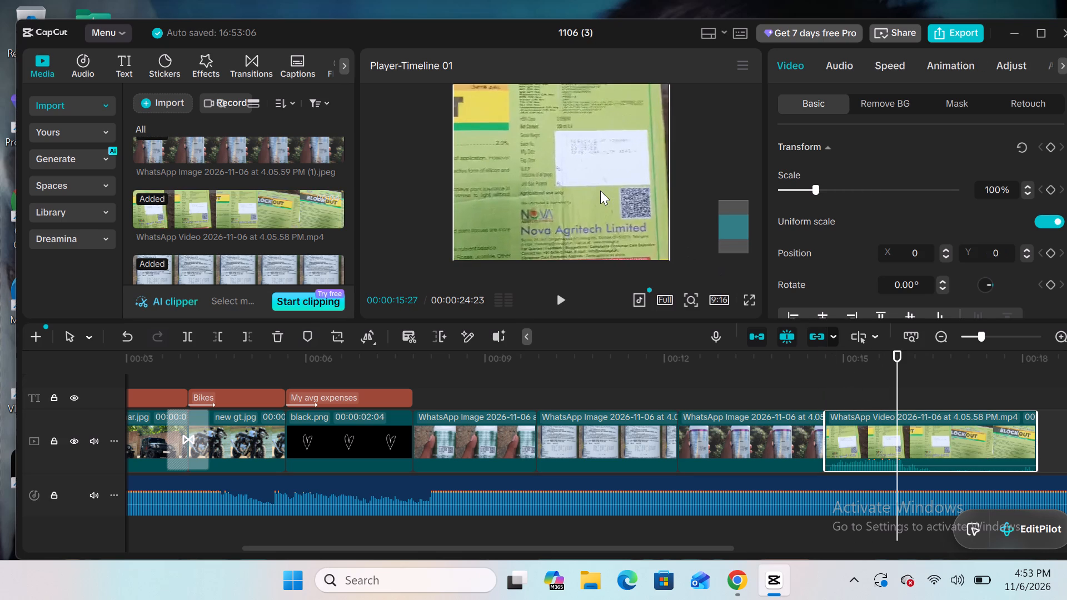
ctrl+scroll(600, 191, up, 2)
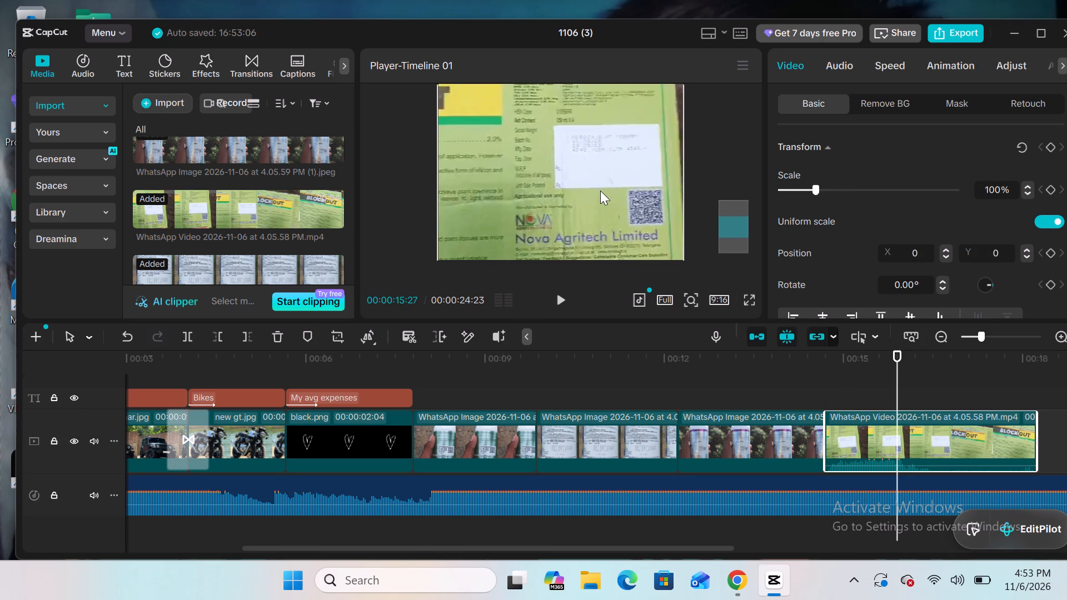
ctrl+scroll(600, 191, up, 3)
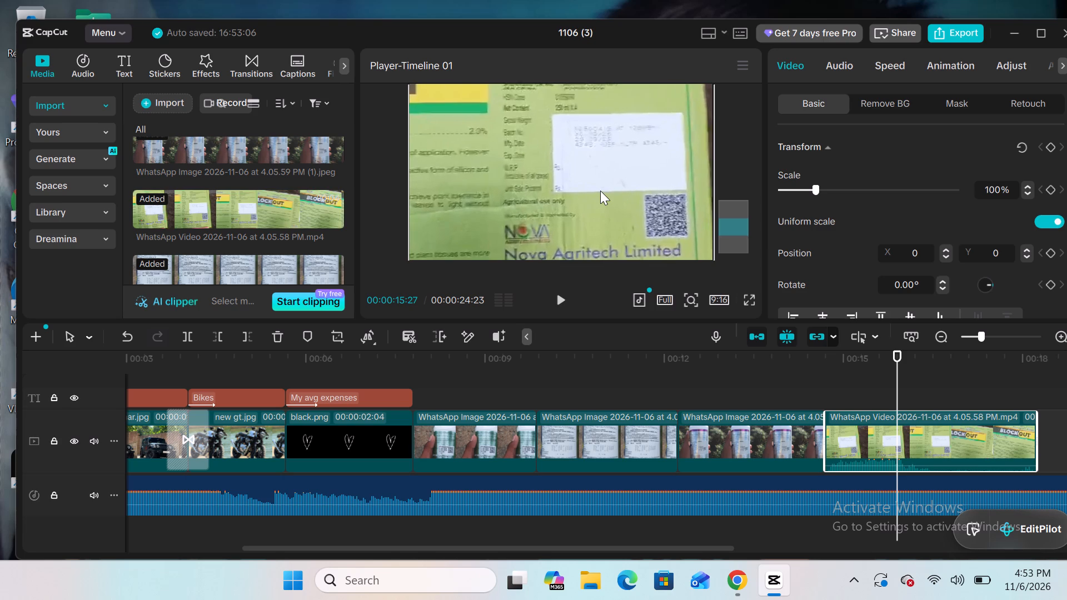
ctrl+scroll(600, 191, down, 6)
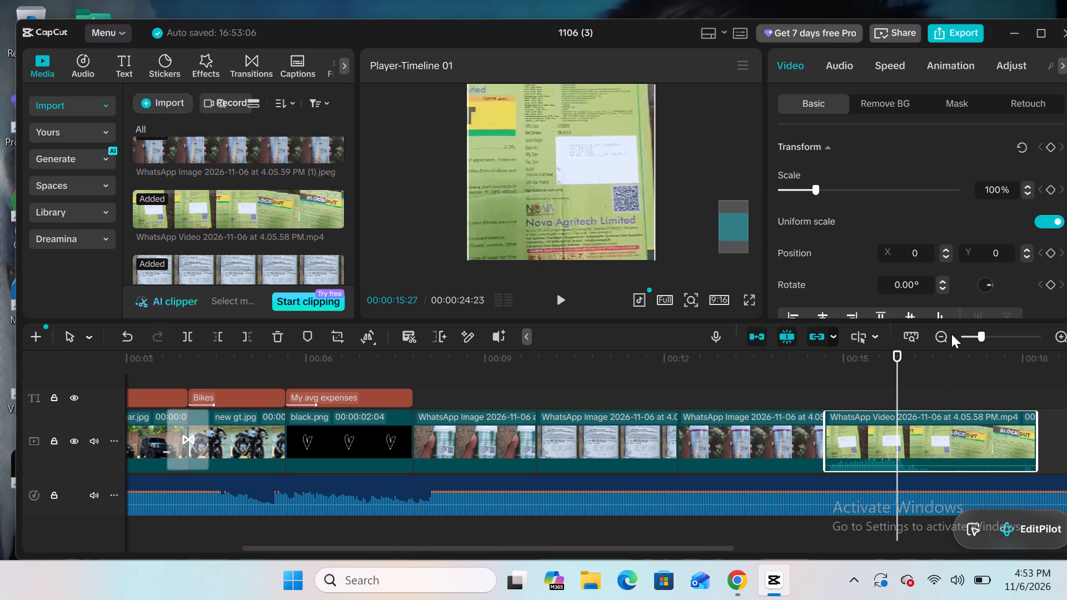
scroll(679, 337, left, 1)
scroll(816, 295, left, 1)
scroll(573, 369, left, 1)
click(284, 336)
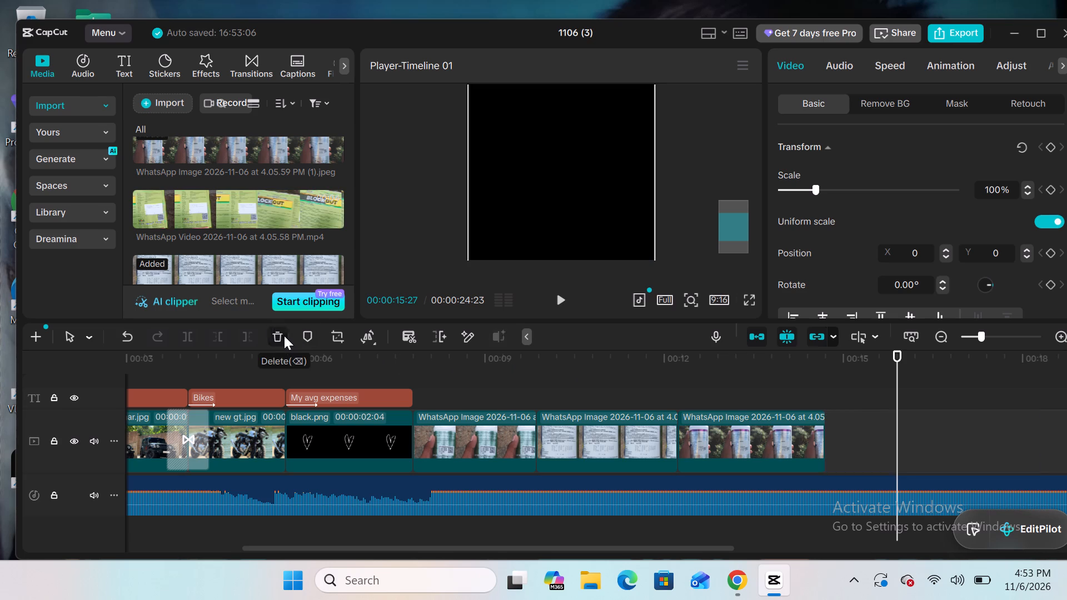
Trim the end of the X-COOL! (Ultra Slowed).mp3 audio to 00:00:14:21, where the last bottle image ends.
click(900, 474)
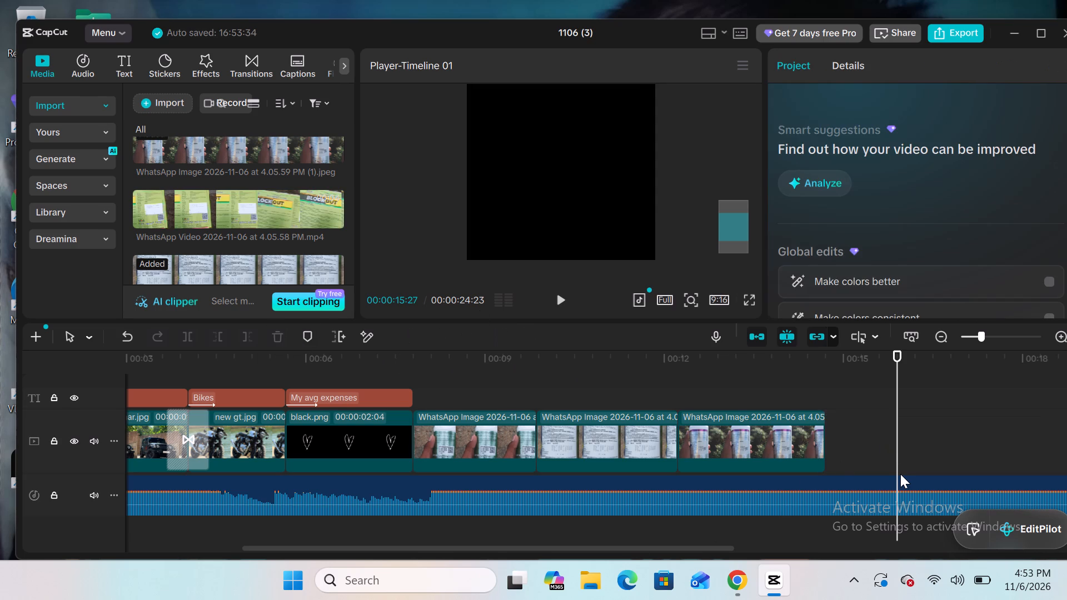
scroll(866, 487, left, 1)
click(865, 487)
ctrl+scroll(865, 487, down, 8)
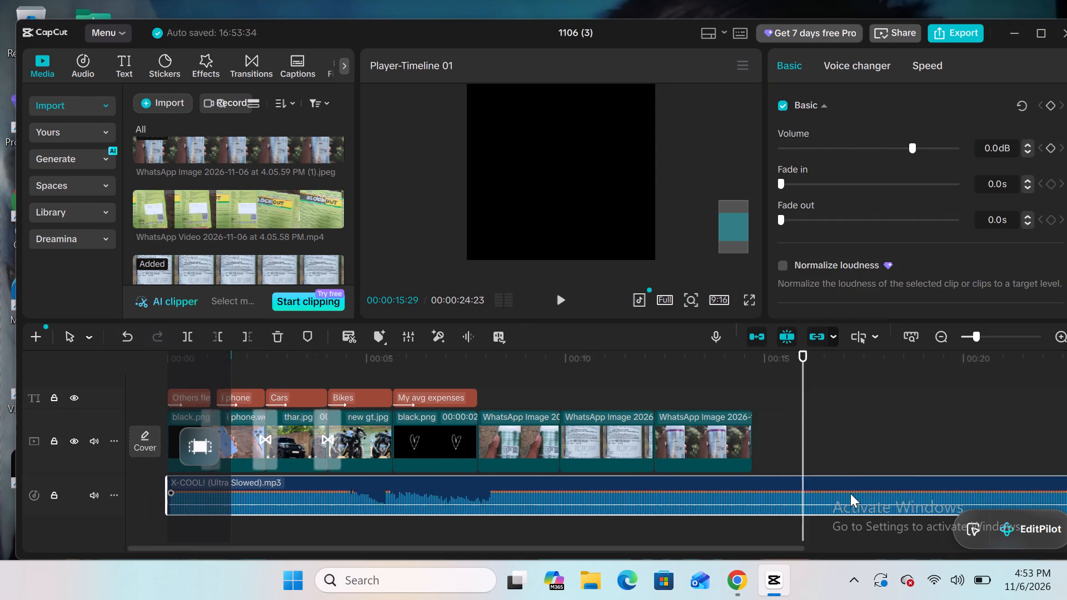
ctrl+scroll(850, 493, down, 5)
drag(786, 503, 737, 508)
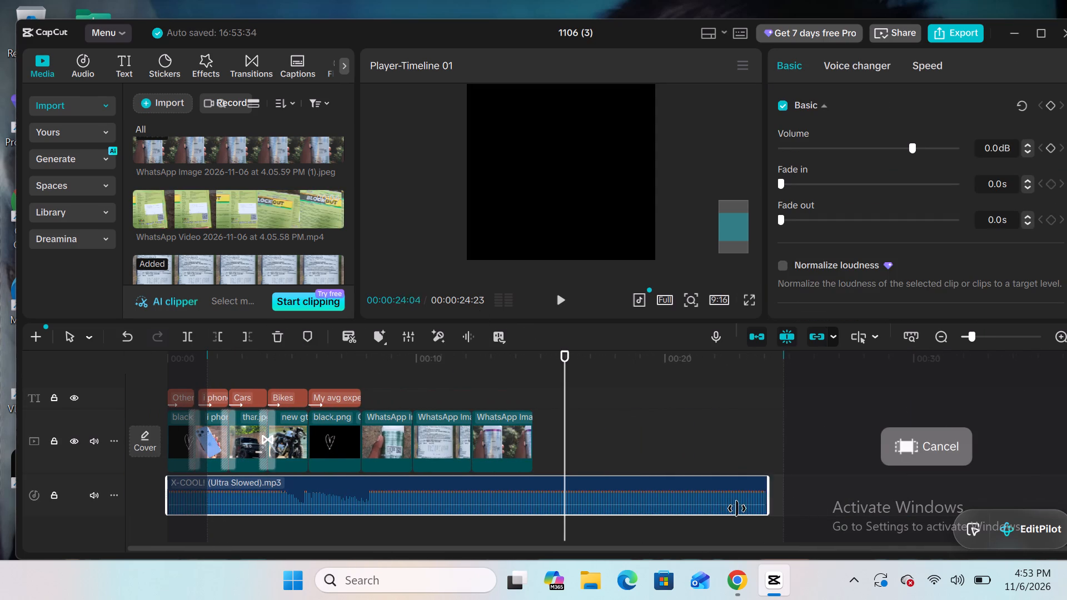
drag(737, 508, 540, 497)
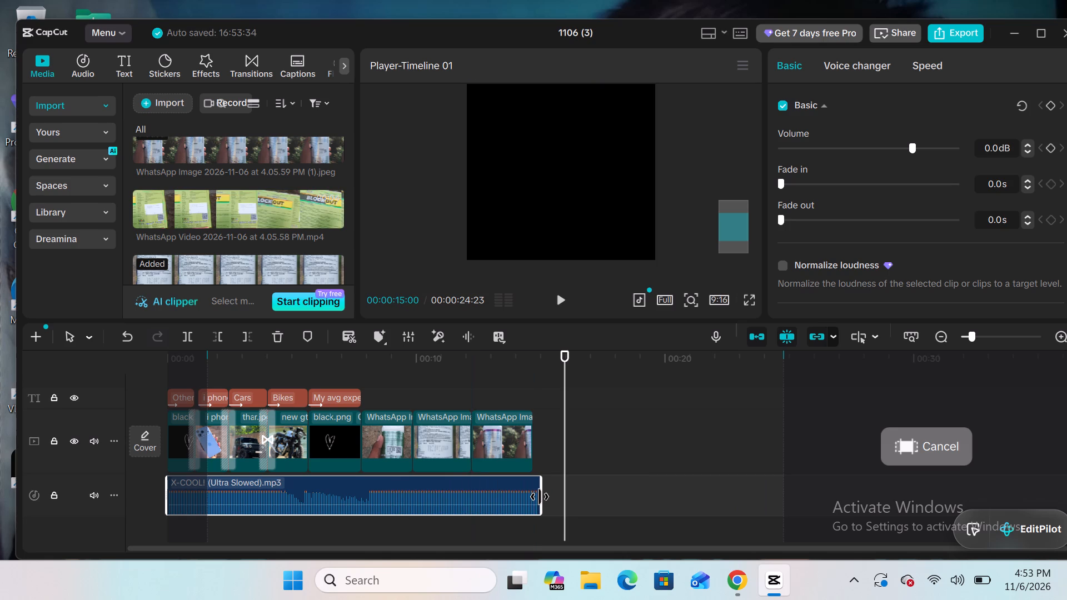
drag(540, 497, 531, 497)
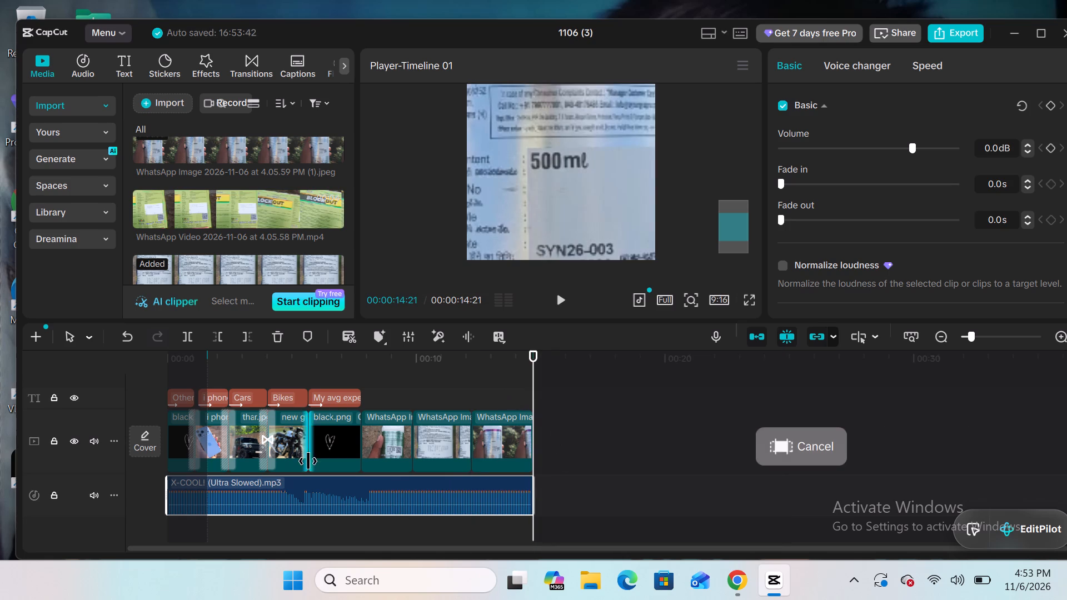
Search transitions for "smooth flip" and add Zoom Swipe between the bottle images and between the "My avg expenses" black screen and the first bottle image.
ctrl+scroll(367, 408, up, 8)
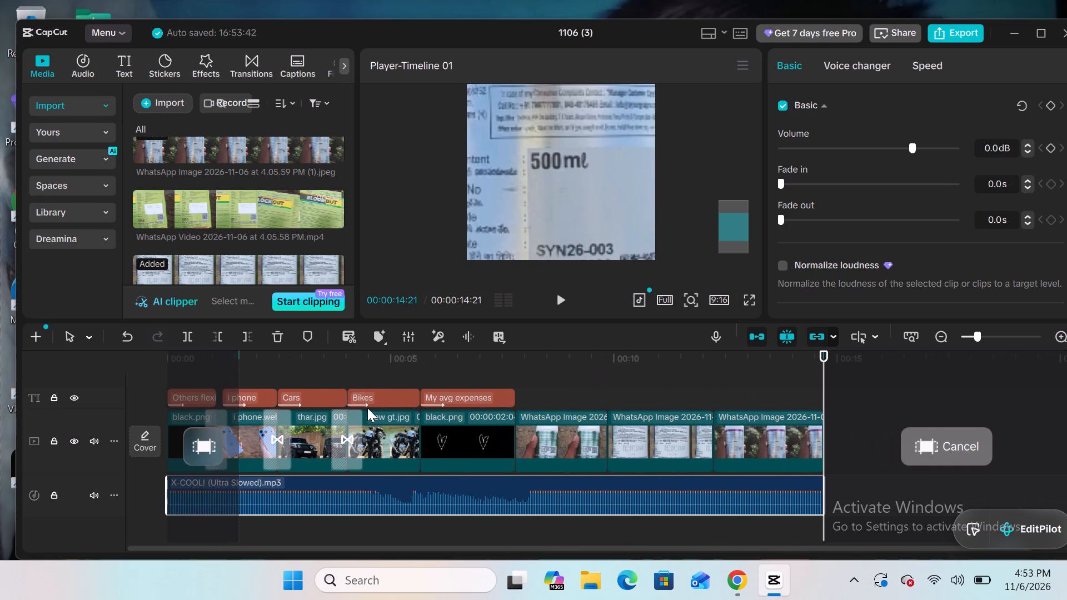
ctrl+scroll(367, 408, up, 5)
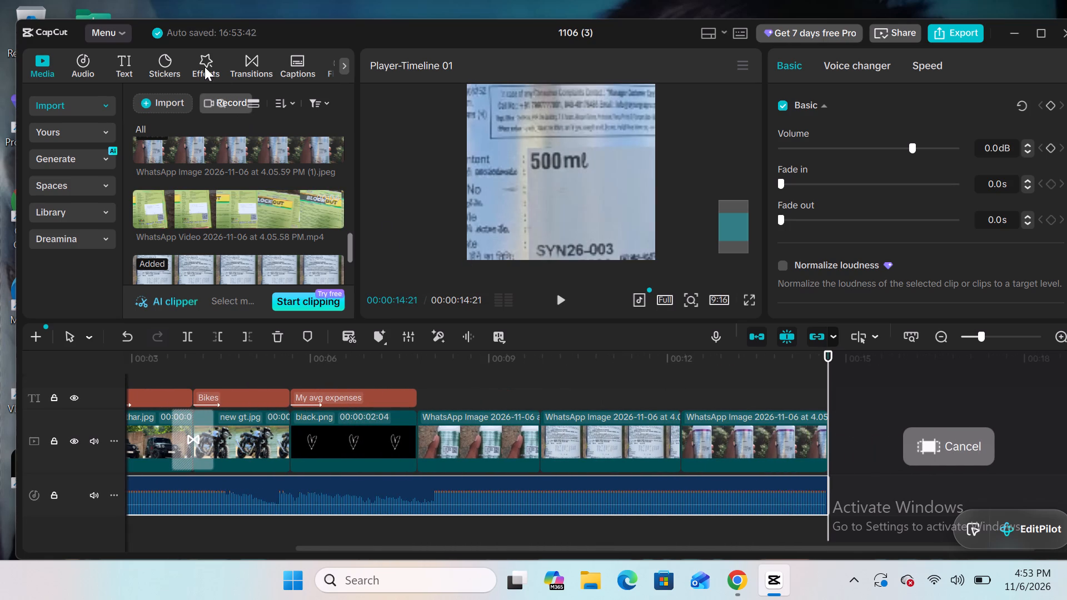
click(248, 60)
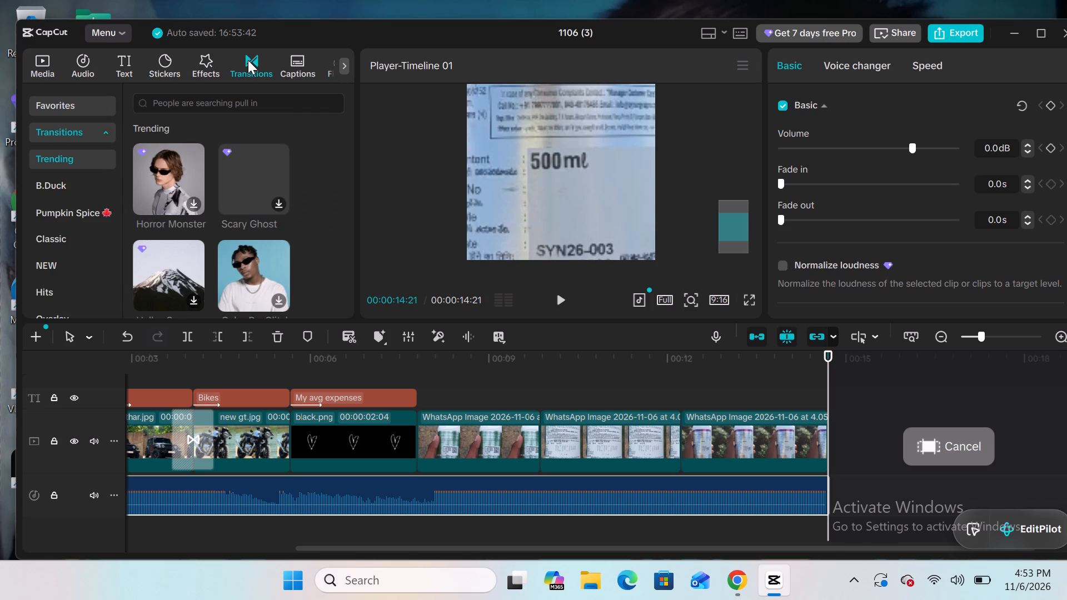
click(250, 99)
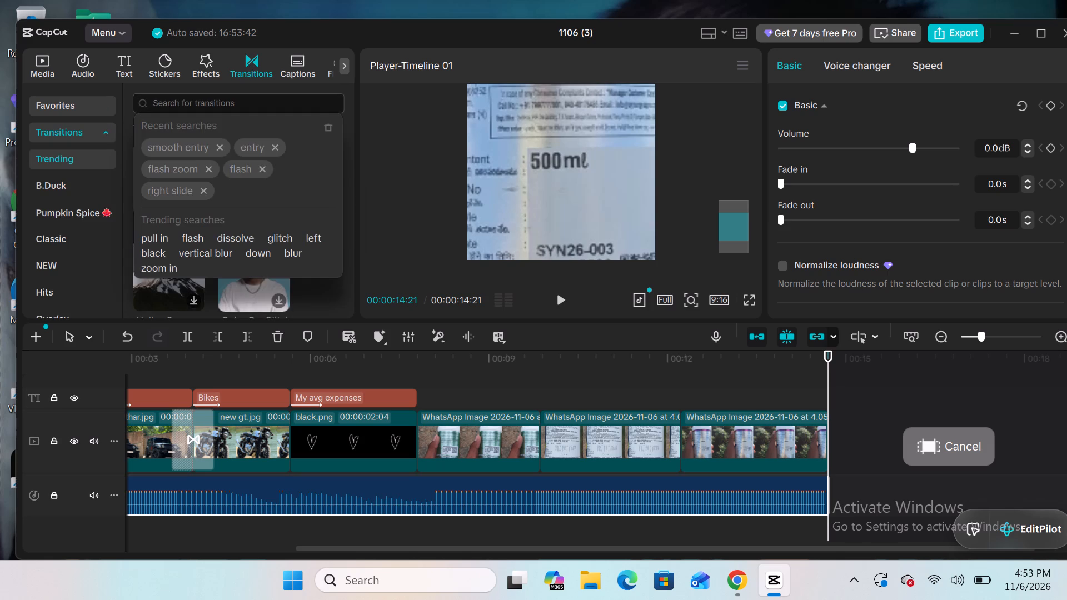
text(smooth flip)
key(Return)
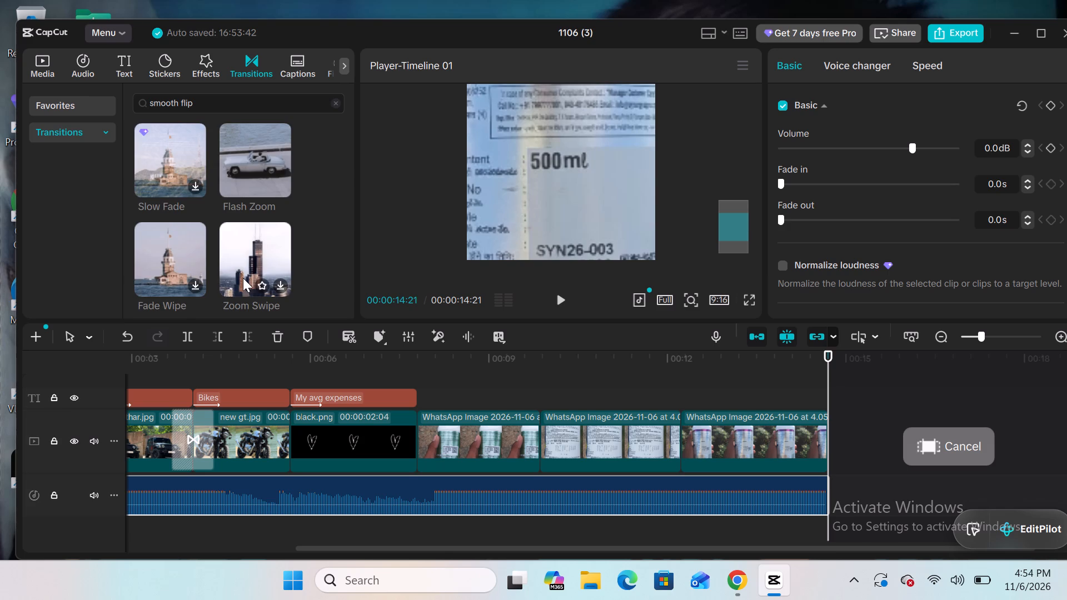
drag(243, 278, 518, 429)
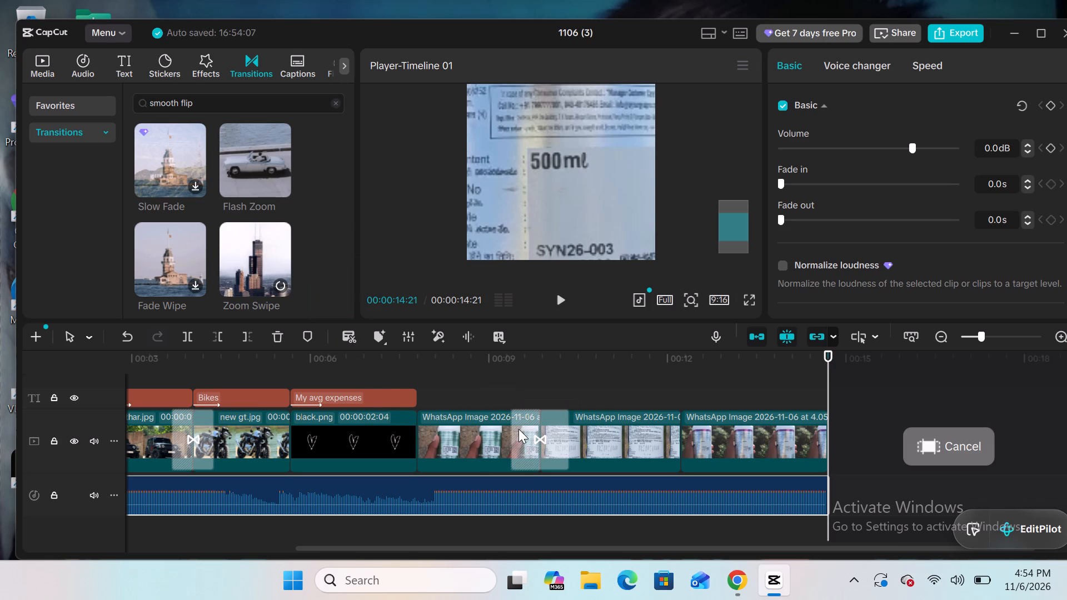
drag(257, 262, 646, 432)
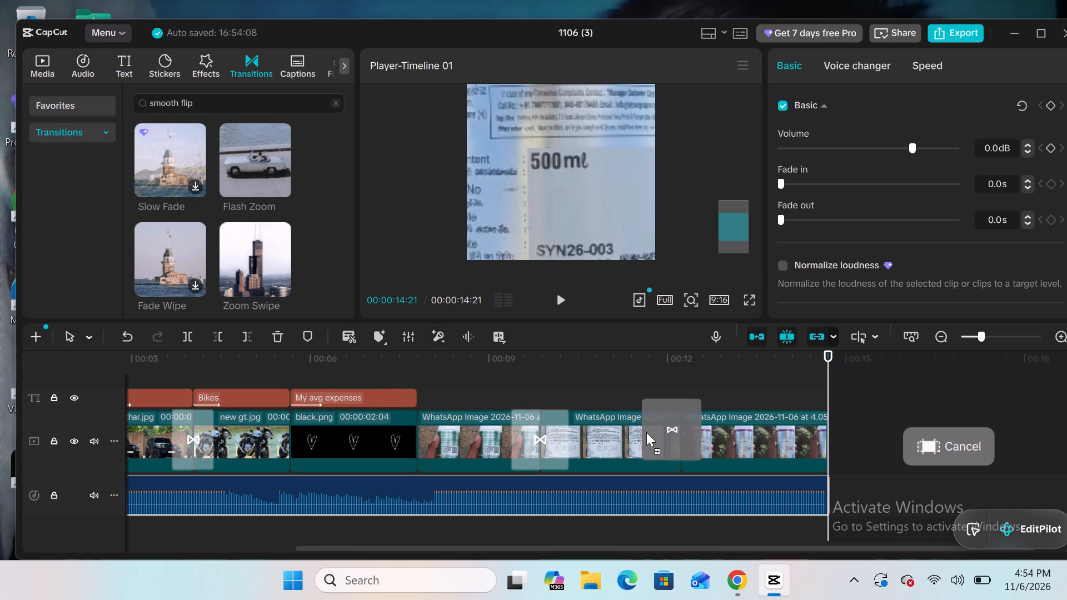
drag(646, 432, 654, 447)
drag(248, 257, 392, 436)
Scrub through the bottle image section to review the three Zoom Swipe transitions with the whole frame in view.
drag(827, 377, 408, 371)
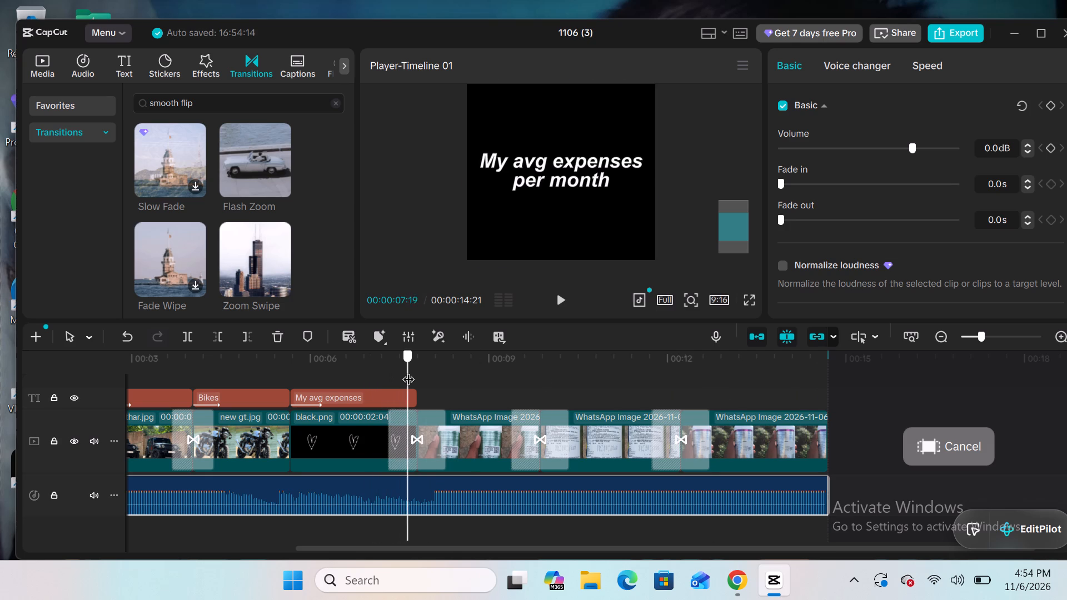
drag(408, 371, 496, 389)
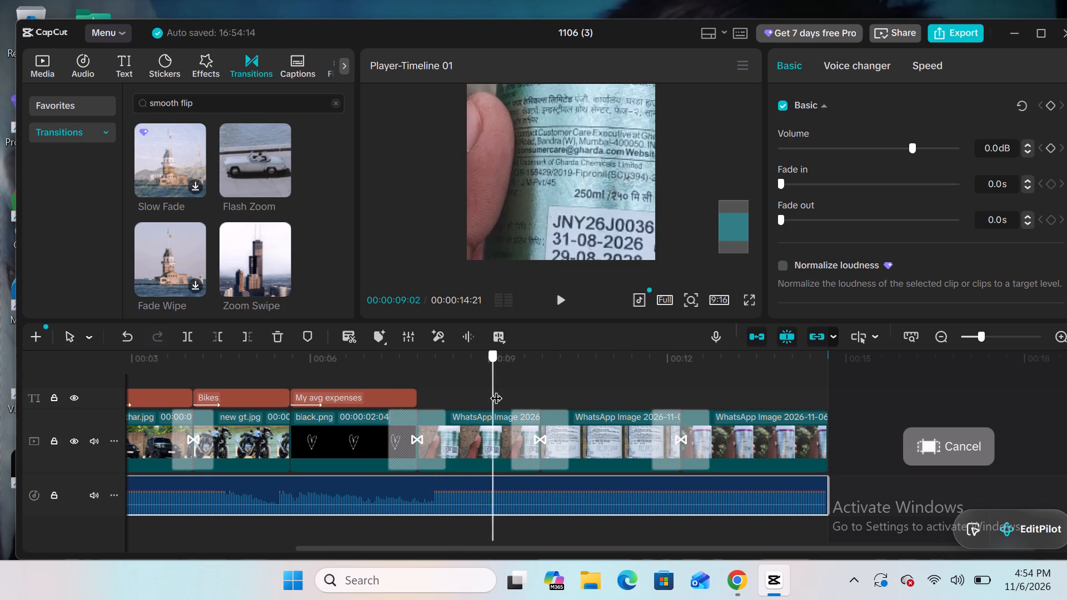
drag(496, 389, 653, 418)
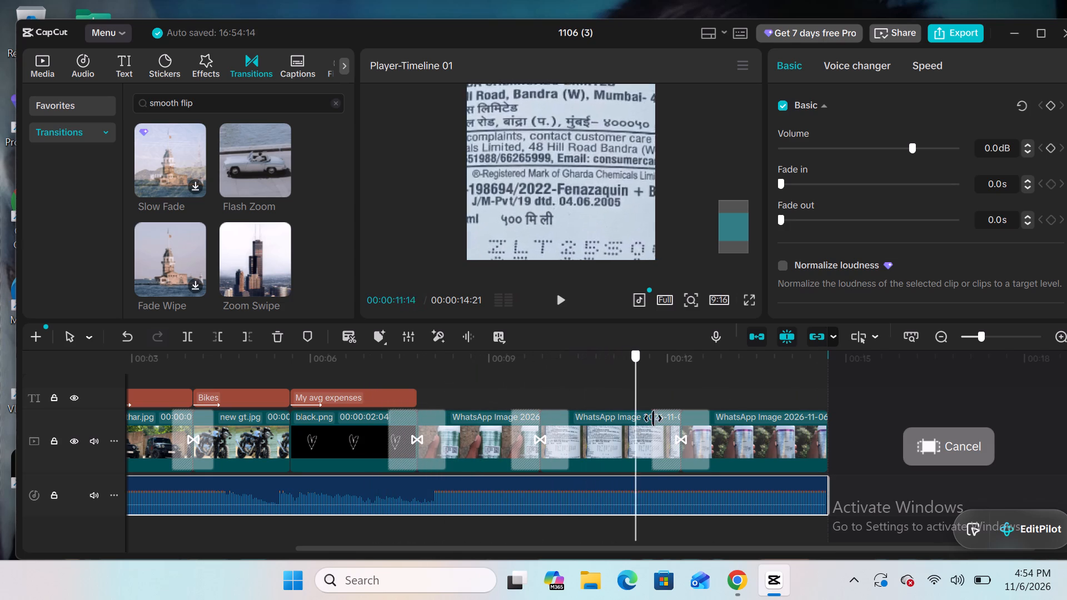
drag(653, 418, 856, 449)
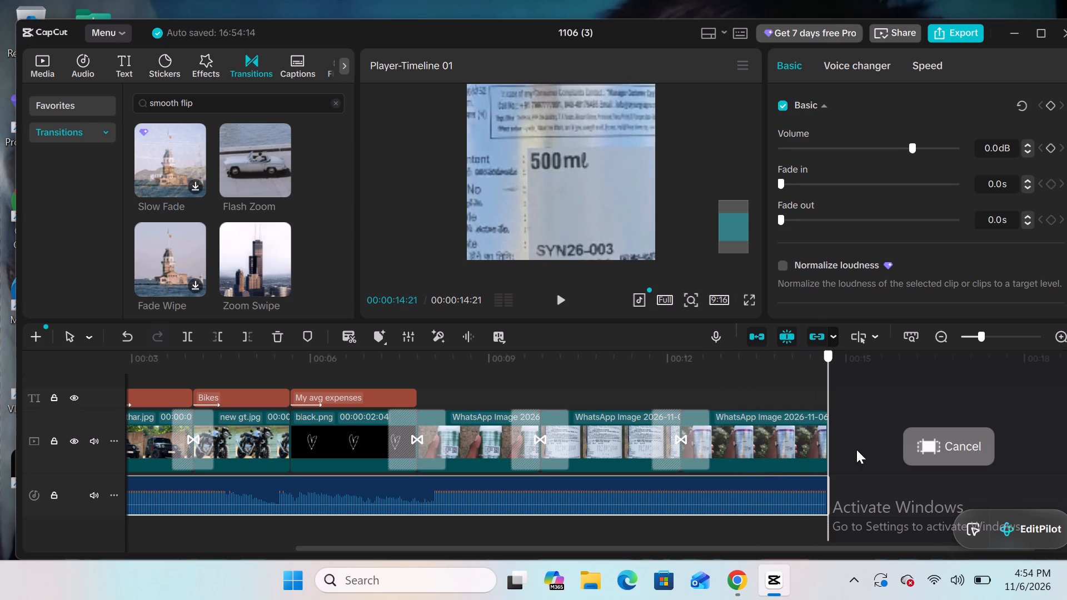
drag(856, 449, 677, 233)
ctrl+scroll(643, 208, down, 7)
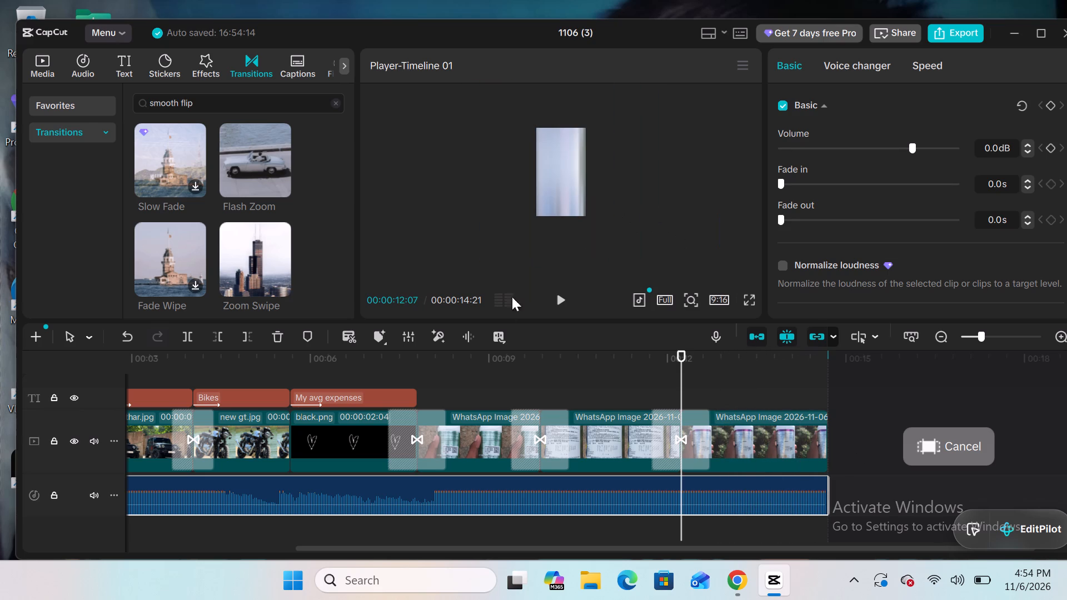
drag(682, 389, 443, 425)
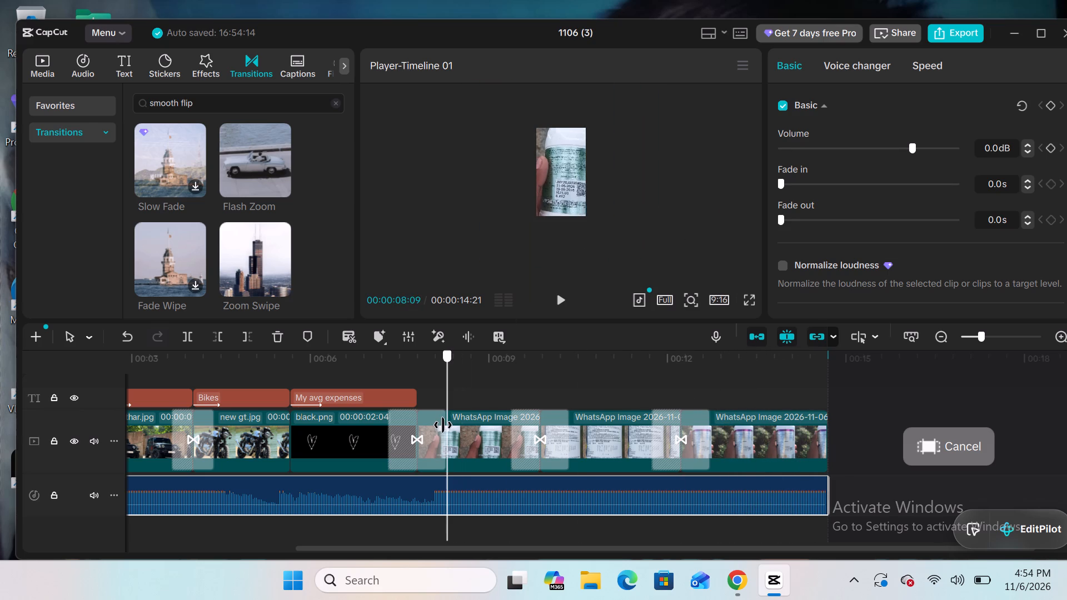
drag(443, 425, 525, 459)
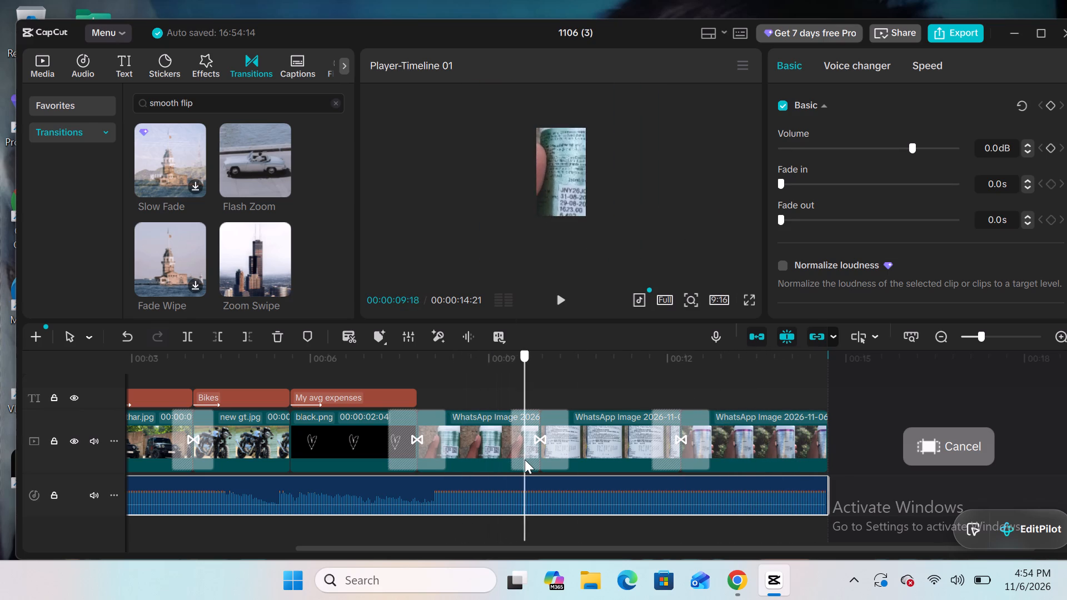
drag(525, 459, 492, 464)
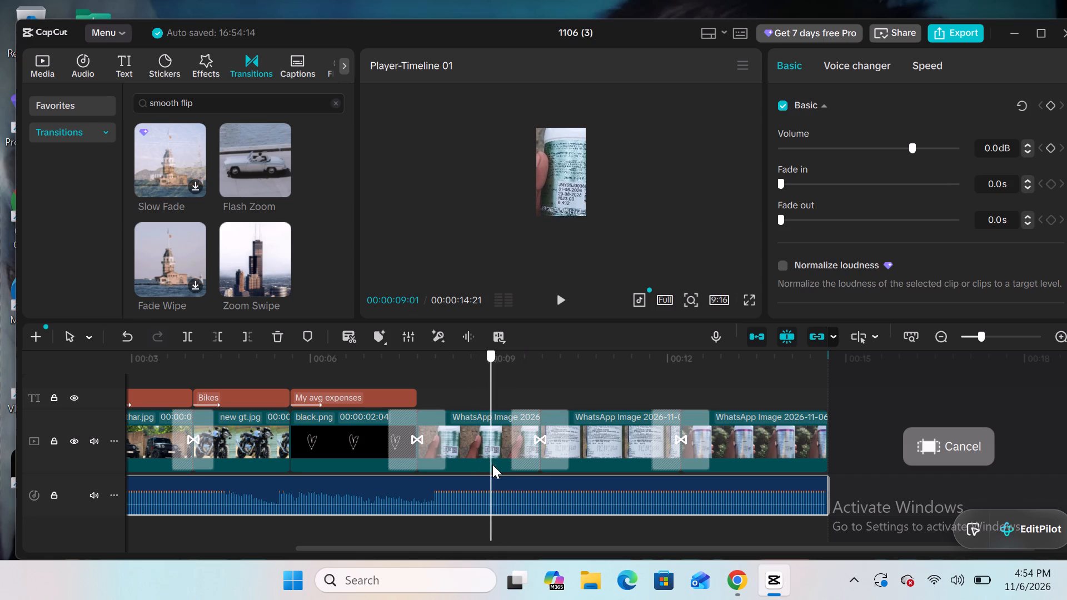
drag(492, 464, 580, 459)
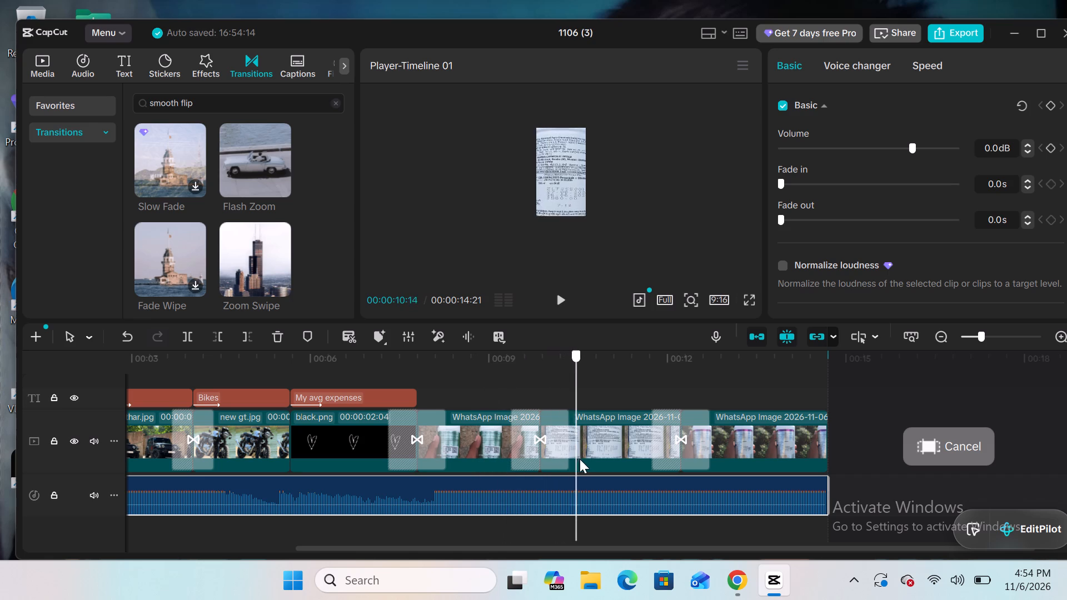
Scrub through the remaining bottle images to the video's end, and play the whole timeline from the start to review it.
drag(580, 459, 661, 445)
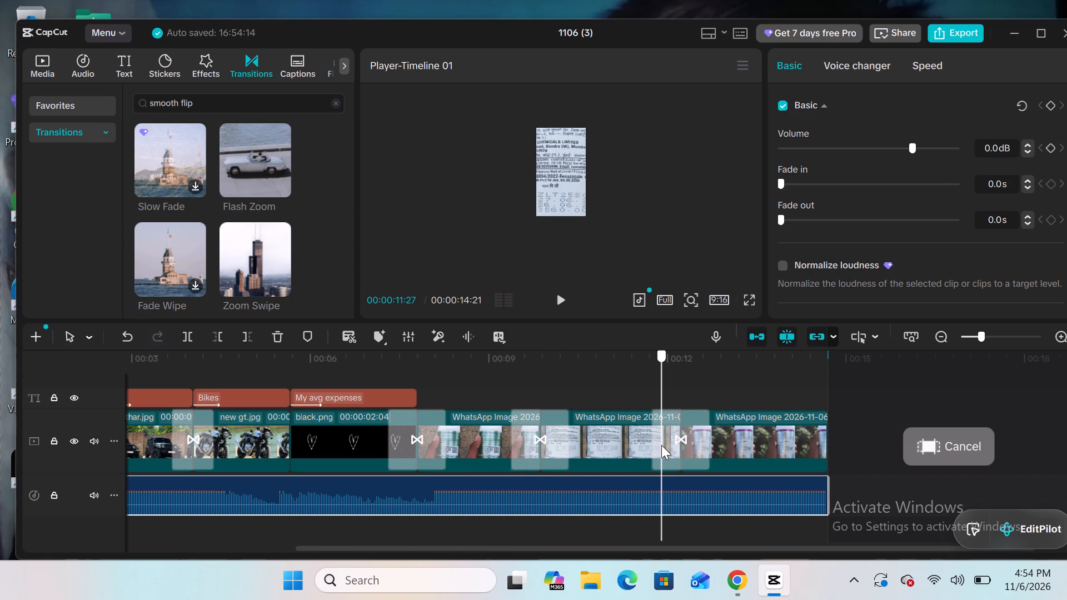
drag(661, 445, 695, 448)
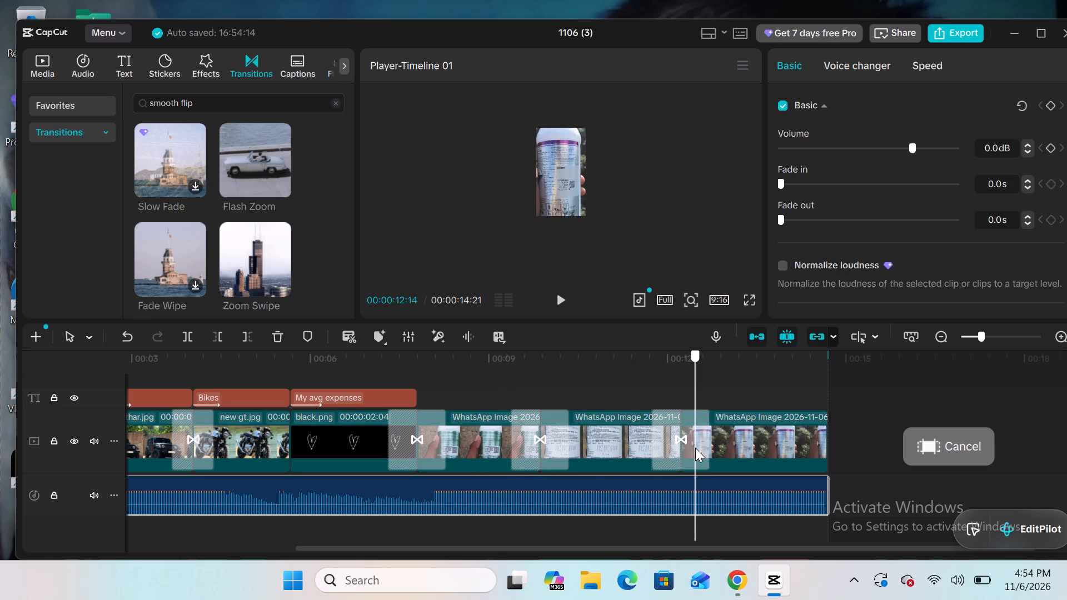
drag(695, 448, 782, 440)
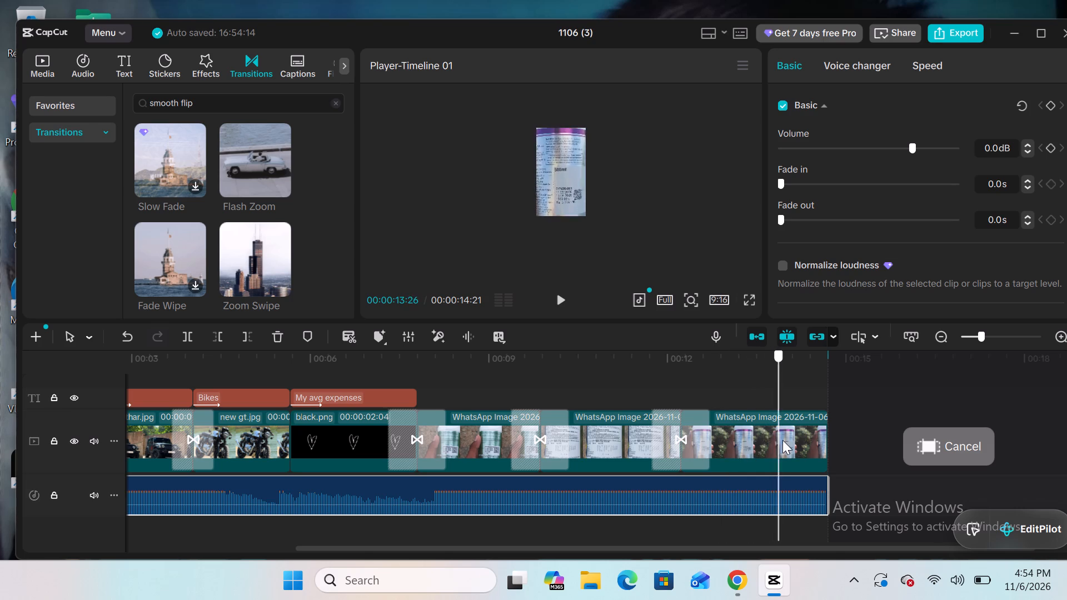
drag(782, 440, 860, 428)
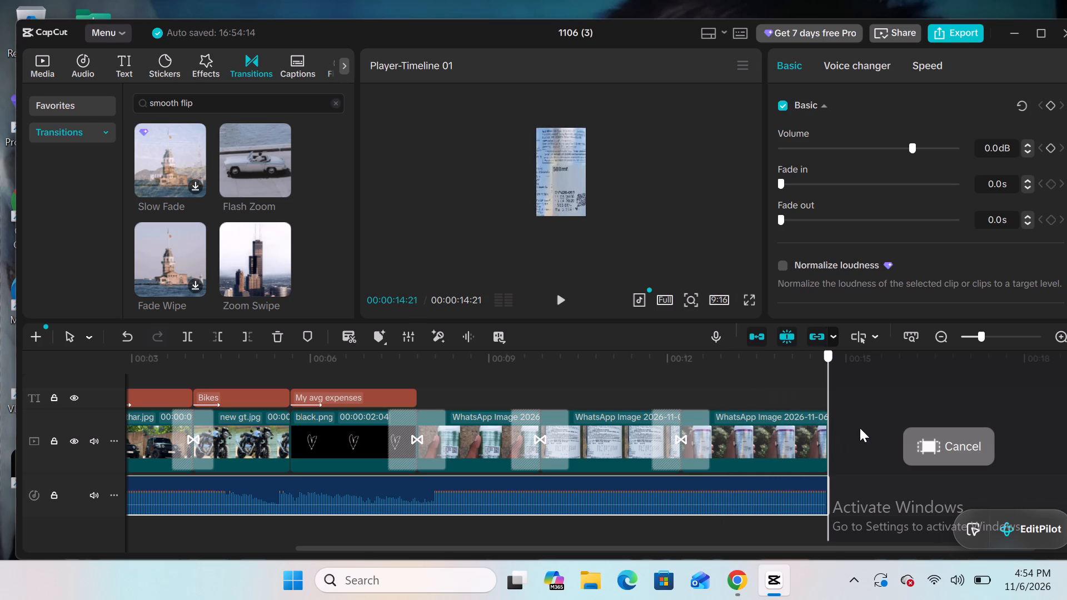
drag(860, 428, 0, 557)
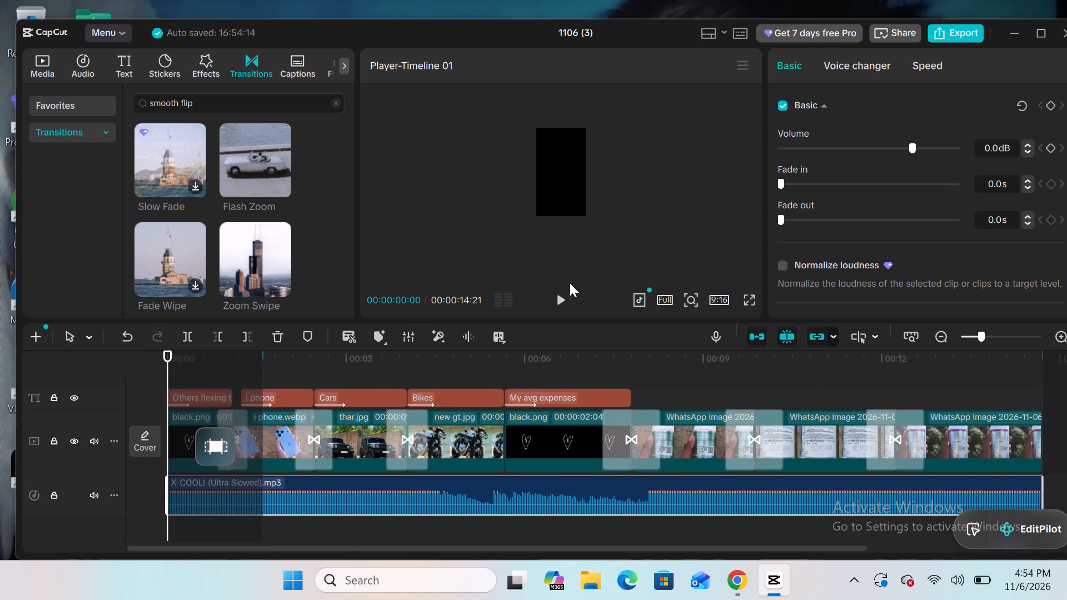
click(562, 290)
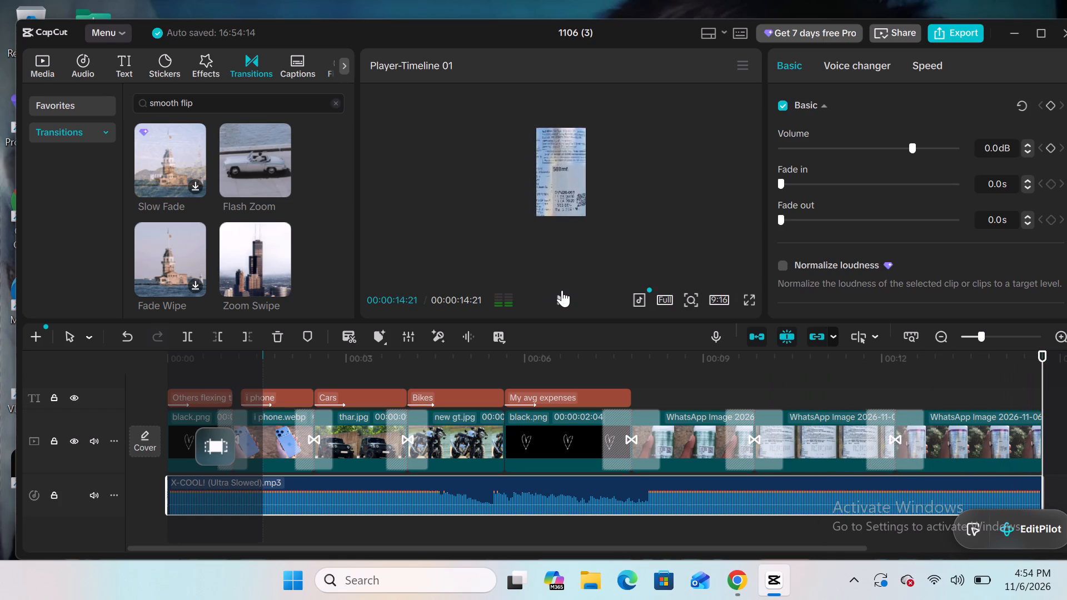
click(562, 290)
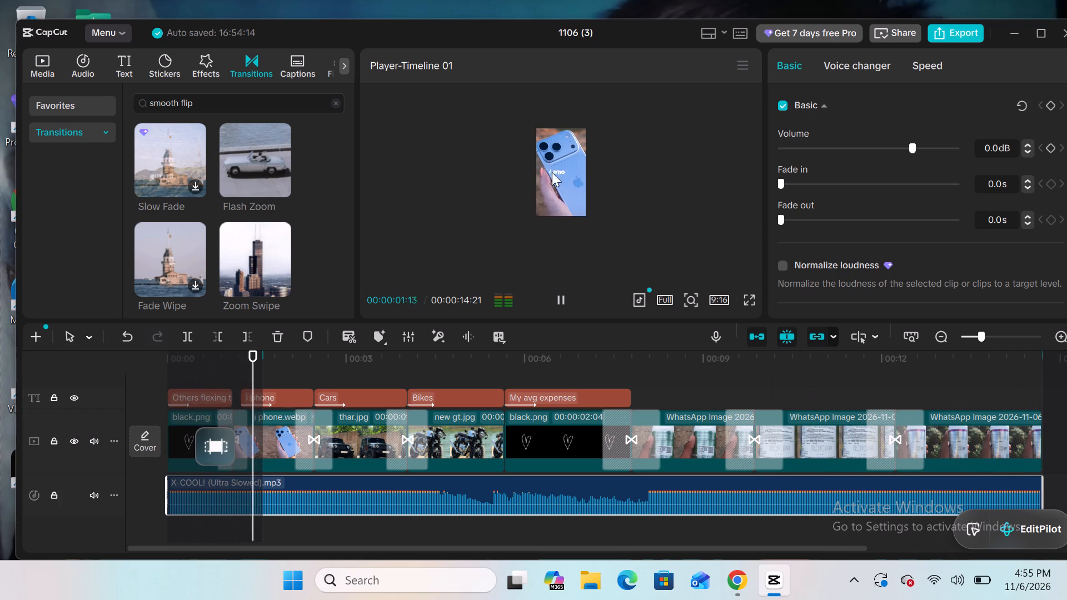
scroll(541, 160, up, 1)
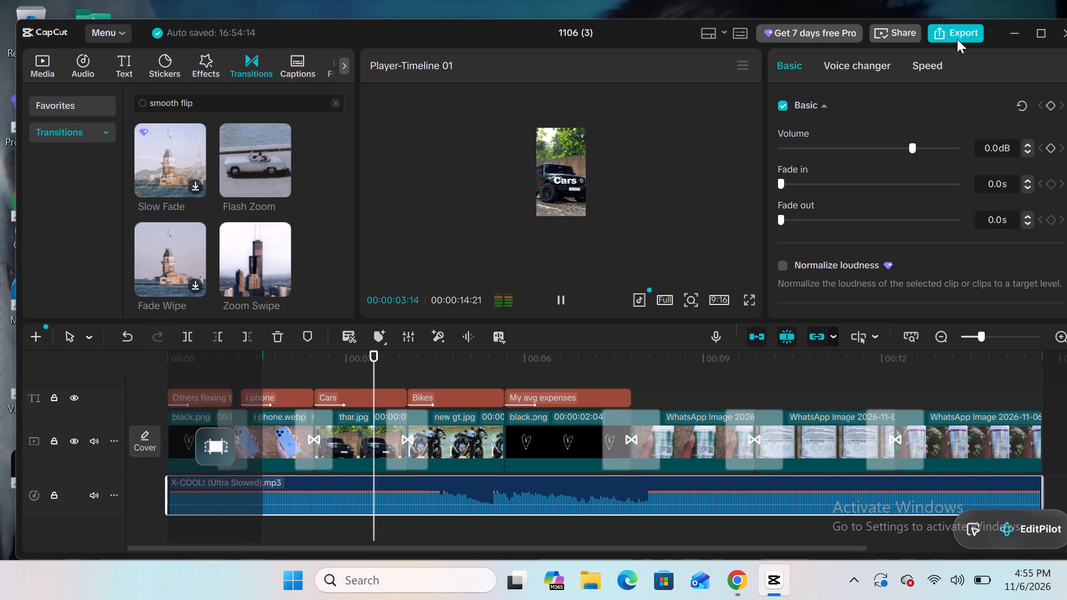
Export the finished video to the Downloads folder under the file name "ravinder".
click(948, 36)
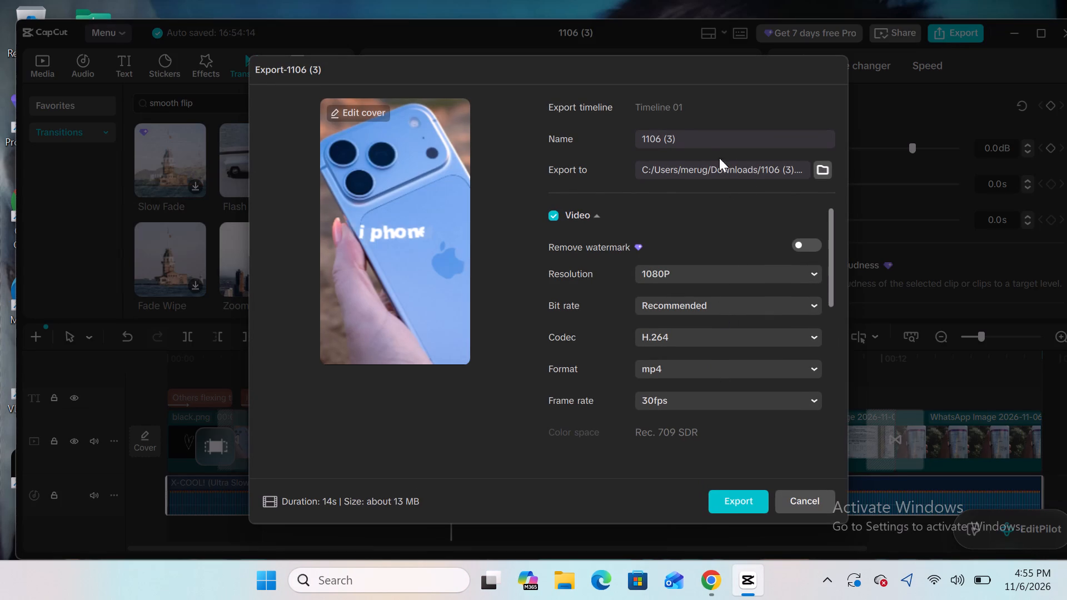
drag(700, 141, 694, 139)
key(BackSpace)
key(BackSpace)
key(BackSpace)
key(BackSpace)
key(BackSpace)
key(BackSpace)
key(BackSpace)
key(BackSpace)
key(BackSpace)
key(BackSpace)
key(BackSpace)
key(BackSpace)
key(BackSpace)
key(BackSpace)
key(BackSpace)
key(BackSpace)
key(BackSpace)
key(BackSpace)
key(BackSpace)
key(BackSpace)
text(ravinder)
key(Return)
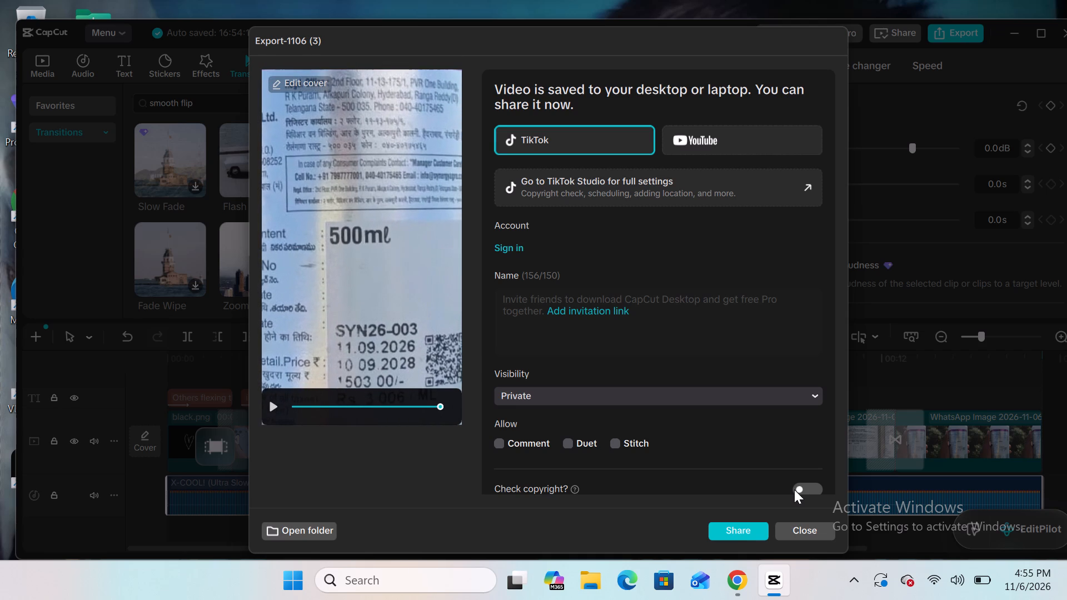
Play back the exported video in the export window's preview and close the window without sharing the video.
click(417, 367)
click(426, 353)
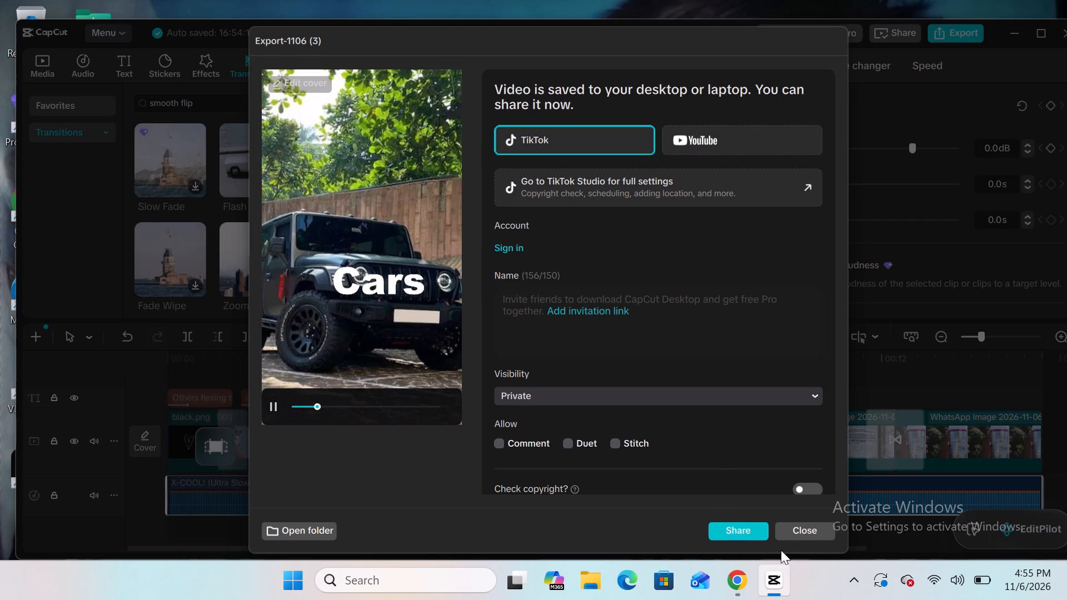
click(810, 528)
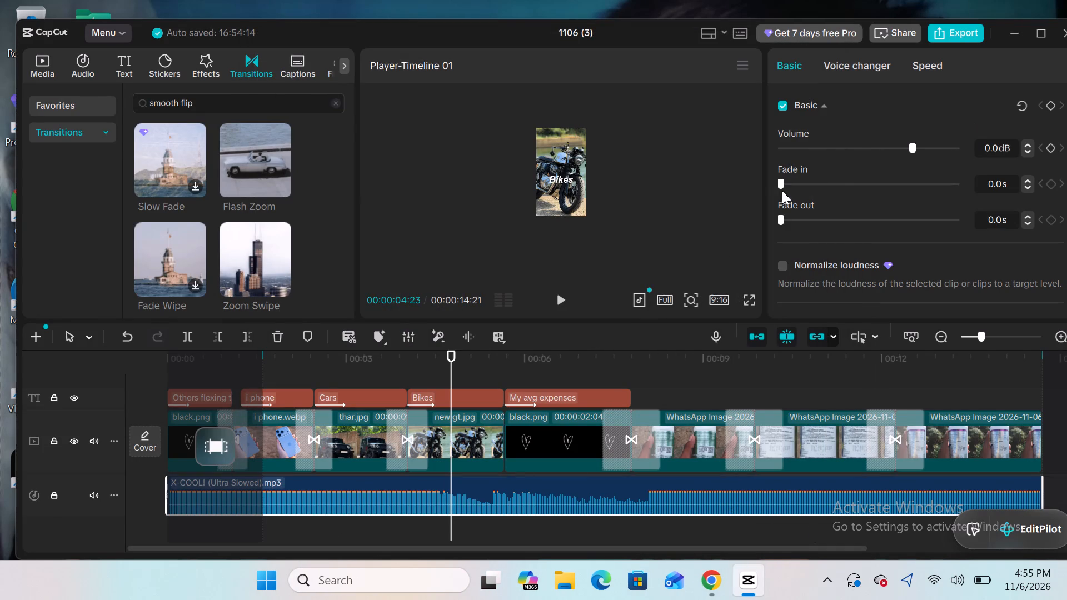
Minimise the video editor and open a new Google Chrome window from the desktop.
click(1004, 36)
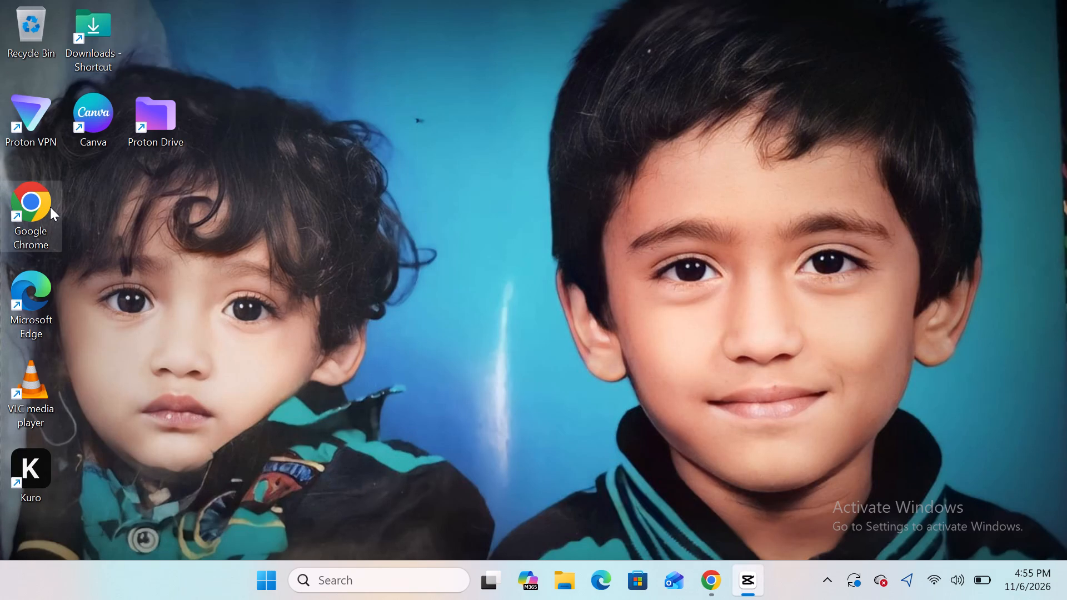
double_click(50, 207)
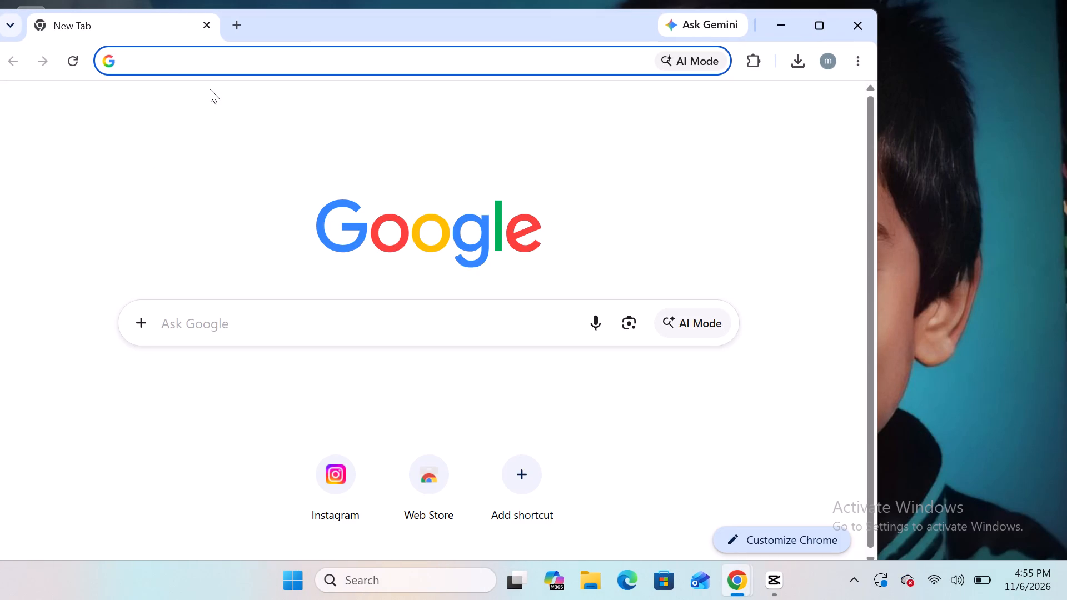
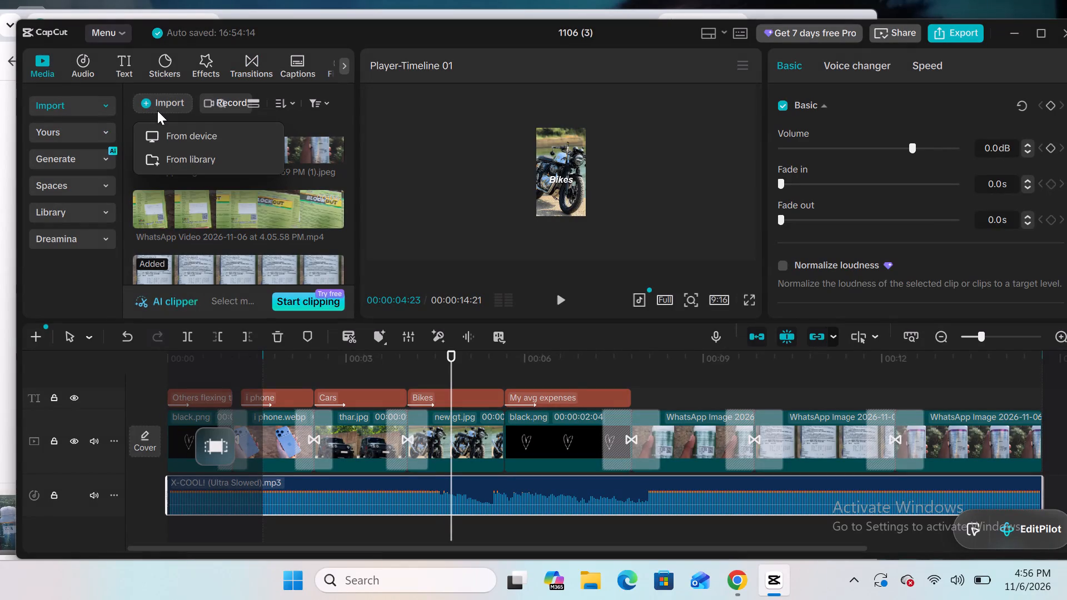
Import "WhatsApp Video 2026-11-05 at 7.42.19 PM" from Downloads and place it on the main track after the last bottle image.
click(167, 138)
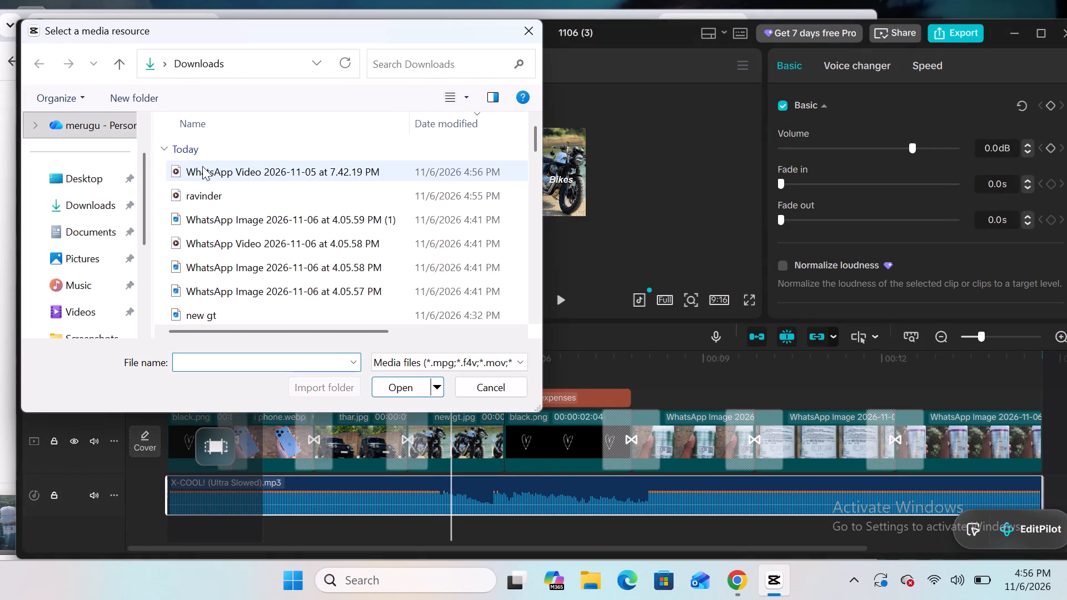
double_click(202, 177)
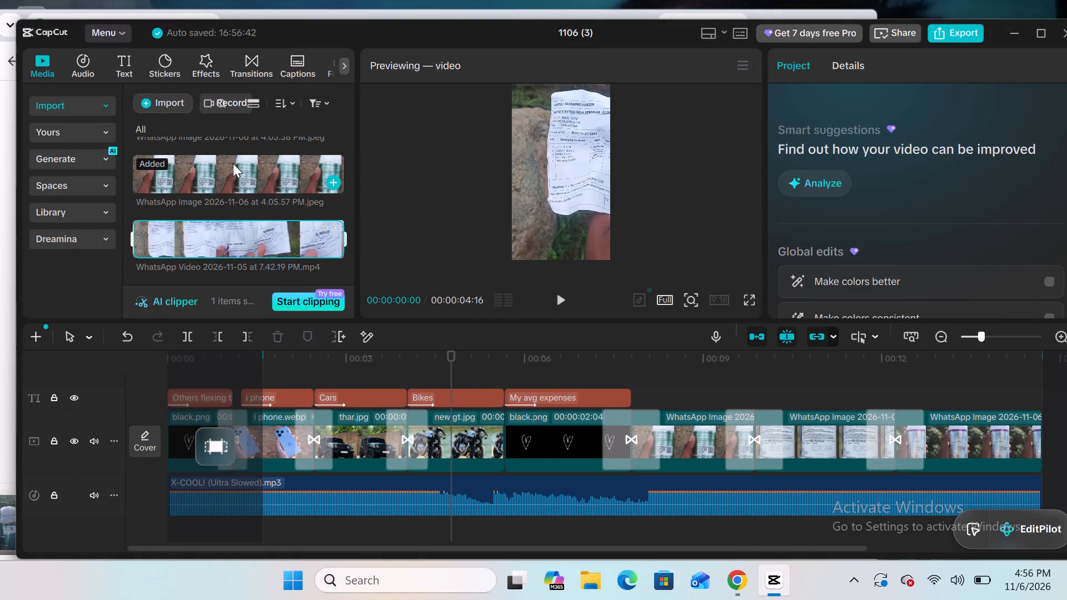
drag(215, 222, 884, 442)
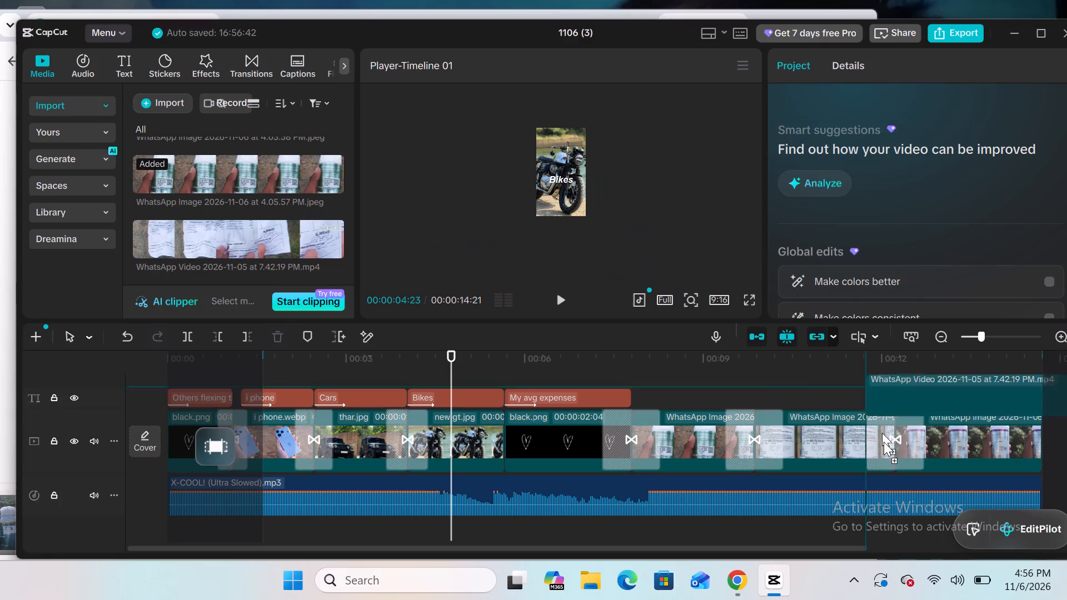
drag(884, 442, 938, 433)
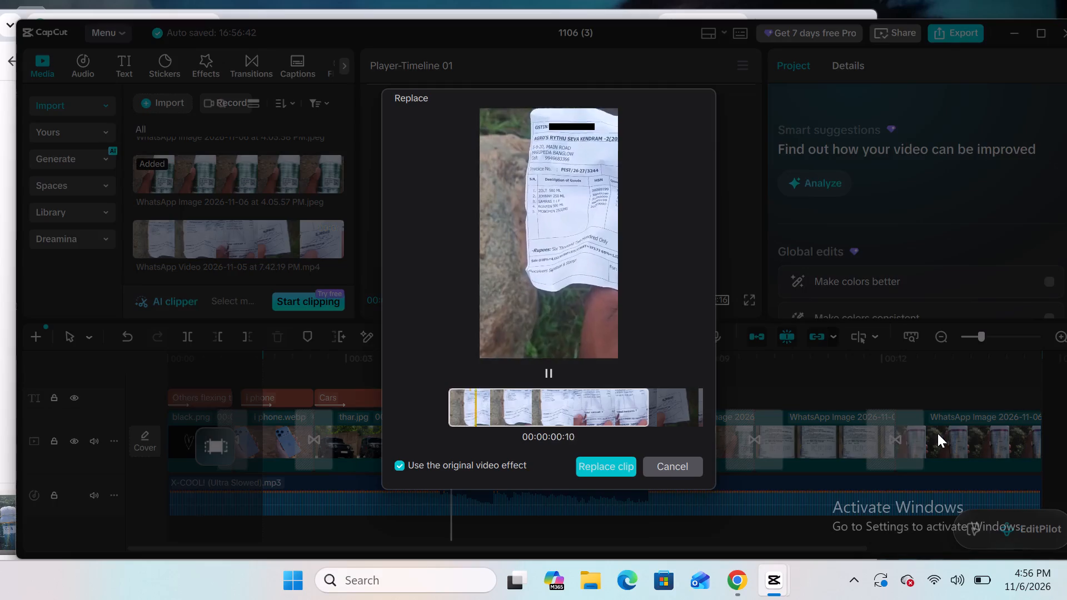
Place "WhatsApp Video 2026-11-05 at 7.42.19 PM" at the end of the main track, without replacing any existing clip.
click(689, 460)
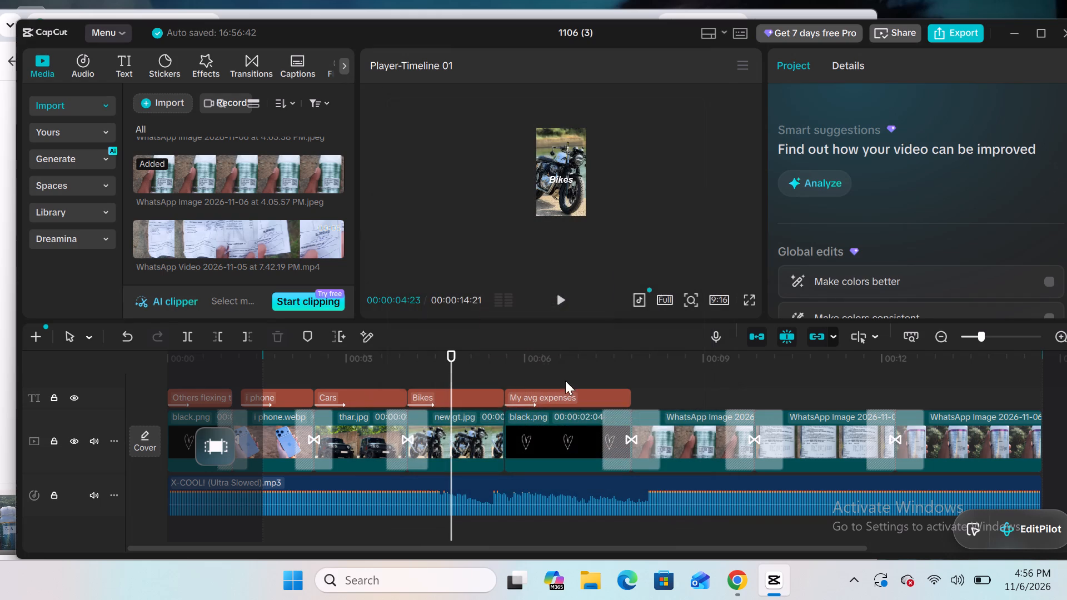
drag(267, 231, 1066, 466)
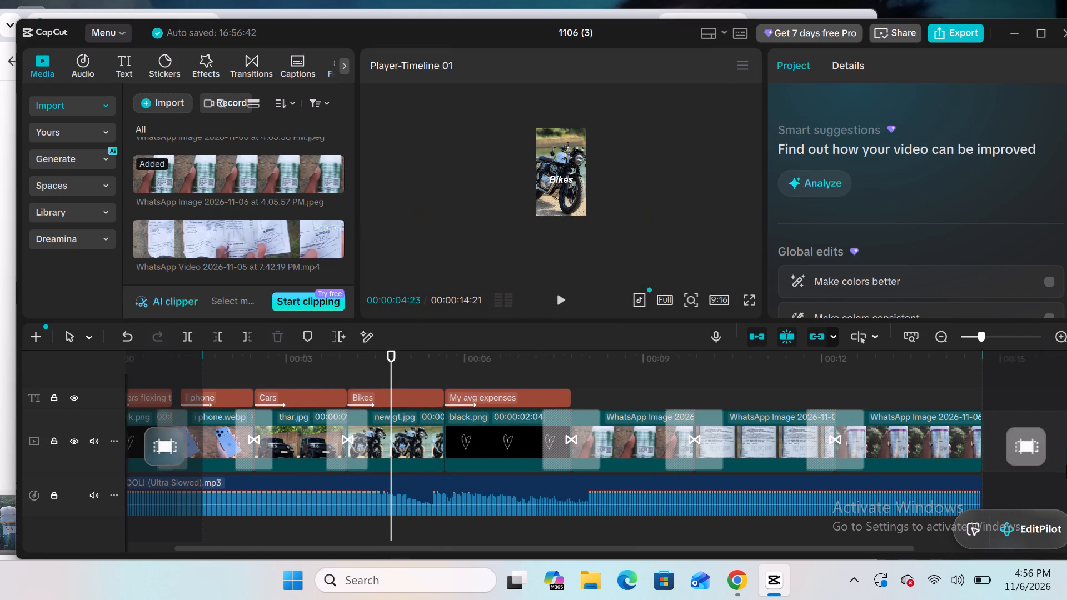
drag(1066, 466, 863, 441)
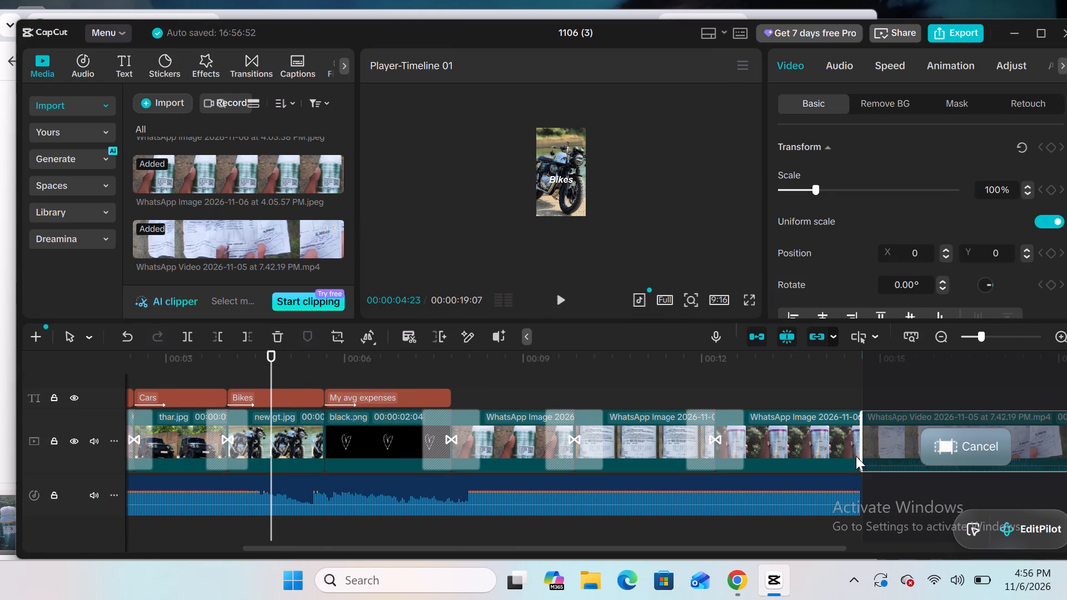
Extend the X-COOL! (Ultra Slowed) audio to the end of the newly added receipt video.
click(842, 492)
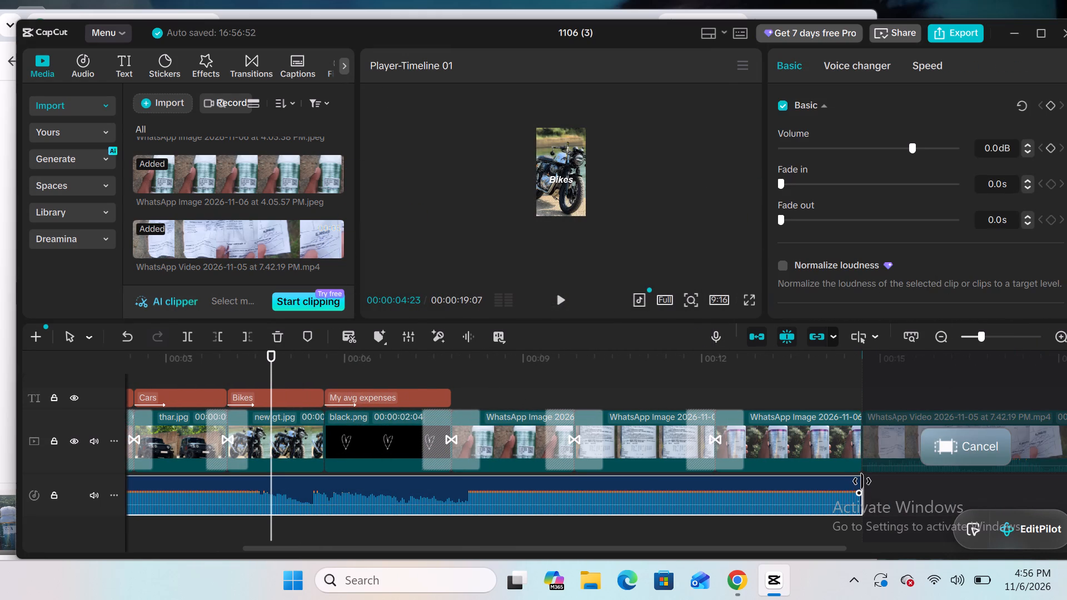
drag(862, 481, 1031, 467)
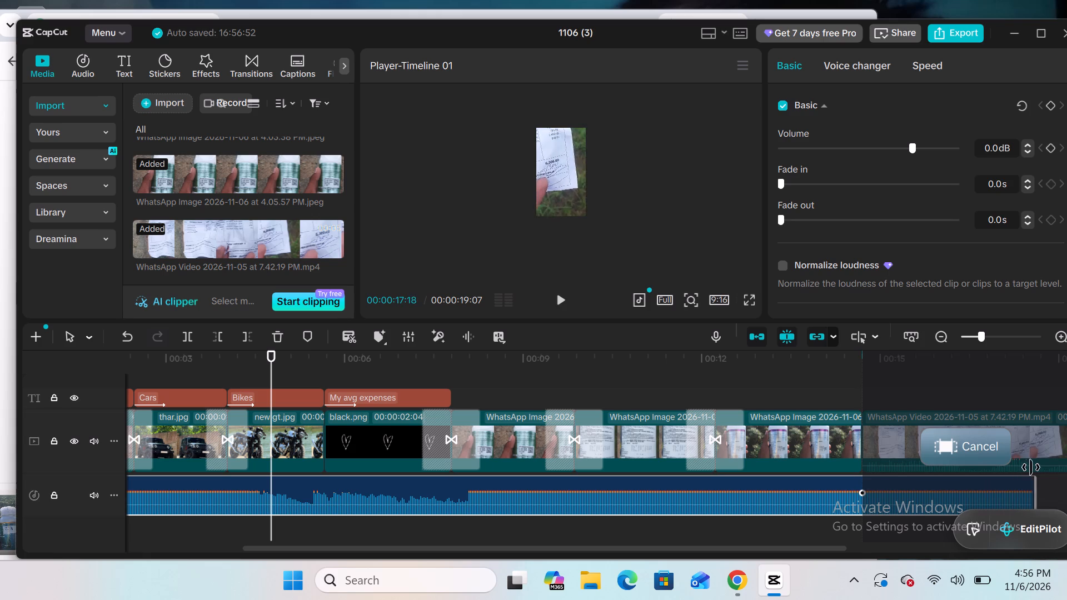
drag(1031, 467, 939, 513)
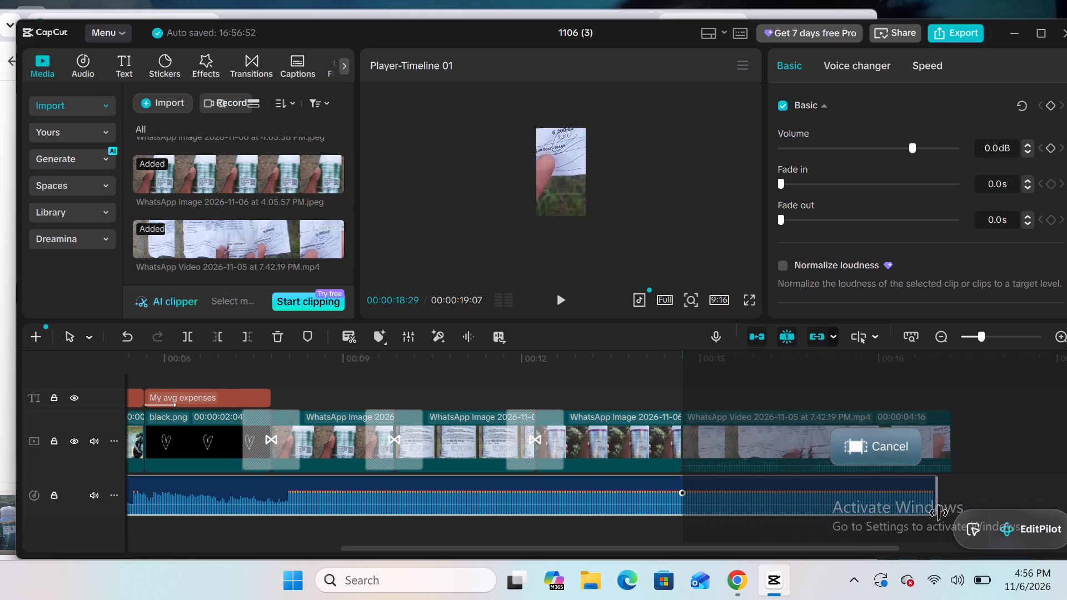
drag(939, 513, 943, 513)
Trim about 1.4 seconds off the start of the receipt video at the end of the main track.
click(689, 434)
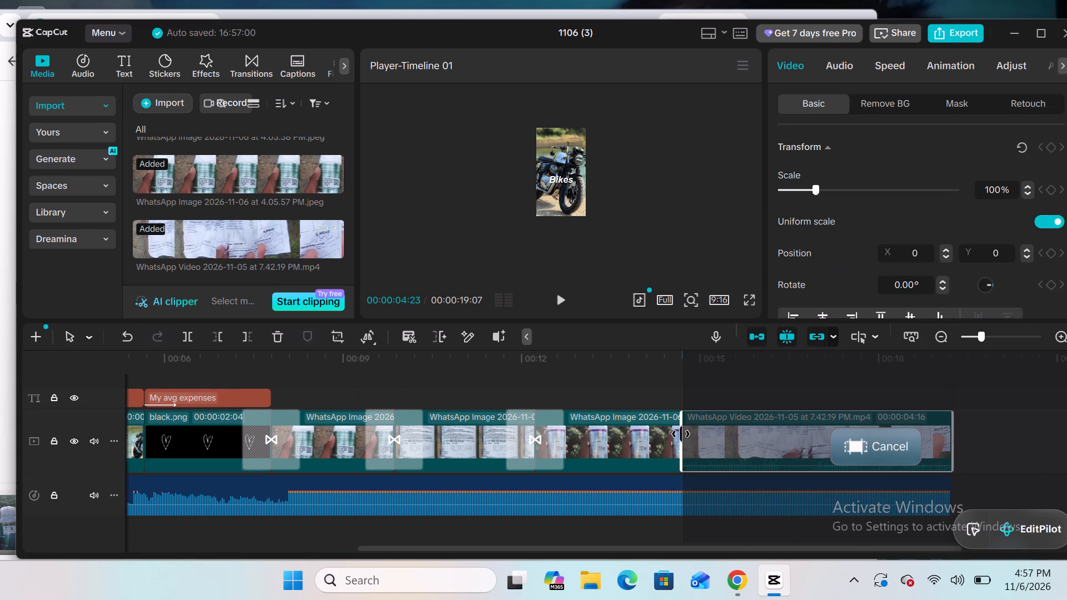
drag(681, 434, 755, 439)
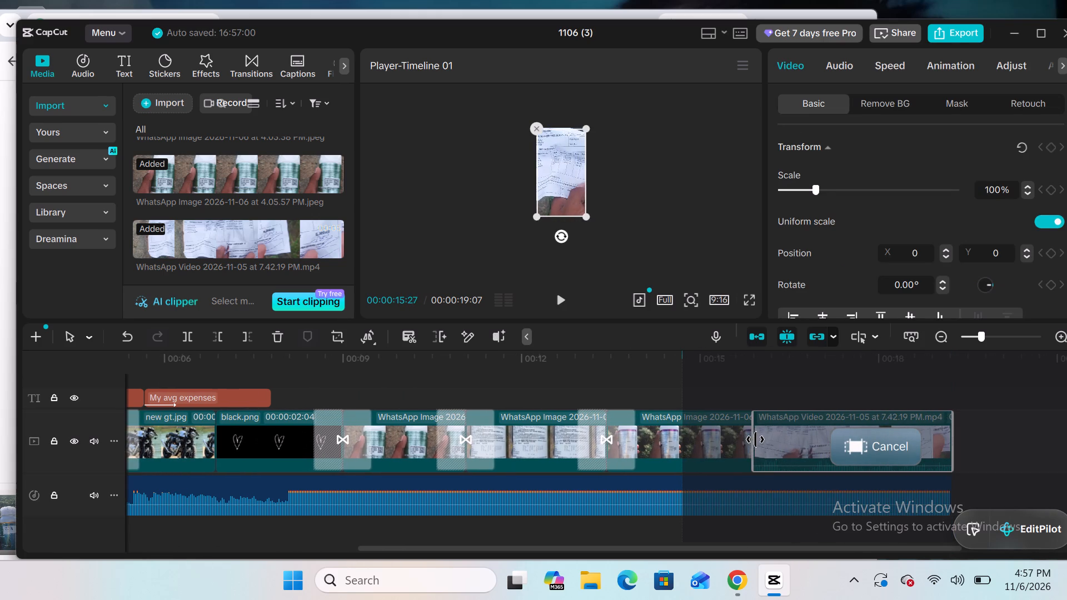
drag(755, 439, 782, 455)
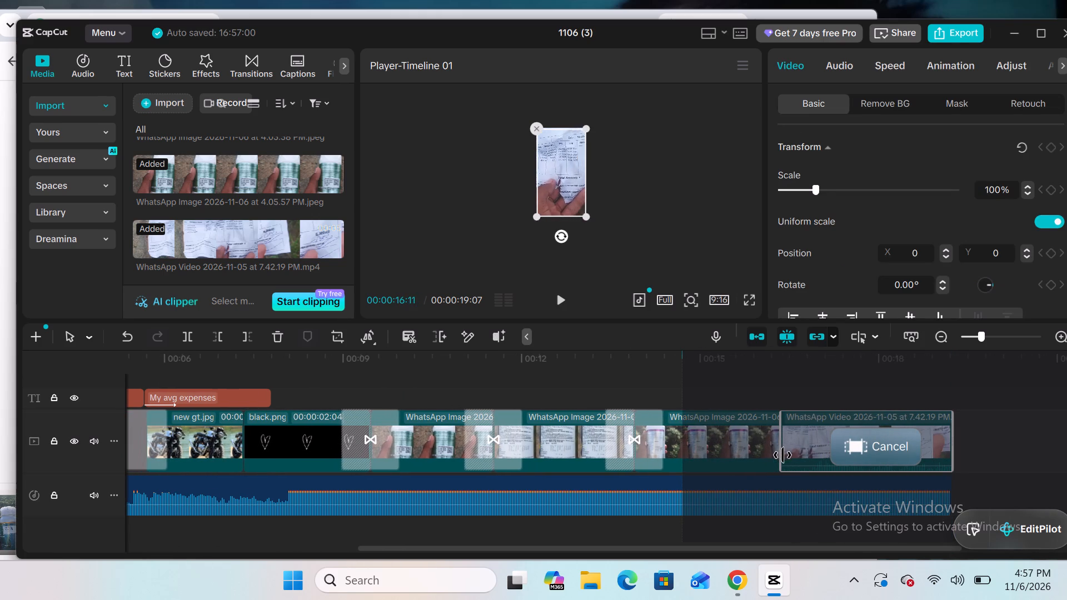
drag(782, 455, 769, 472)
Cancel the selected export range so the receipt video is included in the export.
click(812, 390)
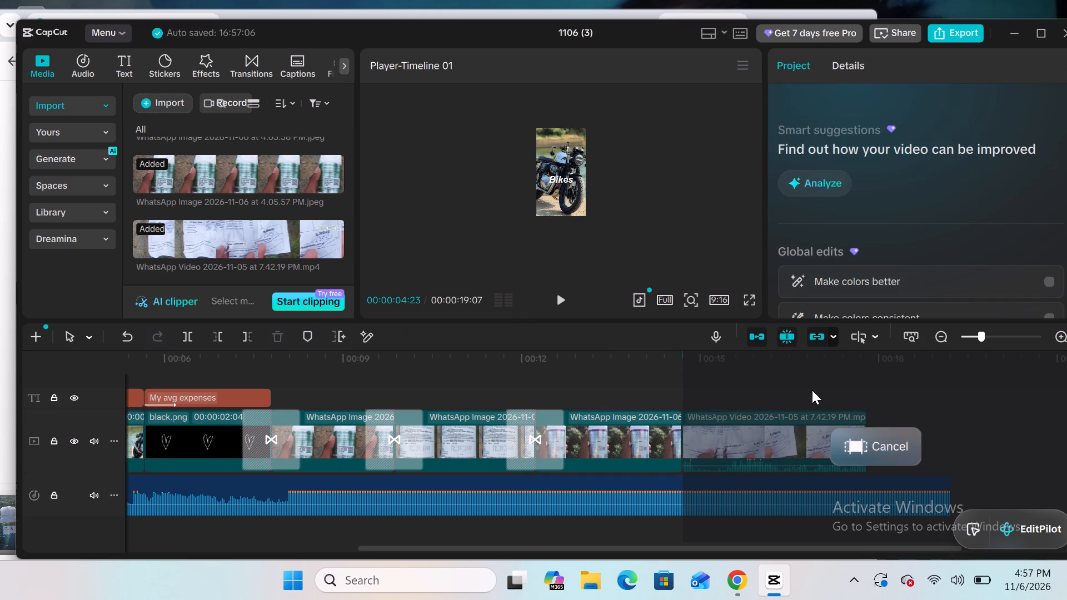
click(861, 437)
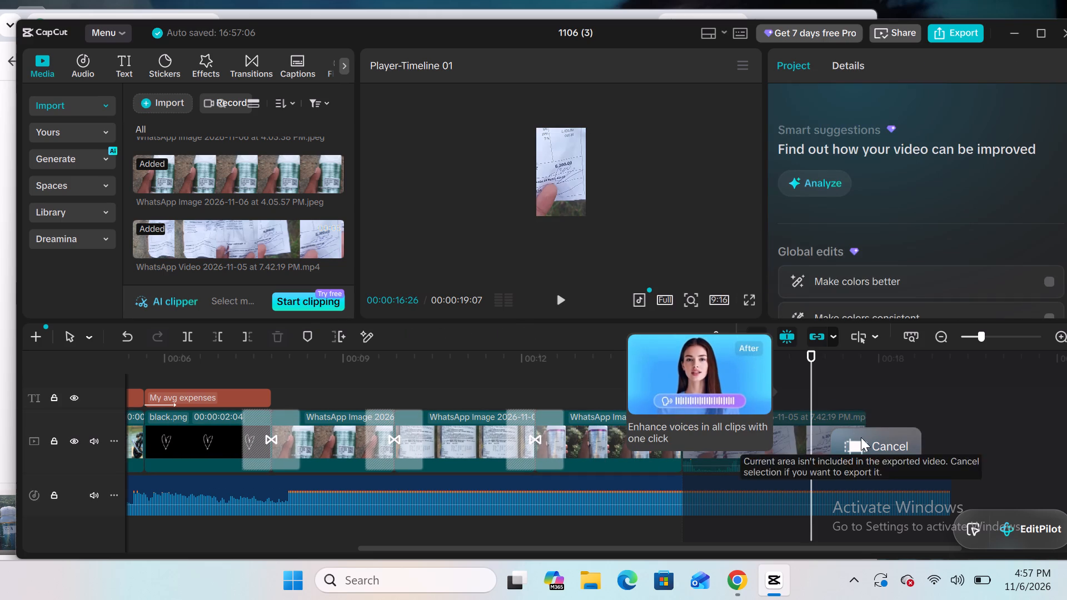
Enlarge the receipt video to about 102% scale in the preview, viewed near the clip's start.
drag(806, 380, 686, 388)
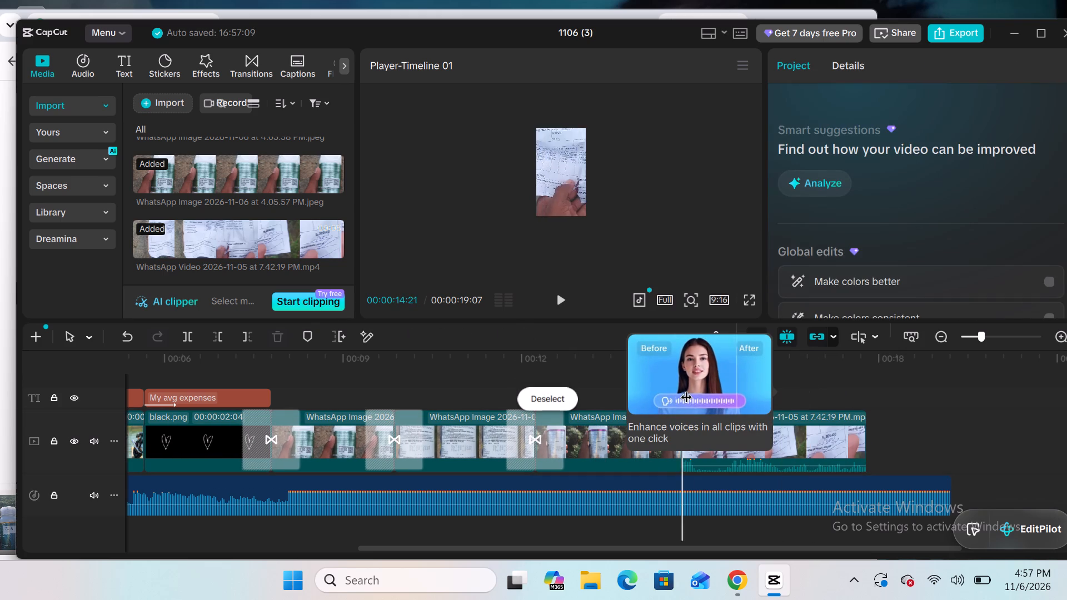
drag(686, 388, 694, 387)
click(734, 447)
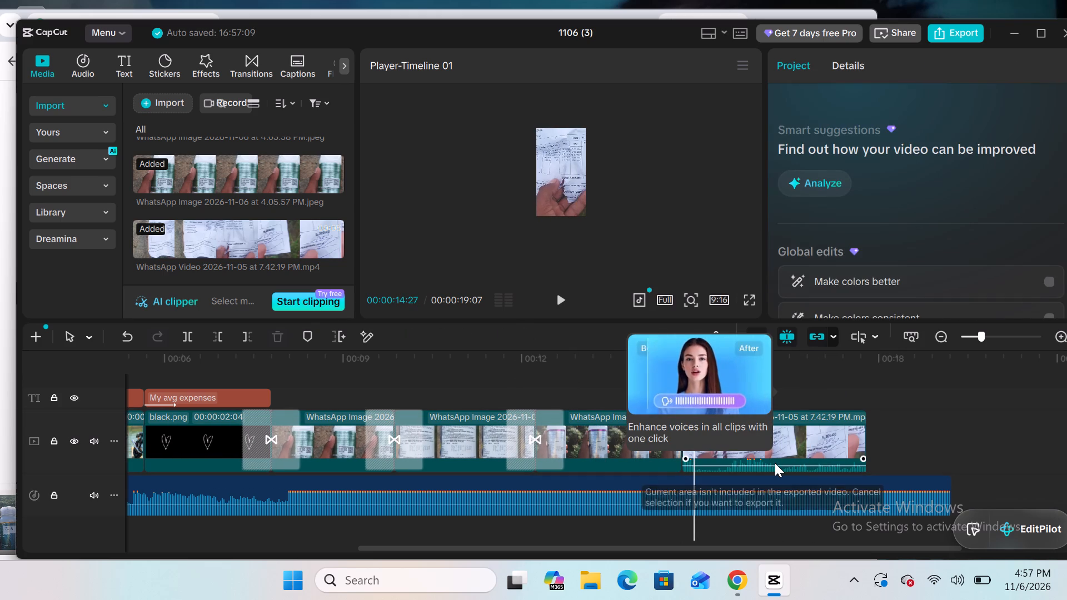
click(775, 463)
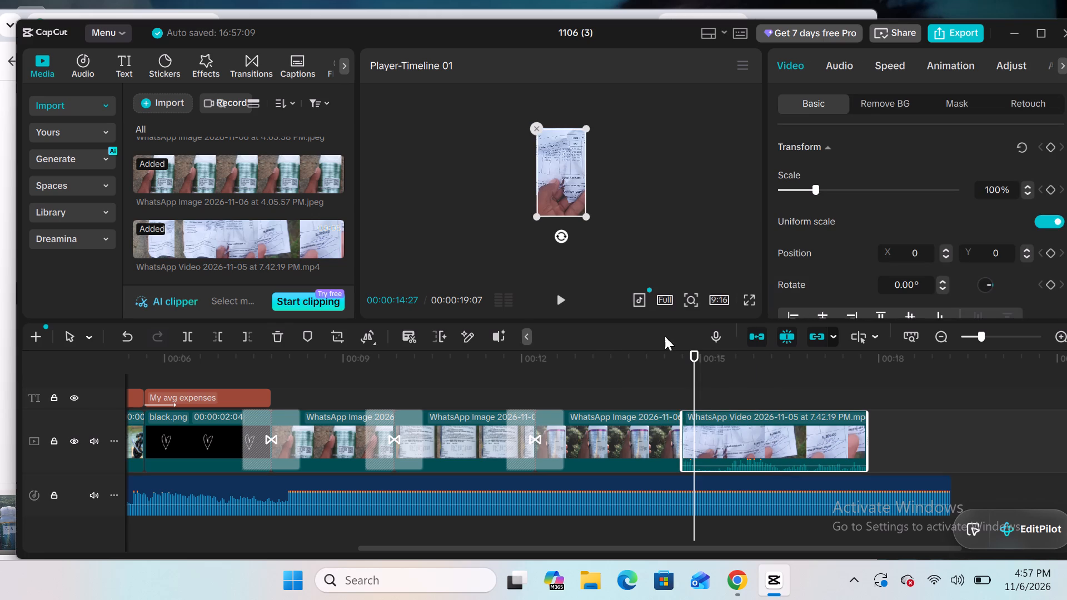
drag(581, 131, 596, 133)
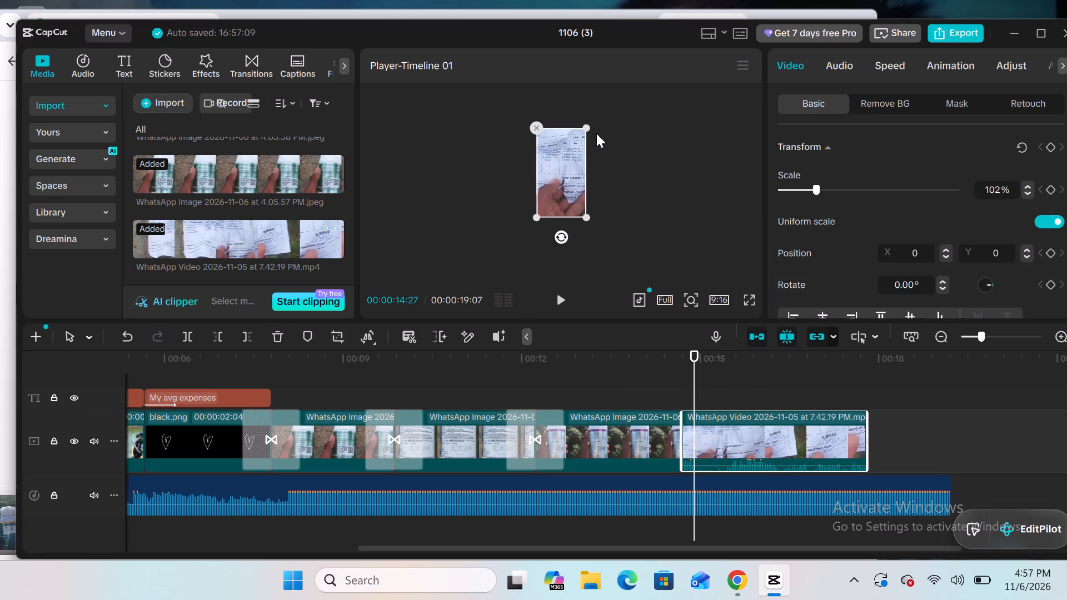
Find the cut point in the new receipt clip and trim its end to 00:00:16:21.
click(655, 194)
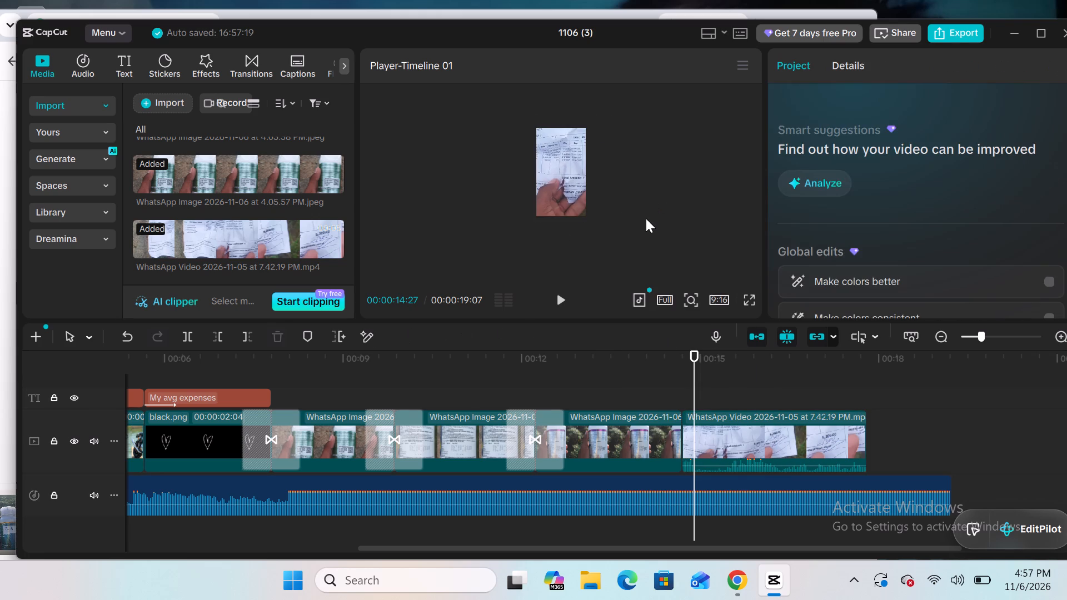
ctrl+scroll(646, 218, up, 3)
scroll(610, 171, up, 1)
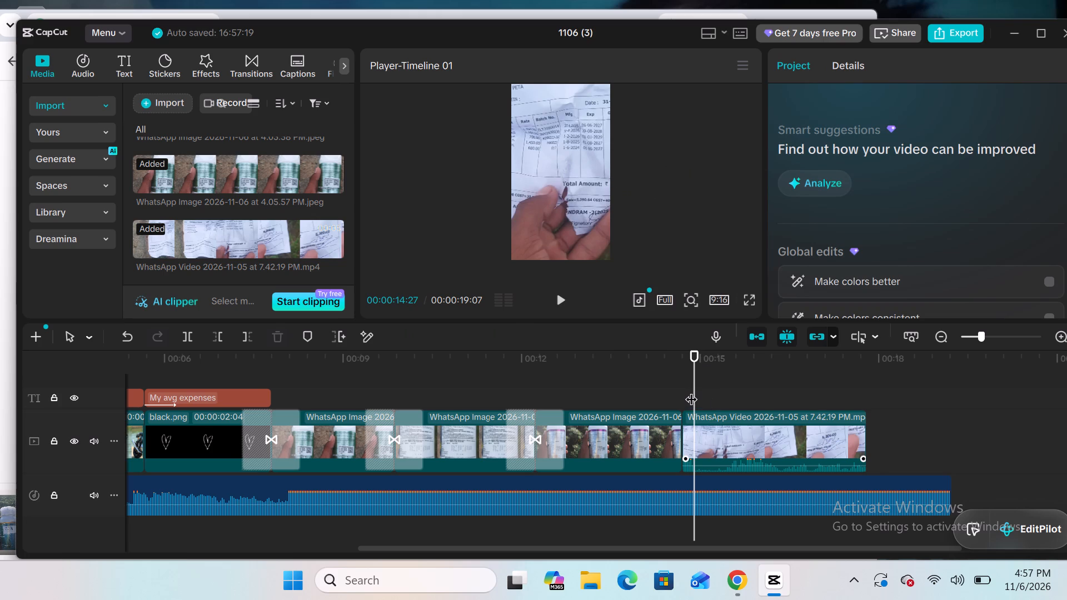
drag(691, 391, 788, 389)
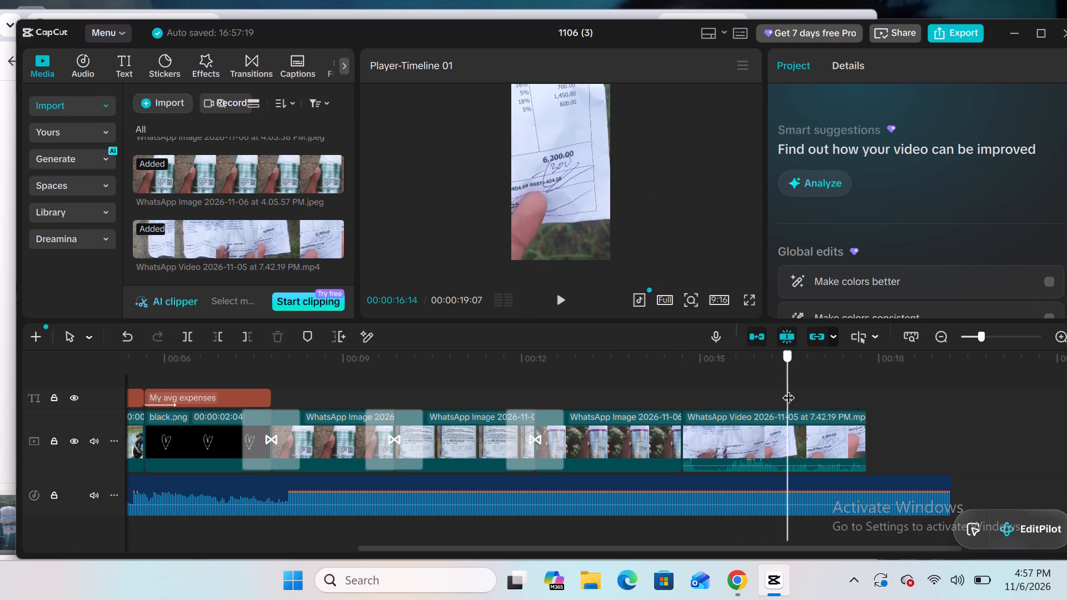
drag(788, 389, 801, 389)
click(828, 433)
drag(867, 430, 797, 445)
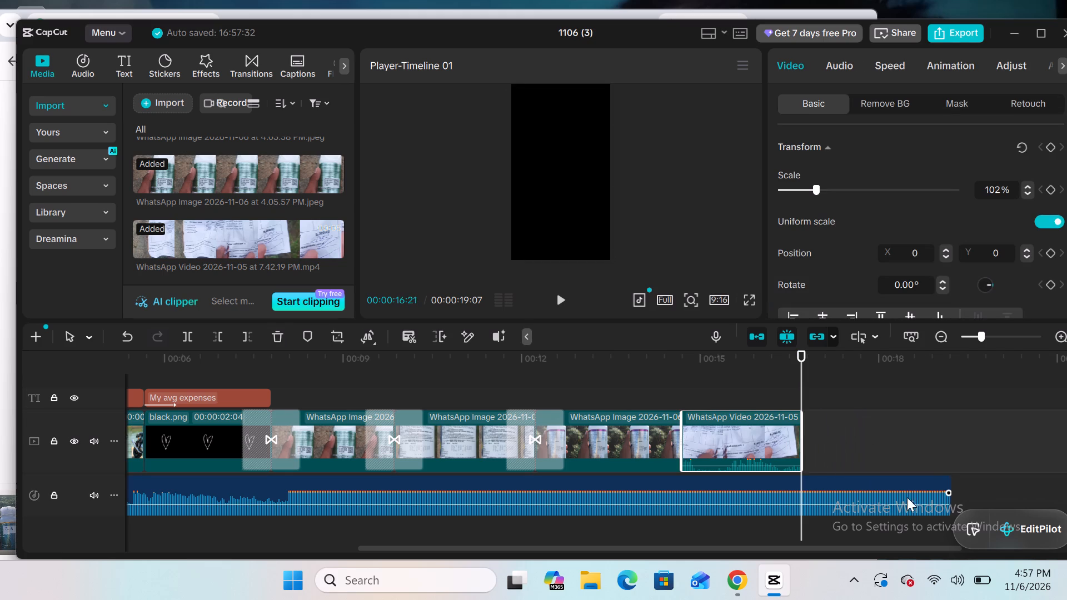
Trim the end of the X-COOL! audio to 00:00:16:21, level with the end of the receipt clip.
drag(916, 496, 909, 504)
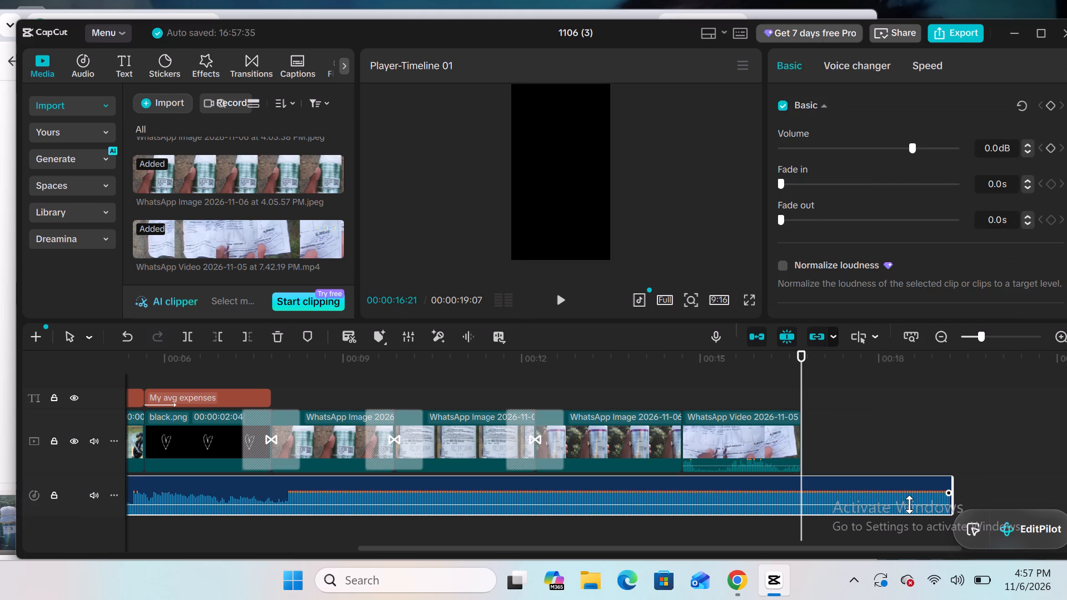
drag(953, 479, 822, 519)
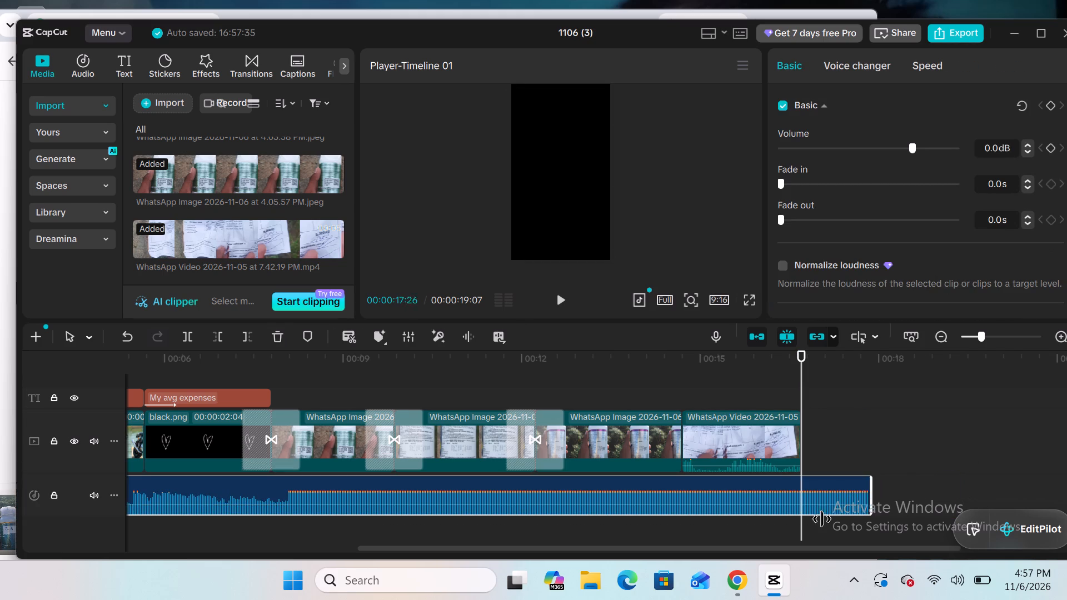
drag(822, 519, 796, 526)
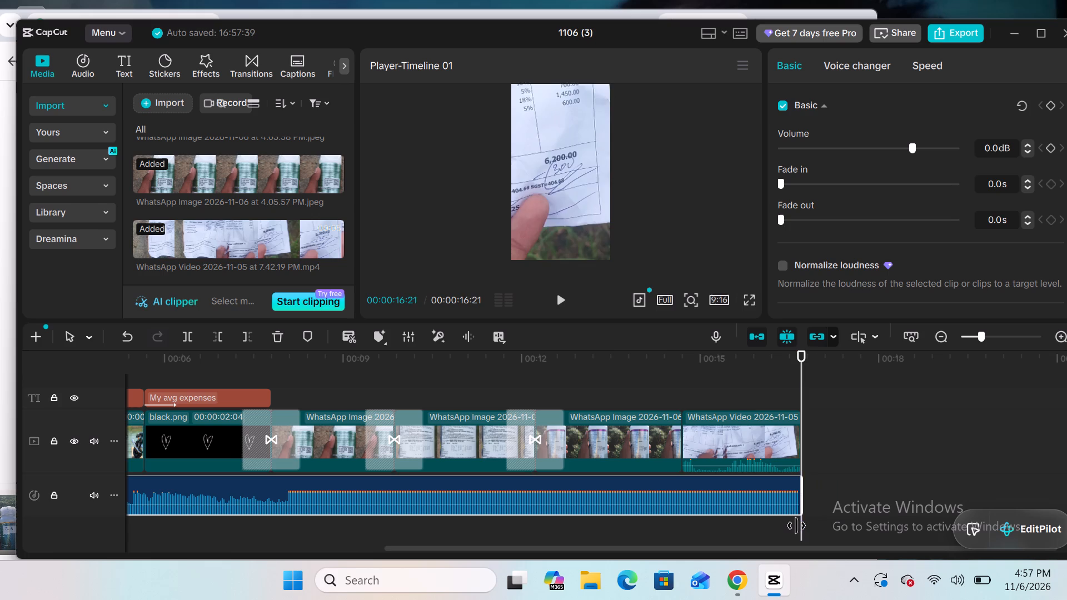
Add the Zoom Swipe transition between the last bottle image and the receipt clip, and scrub from it to the video's end.
scroll(276, 262, up, 1)
scroll(510, 447, up, 1)
click(244, 59)
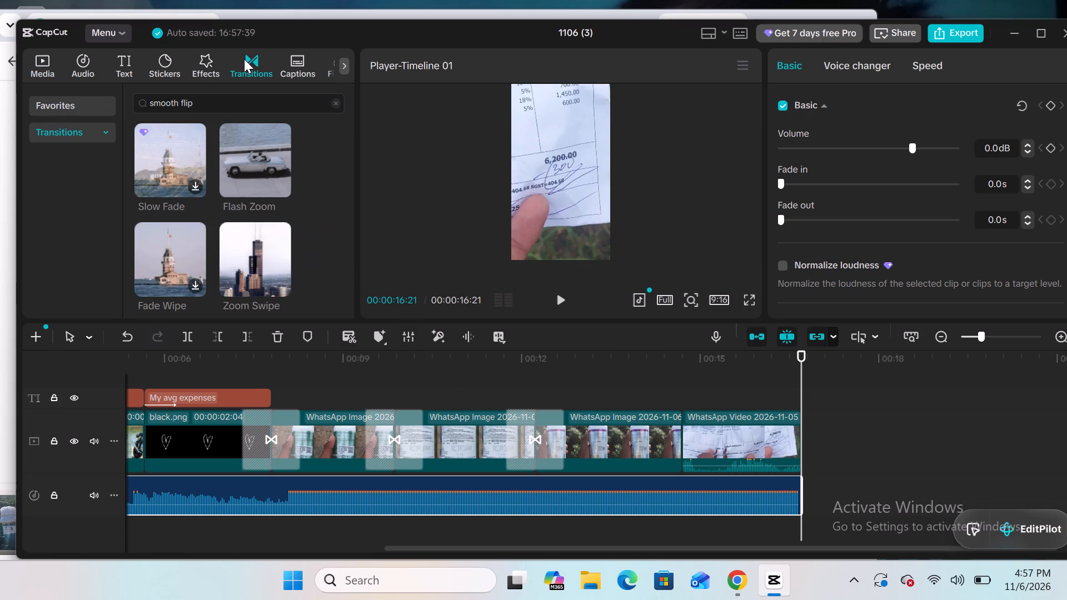
scroll(169, 206, up, 1)
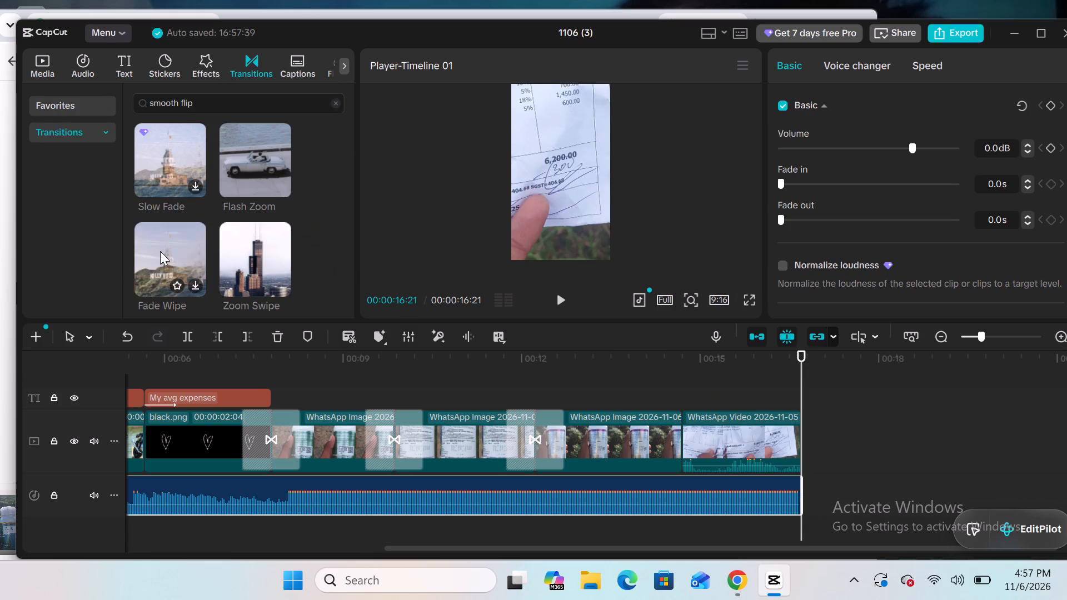
drag(226, 239, 685, 418)
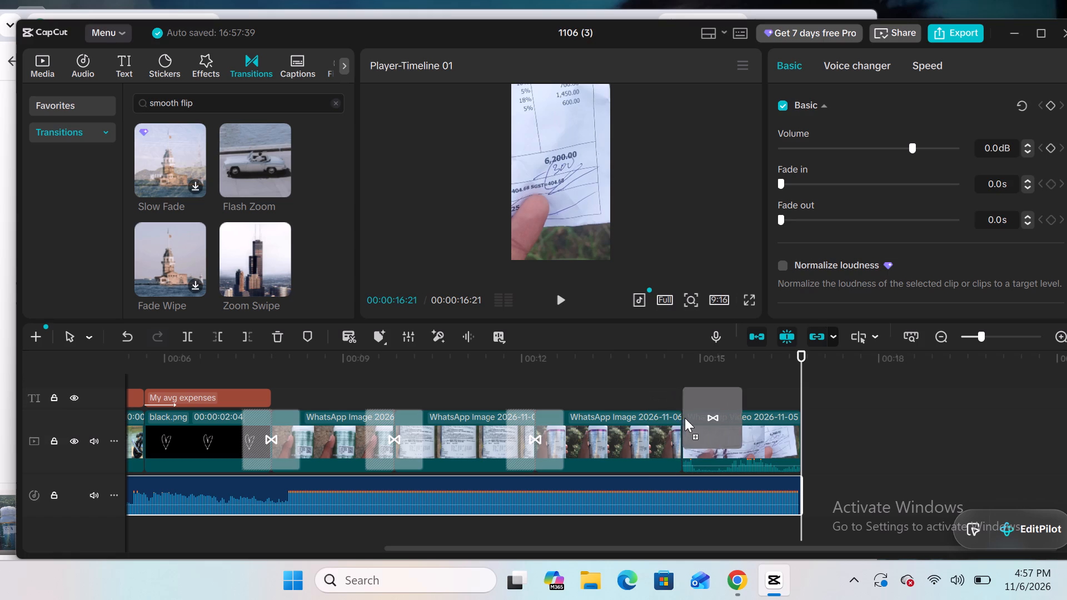
drag(685, 418, 662, 442)
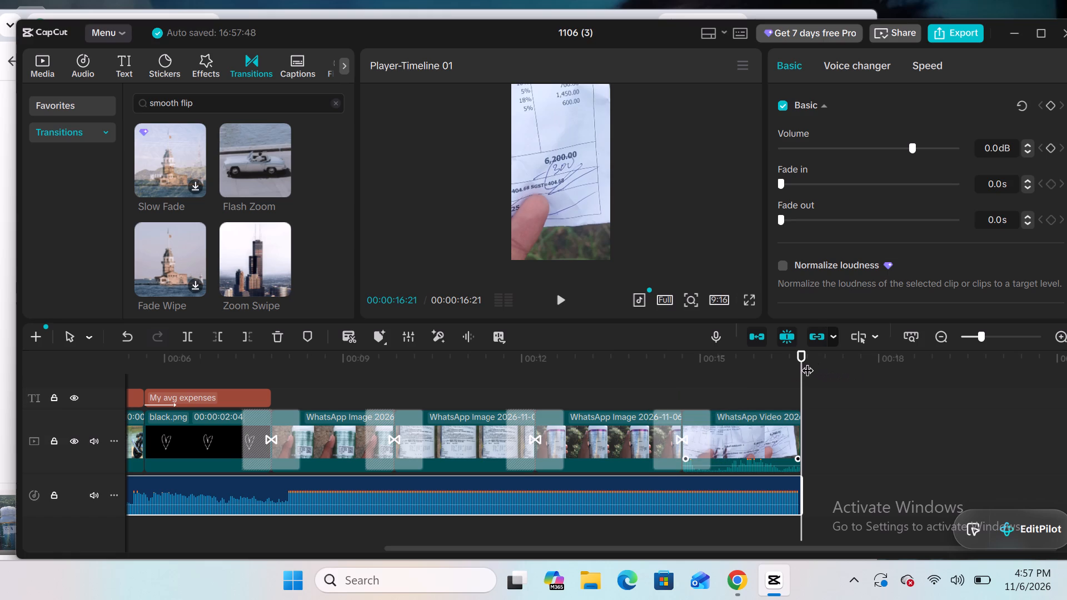
drag(807, 362, 692, 386)
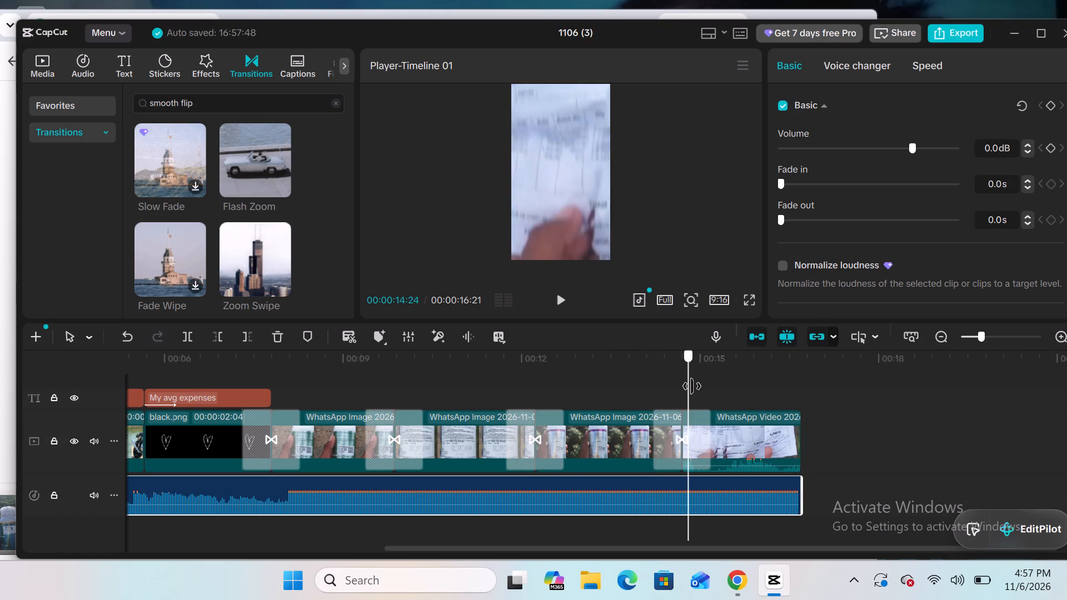
drag(692, 386, 765, 396)
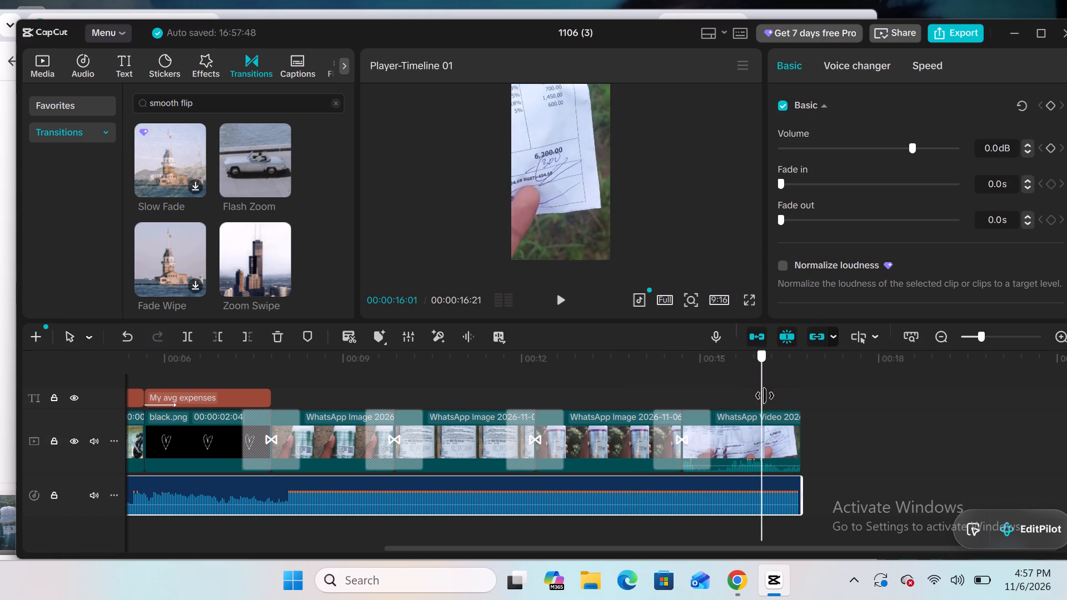
drag(765, 396, 772, 396)
drag(772, 396, 789, 396)
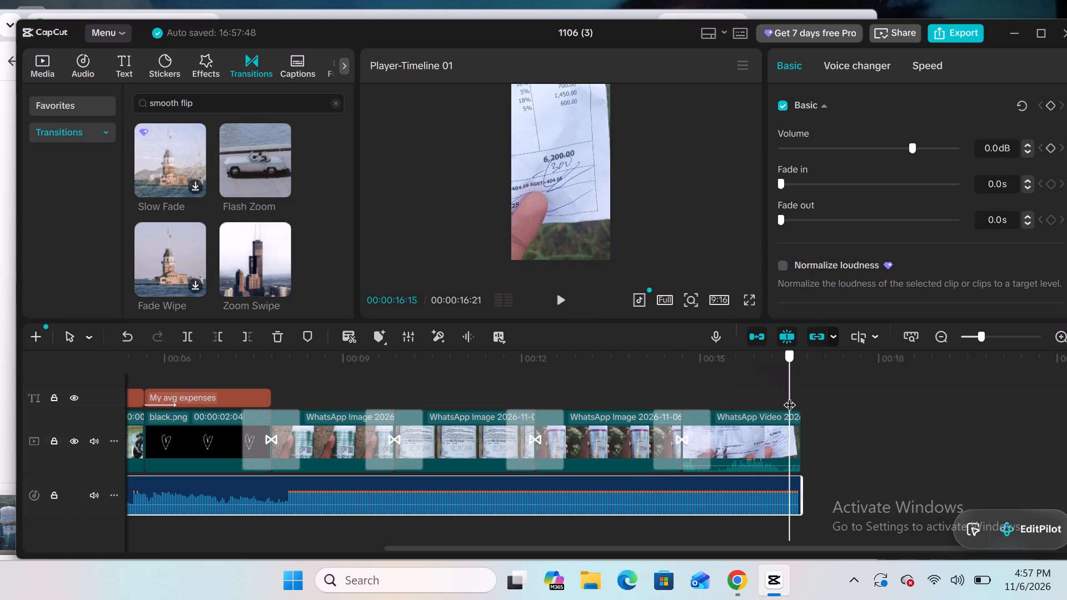
drag(789, 396, 799, 398)
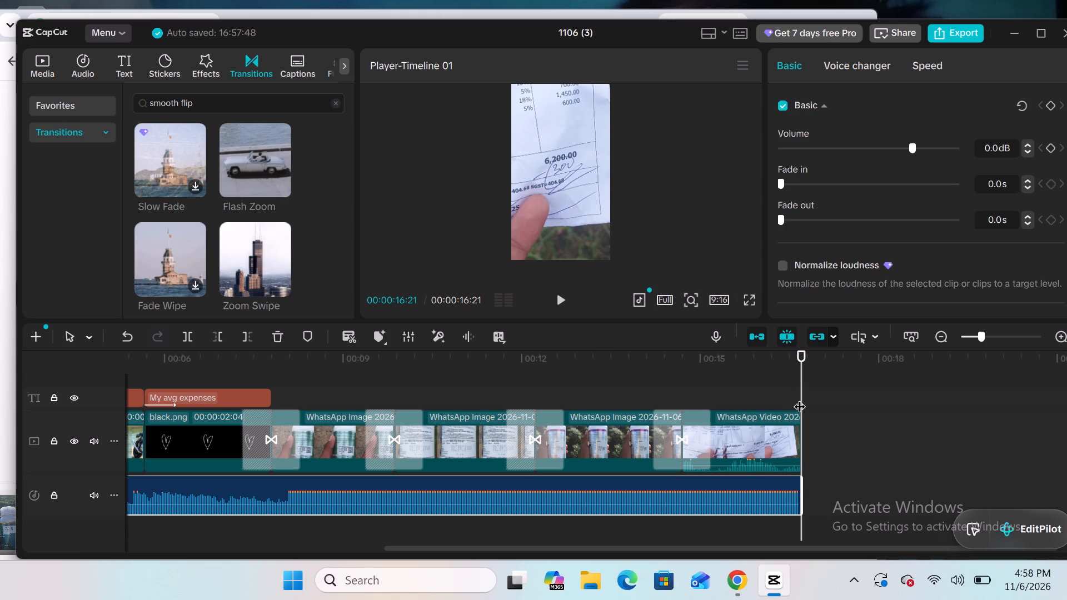
Mute the clip audio of the main video track.
click(762, 439)
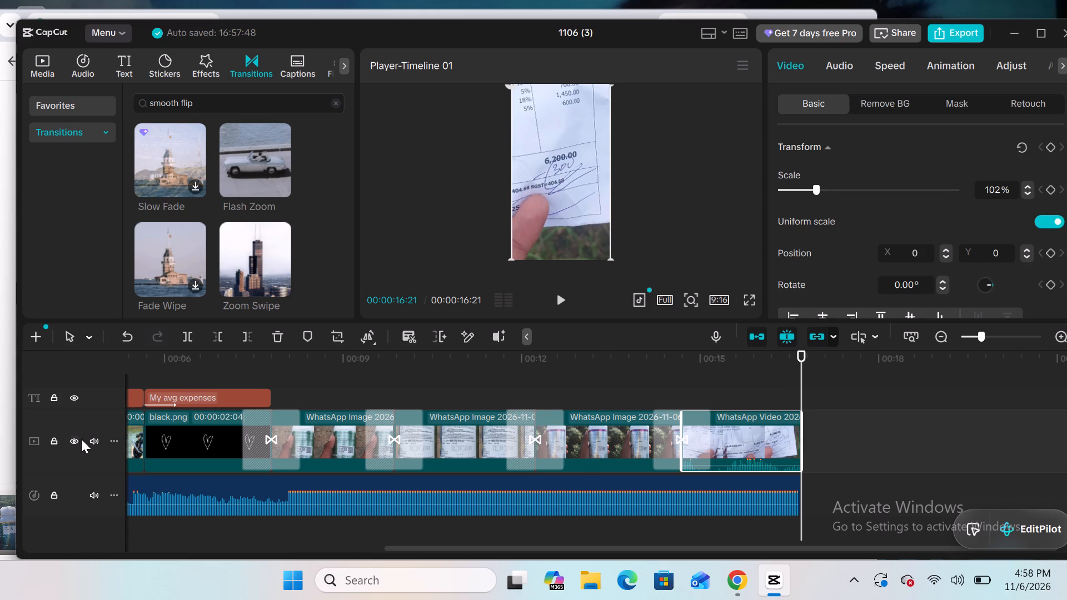
click(90, 440)
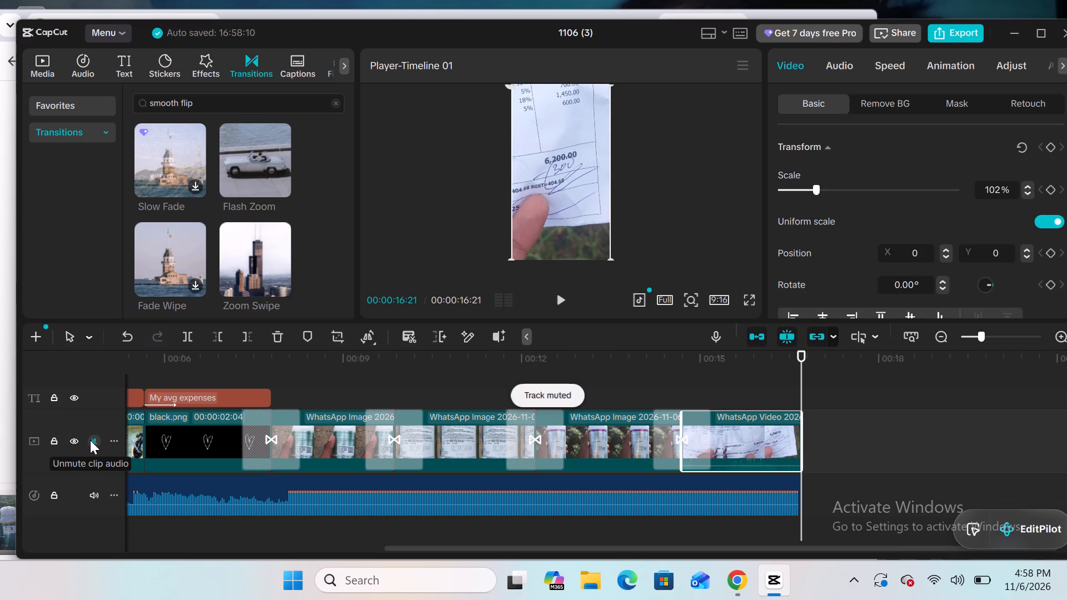
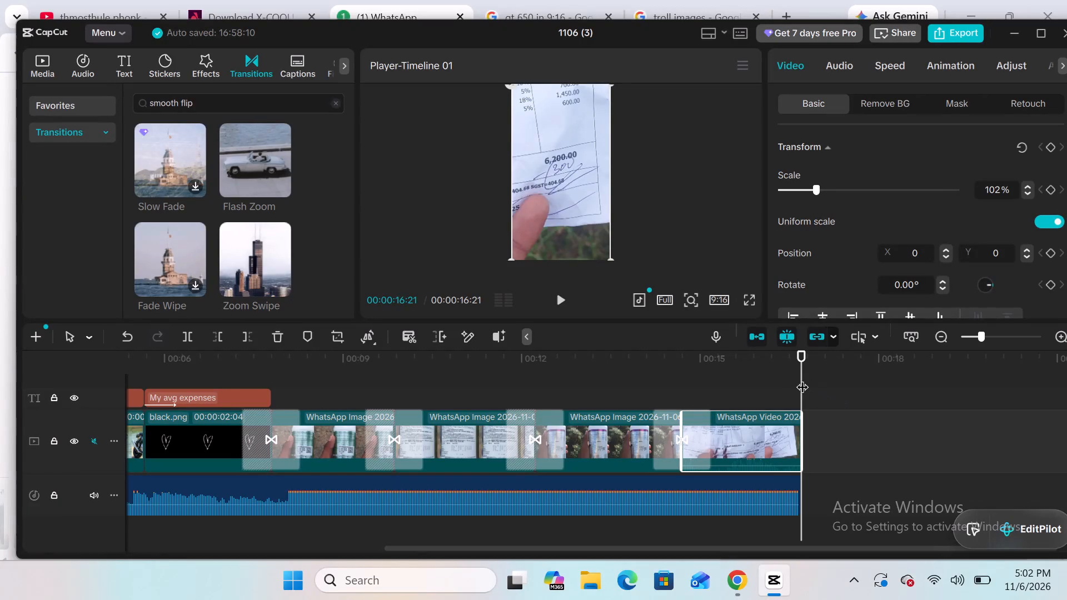
Import the three WhatsApp emoji images from Downloads: 5.01.28 PM (1), 5.01.28 PM and 5.01.27 PM.
drag(801, 378, 350, 357)
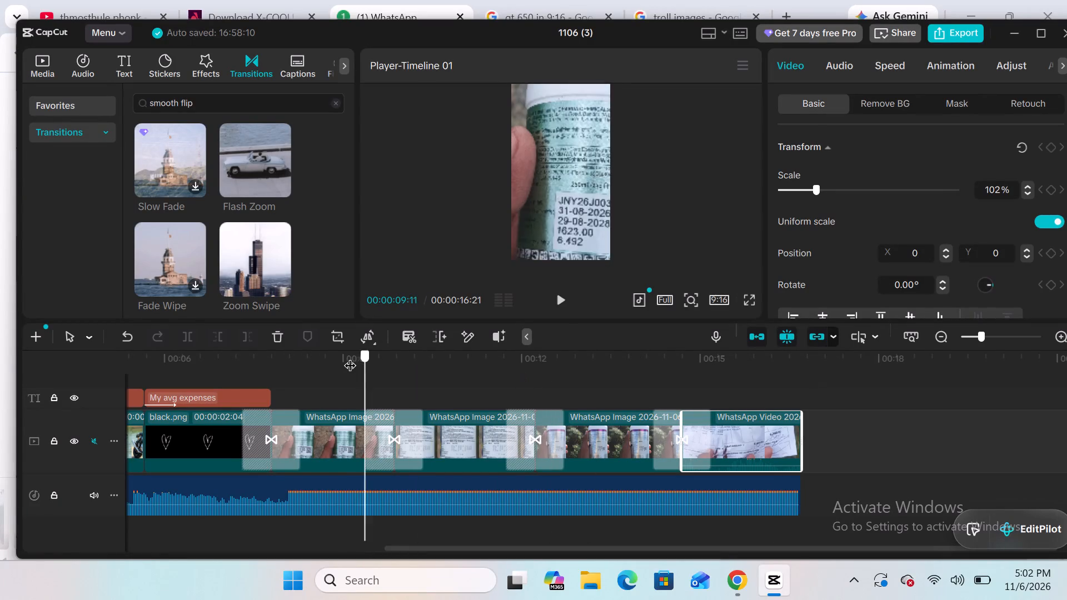
drag(350, 357, 353, 357)
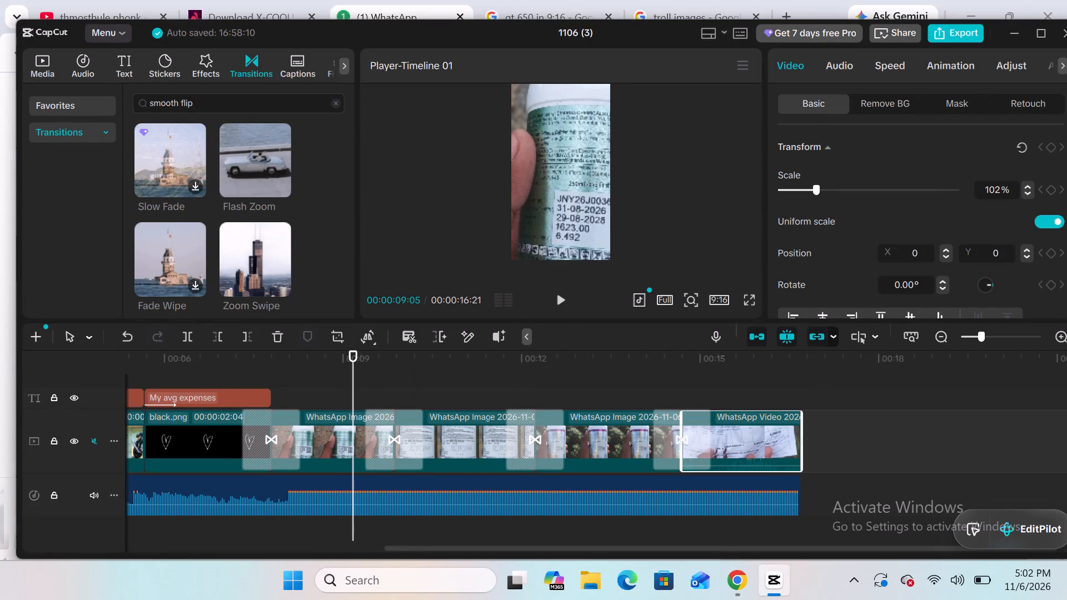
click(41, 54)
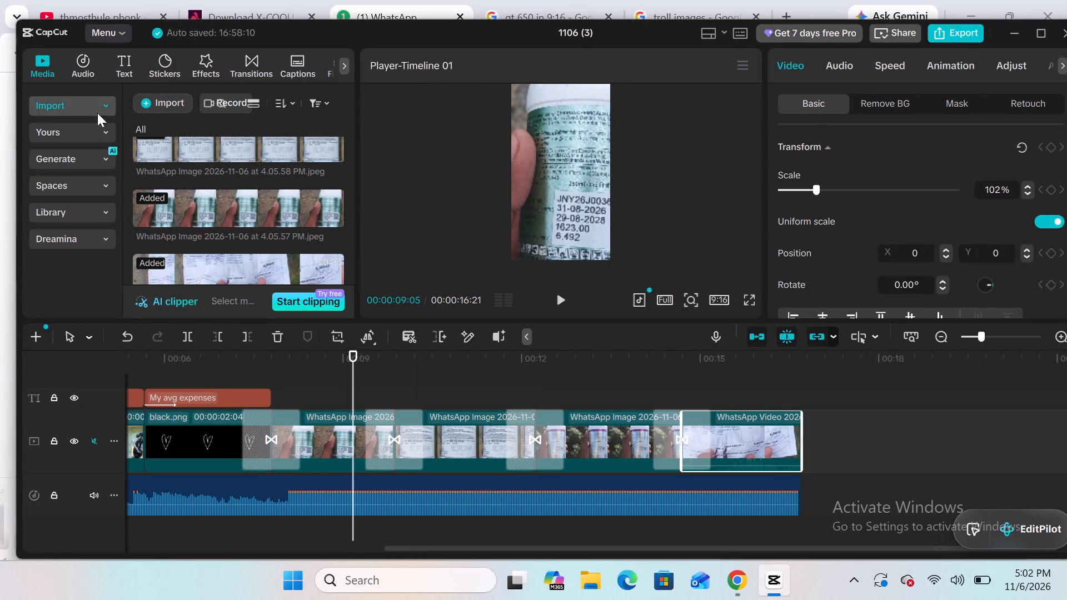
click(147, 105)
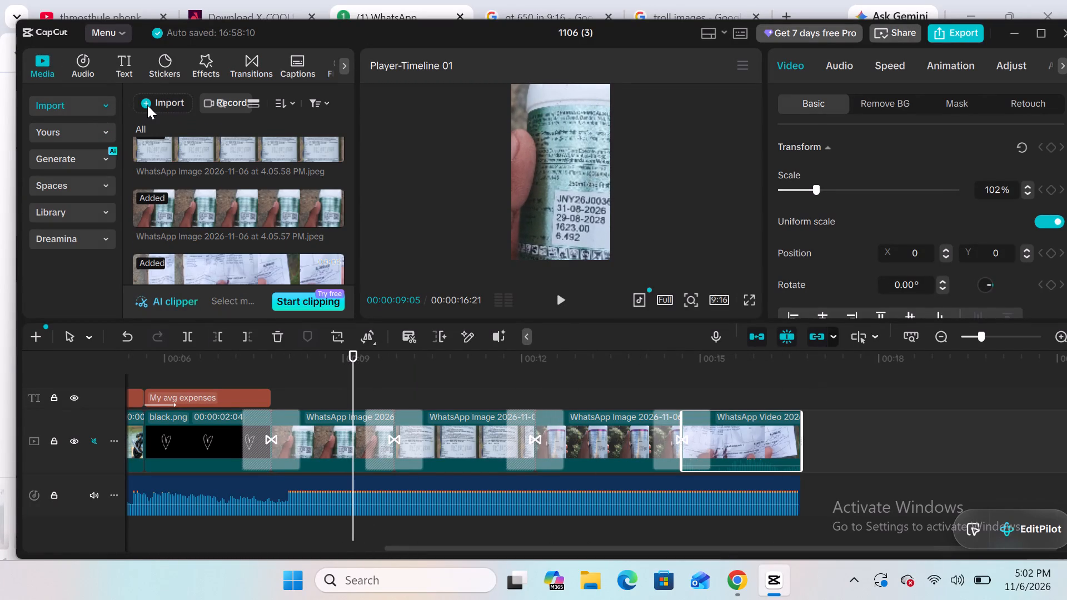
click(159, 132)
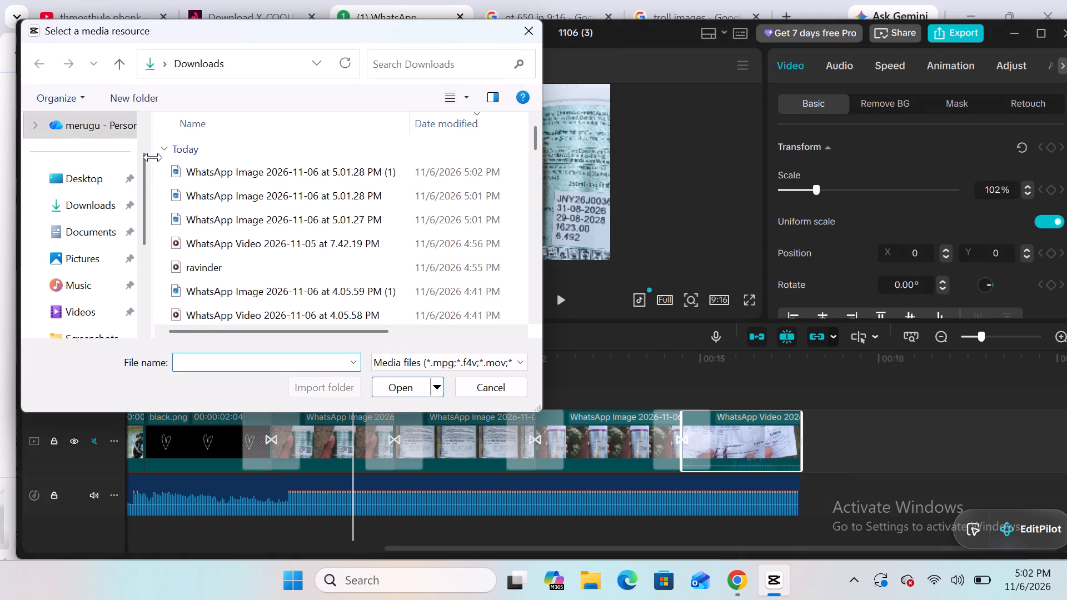
drag(161, 162, 229, 199)
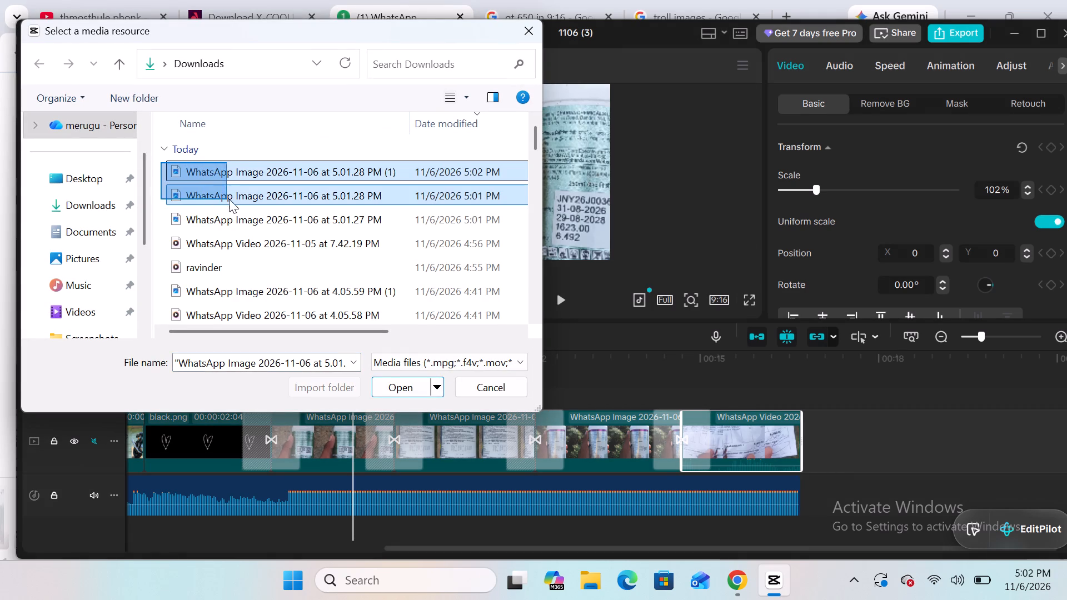
drag(229, 199, 269, 222)
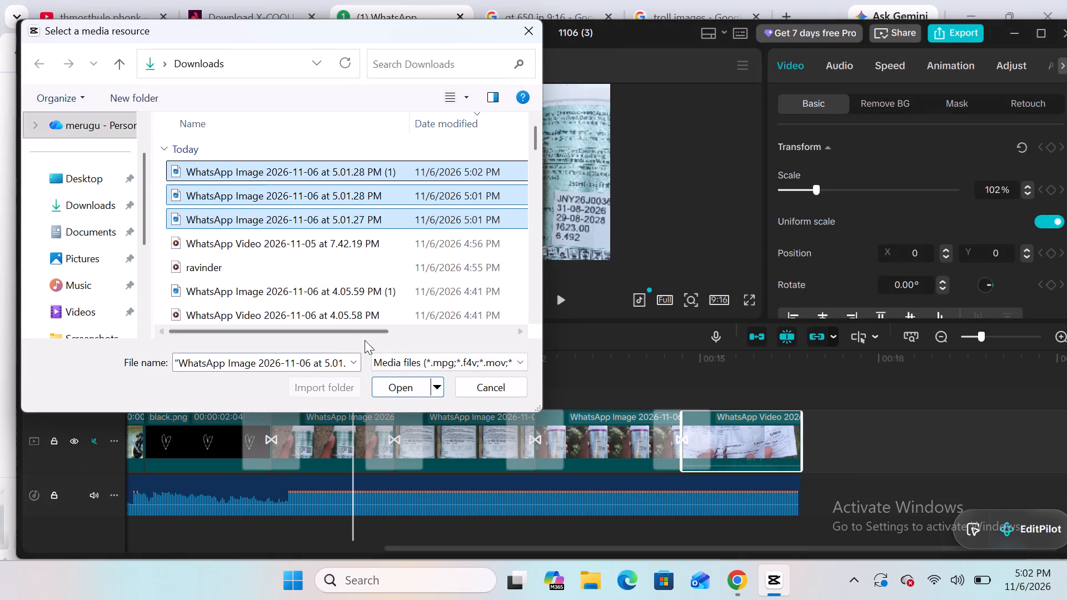
click(399, 381)
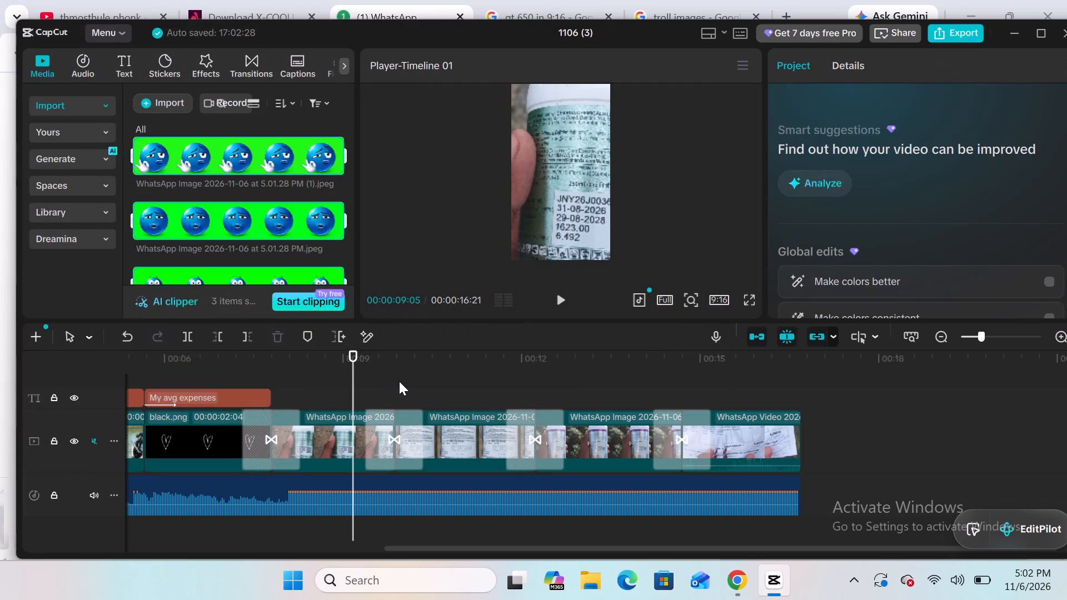
Place the three green-screen emoji images in sequence on a new overlay track, starting over the first bottle photo at about 00:00:08:17.
drag(269, 144, 297, 304)
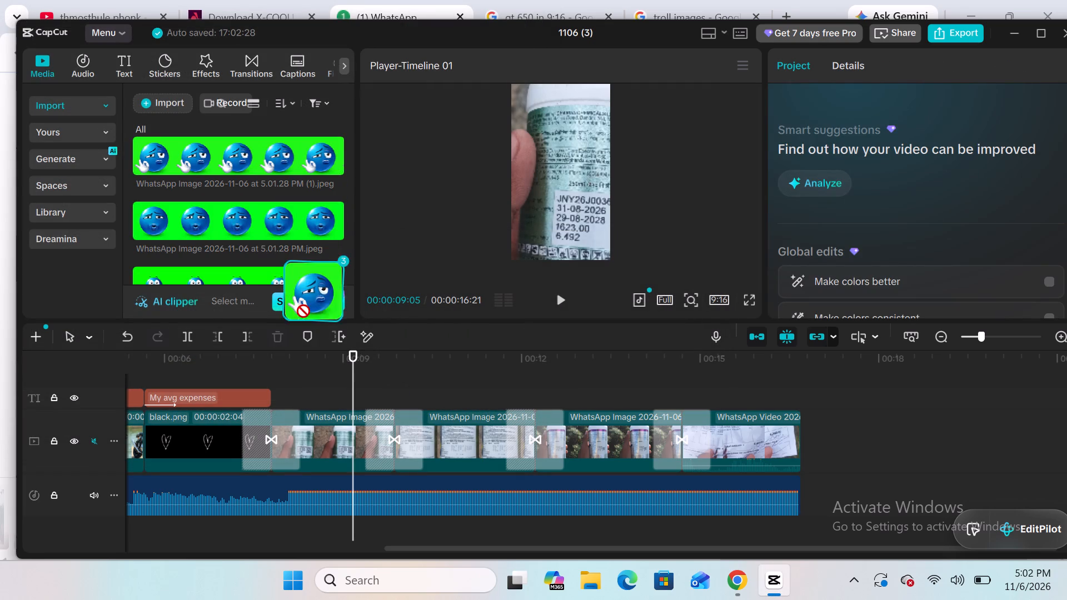
drag(297, 304, 298, 389)
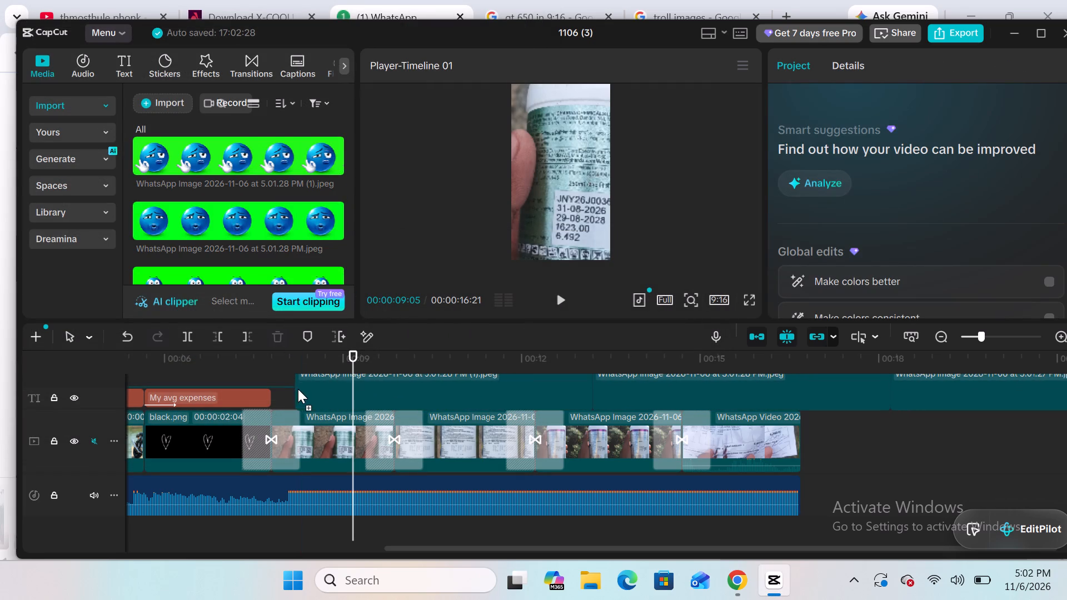
drag(298, 389, 317, 388)
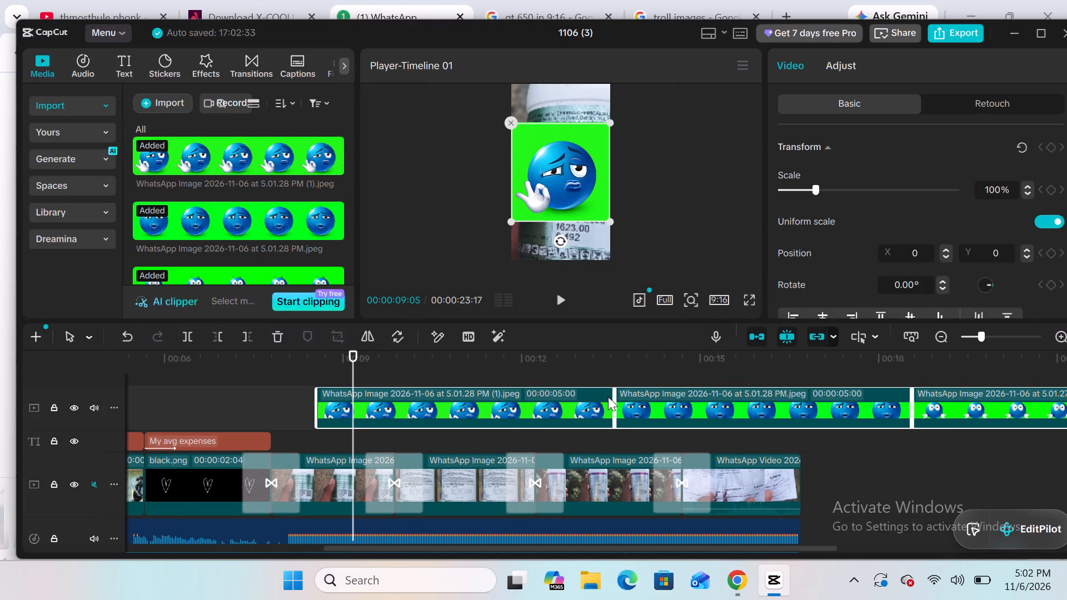
Select only the first emoji overlay, 5.01.28 PM (1), and shorten it by trimming its end back over the bottle photos.
drag(614, 397, 585, 406)
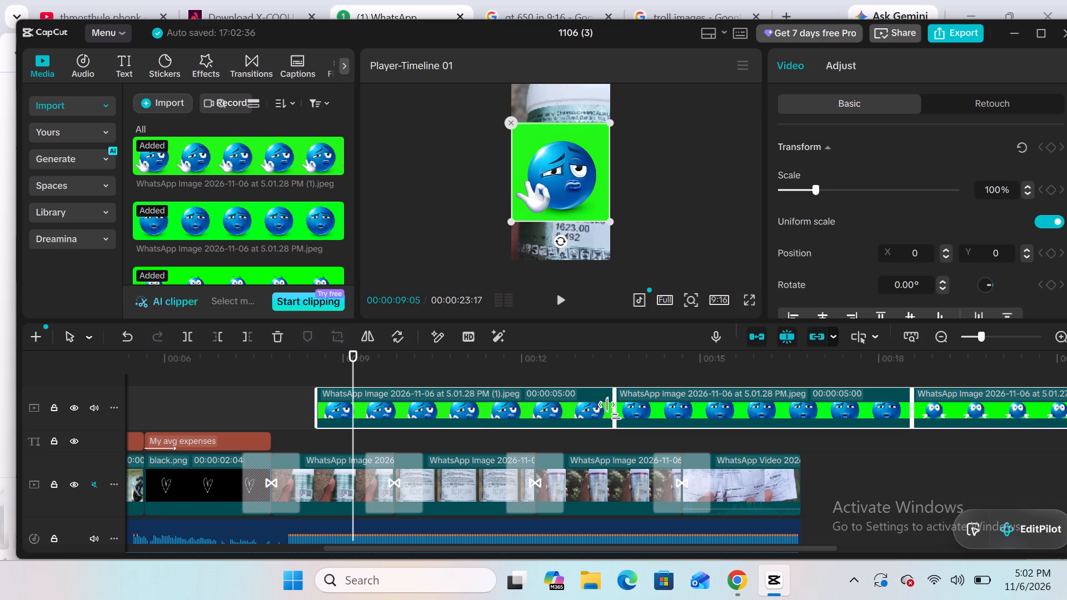
click(619, 410)
click(585, 410)
Trim the first green-screen emoji clip to run from 00:00:09:11 to the cut between the first and second bottle images.
drag(618, 401, 519, 426)
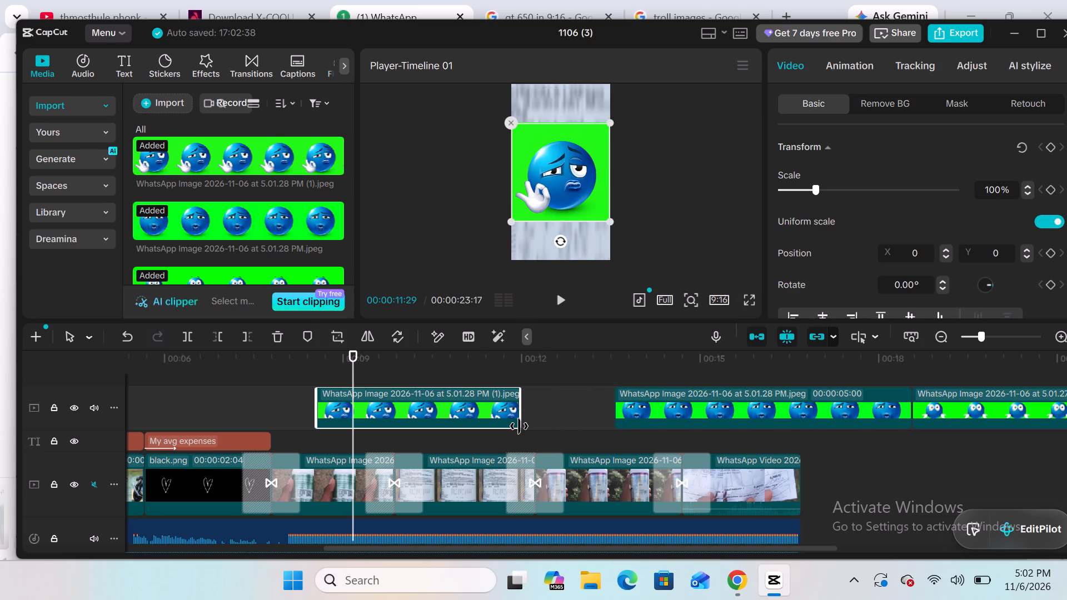
drag(519, 426, 392, 486)
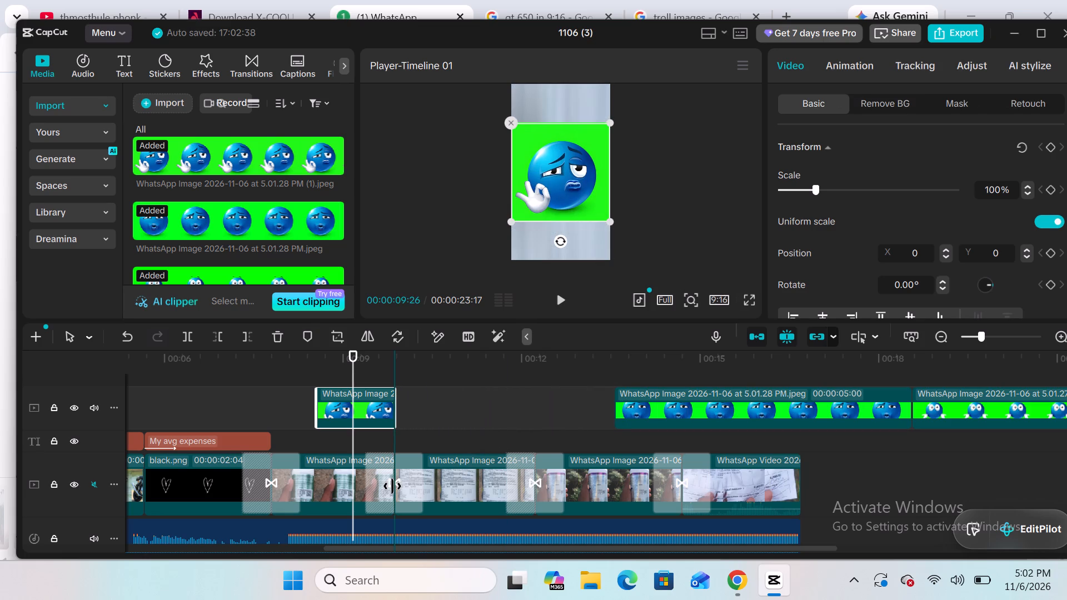
drag(392, 486, 385, 489)
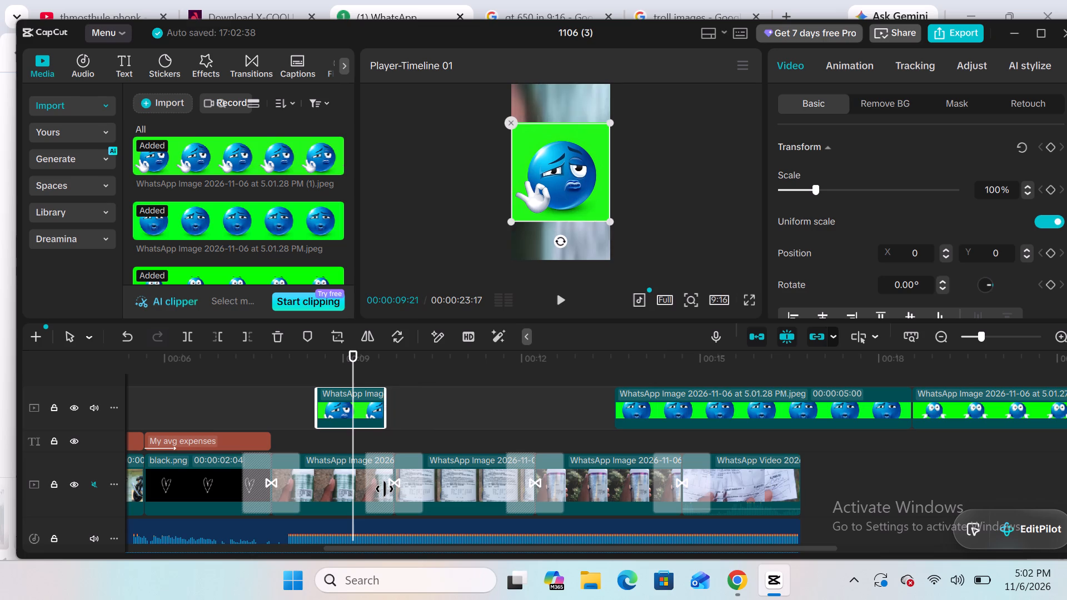
drag(385, 489, 392, 492)
drag(313, 397, 335, 402)
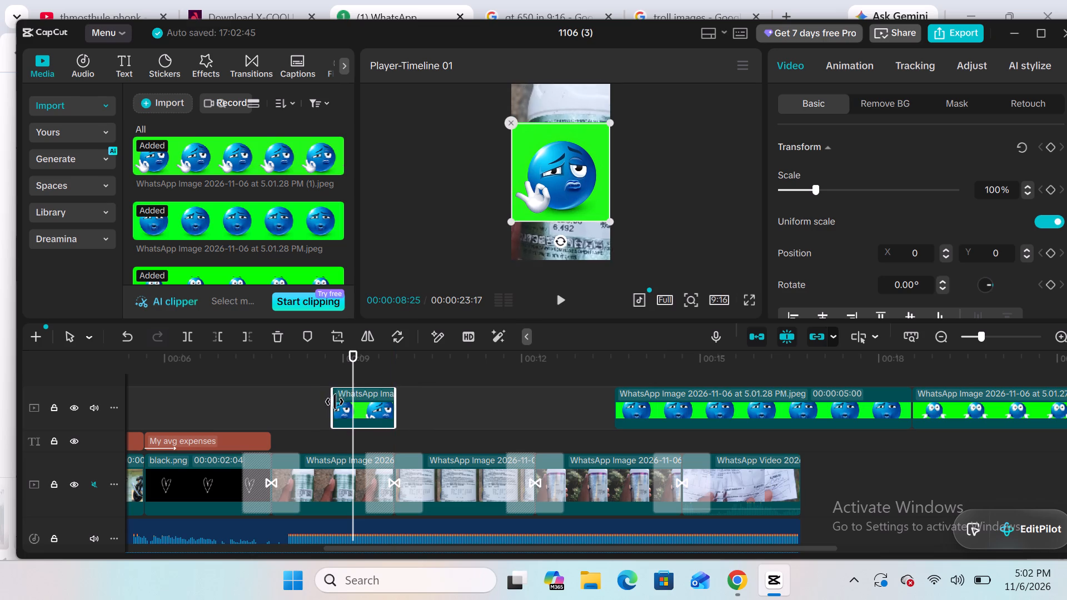
drag(335, 402, 363, 414)
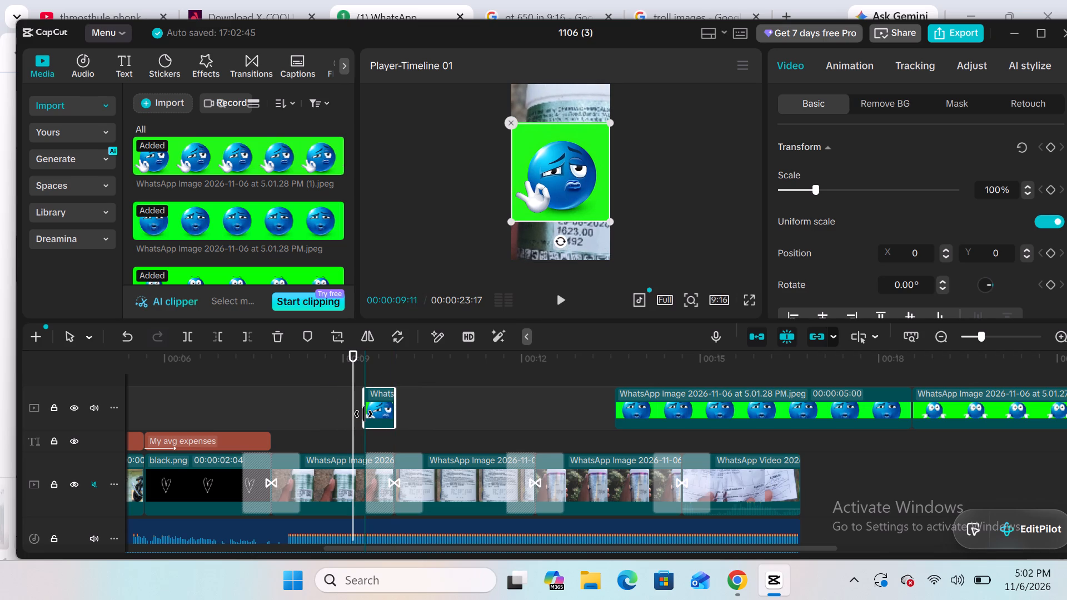
drag(363, 414, 358, 414)
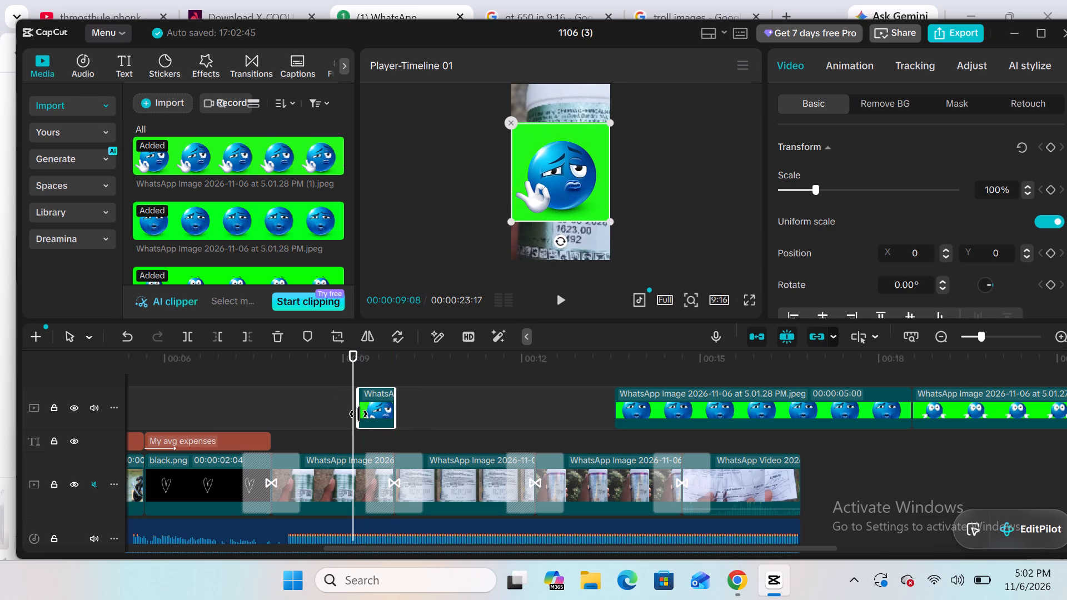
drag(358, 414, 361, 414)
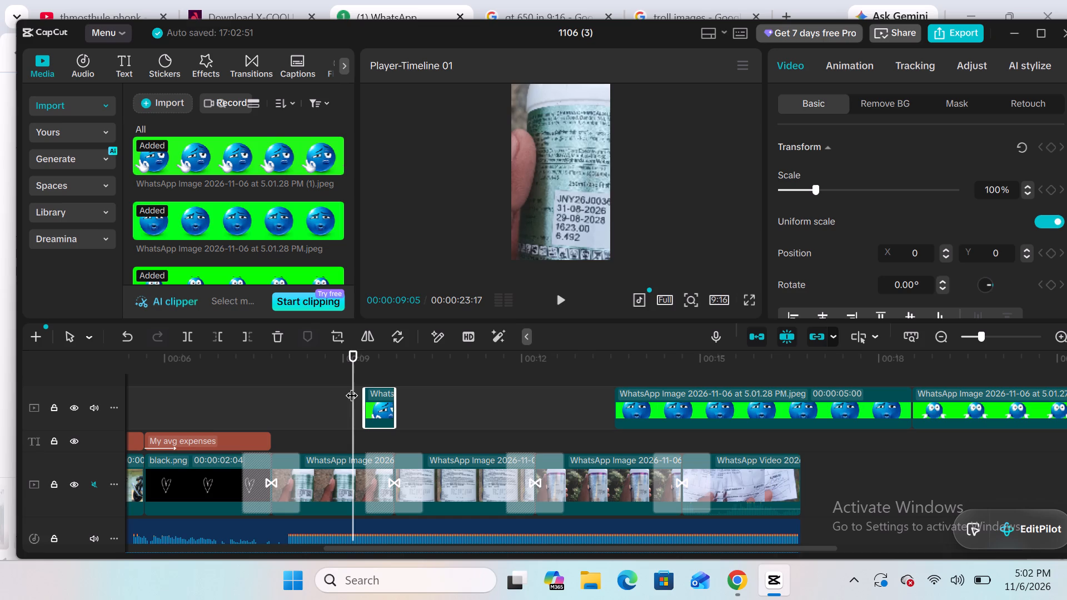
Enable the chroma key on the trimmed emoji clip at 00:00:09:11.
drag(351, 387, 367, 387)
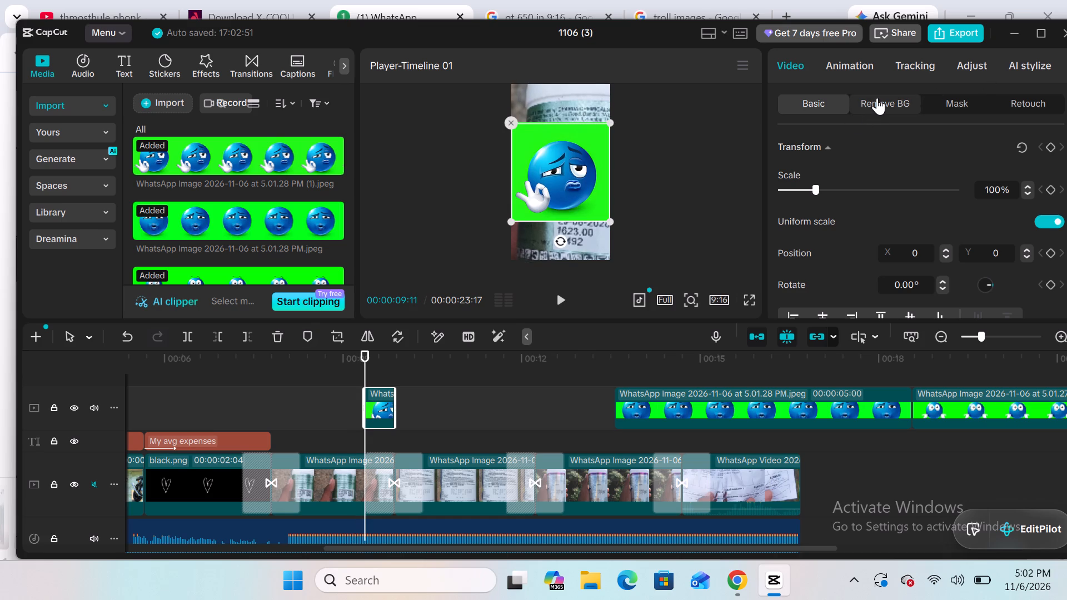
click(877, 98)
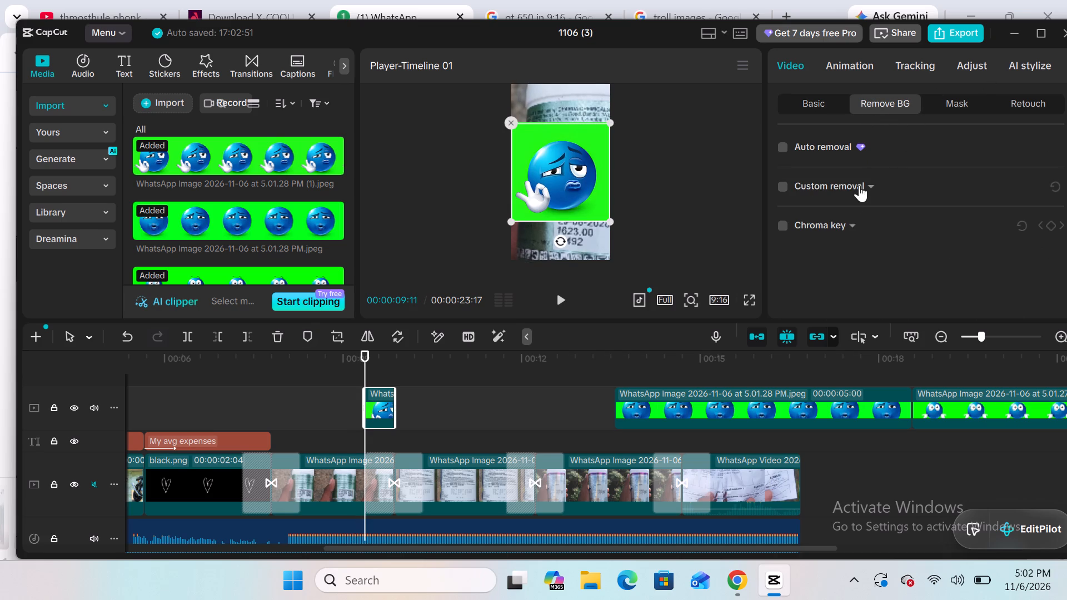
click(832, 224)
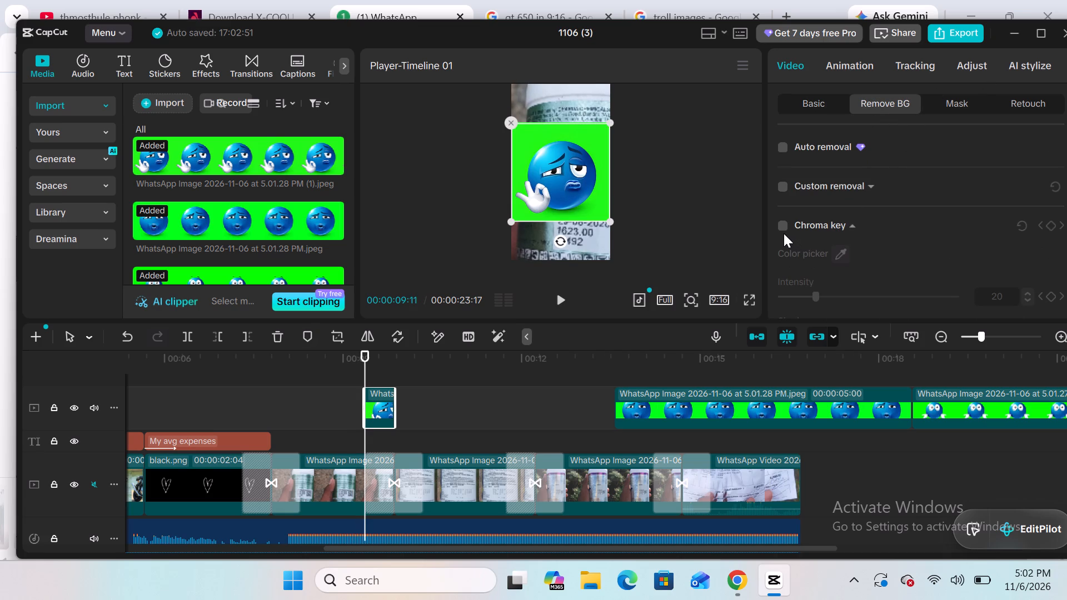
click(782, 228)
Pick the emoji image's green background as the chroma key color.
scroll(822, 241, down, 1)
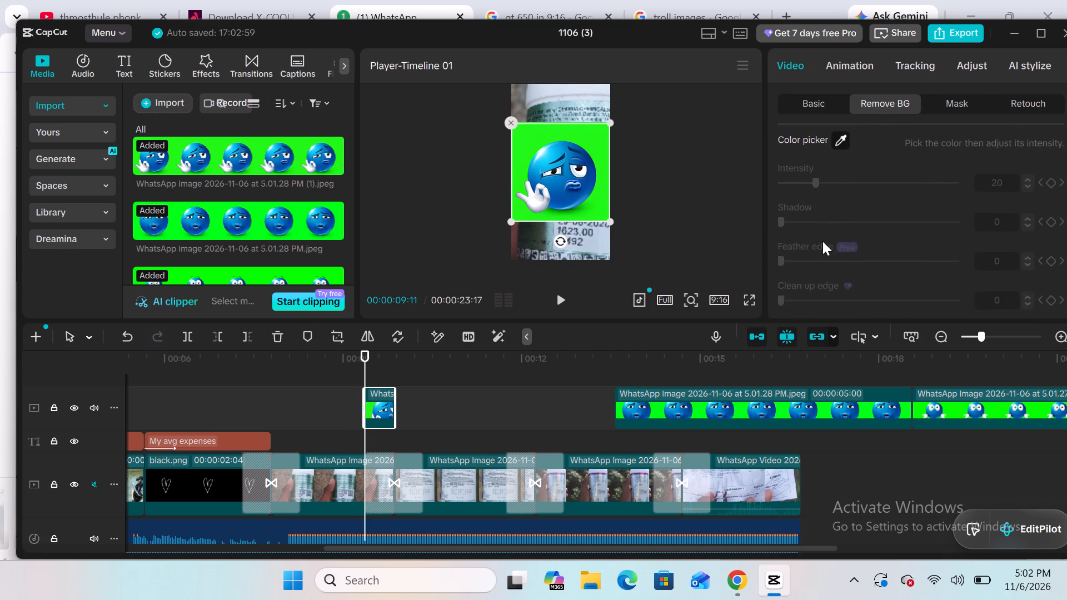
scroll(822, 241, down, 1)
click(842, 154)
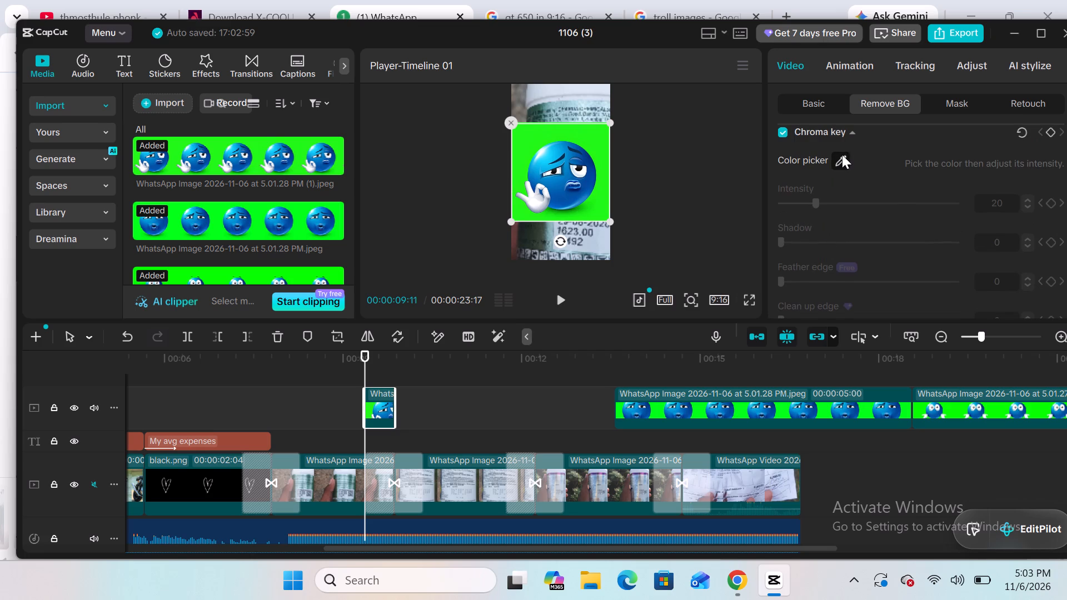
click(825, 156)
double_click(829, 157)
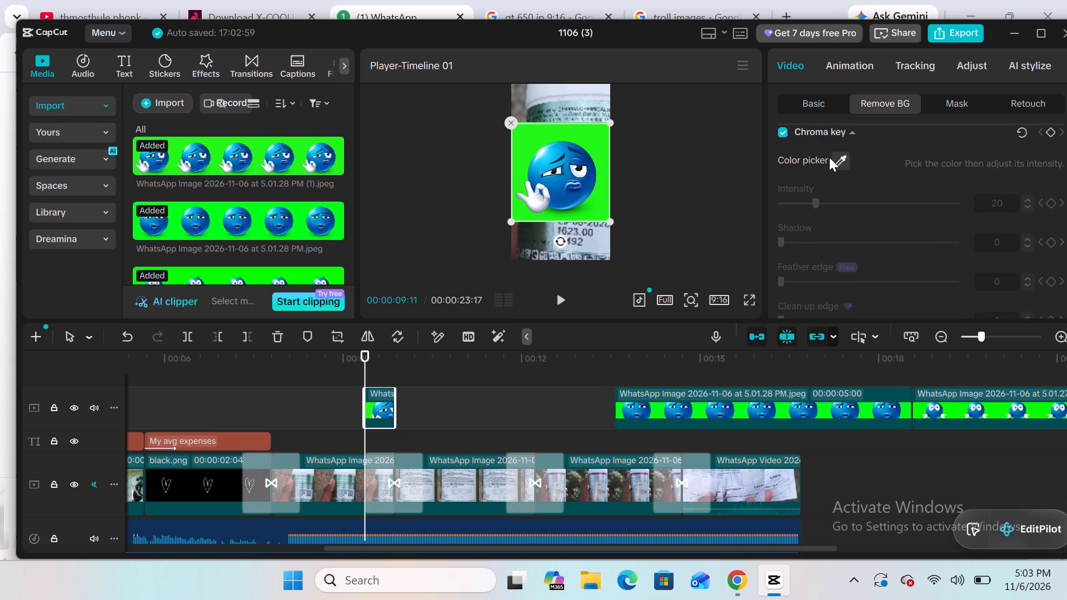
double_click(829, 157)
drag(834, 151, 837, 158)
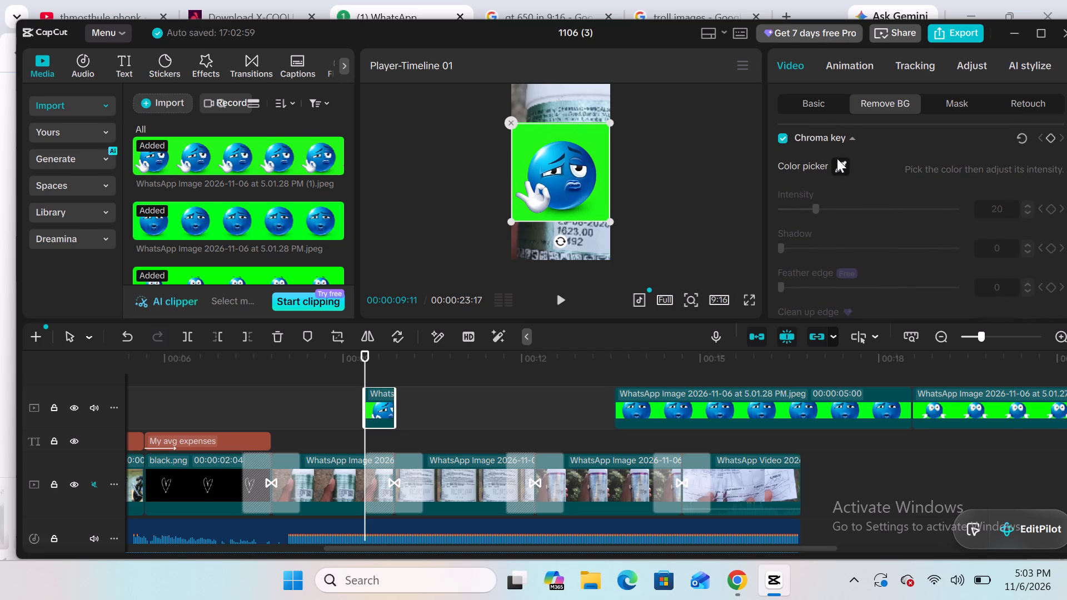
drag(838, 164, 778, 119)
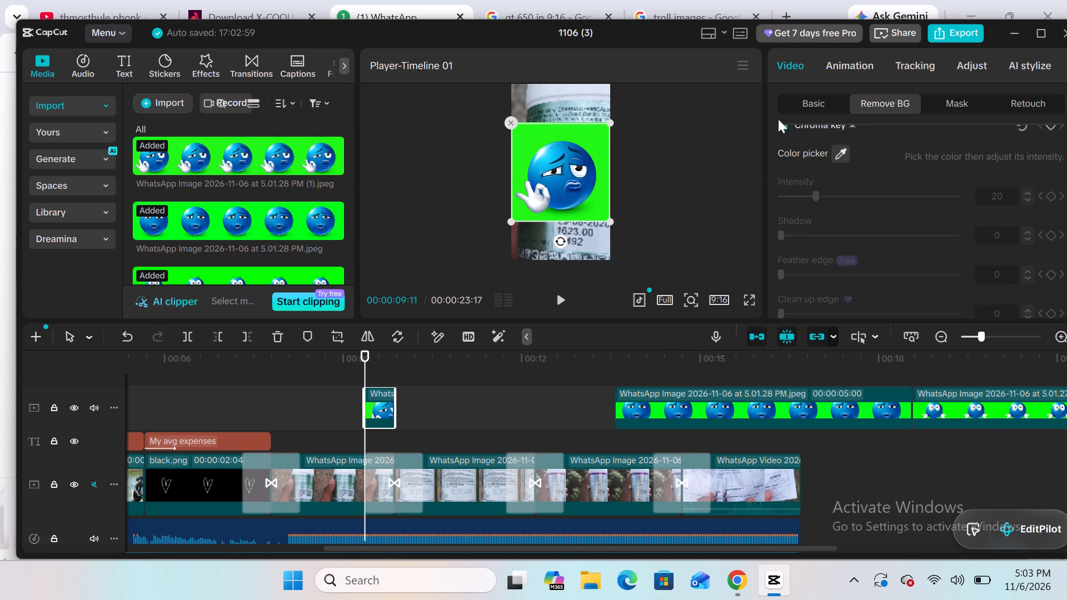
drag(778, 119, 870, 137)
scroll(870, 137, down, 2)
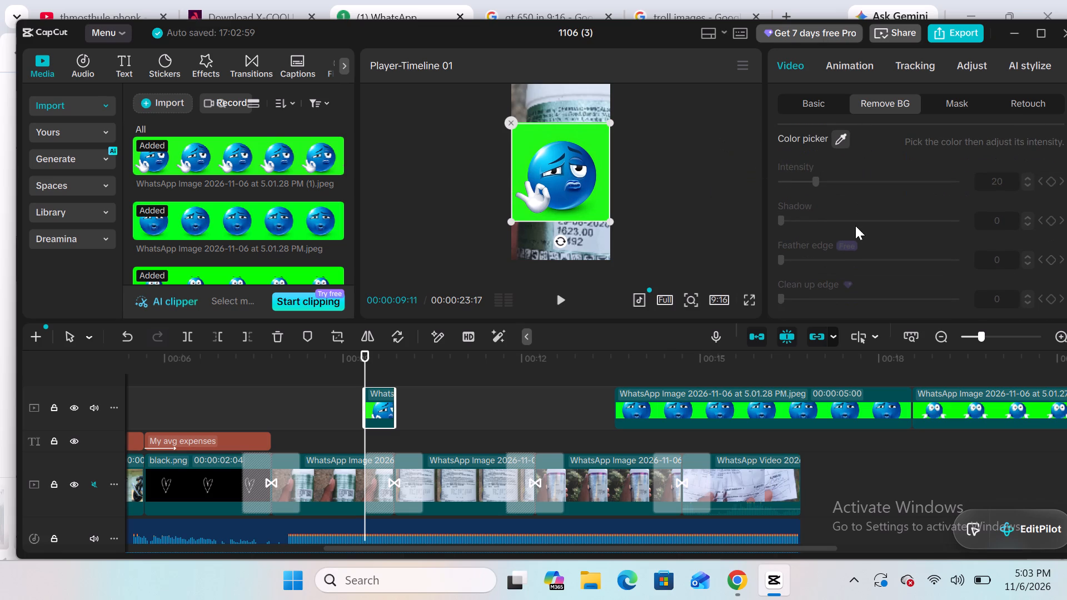
drag(855, 226, 922, 333)
scroll(909, 302, down, 1)
click(839, 202)
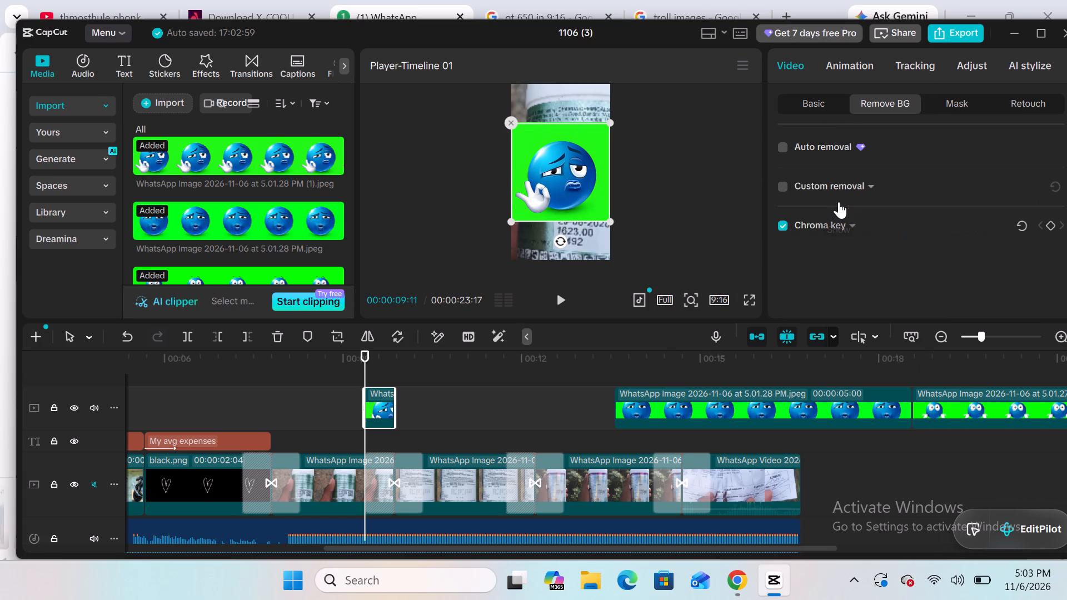
drag(839, 202, 839, 224)
click(839, 224)
drag(839, 224, 841, 236)
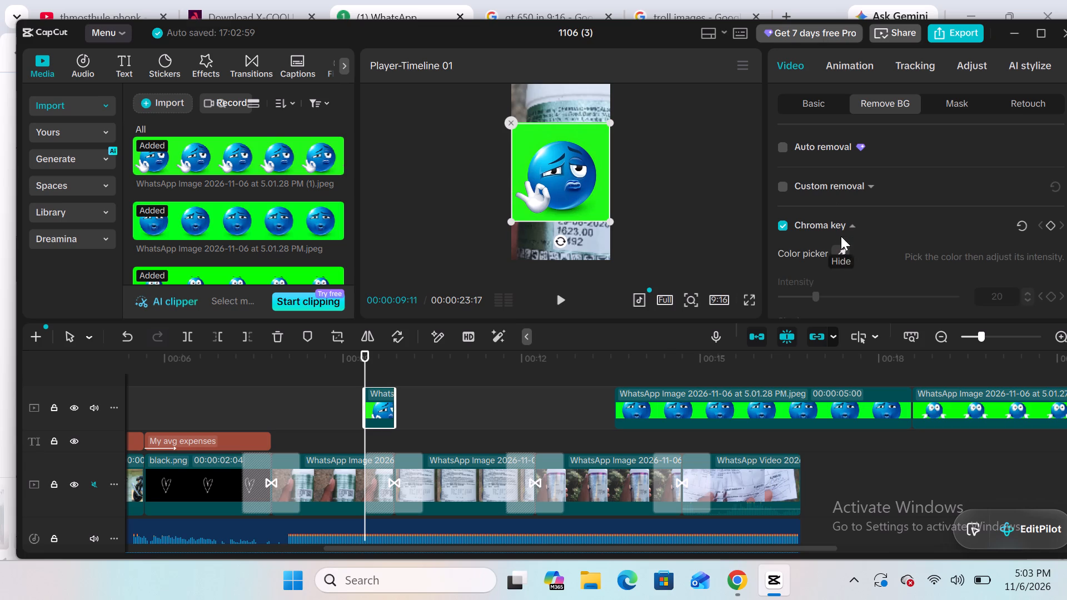
drag(841, 236, 839, 253)
click(839, 253)
drag(839, 253, 689, 231)
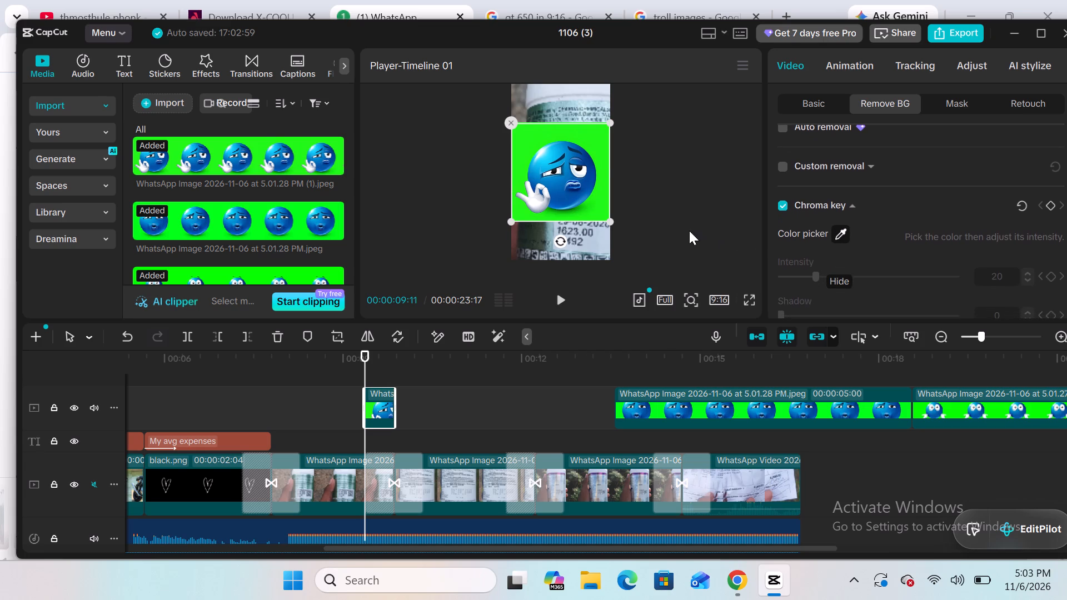
click(597, 201)
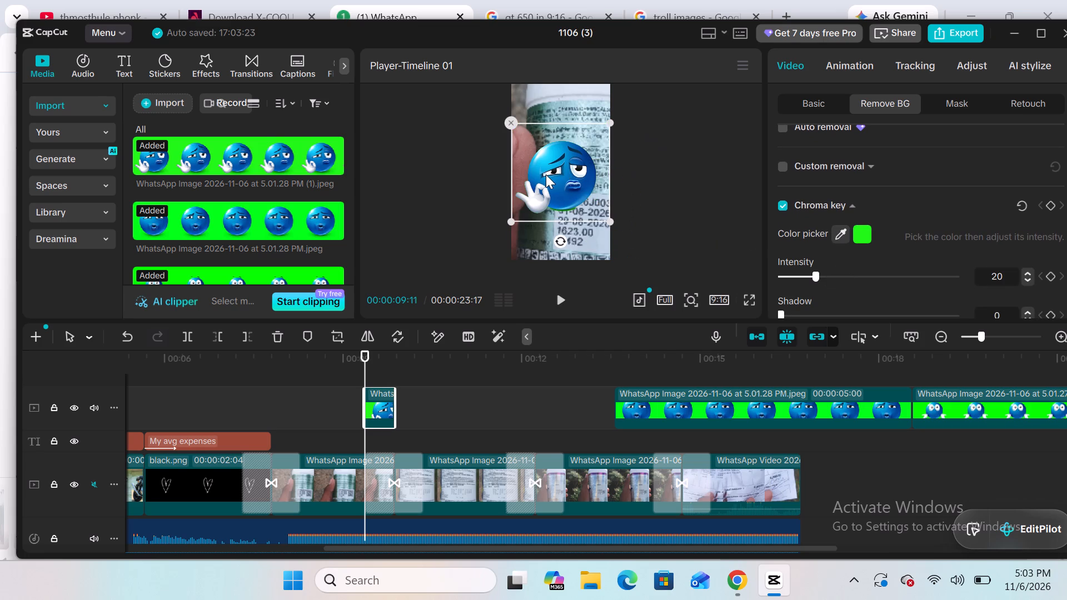
Scale the keyed emoji down to about 59%.
click(555, 170)
drag(611, 218, 575, 202)
scroll(575, 202, up, 4)
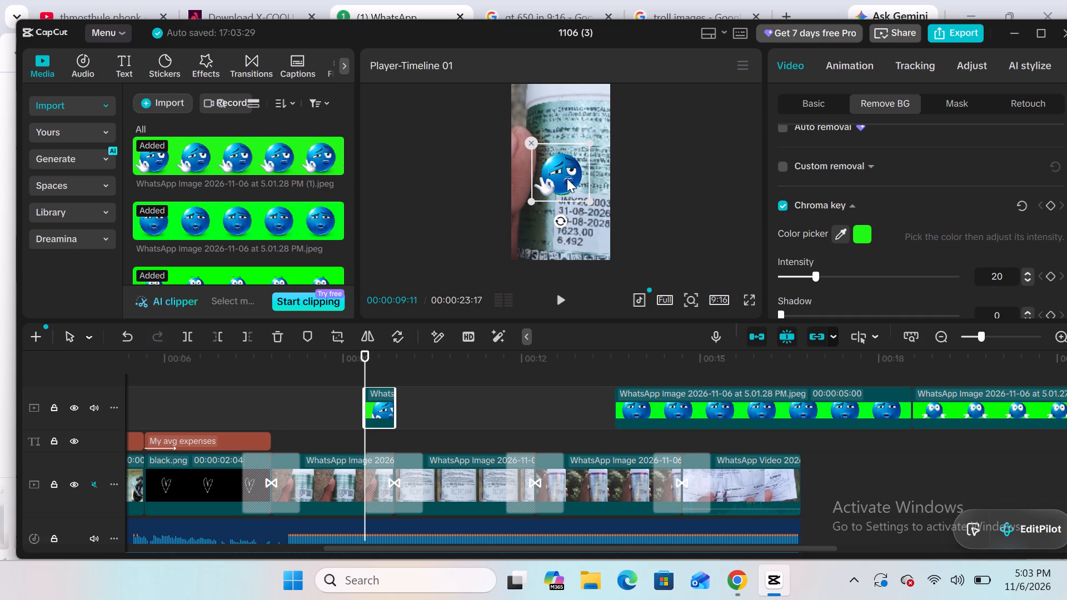
Move the emoji straight up over the top of the bottle, to about X 0, Y 1108.
drag(567, 178, 567, 146)
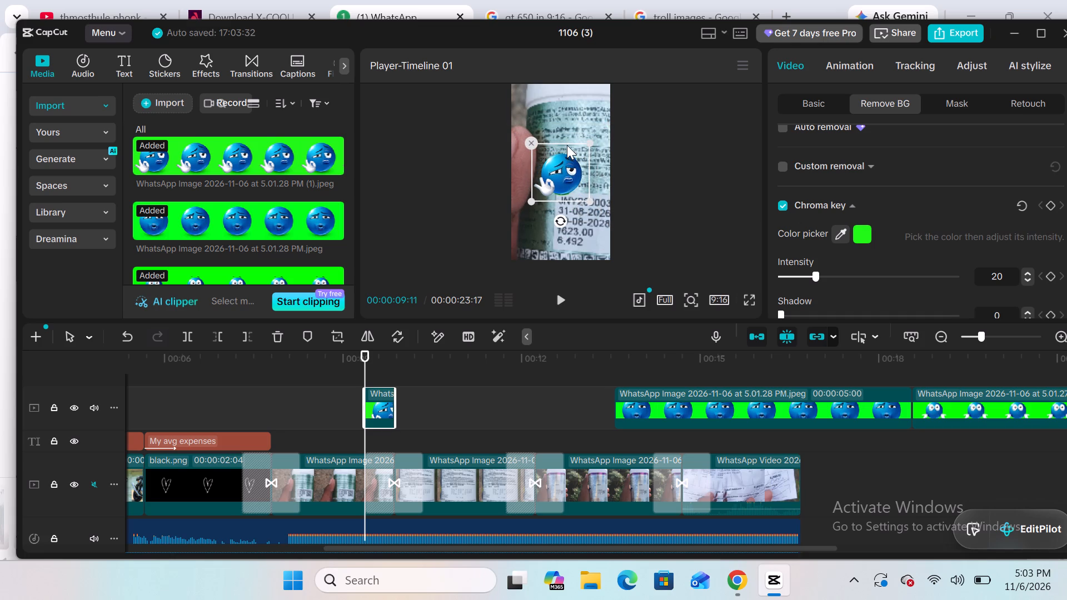
click(567, 141)
click(564, 160)
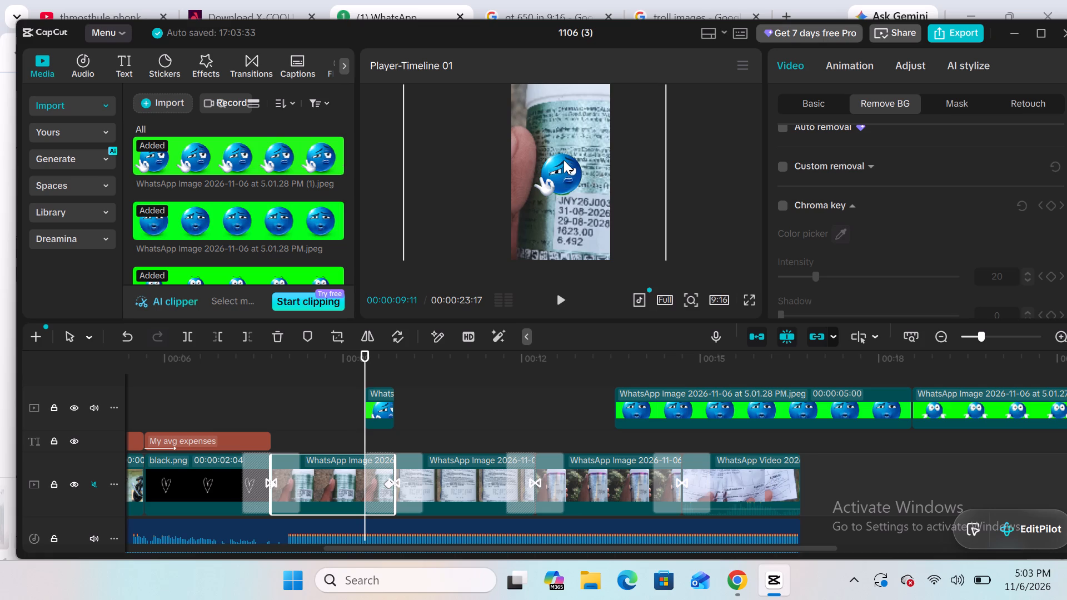
click(564, 160)
drag(564, 182, 564, 178)
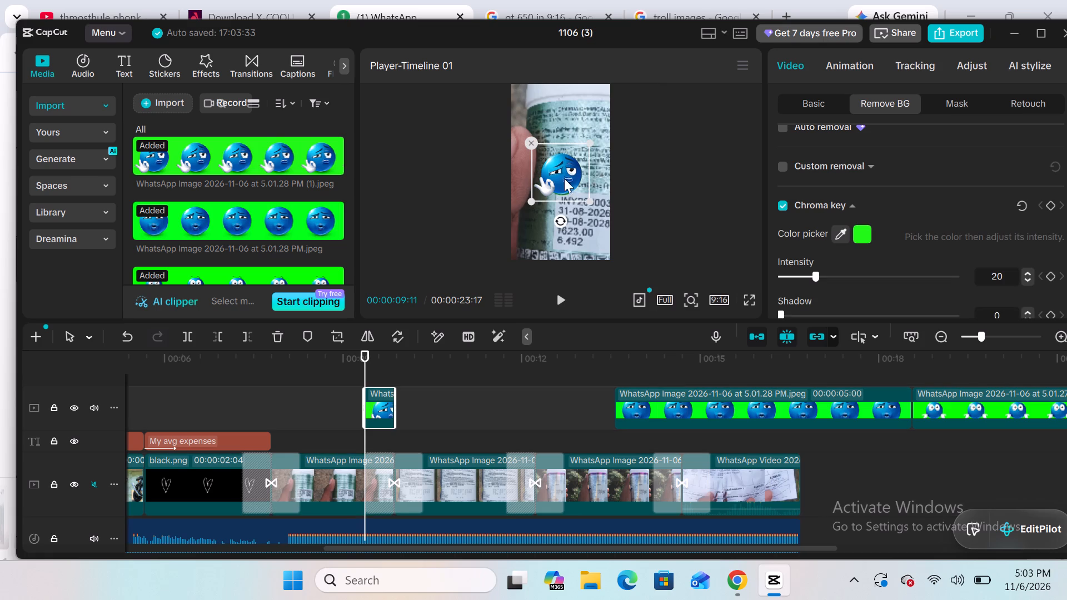
drag(564, 178, 564, 131)
scroll(568, 219, up, 3)
scroll(463, 397, up, 1)
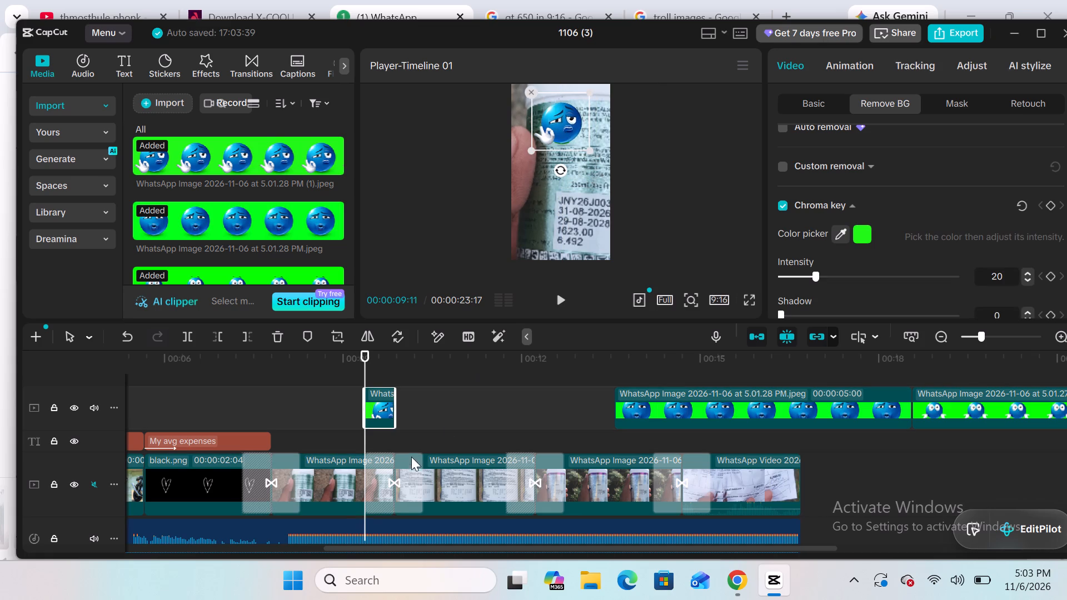
scroll(411, 457, up, 1)
Scrub over the emoji's entry point, select the emoji clip, and search the effects for "sudden entry".
click(410, 437)
drag(408, 387, 308, 391)
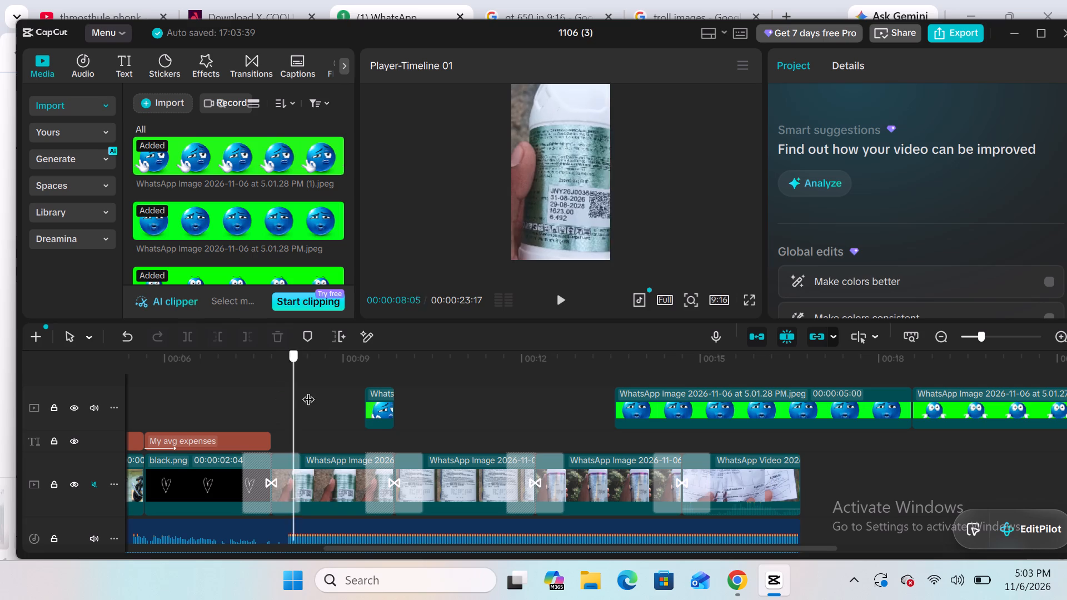
drag(308, 391, 359, 384)
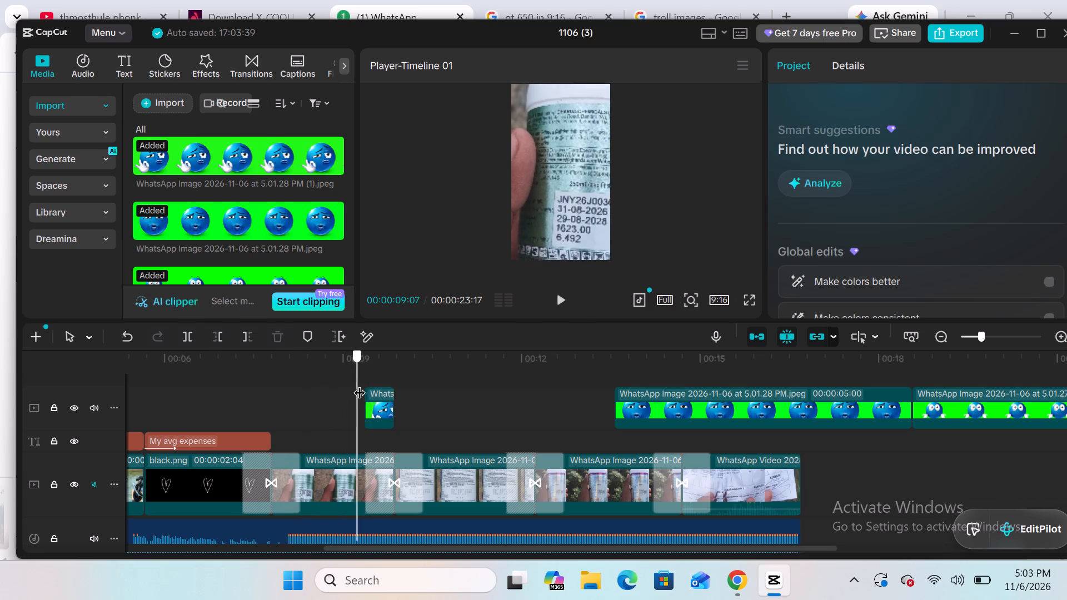
drag(359, 384, 360, 384)
click(376, 396)
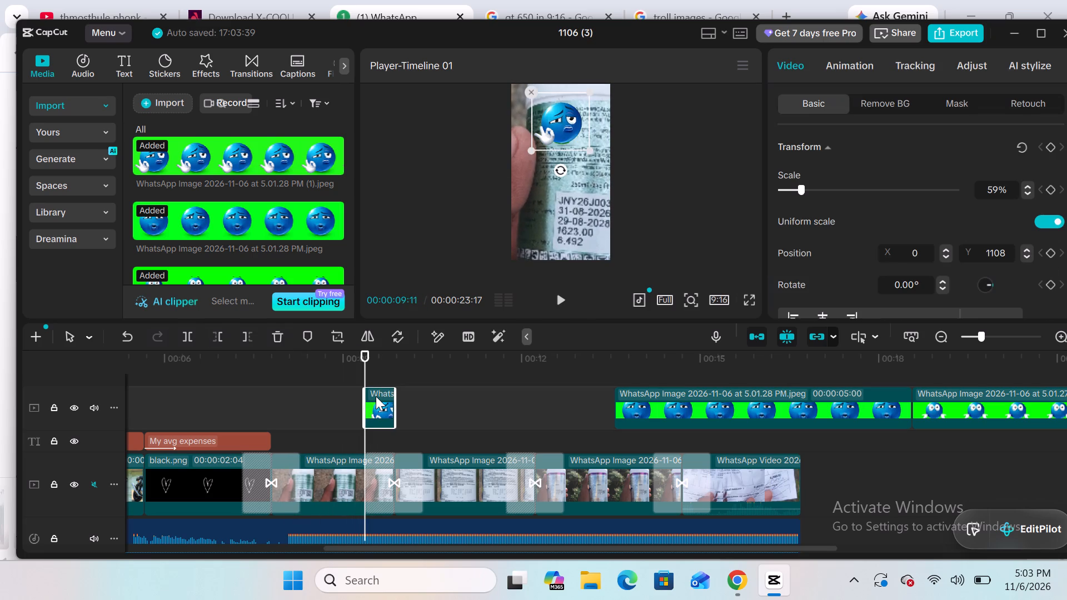
click(201, 57)
click(208, 99)
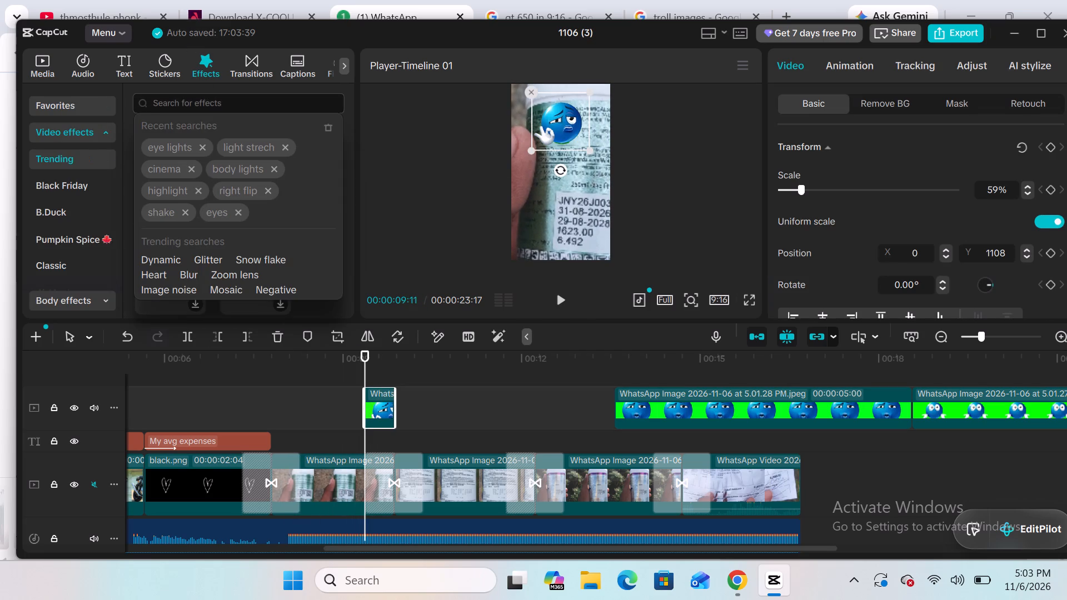
text(sudden entry)
key(Return)
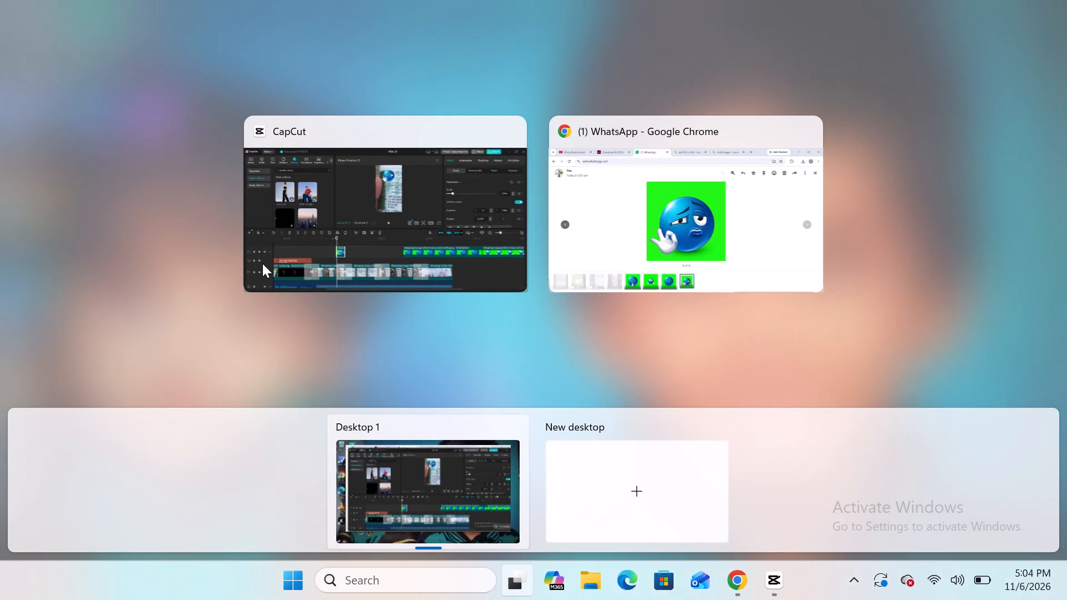
click(349, 253)
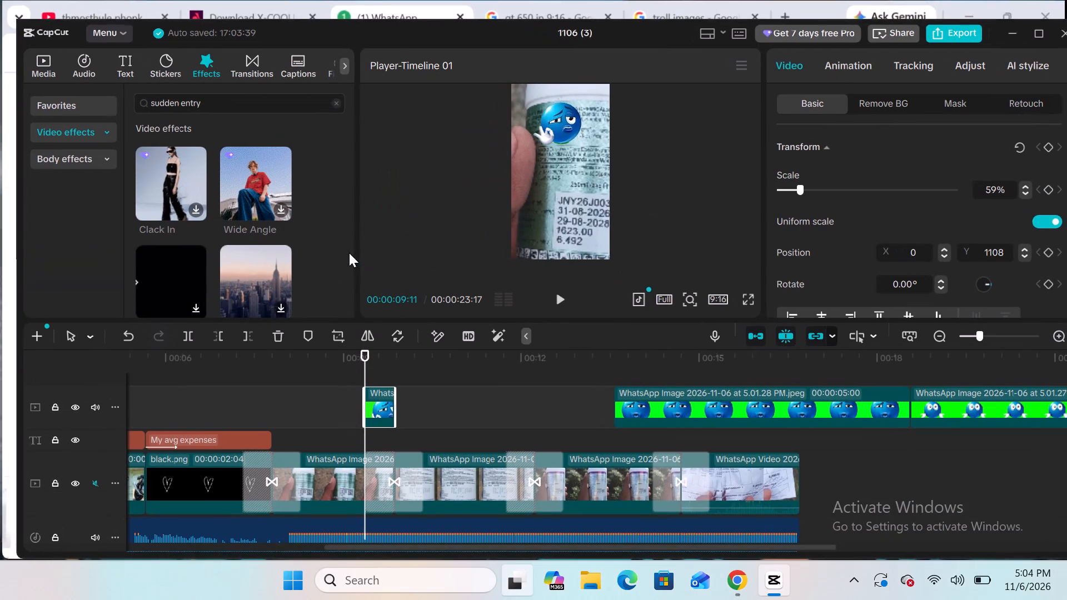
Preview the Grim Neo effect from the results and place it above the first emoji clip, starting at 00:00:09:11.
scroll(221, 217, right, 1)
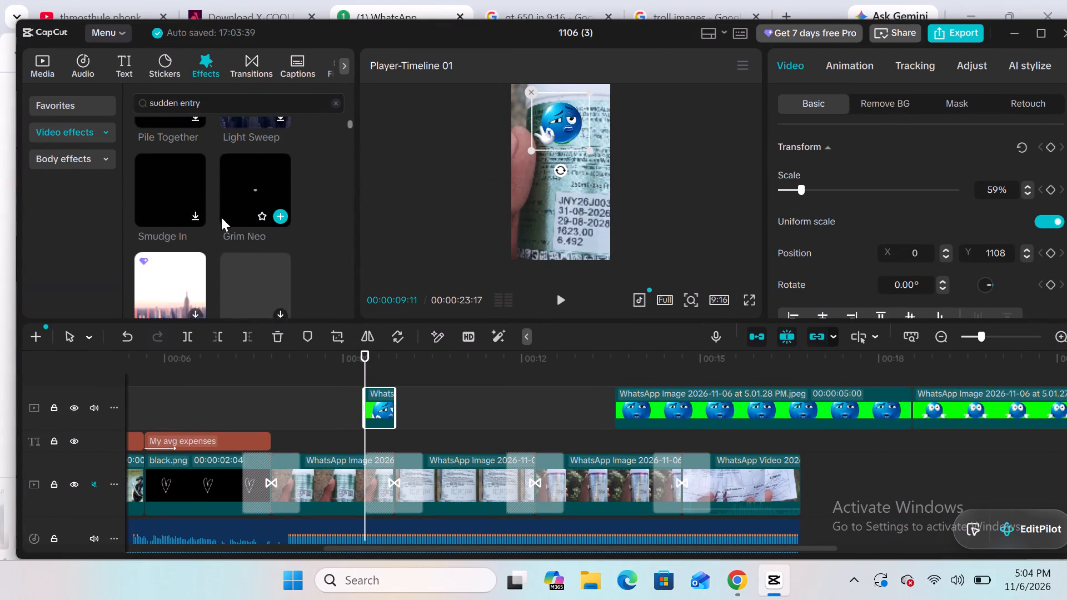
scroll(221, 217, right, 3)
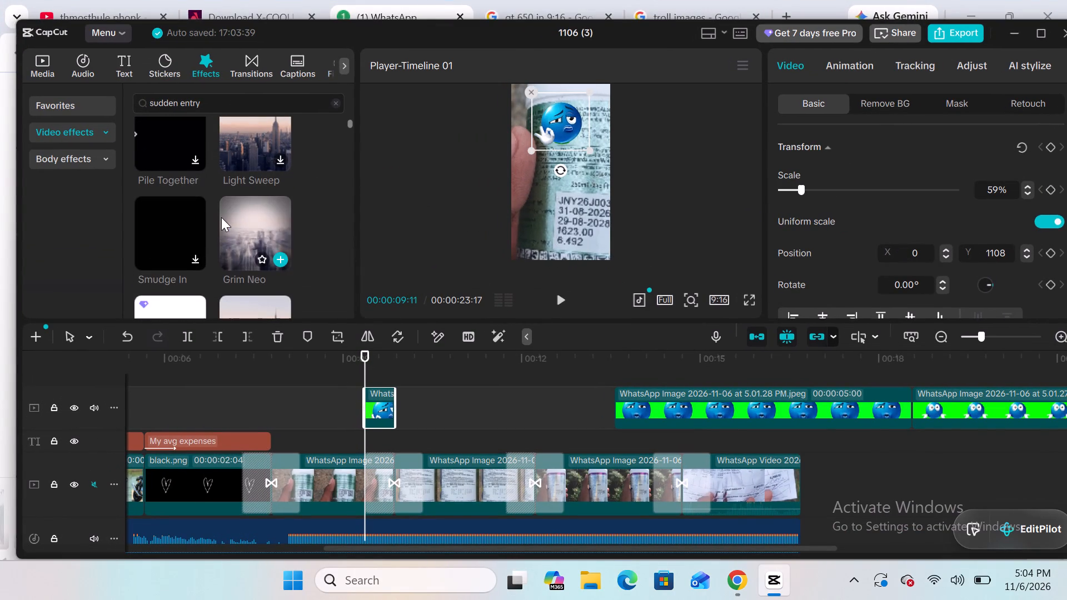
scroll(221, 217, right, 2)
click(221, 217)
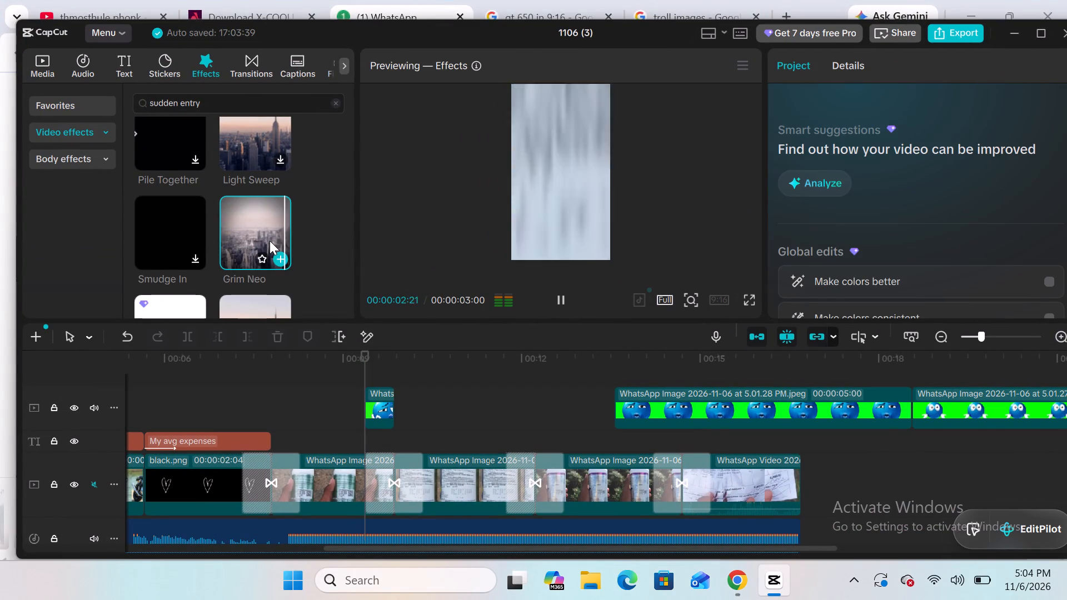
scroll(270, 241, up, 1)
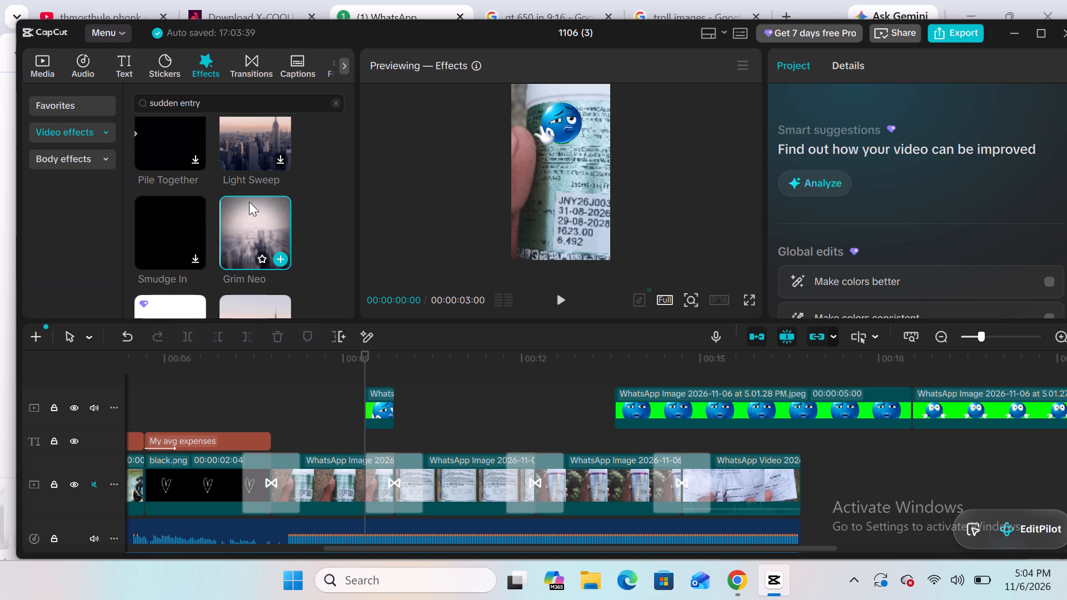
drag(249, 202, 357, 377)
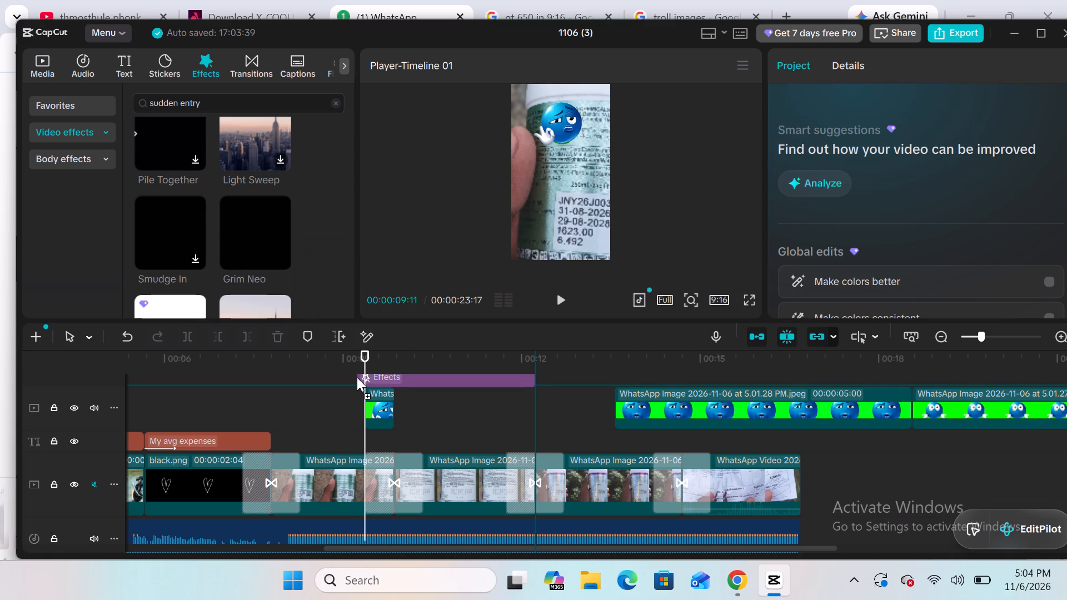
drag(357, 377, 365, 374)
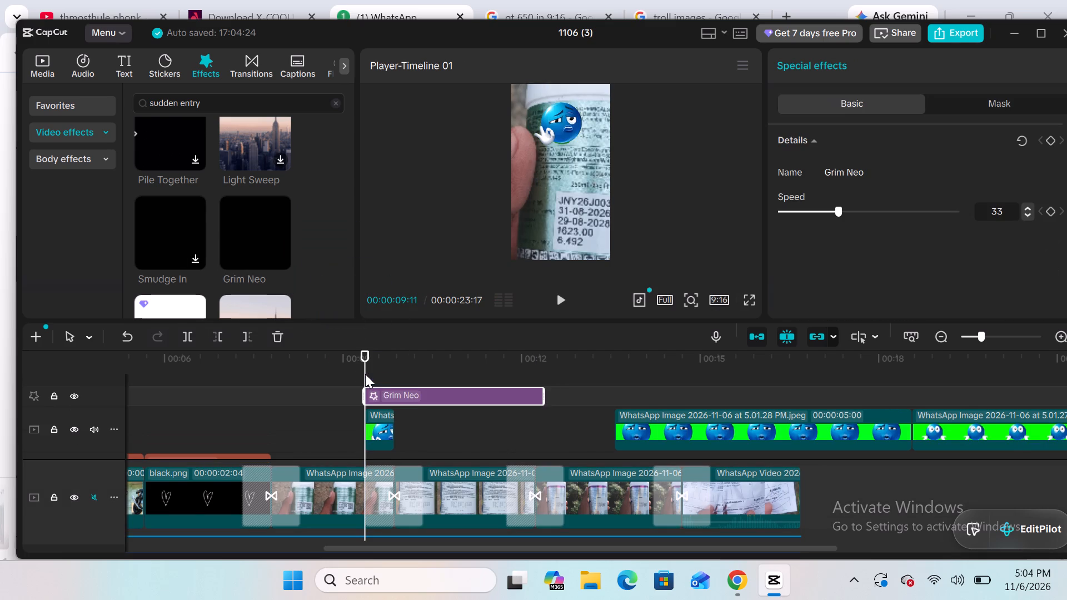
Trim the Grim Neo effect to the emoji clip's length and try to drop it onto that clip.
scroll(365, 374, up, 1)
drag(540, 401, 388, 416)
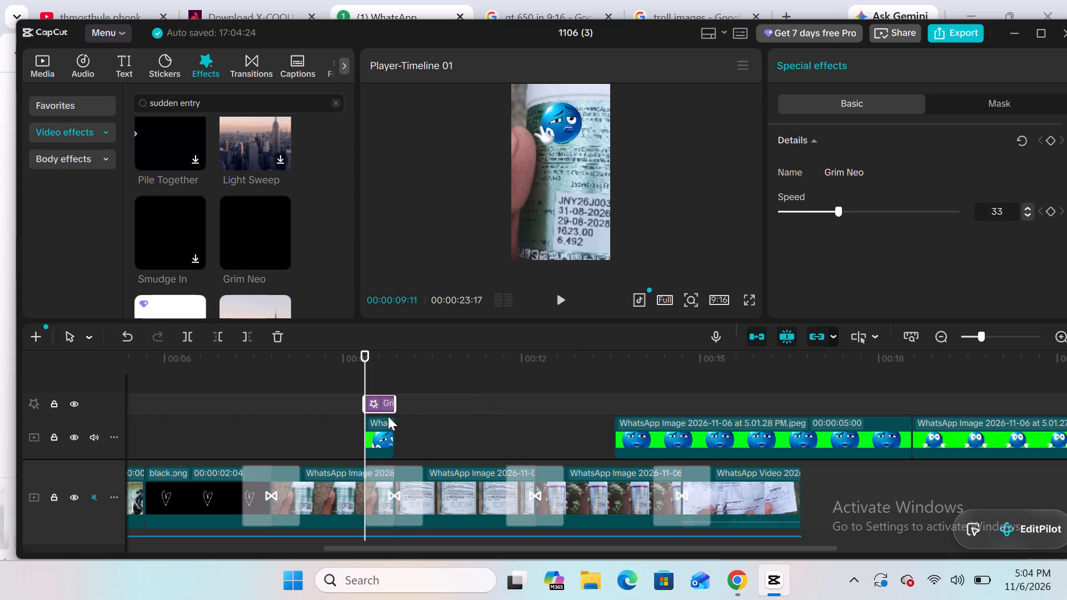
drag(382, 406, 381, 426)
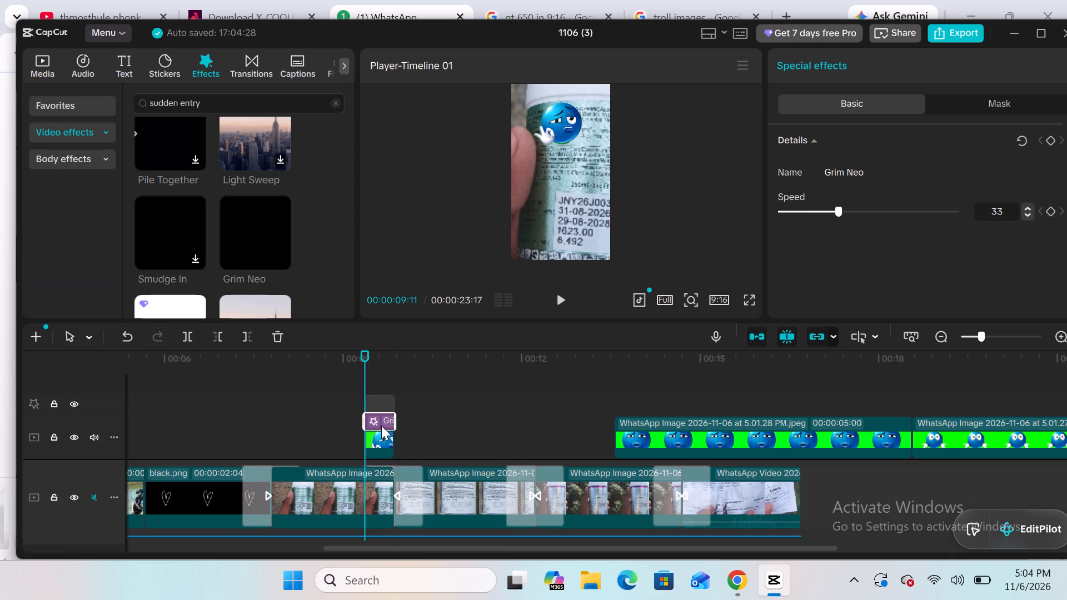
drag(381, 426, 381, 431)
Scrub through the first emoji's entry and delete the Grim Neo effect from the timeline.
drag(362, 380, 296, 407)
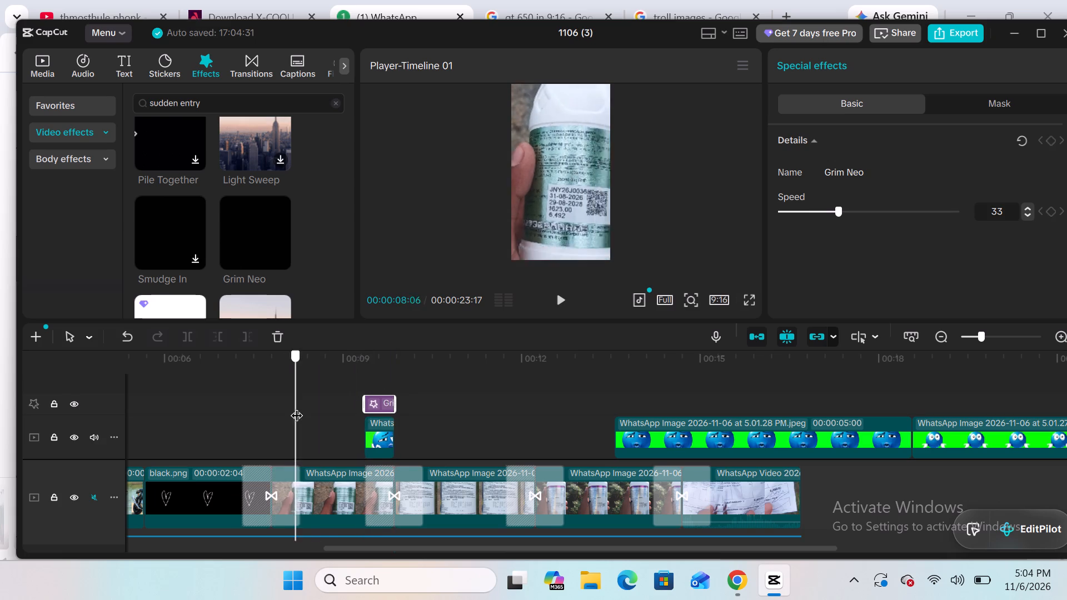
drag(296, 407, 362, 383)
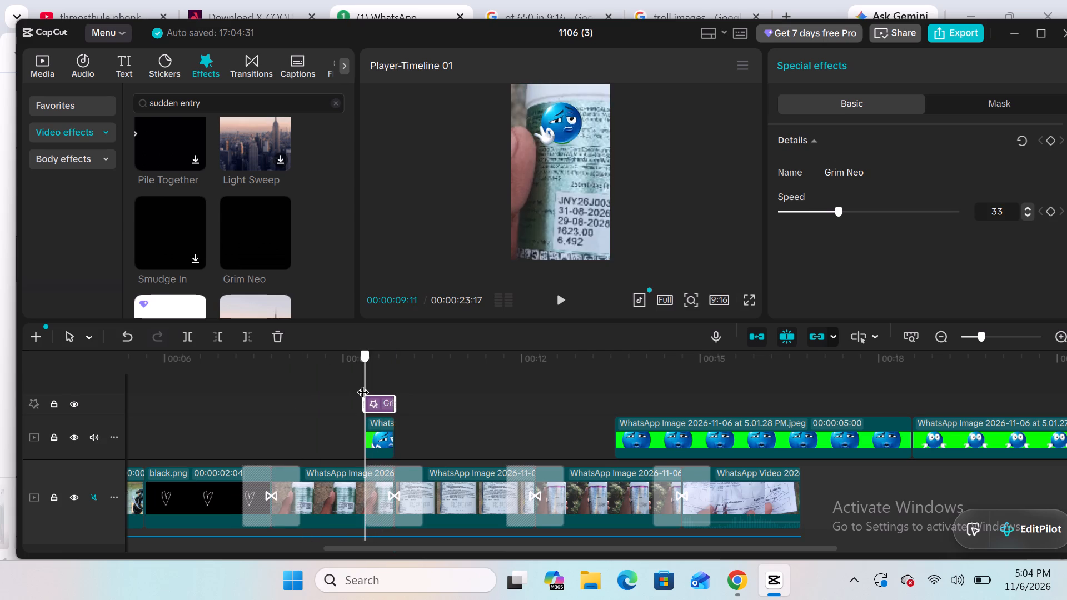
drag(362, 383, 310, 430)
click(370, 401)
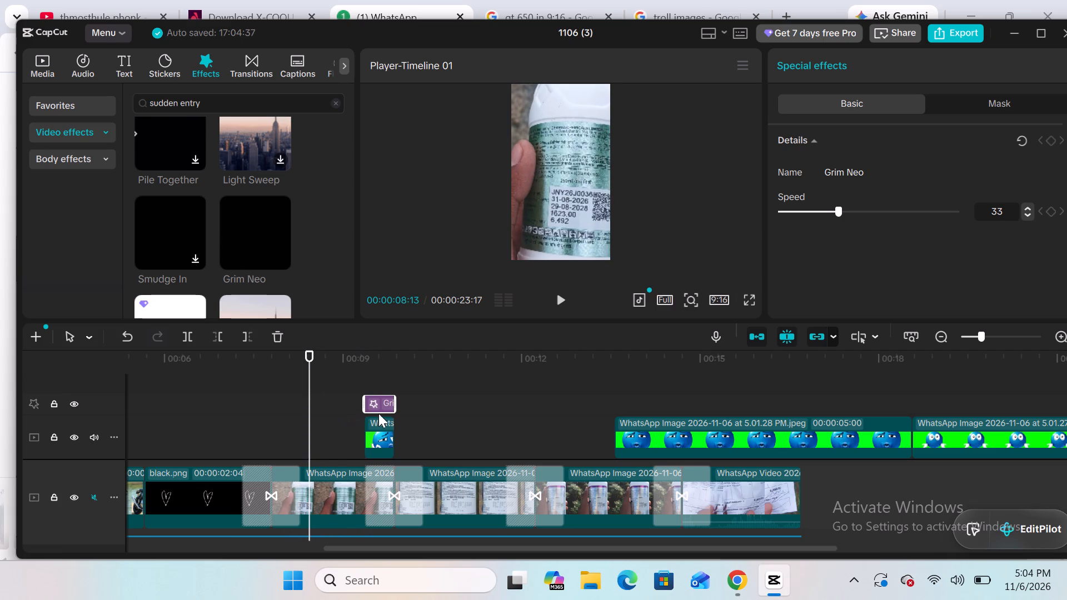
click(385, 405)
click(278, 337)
Move the second green-background emoji clip earlier on its track so it starts at 00:00:11:09, over the label close-up.
drag(307, 389, 365, 381)
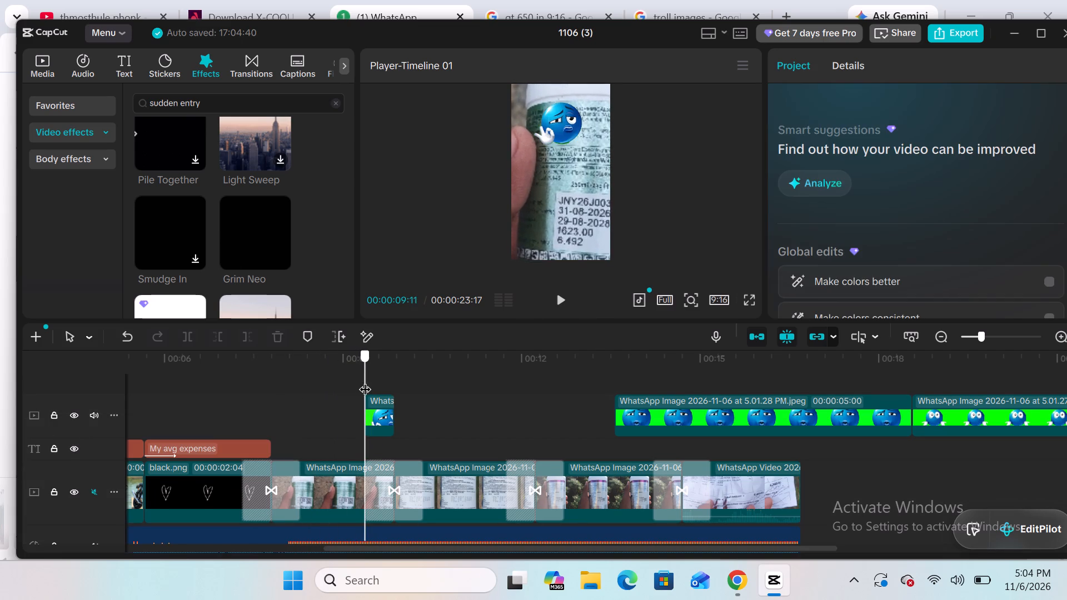
drag(365, 381, 453, 374)
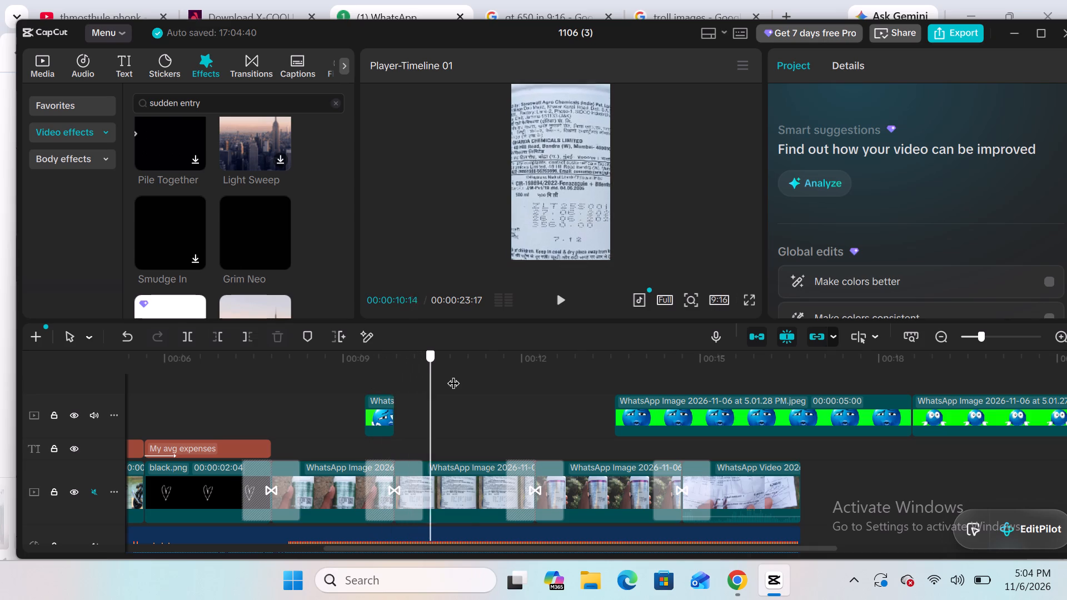
drag(453, 374, 525, 371)
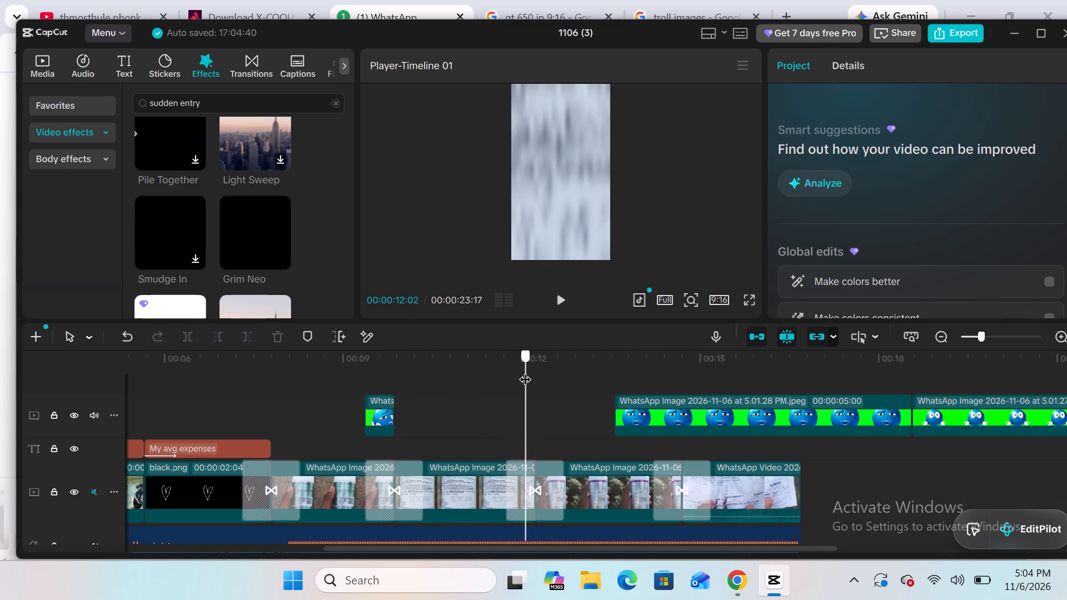
drag(525, 371, 472, 372)
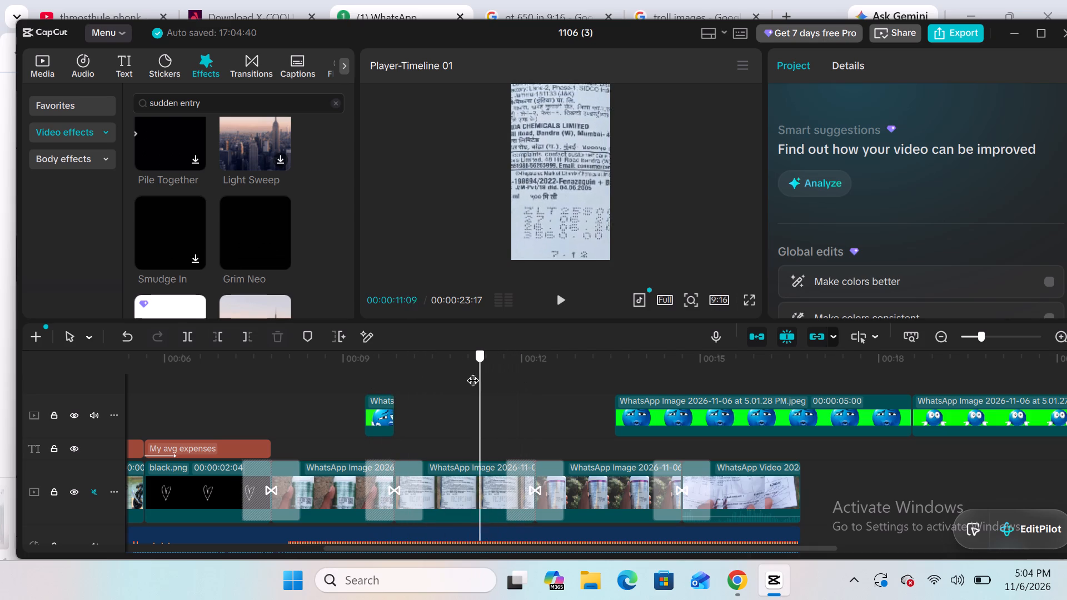
drag(472, 372, 480, 372)
drag(647, 406, 620, 406)
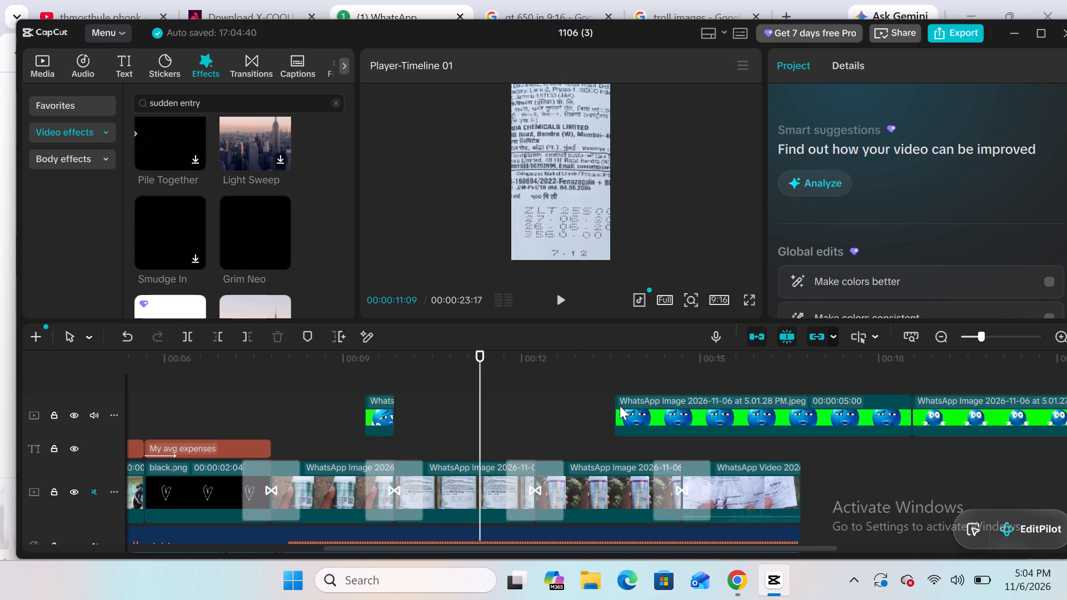
drag(620, 406, 515, 411)
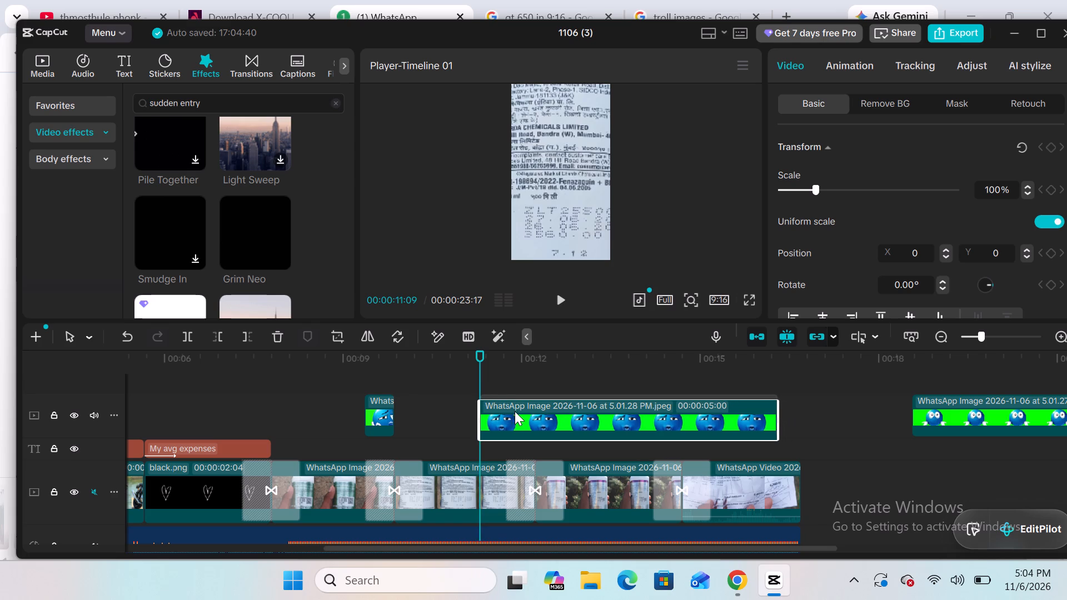
drag(515, 411, 511, 411)
Trim both ends of the second emoji clip to about half a second, ending at the cut to the next bottle image.
drag(780, 420, 565, 424)
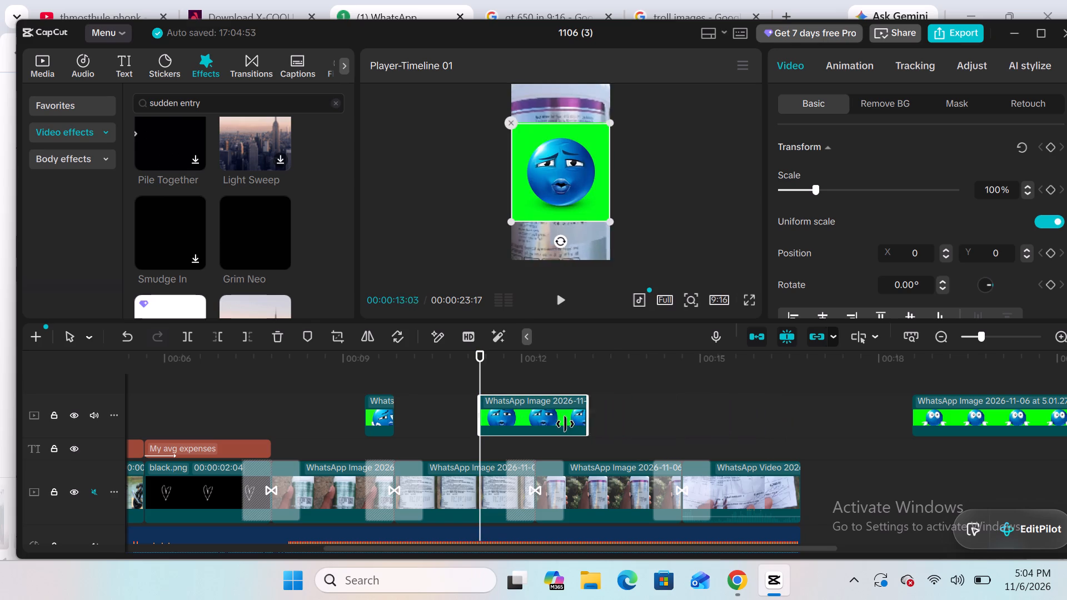
drag(565, 424, 535, 433)
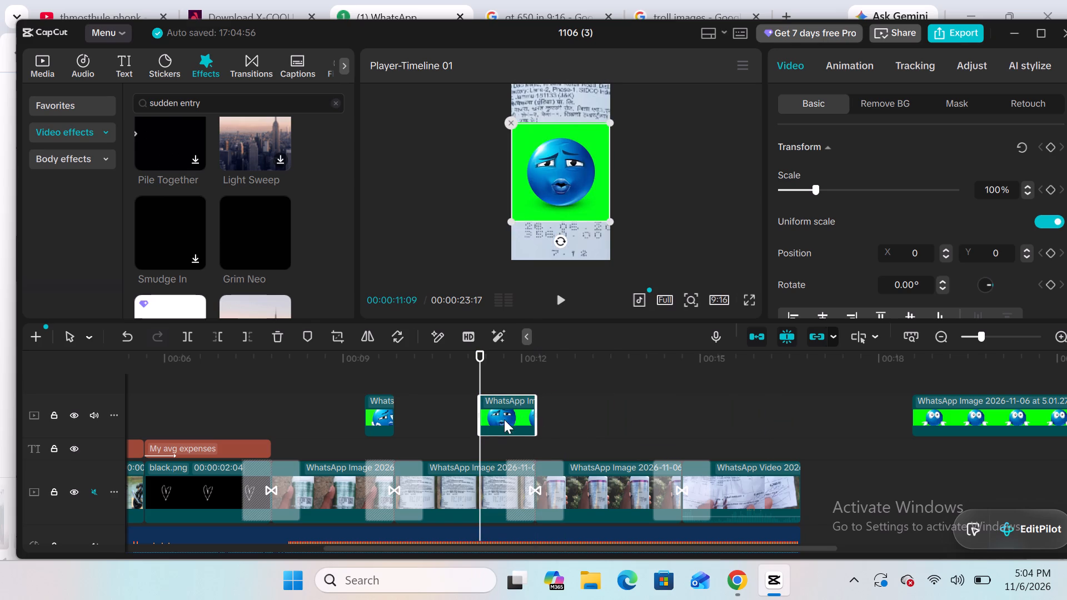
drag(481, 413, 502, 412)
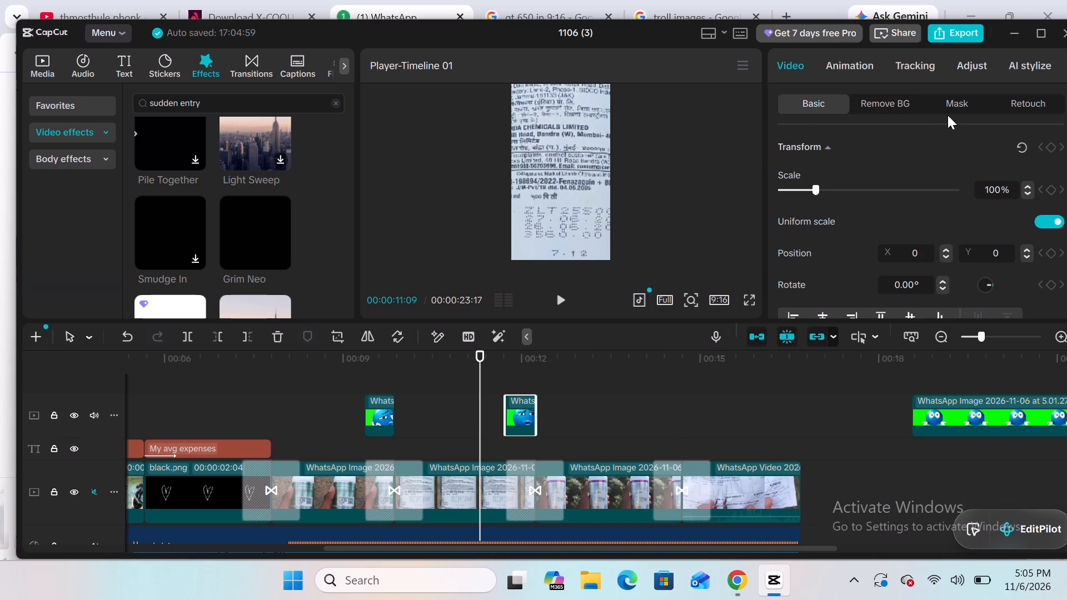
Enable chroma key background removal for the second emoji clip.
scroll(894, 224, down, 4)
scroll(894, 224, up, 4)
scroll(894, 224, down, 2)
scroll(894, 224, up, 2)
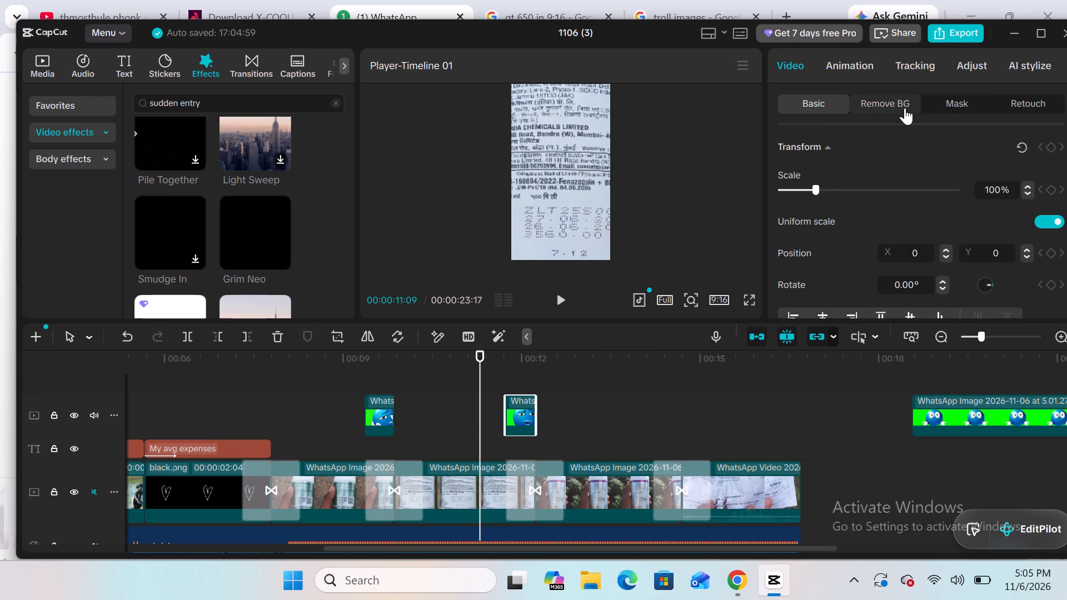
click(903, 108)
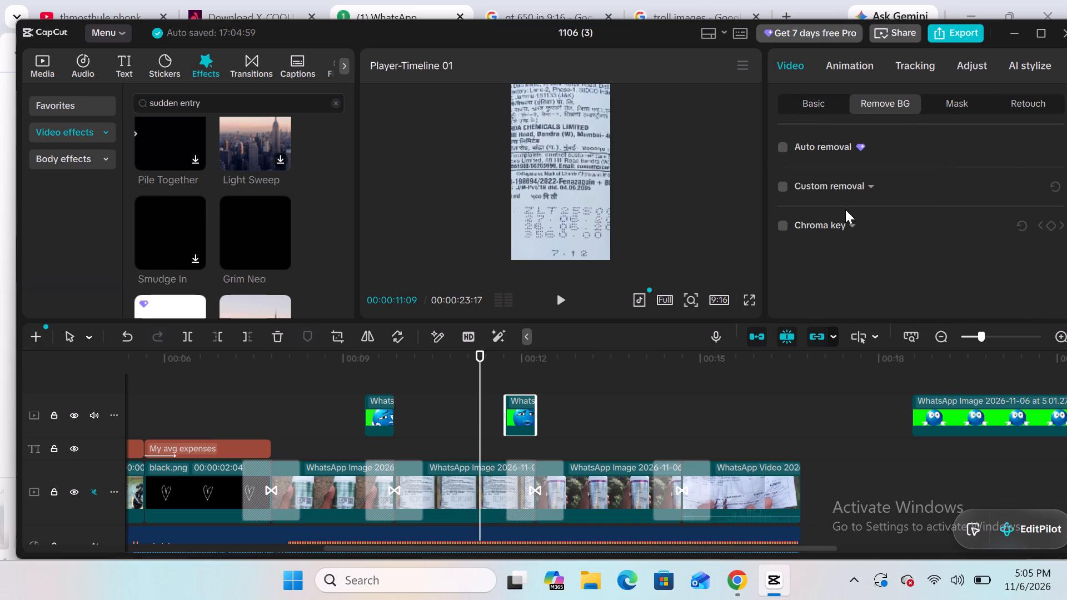
click(839, 218)
drag(837, 253, 782, 227)
click(782, 227)
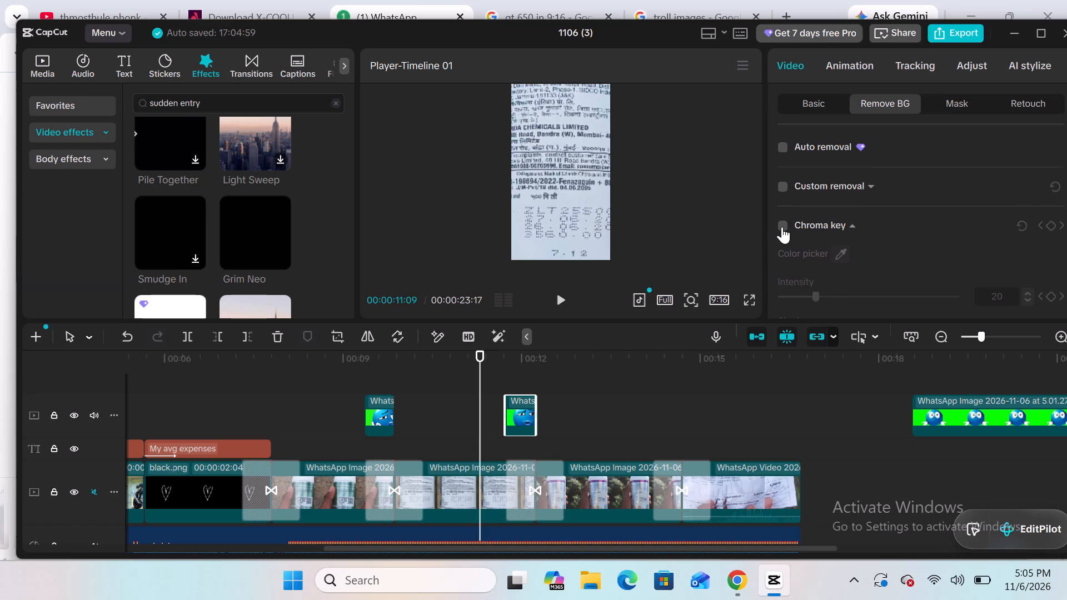
Show the second emoji at 00:00:11:27 and pick its green background as the chroma key color.
drag(841, 253, 532, 428)
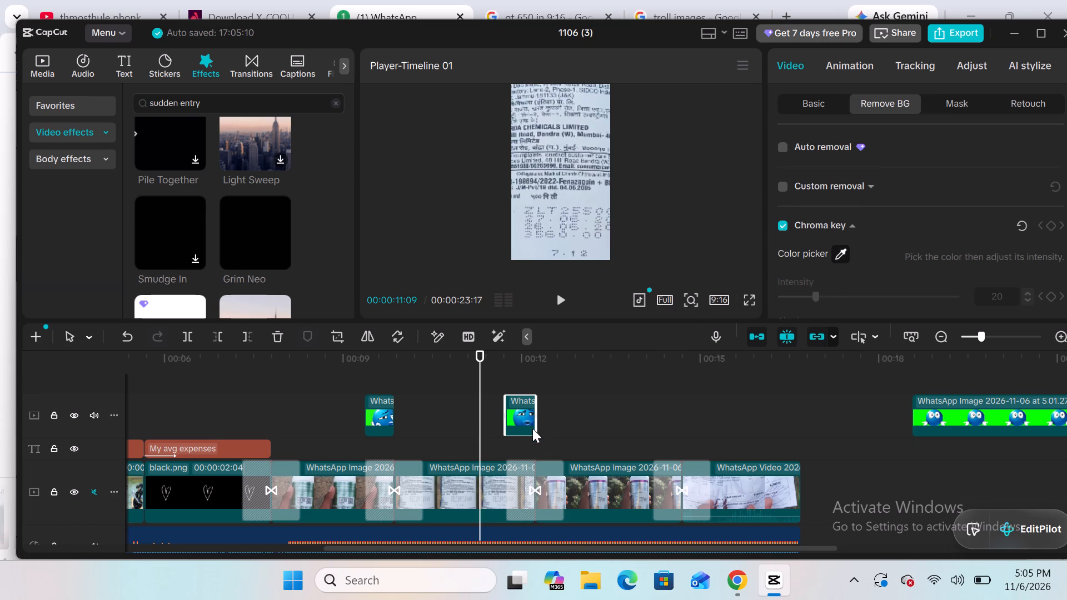
drag(532, 428, 530, 422)
click(530, 422)
click(530, 422)
scroll(520, 270, up, 1)
drag(482, 369, 516, 364)
drag(835, 256, 592, 201)
click(592, 201)
click(592, 201)
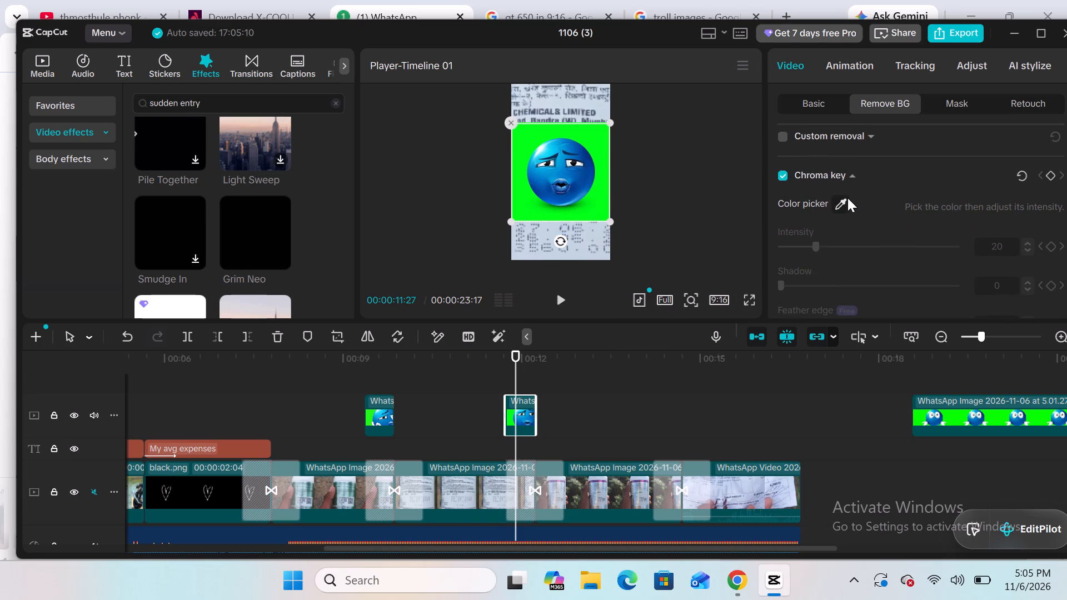
click(847, 198)
drag(847, 198, 592, 189)
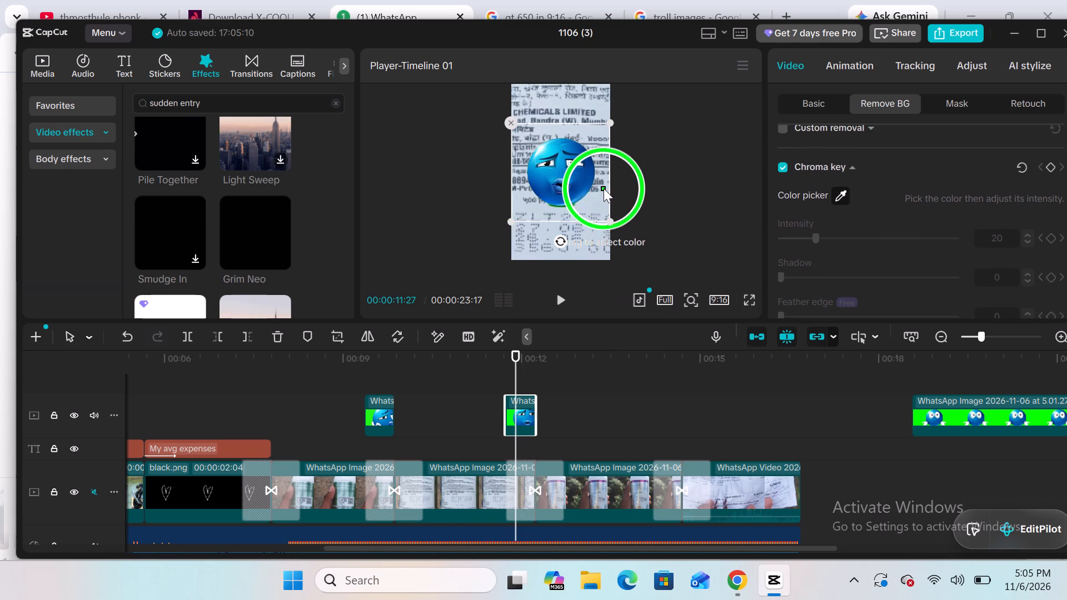
click(599, 193)
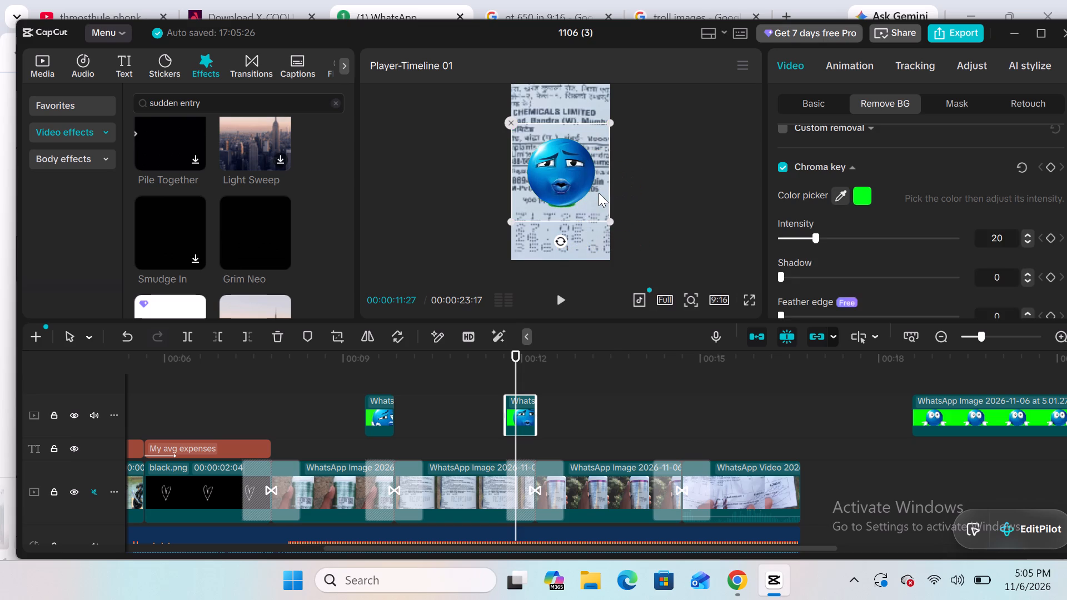
Scale the keyed second emoji down to a little over half size and place it horizontally centered over the label's upper part.
drag(546, 158, 556, 108)
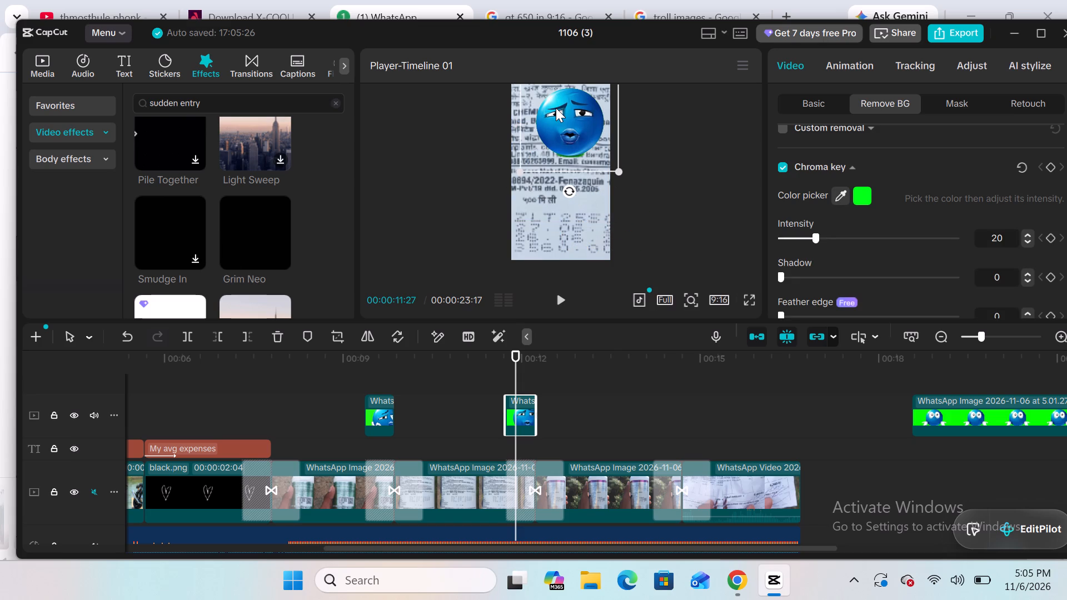
drag(556, 108, 547, 136)
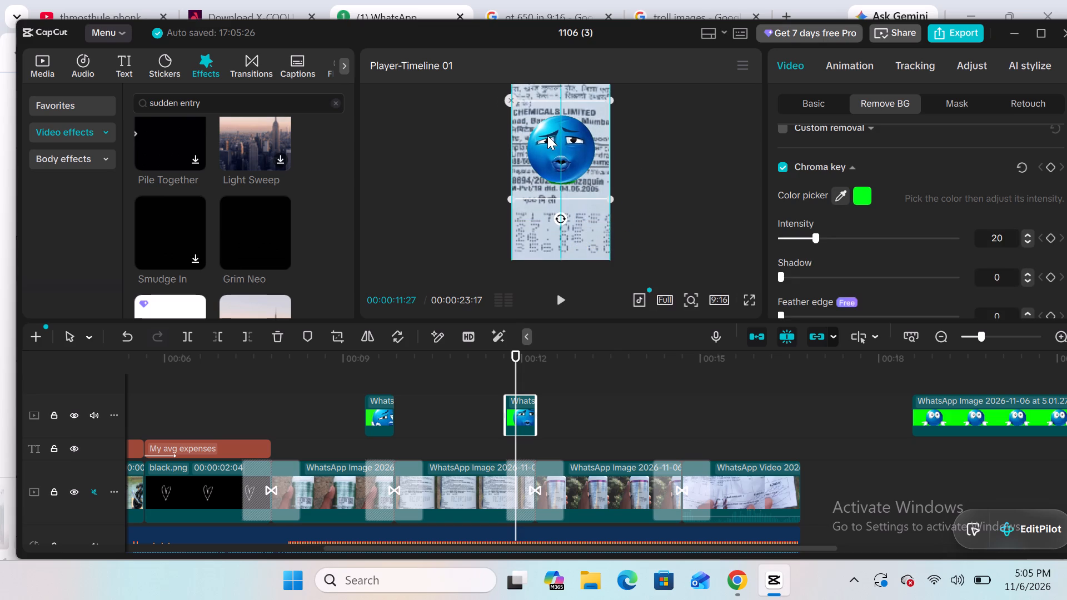
drag(547, 136, 545, 136)
drag(611, 193, 601, 191)
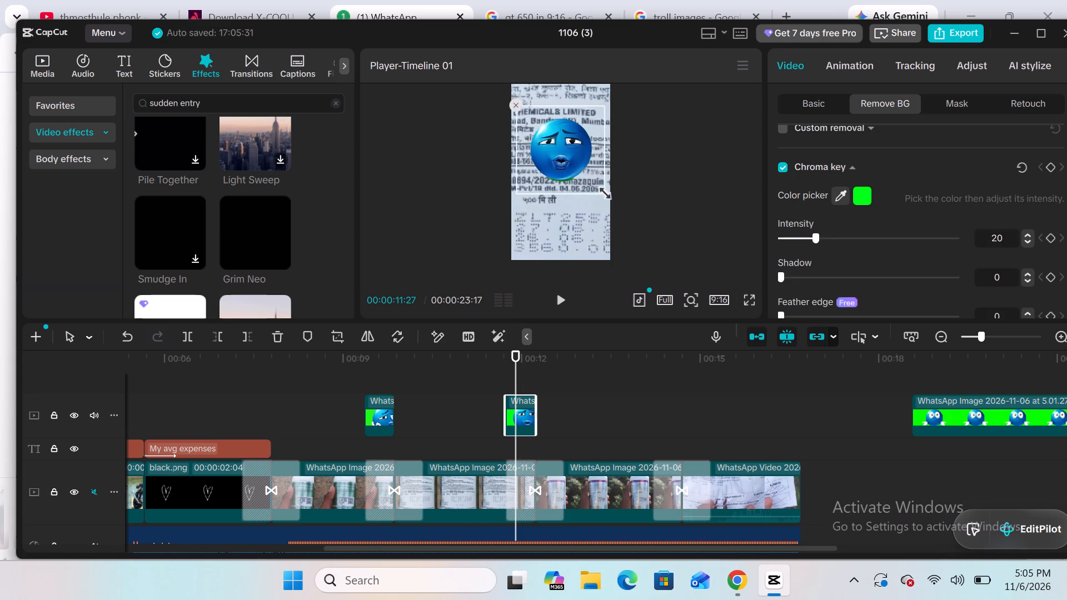
drag(601, 191, 570, 183)
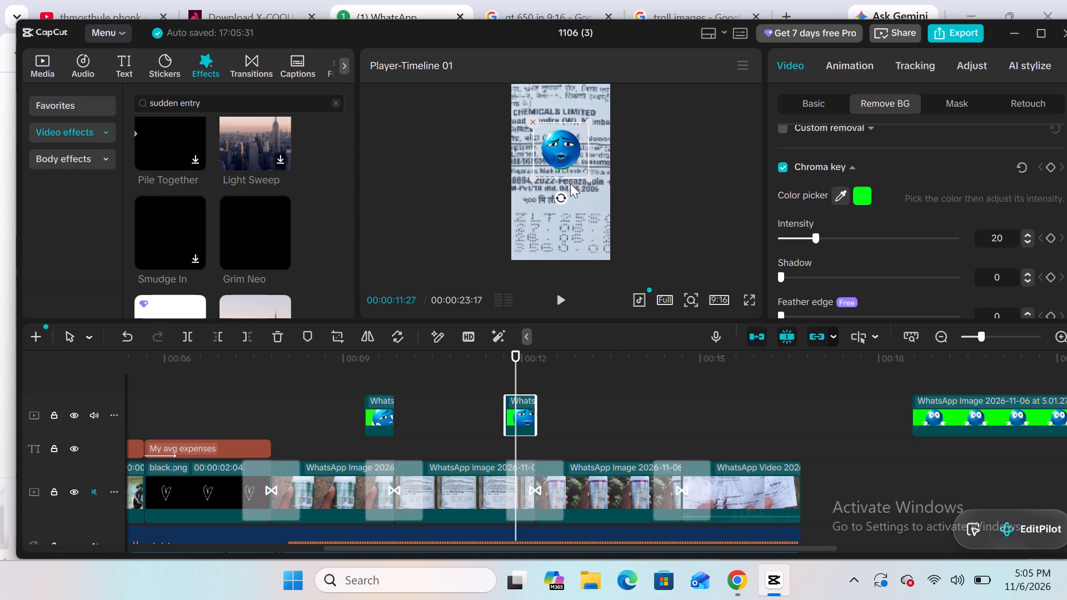
scroll(570, 183, up, 5)
drag(569, 161, 568, 137)
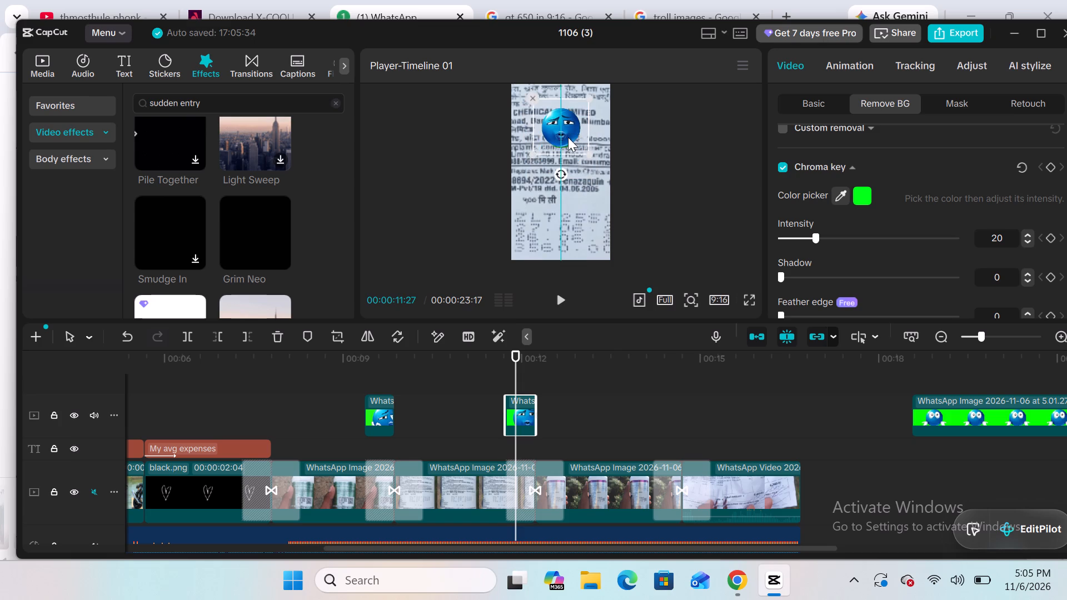
Fine-tune the second emoji so it sits slightly higher and horizontally centered over the label's upper part.
drag(568, 137, 567, 131)
click(585, 142)
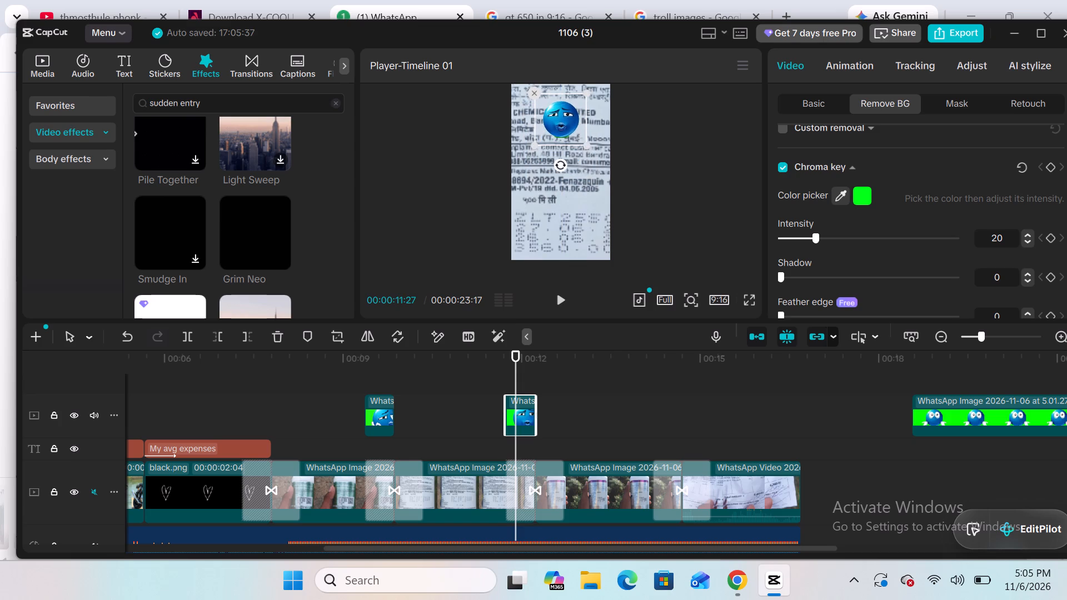
click(571, 127)
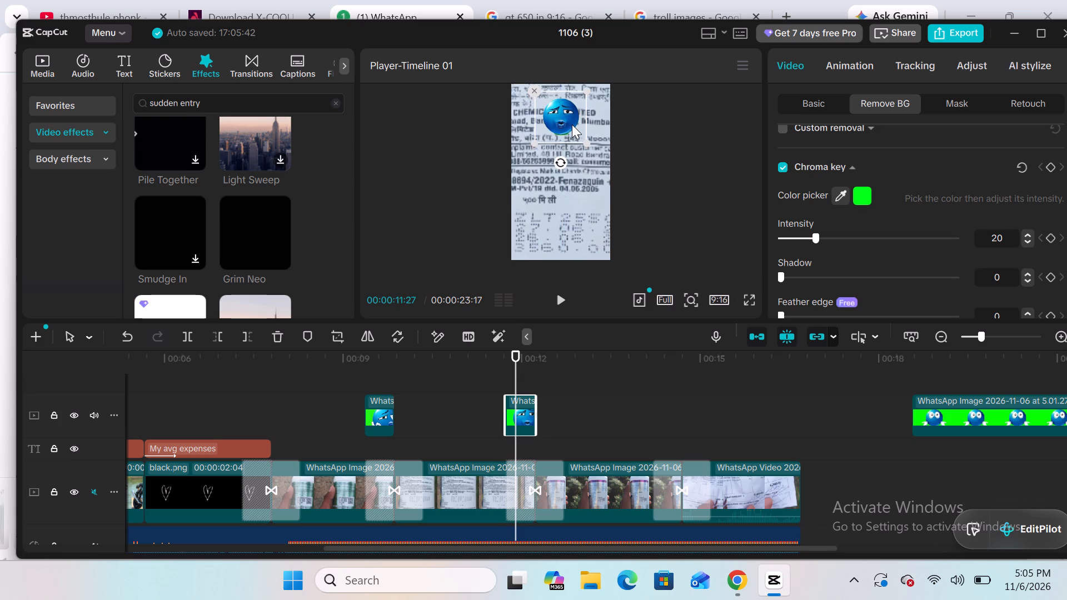
Copy the first keyed emoji clip and paste it on the overlay track at 00:00:14:06, before the cut to the receipt video.
drag(512, 369, 383, 367)
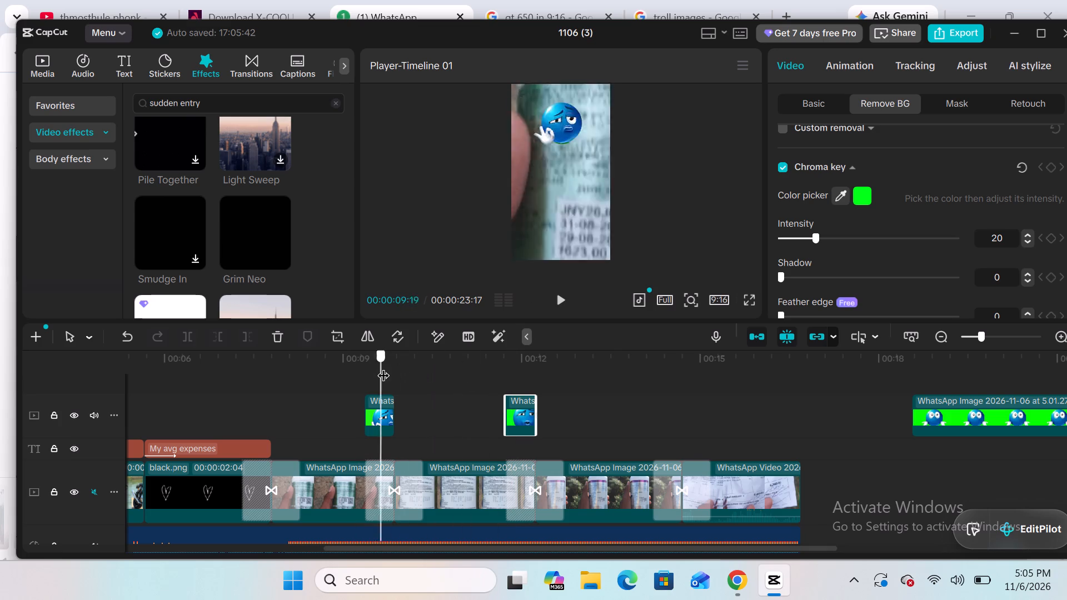
drag(383, 367, 564, 364)
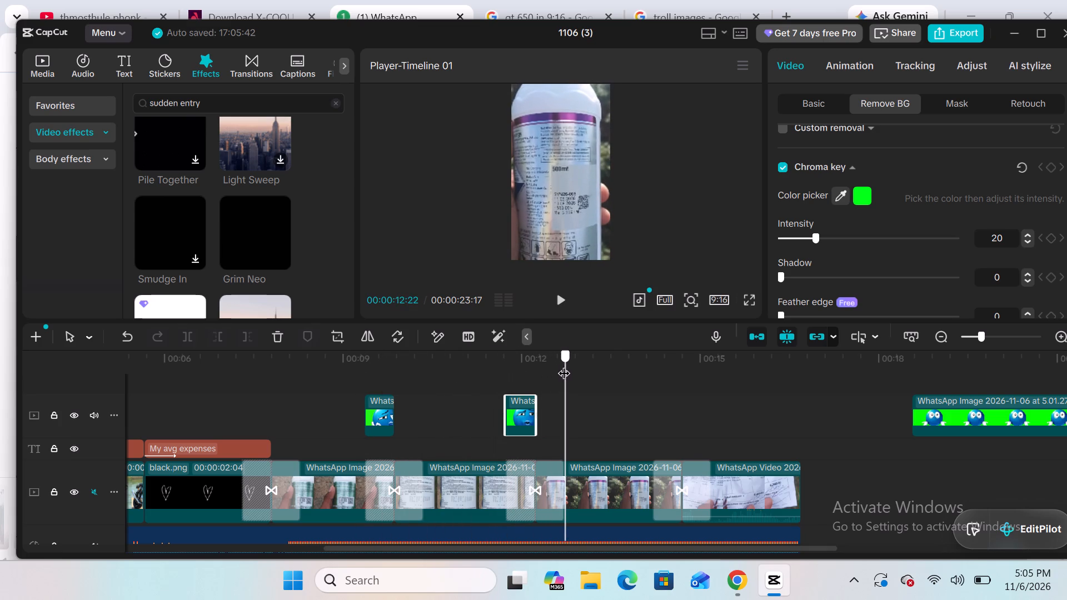
drag(564, 364, 582, 368)
click(381, 417)
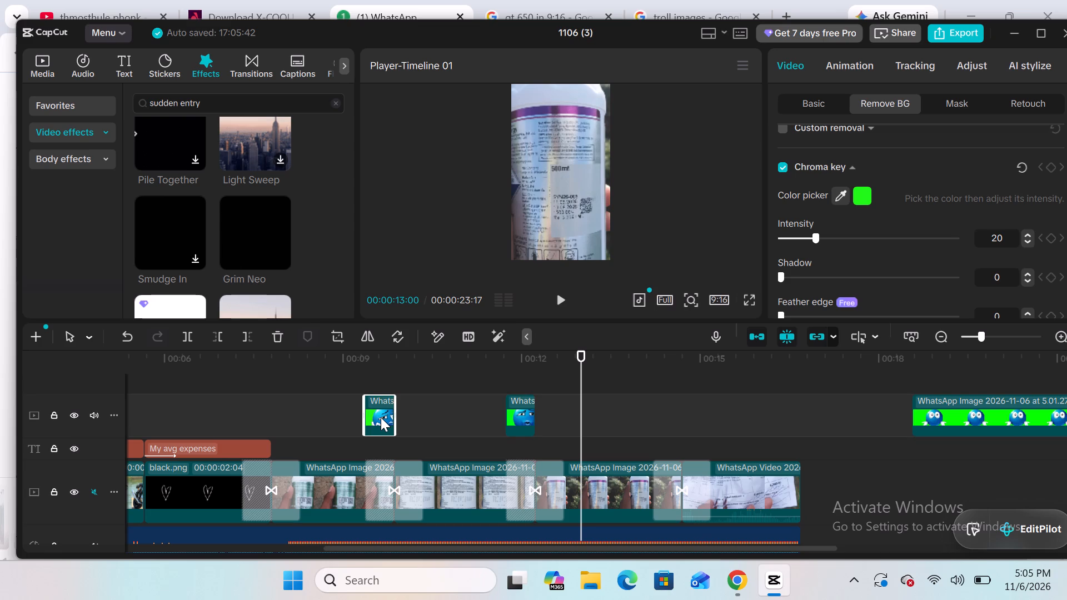
key(ctrl+c)
click(574, 426)
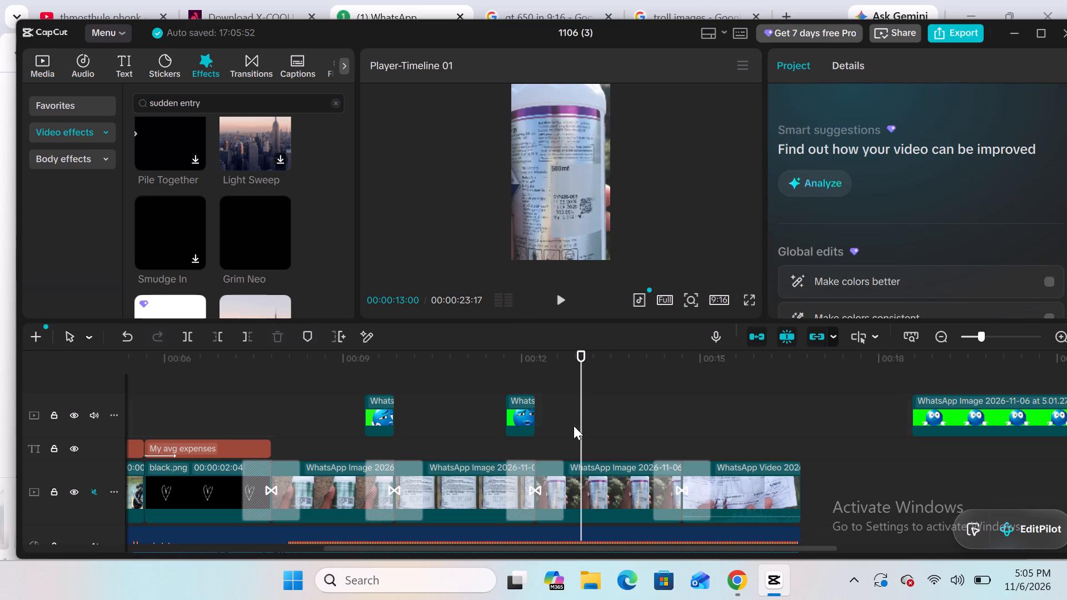
drag(574, 426, 652, 412)
key(ctrl+v)
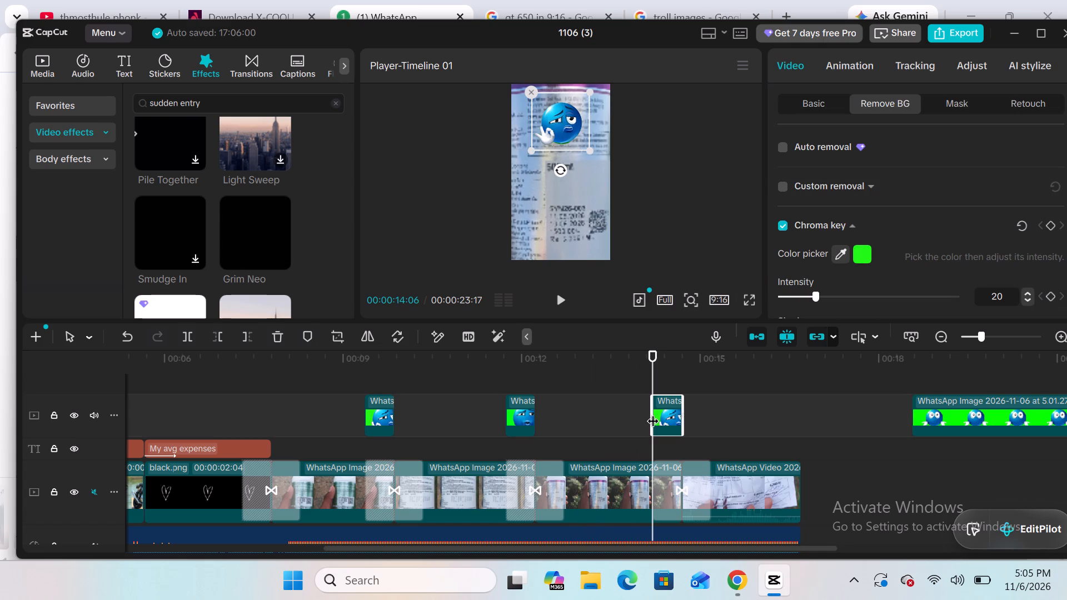
Move the remaining five-second wide-eyed emoji clip earlier on the overlay track to start at 00:00:16:04, over the receipt video.
scroll(714, 439, left, 1)
drag(650, 383, 666, 382)
drag(666, 382, 785, 379)
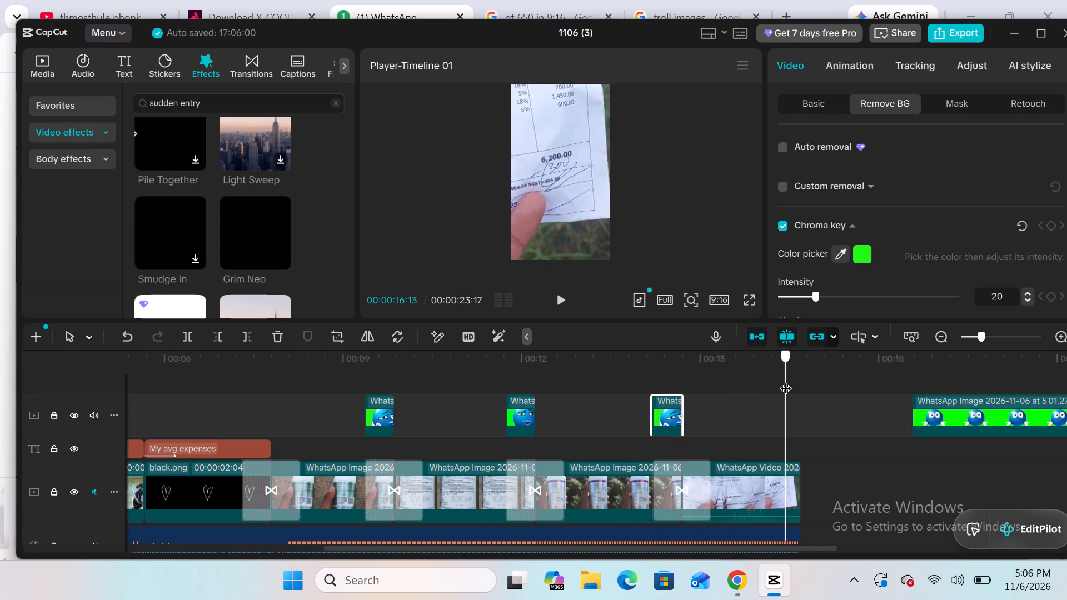
drag(785, 379, 683, 407)
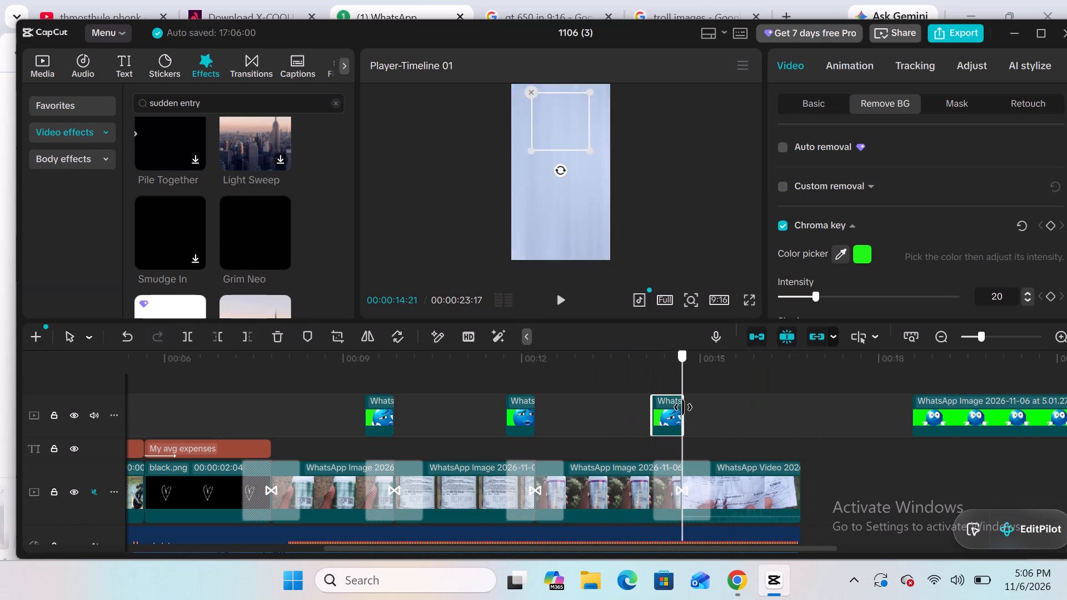
drag(683, 407, 776, 403)
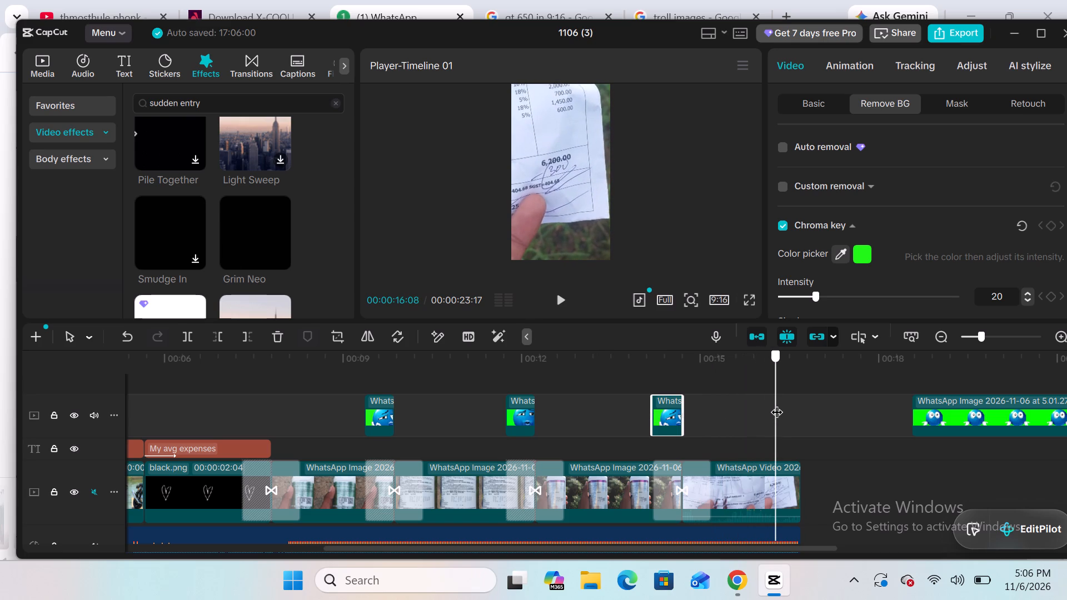
drag(776, 403, 769, 404)
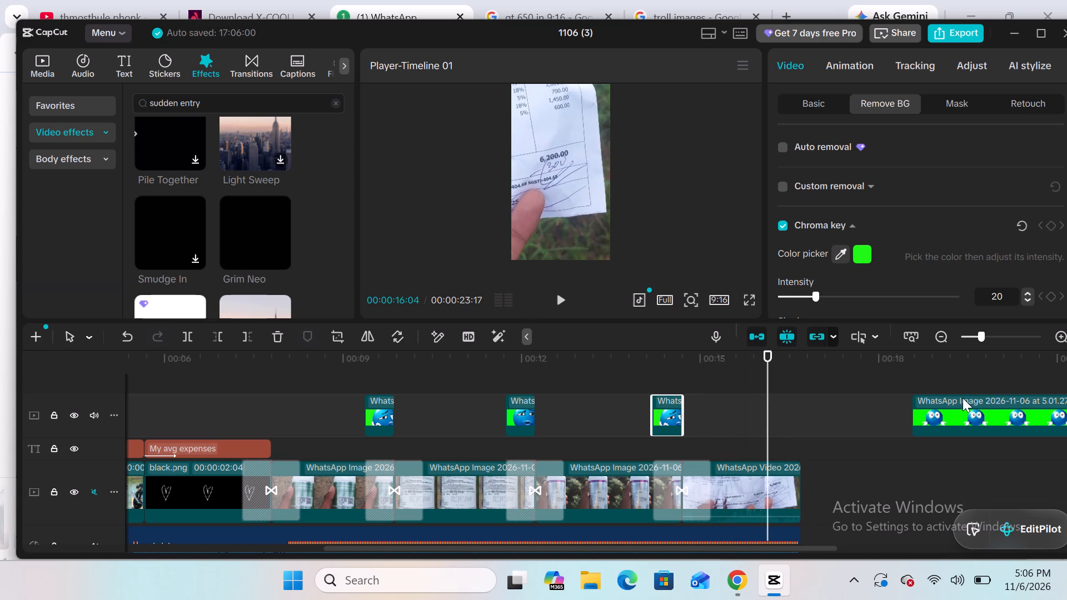
drag(958, 405, 821, 414)
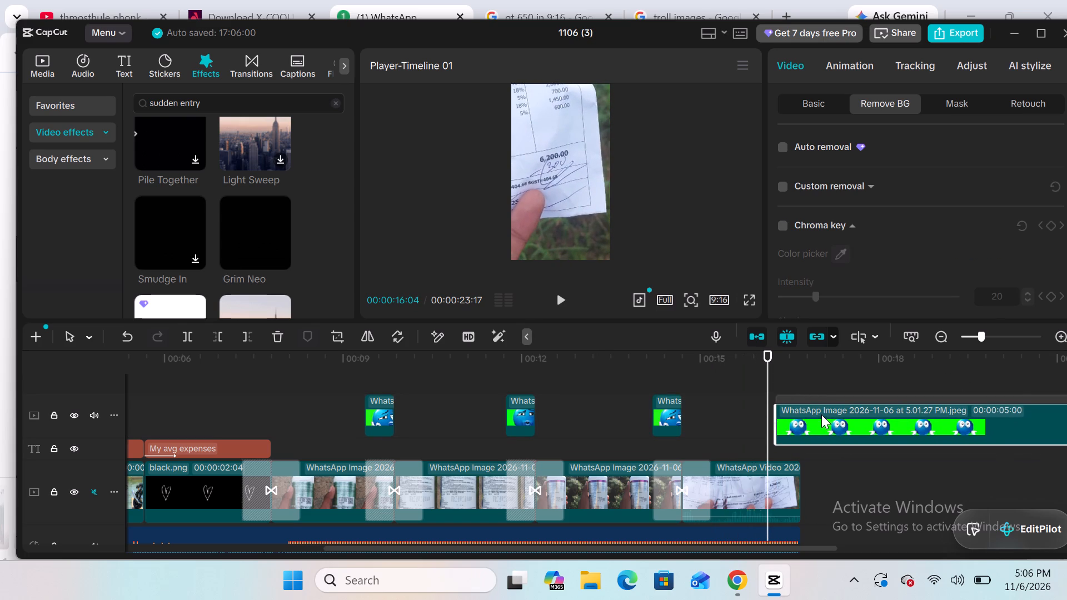
drag(821, 414, 816, 411)
scroll(1044, 427, left, 2)
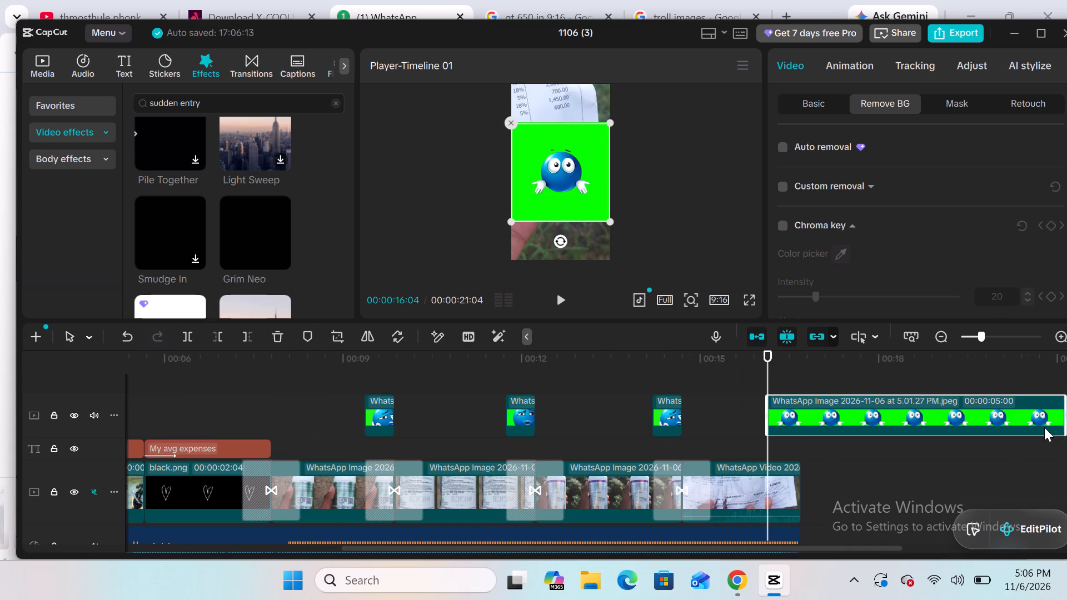
Trim both ends of the wide-eyed emoji clip to about half a second, ending with the receipt video at 00:00:16:21.
scroll(1044, 427, left, 3)
drag(787, 414, 500, 474)
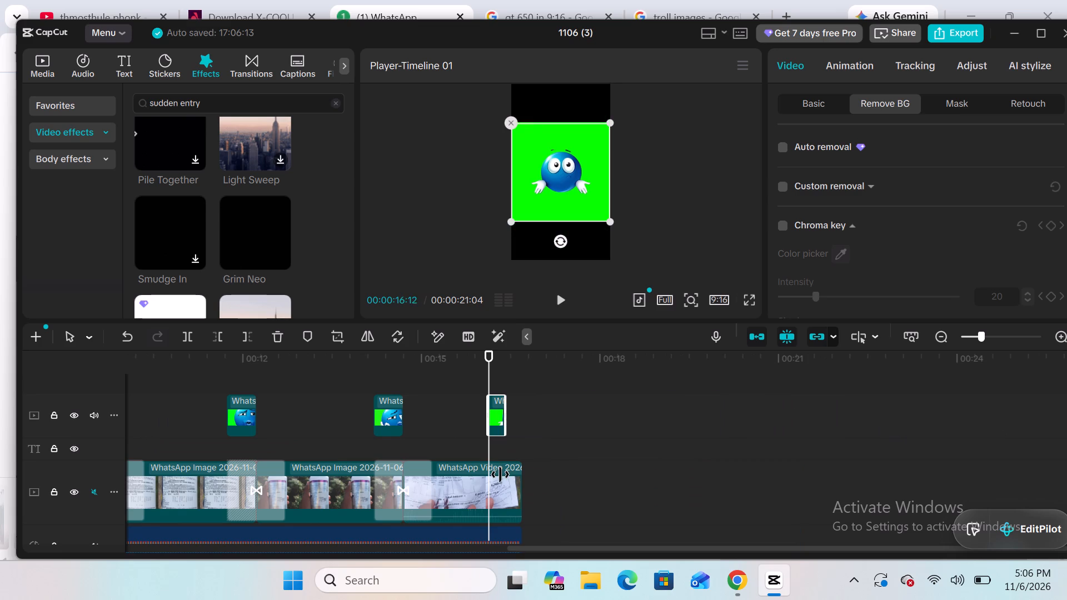
drag(500, 474, 525, 492)
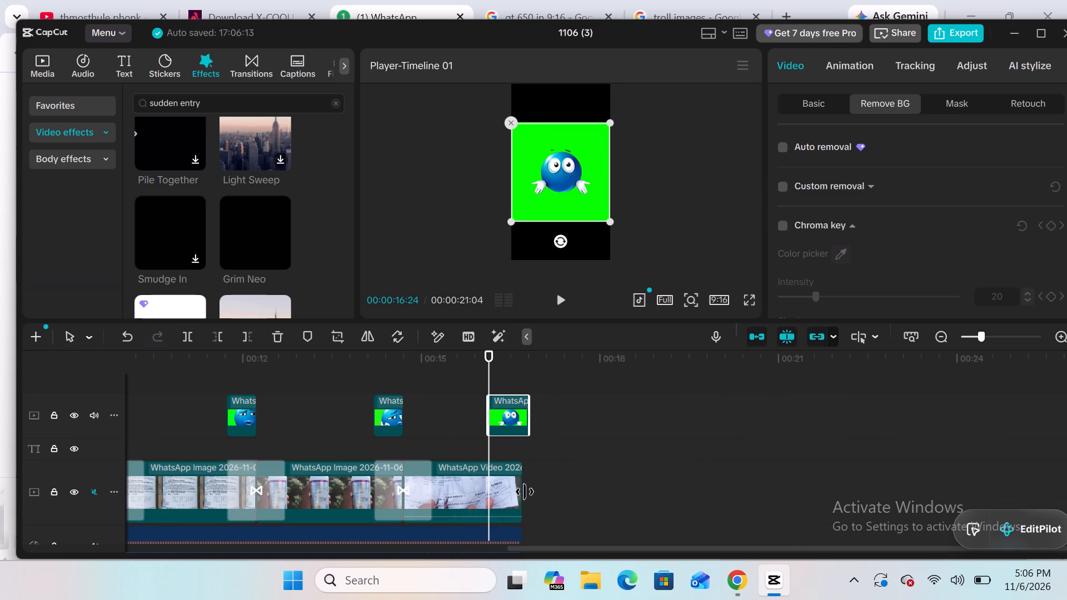
drag(525, 492, 523, 492)
drag(528, 465, 599, 459)
drag(751, 401, 760, 401)
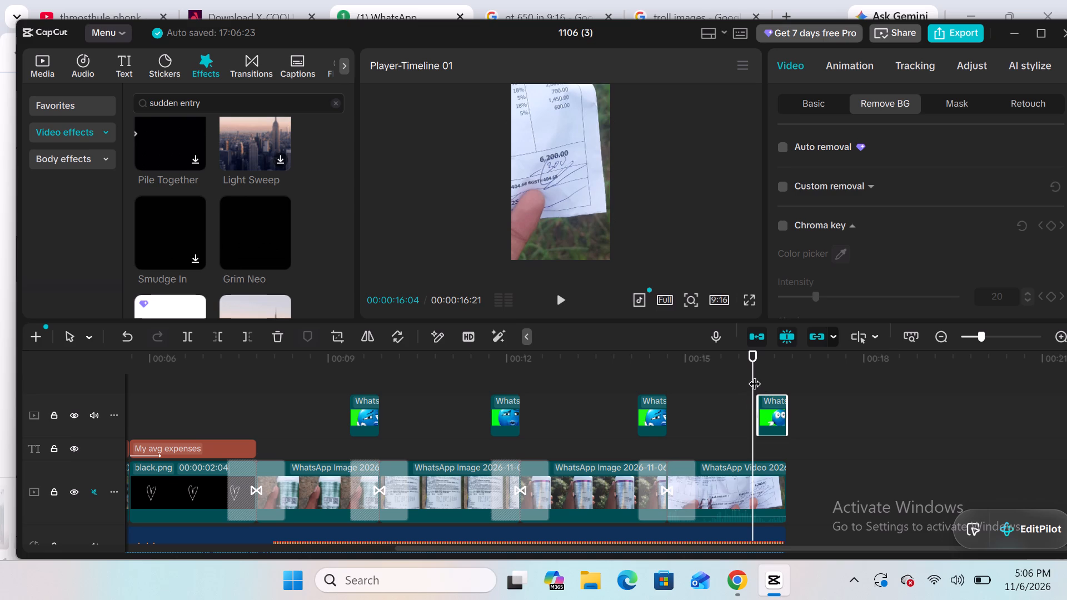
Enable chroma key for the wide-eyed emoji clip at 00:00:16:11 and pick its green background as the key color.
drag(754, 375, 766, 377)
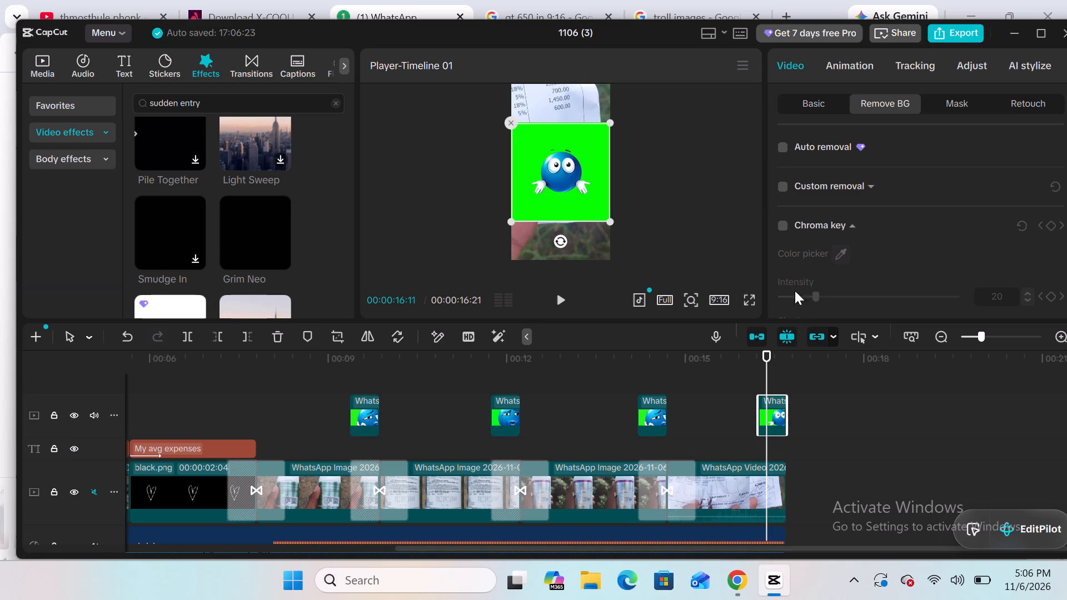
click(783, 229)
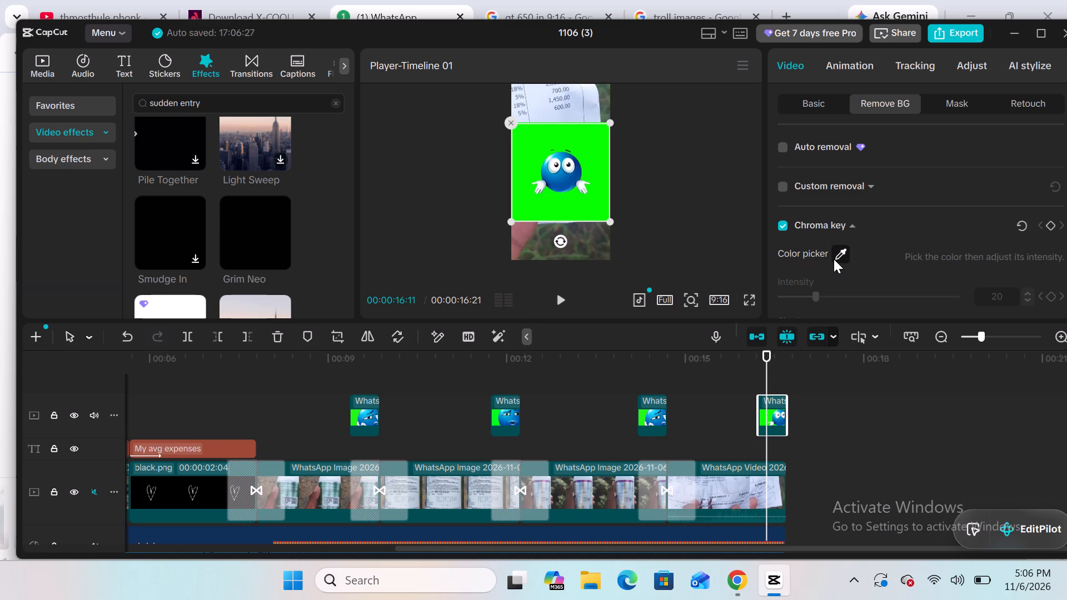
drag(834, 259, 652, 233)
drag(830, 229, 567, 201)
click(567, 201)
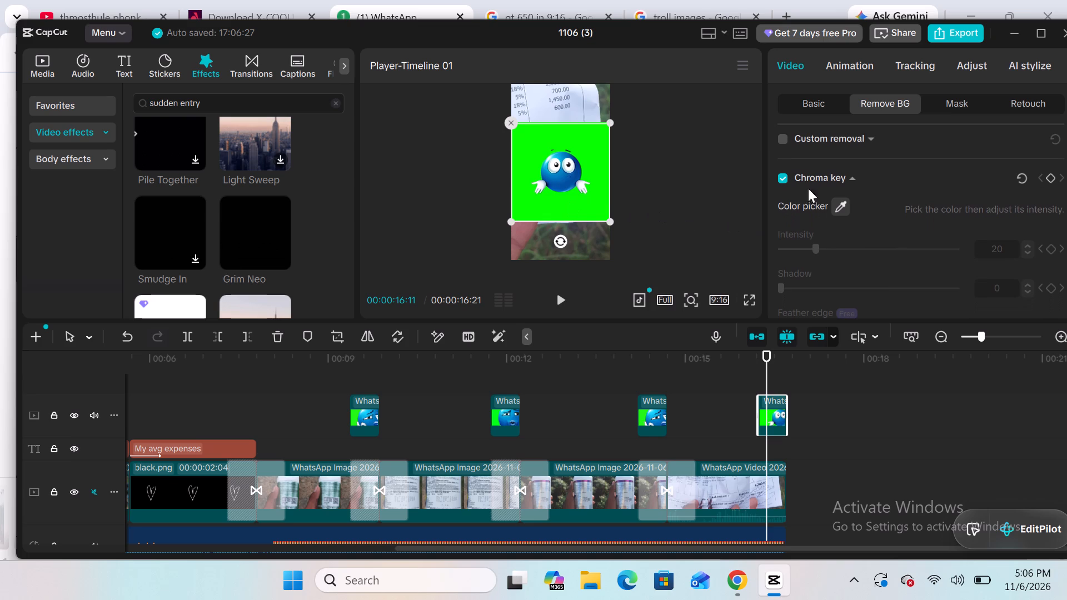
click(839, 208)
drag(835, 208, 596, 186)
click(582, 136)
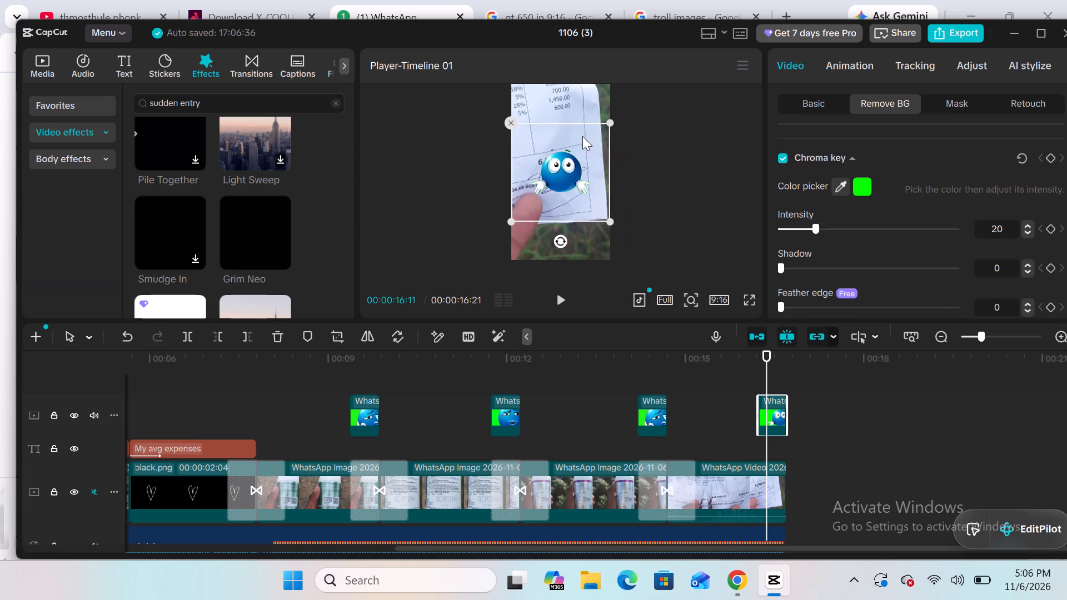
Move the wide-eyed emoji to the upper centre of the frame and shrink its overlay to about three-quarters of the frame width.
scroll(582, 136, up, 3)
drag(582, 131, 580, 91)
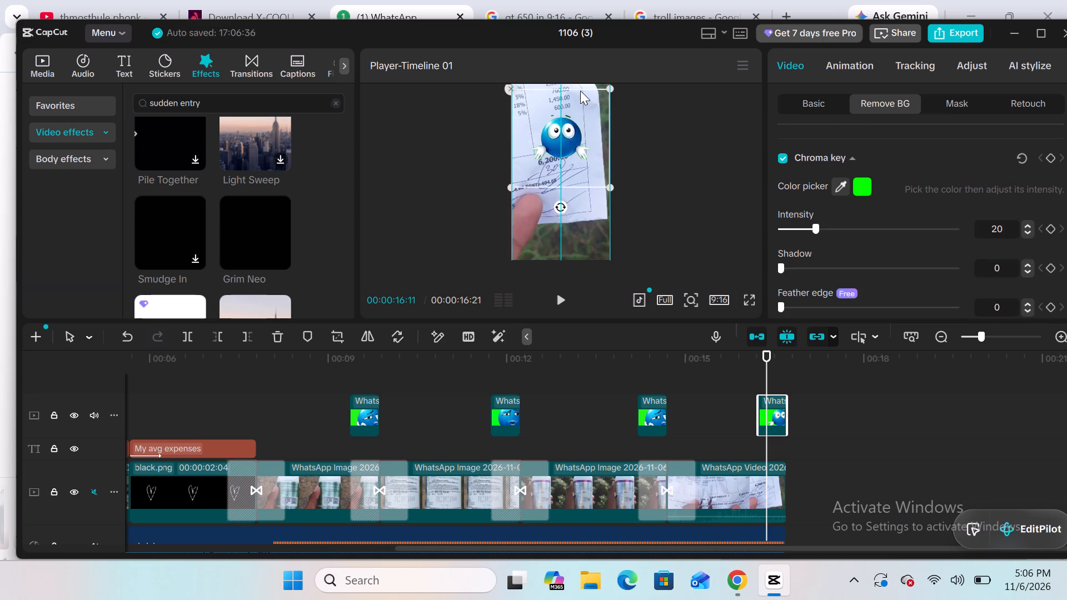
drag(580, 91, 580, 88)
drag(605, 181, 584, 169)
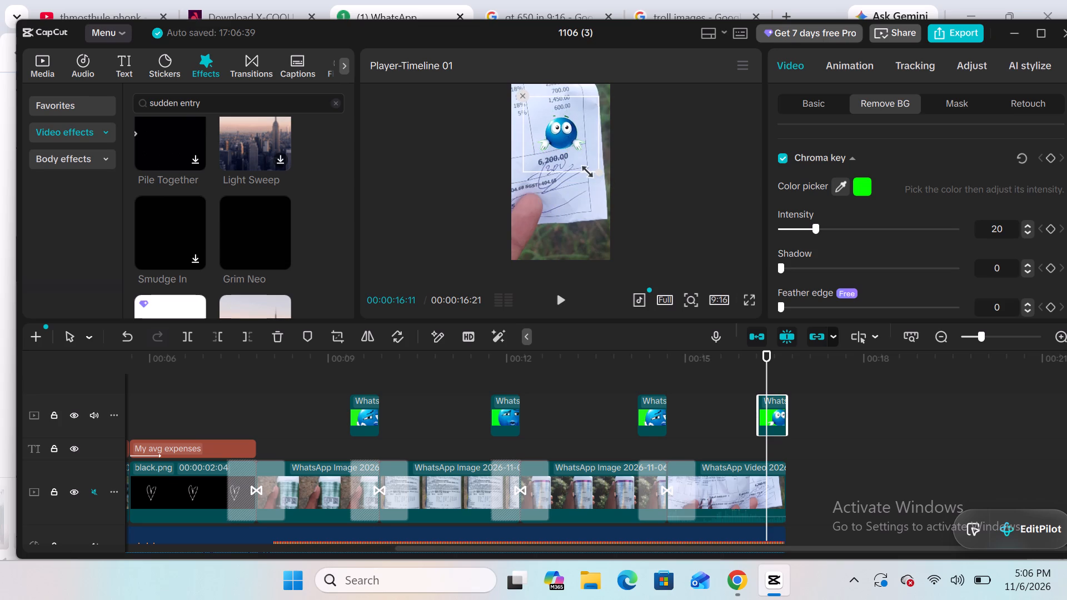
drag(584, 169, 587, 170)
drag(573, 124, 571, 117)
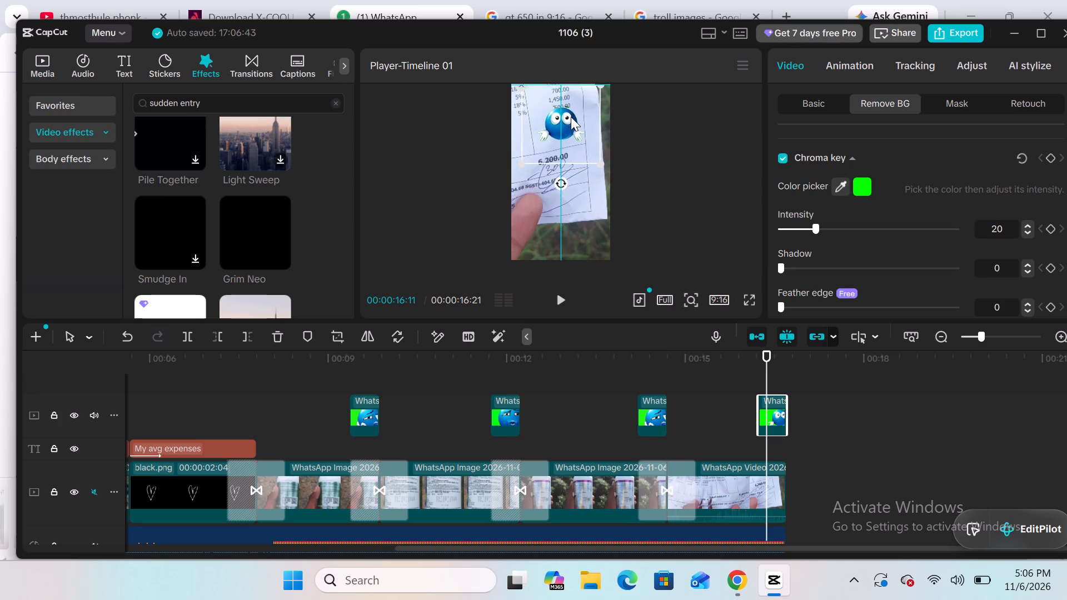
drag(571, 117, 569, 103)
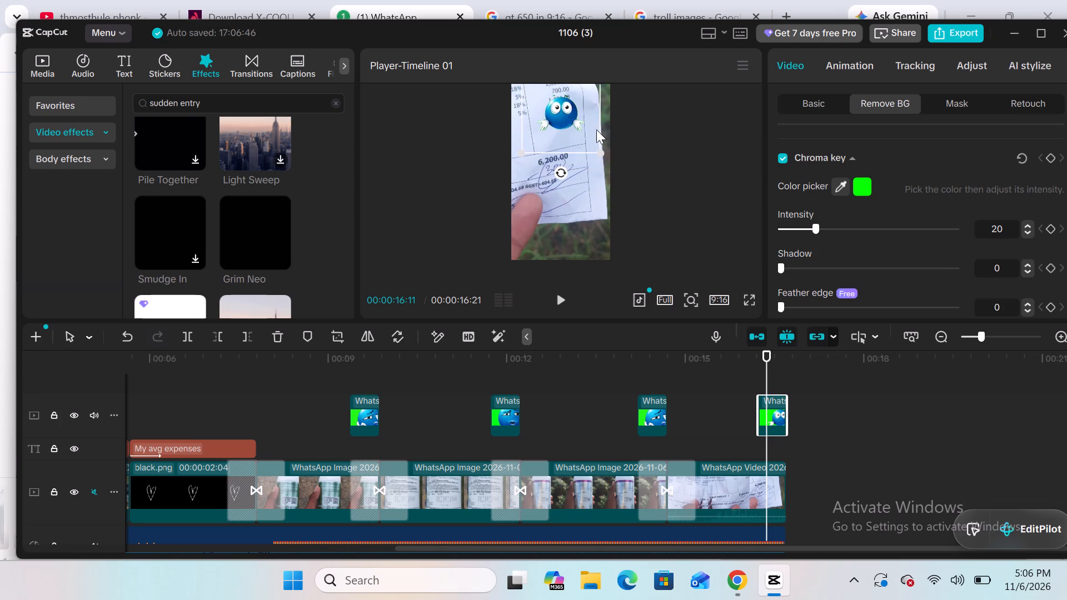
drag(601, 147, 599, 147)
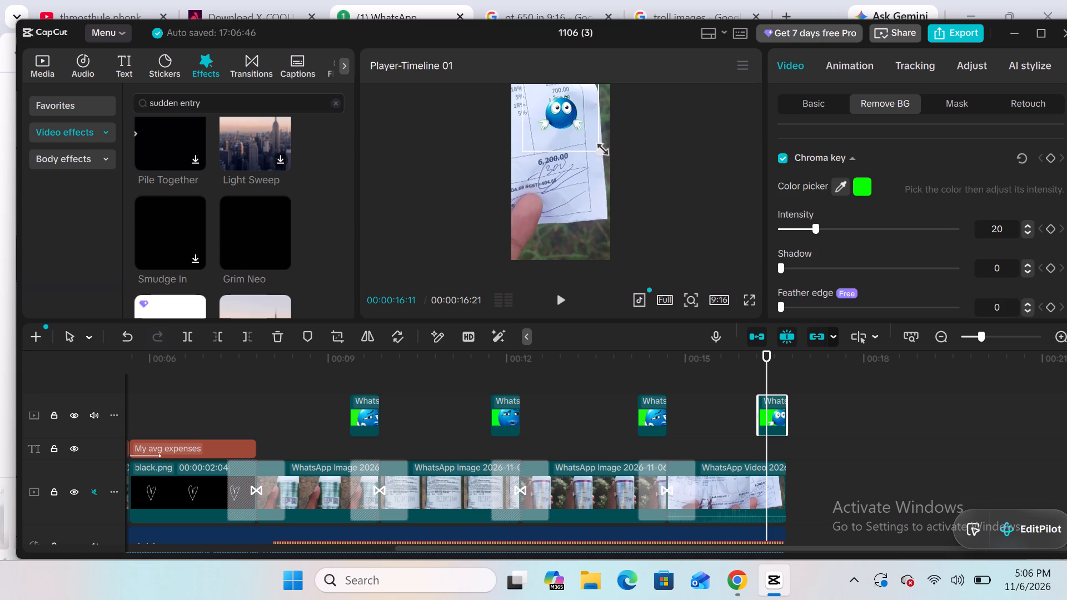
drag(599, 147, 595, 146)
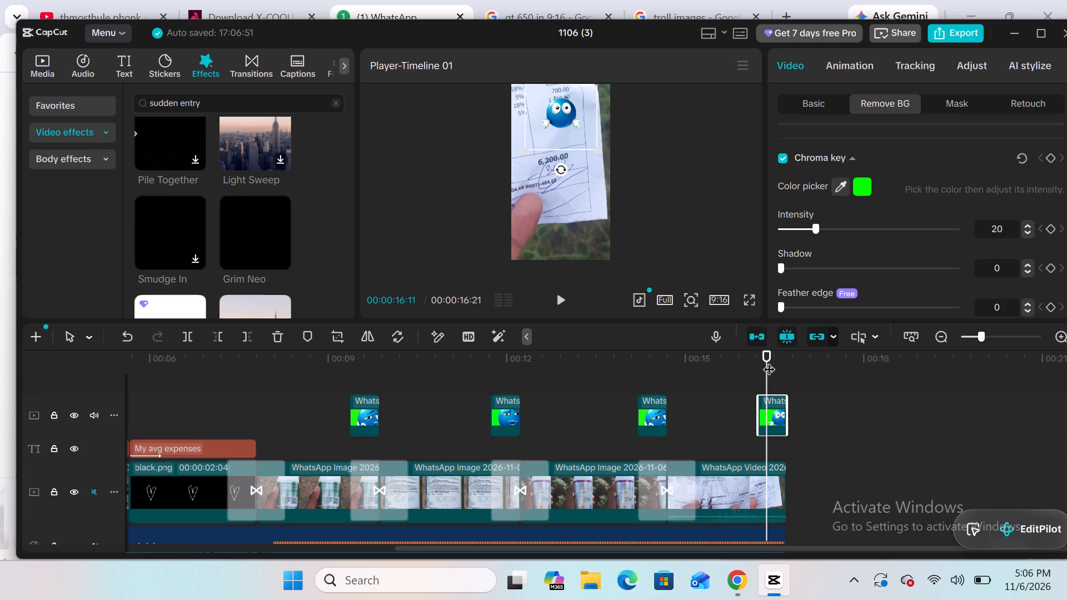
Compare with the earlier emoji around 00:00:11:16, and at 00:00:16:11 enlarge the wide-eyed emoji overlay to about 90% of the frame width.
drag(766, 362, 478, 378)
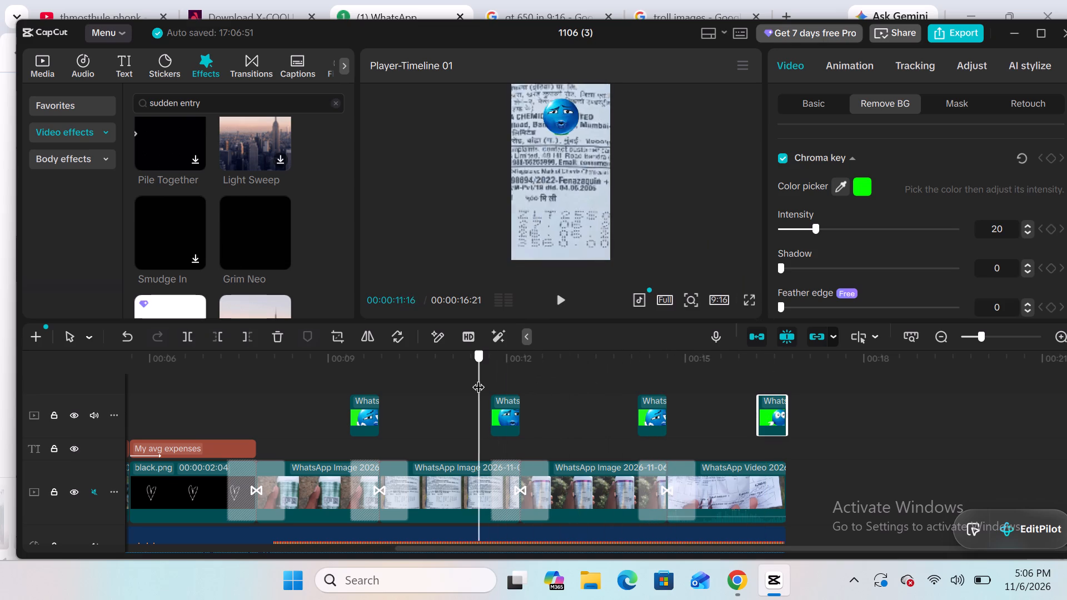
drag(478, 378, 720, 391)
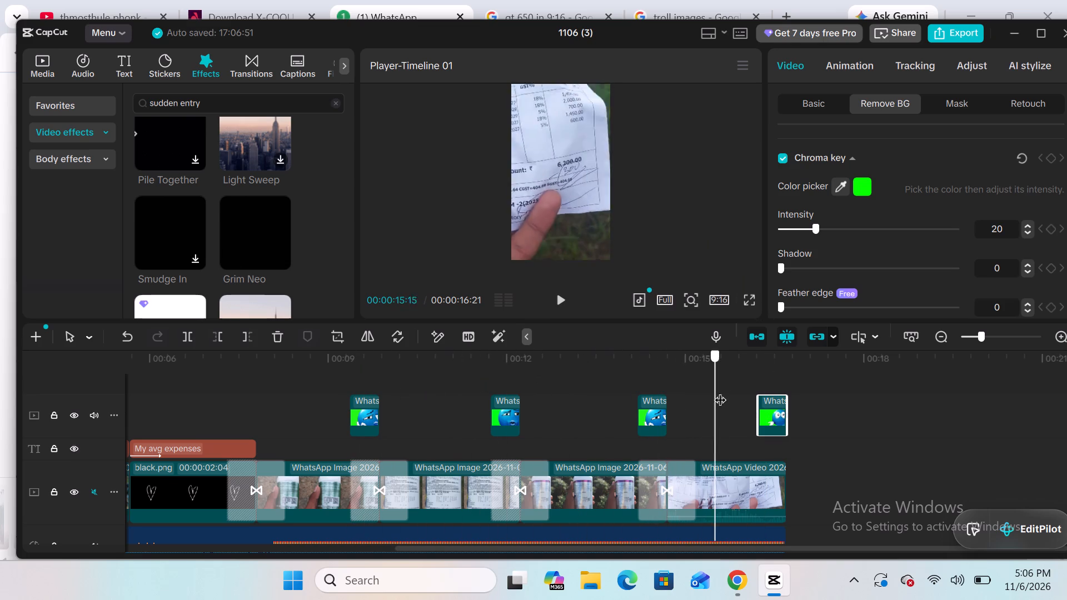
drag(720, 391, 694, 350)
drag(750, 328, 737, 336)
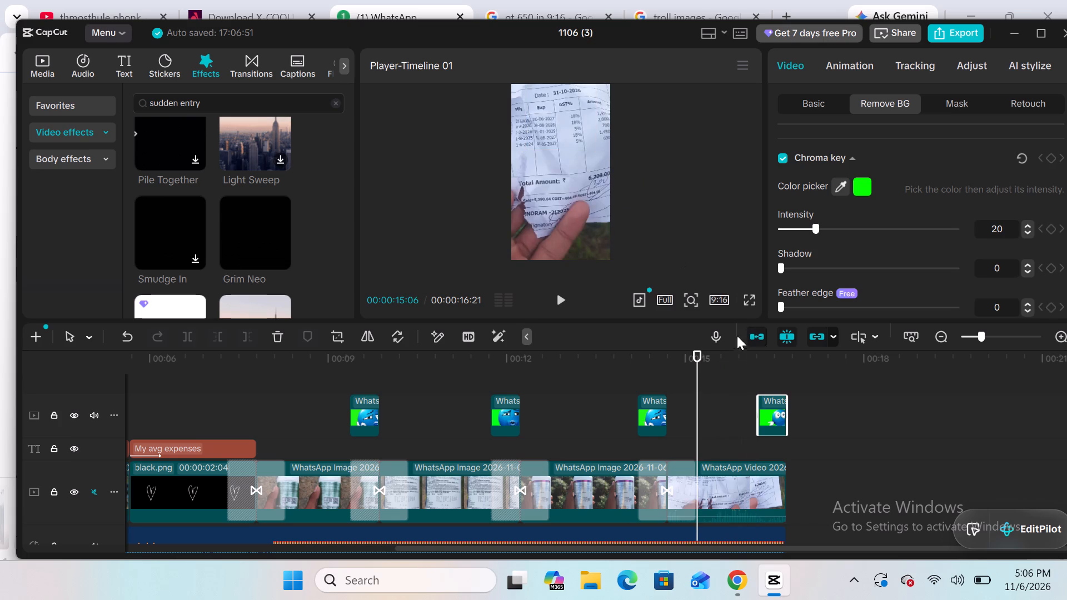
drag(737, 336, 681, 402)
drag(700, 388, 762, 385)
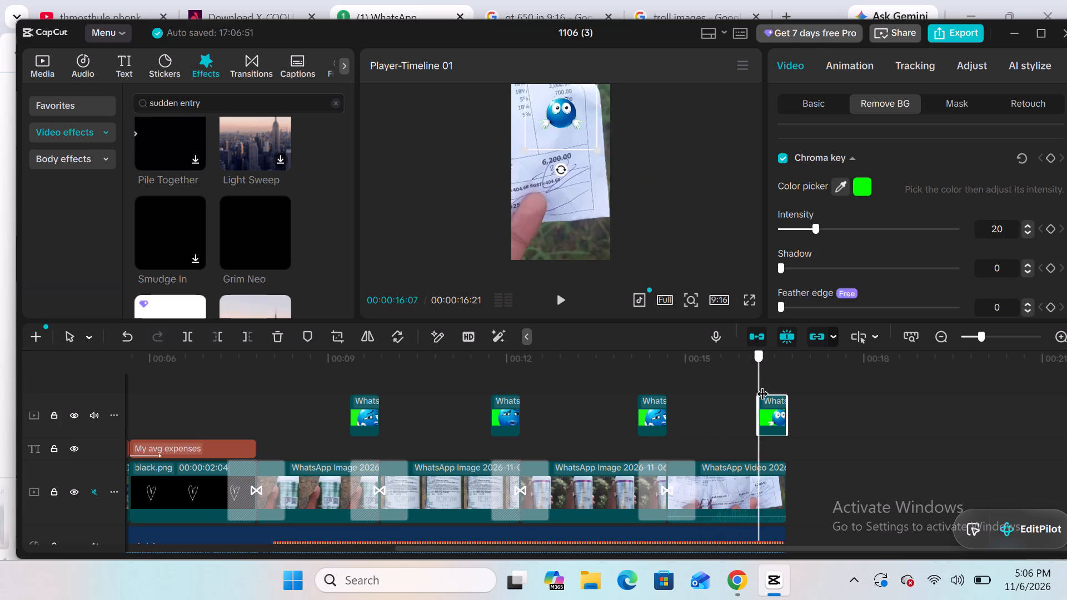
drag(762, 385, 766, 385)
drag(592, 146, 609, 153)
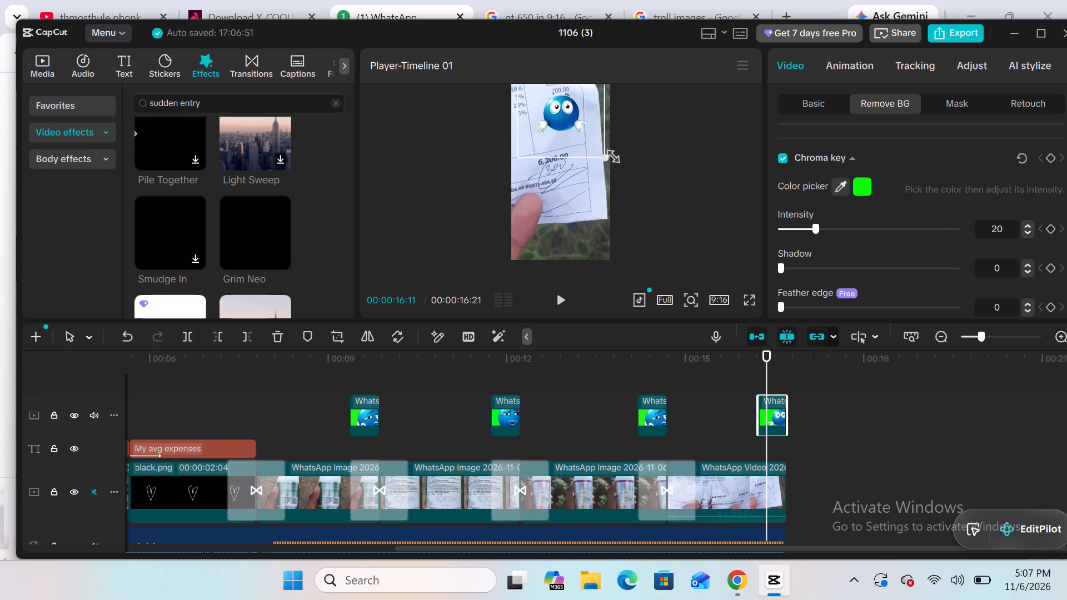
drag(609, 153, 610, 154)
Play the video from the beginning to review the emoji overlays and their timing.
drag(767, 376, 582, 370)
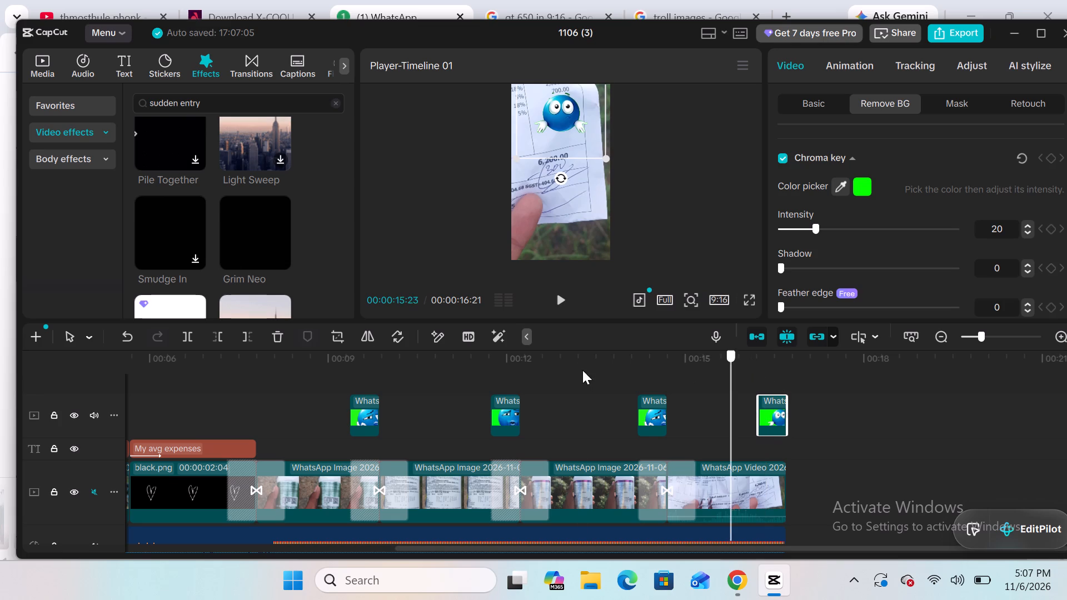
drag(582, 370, 76, 338)
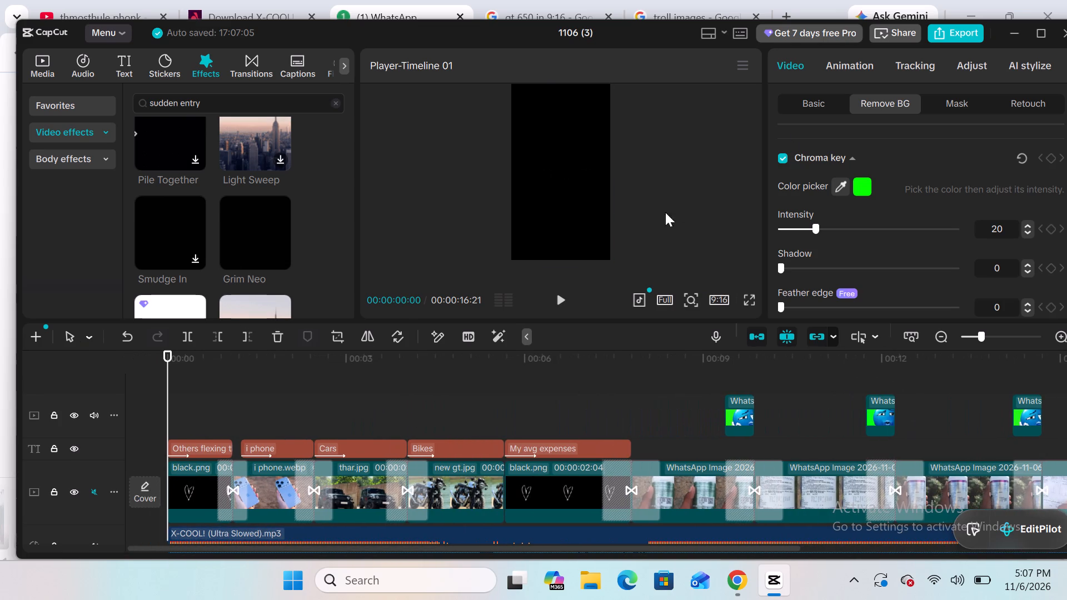
click(557, 302)
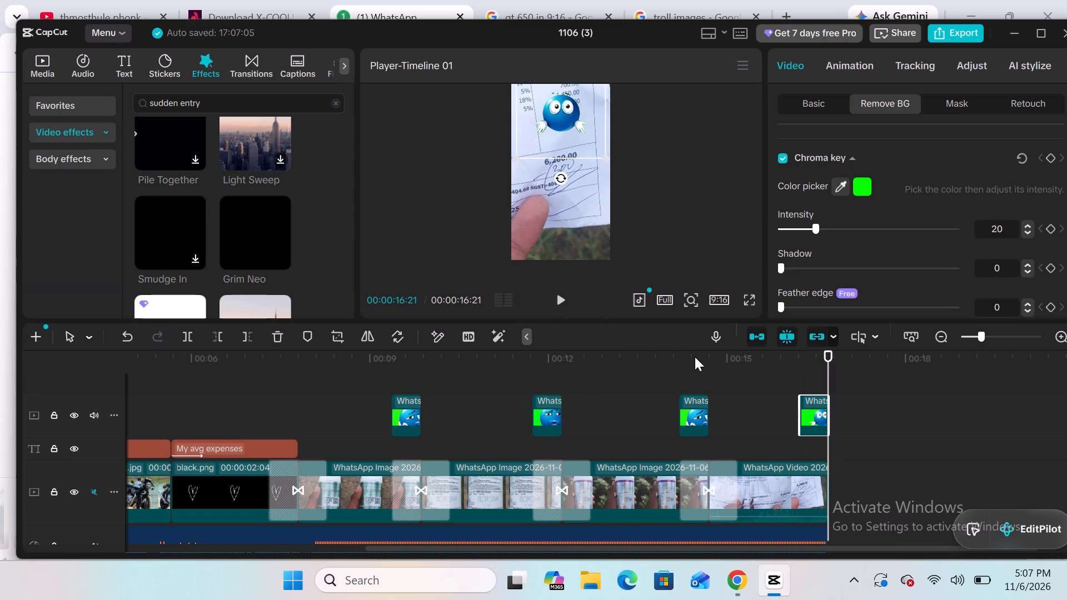
Add a position keyframe to the first emoji clip at its start, 00:00:09:11, and move the emoji straight up out of frame to Y 2558.
ctrl+scroll(695, 357, up, 1)
scroll(695, 357, right, 1)
drag(826, 381, 707, 399)
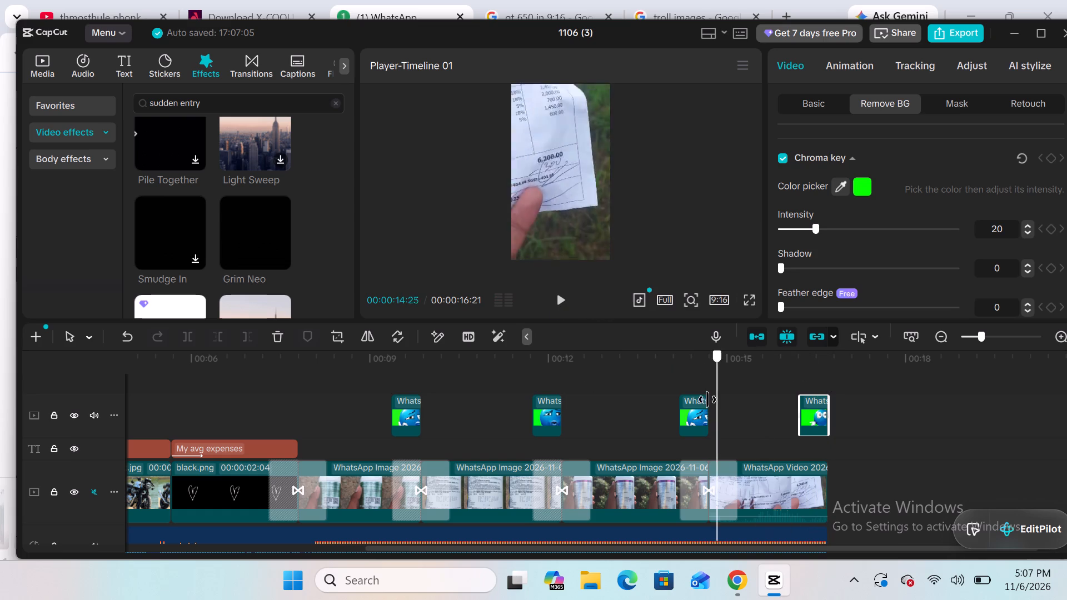
drag(707, 399, 493, 419)
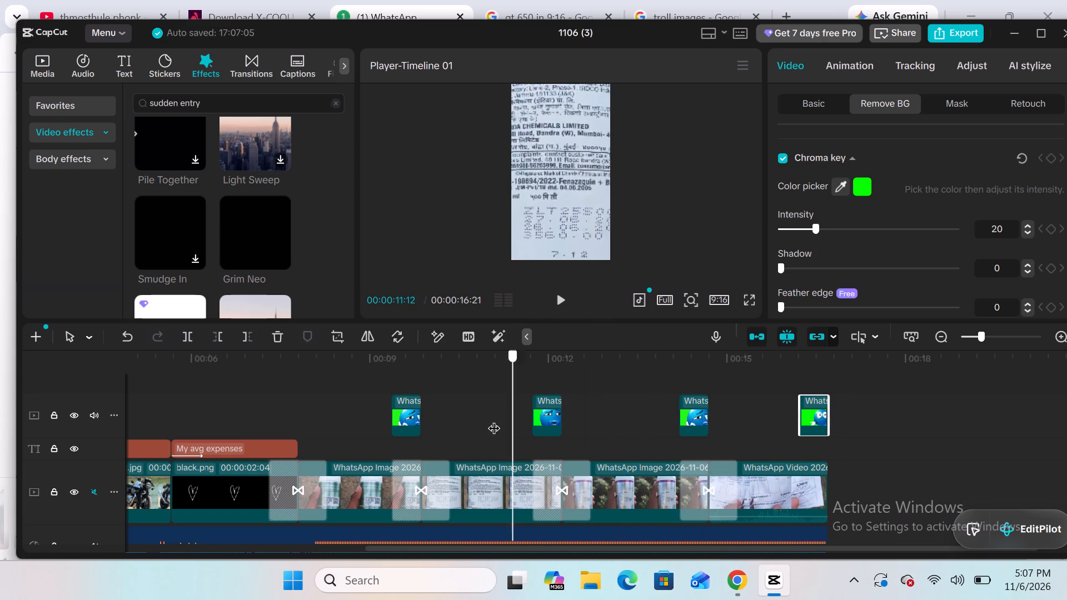
drag(493, 419, 395, 415)
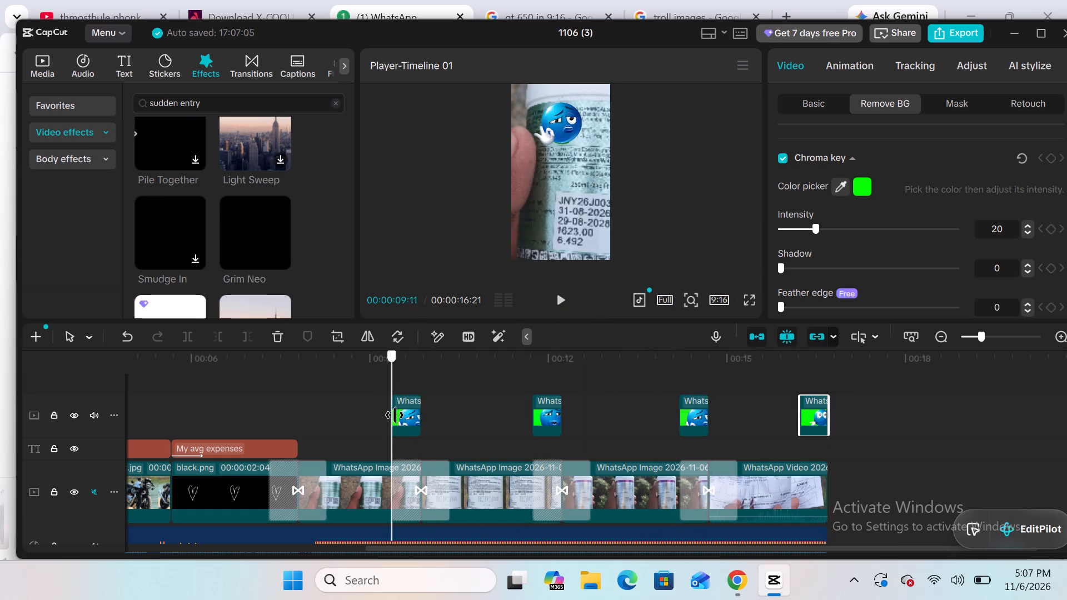
drag(395, 415, 395, 411)
click(402, 408)
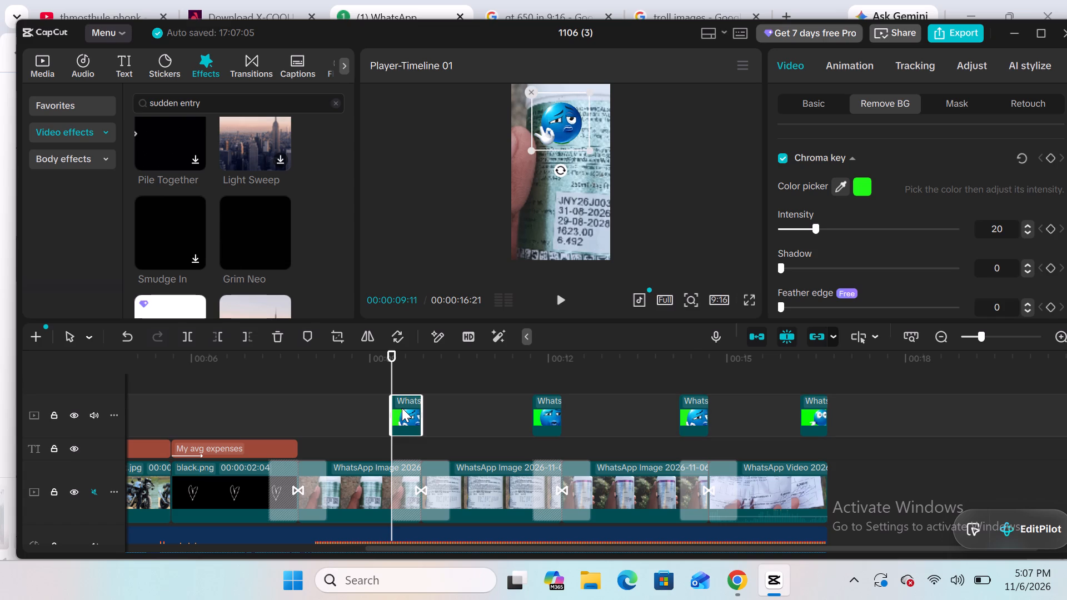
click(820, 101)
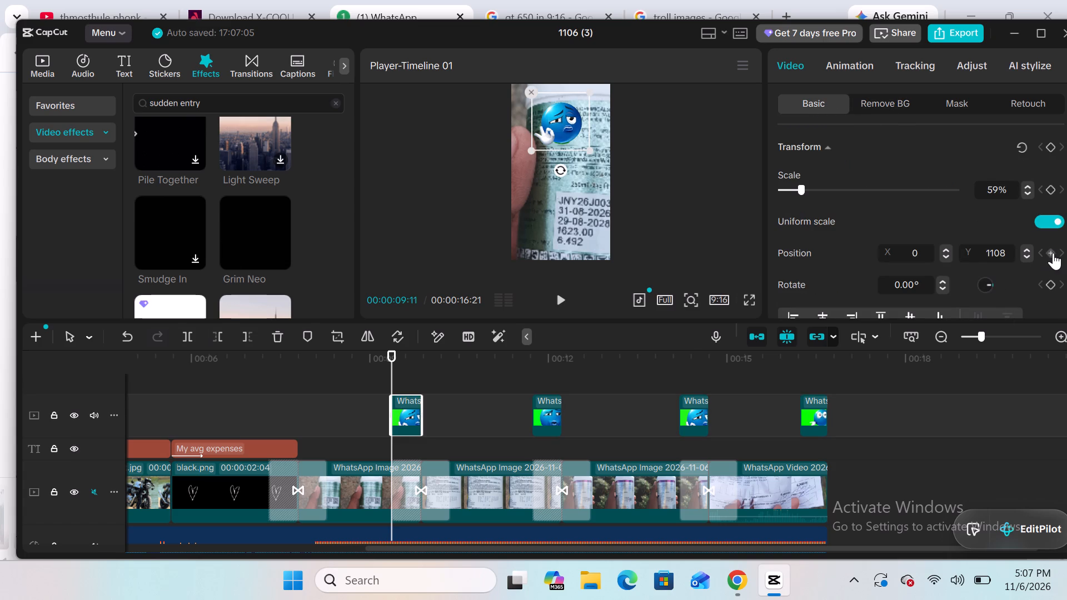
click(1053, 253)
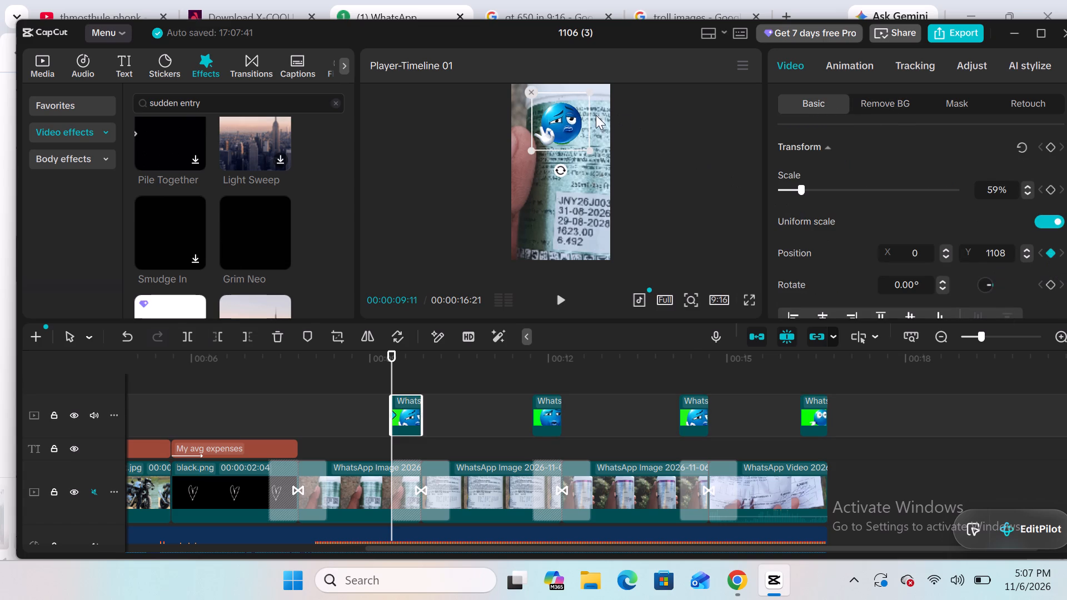
drag(565, 115, 564, 71)
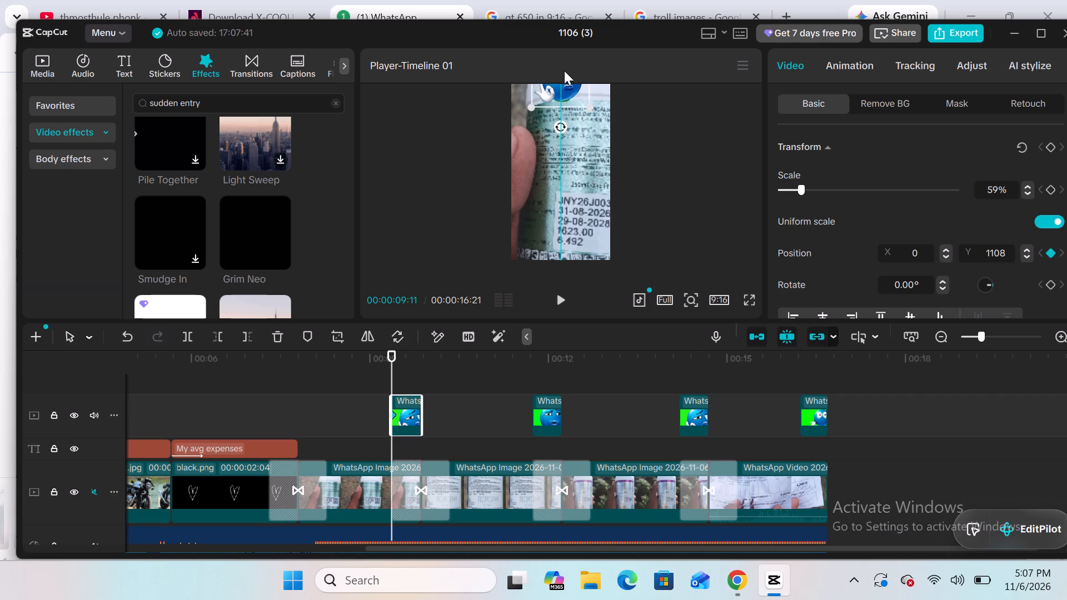
drag(564, 71, 564, 52)
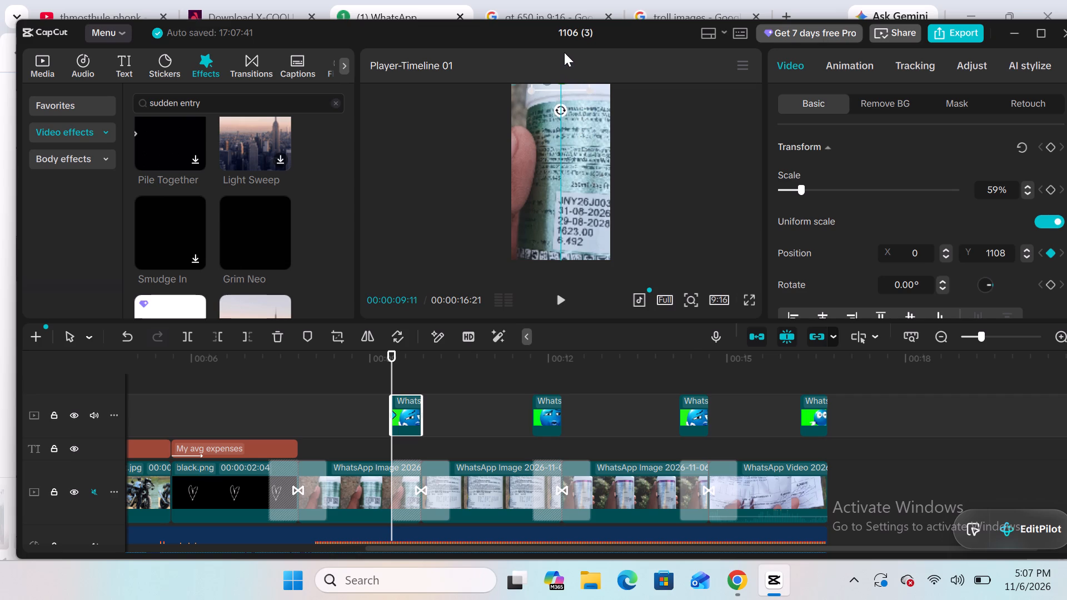
drag(564, 52, 564, 51)
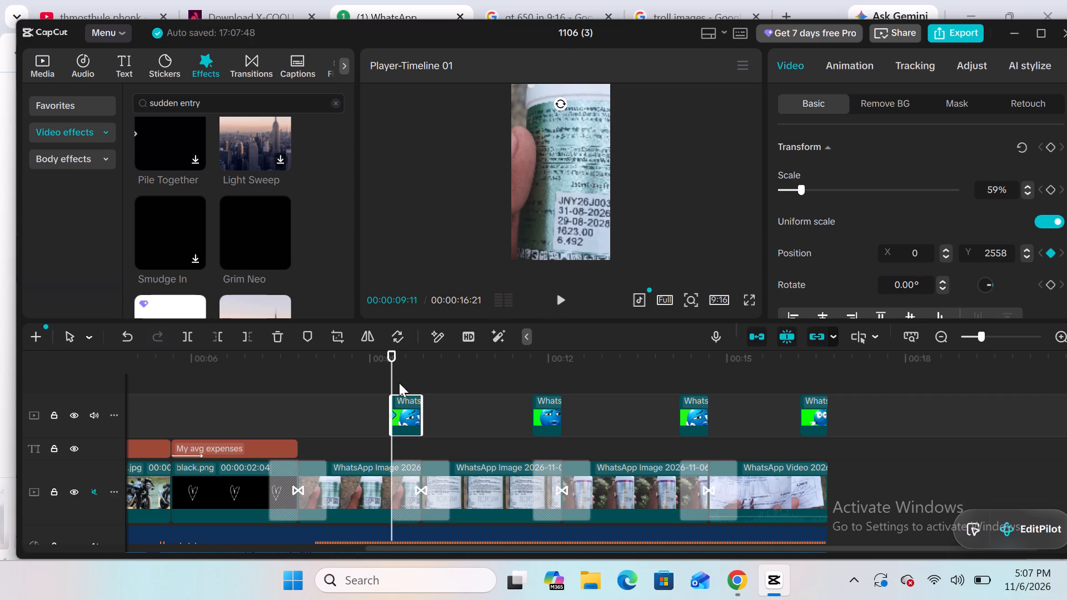
Add a second position keyframe at the end of the first emoji clip, at 00:00:09:26.
drag(392, 381, 416, 381)
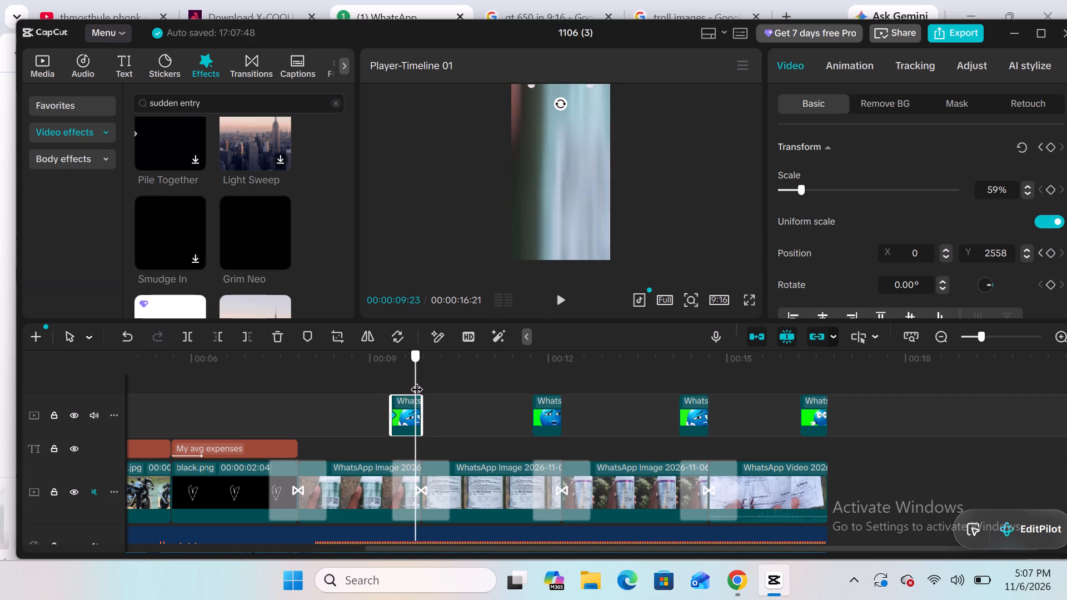
drag(416, 381, 420, 381)
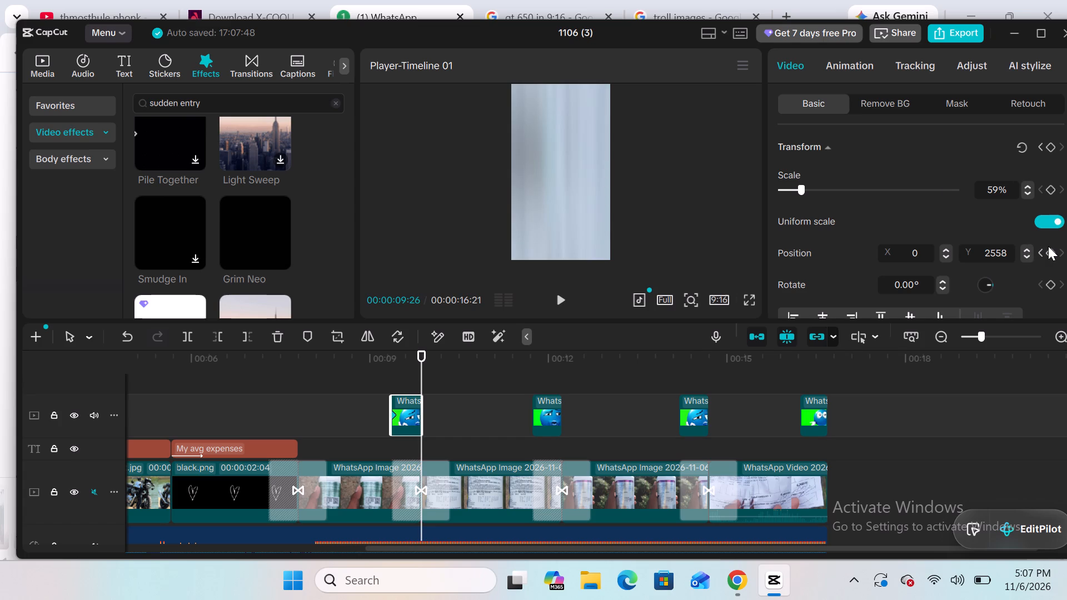
click(1048, 246)
click(1048, 251)
Try to move the first emoji from above the frame back down over the bottle photo near the end of its clip.
drag(569, 86, 571, 103)
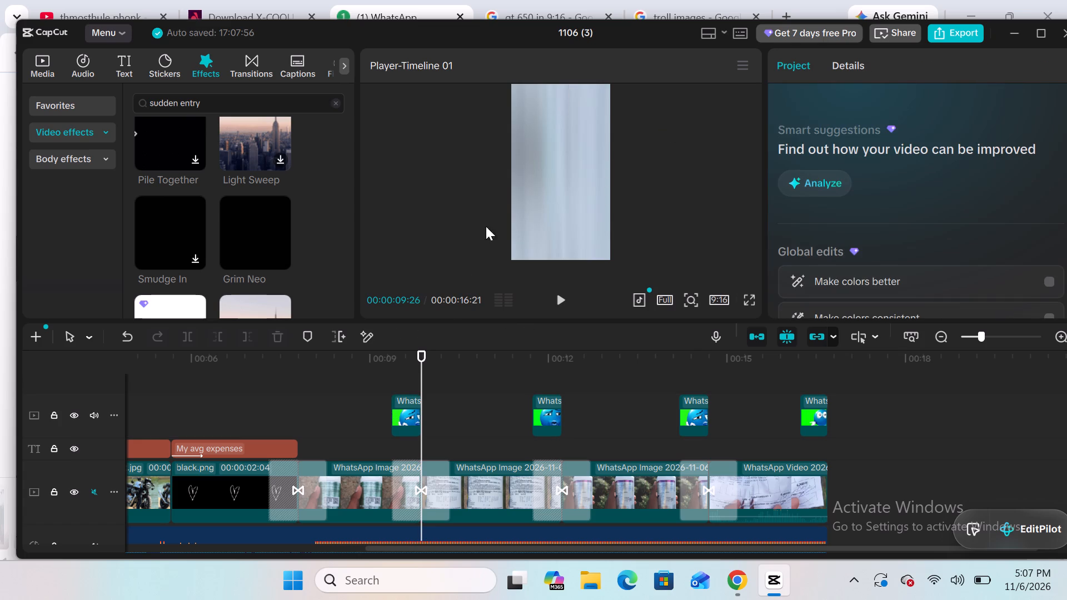
click(418, 406)
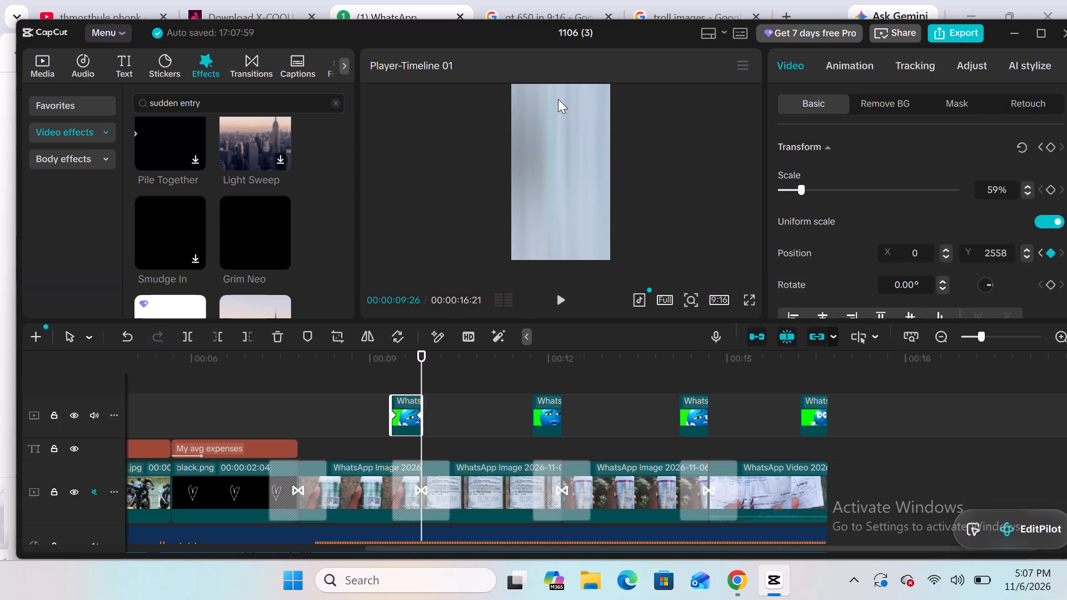
drag(559, 97, 561, 67)
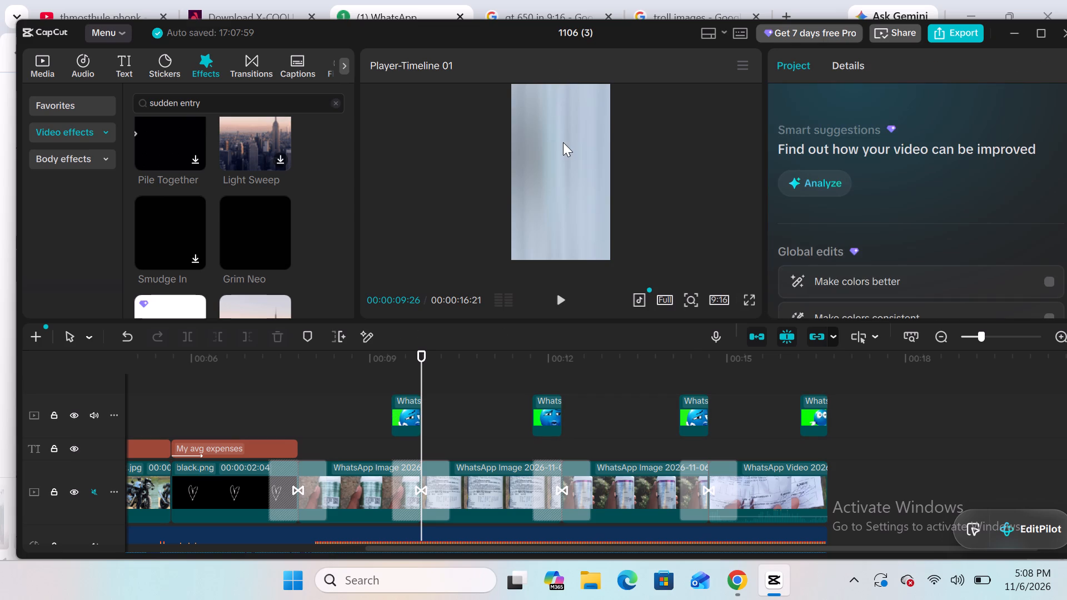
ctrl+scroll(563, 142, down, 6)
scroll(432, 227, up, 1)
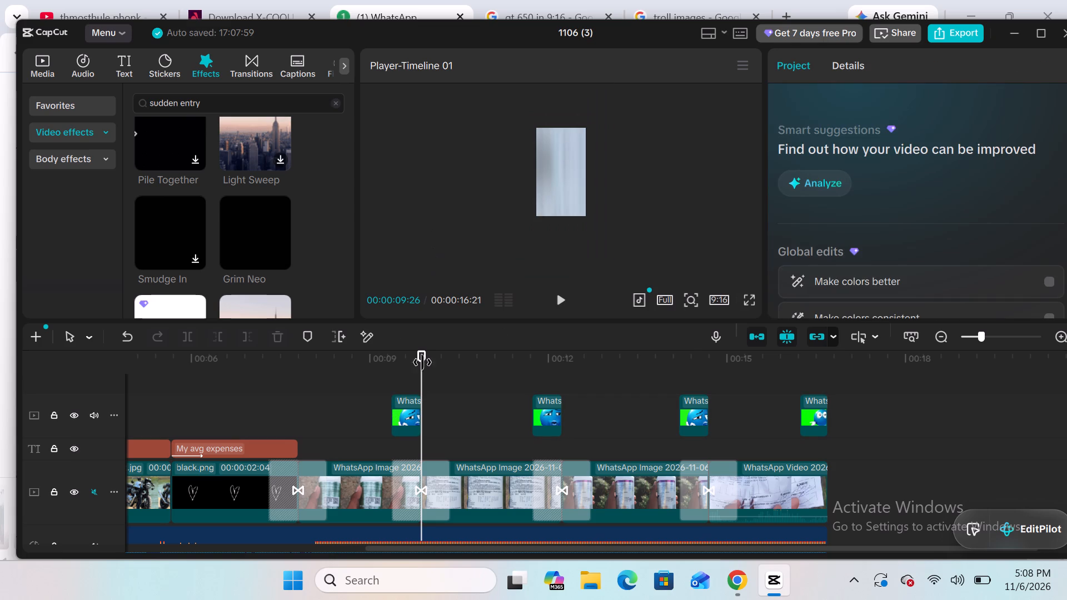
scroll(422, 362, up, 1)
drag(418, 386, 408, 386)
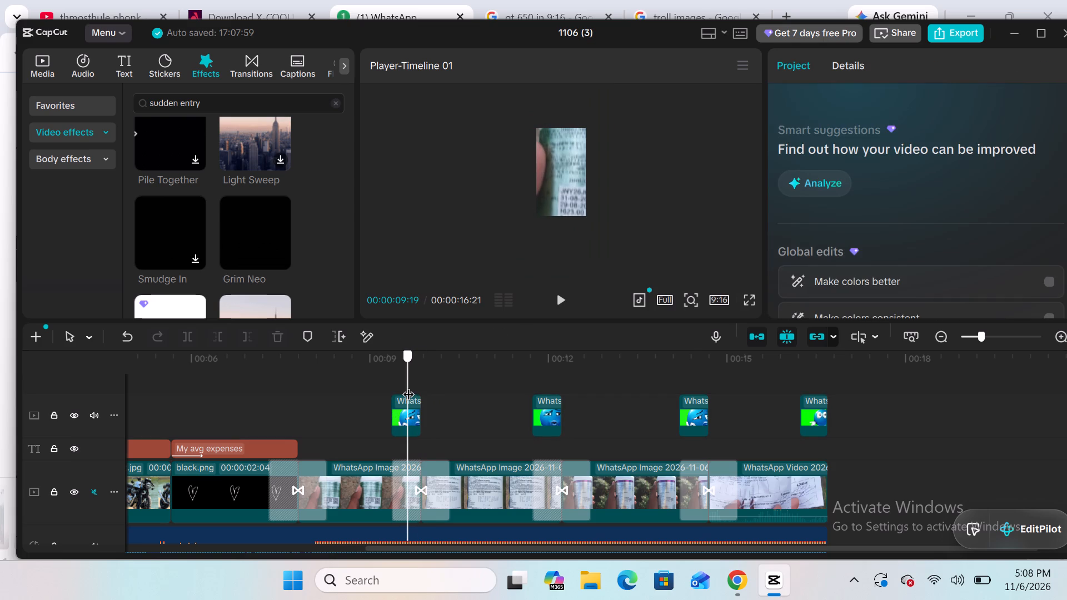
Move the first emoji down from above the frame into the frame's upper part at 00:00:09:23.
drag(408, 386, 423, 384)
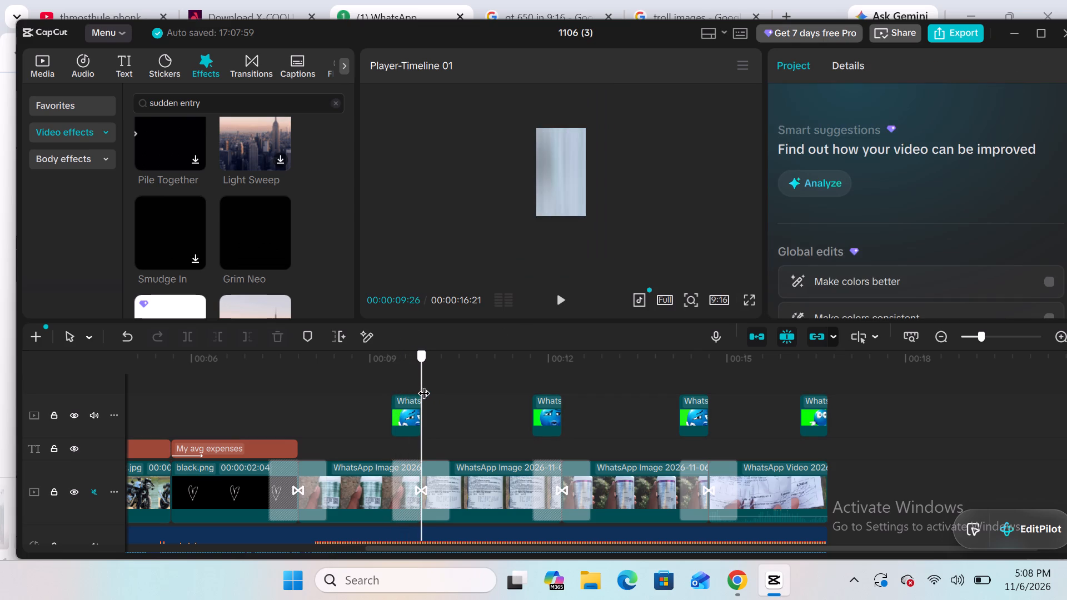
drag(423, 384, 407, 392)
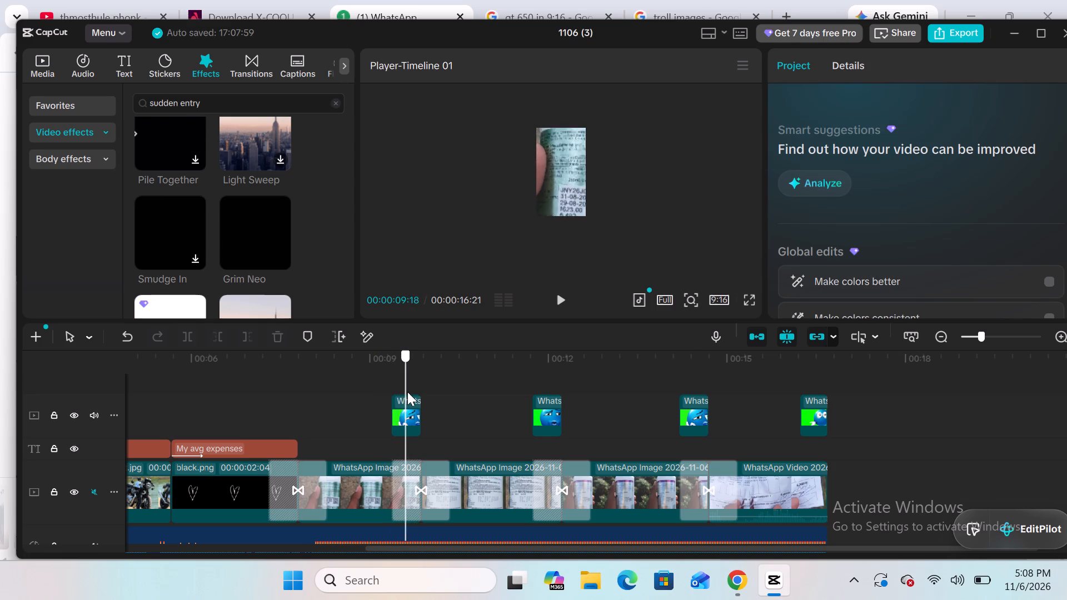
drag(407, 392, 409, 392)
click(409, 413)
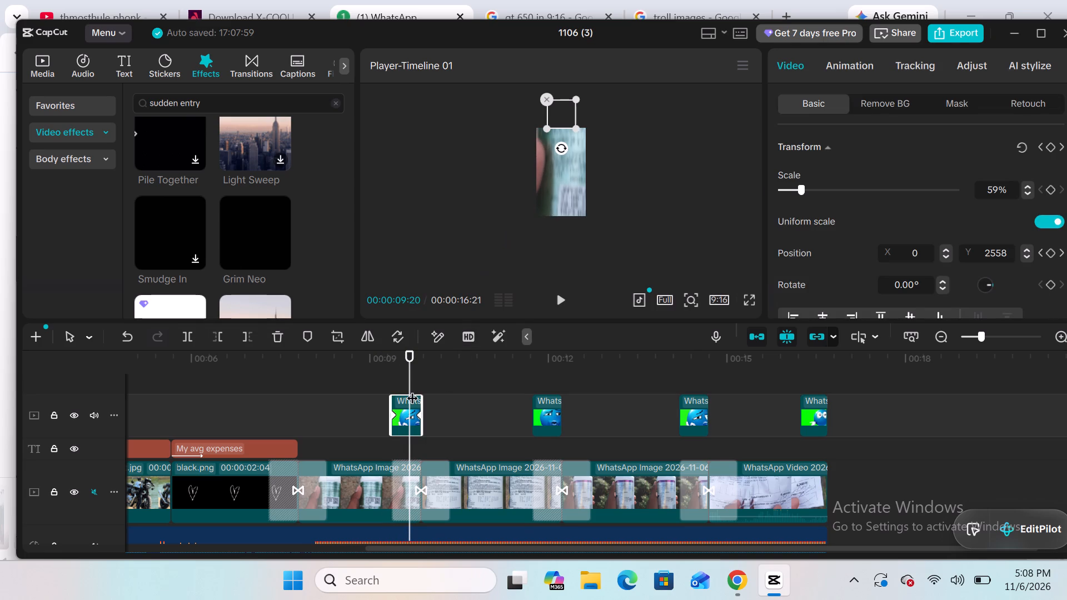
drag(409, 382, 414, 382)
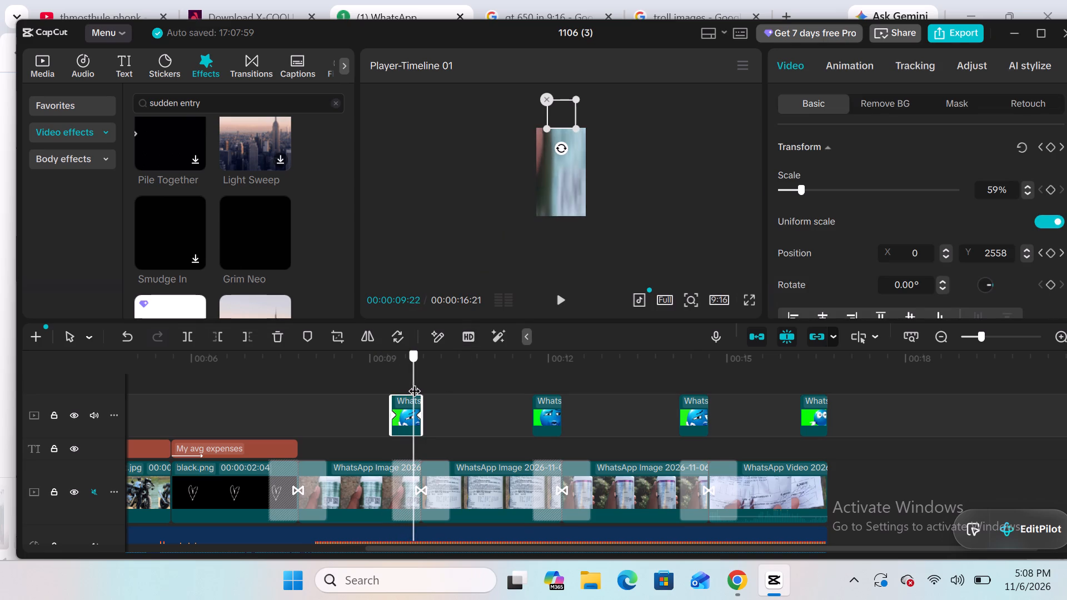
drag(414, 382, 417, 381)
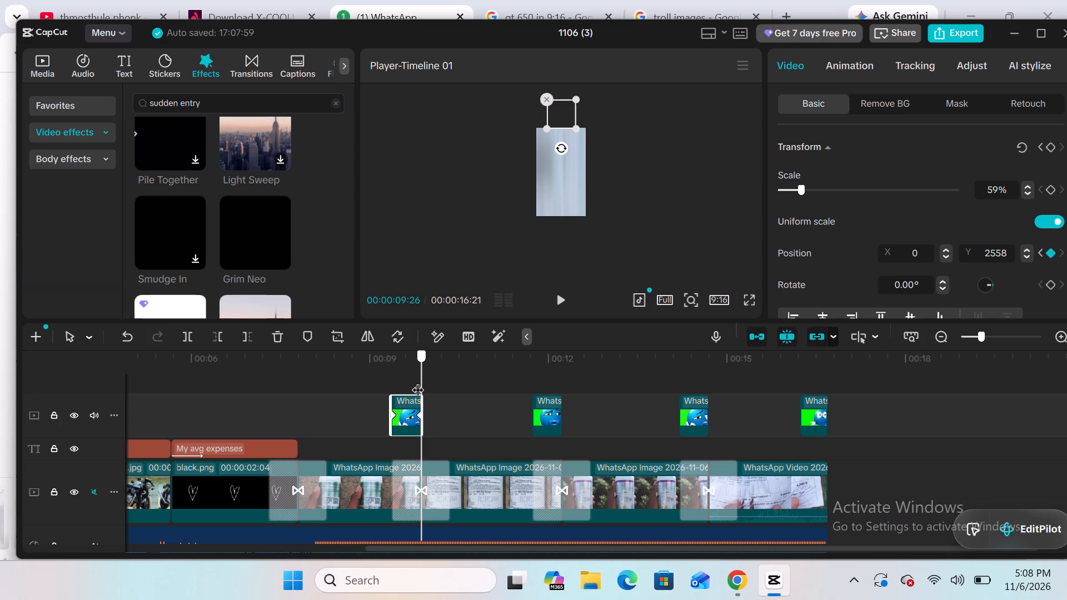
drag(417, 381, 416, 381)
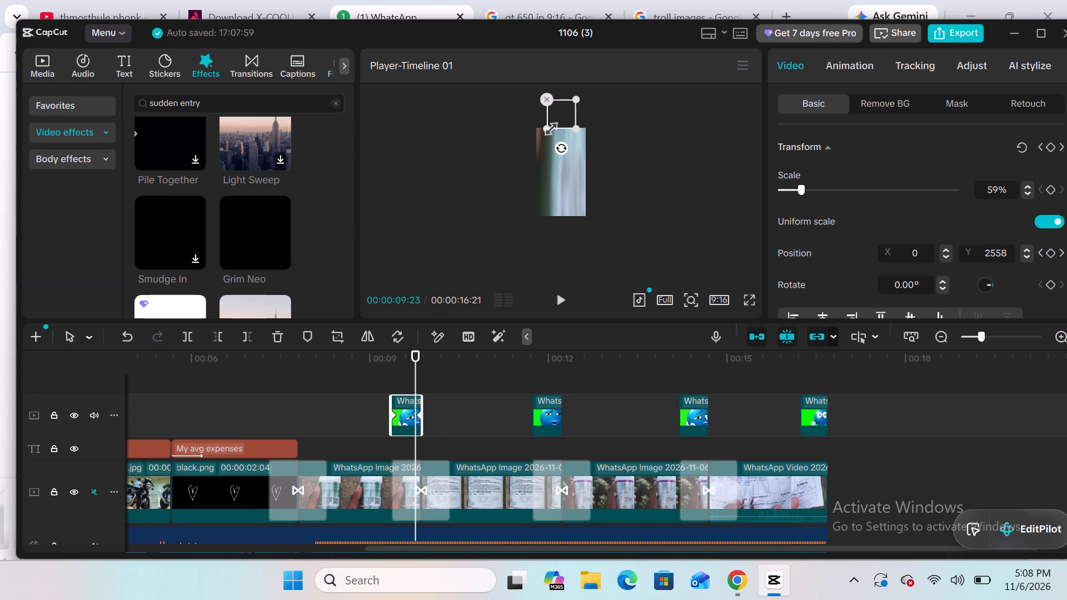
drag(565, 109, 565, 129)
drag(565, 129, 565, 131)
drag(560, 120, 564, 161)
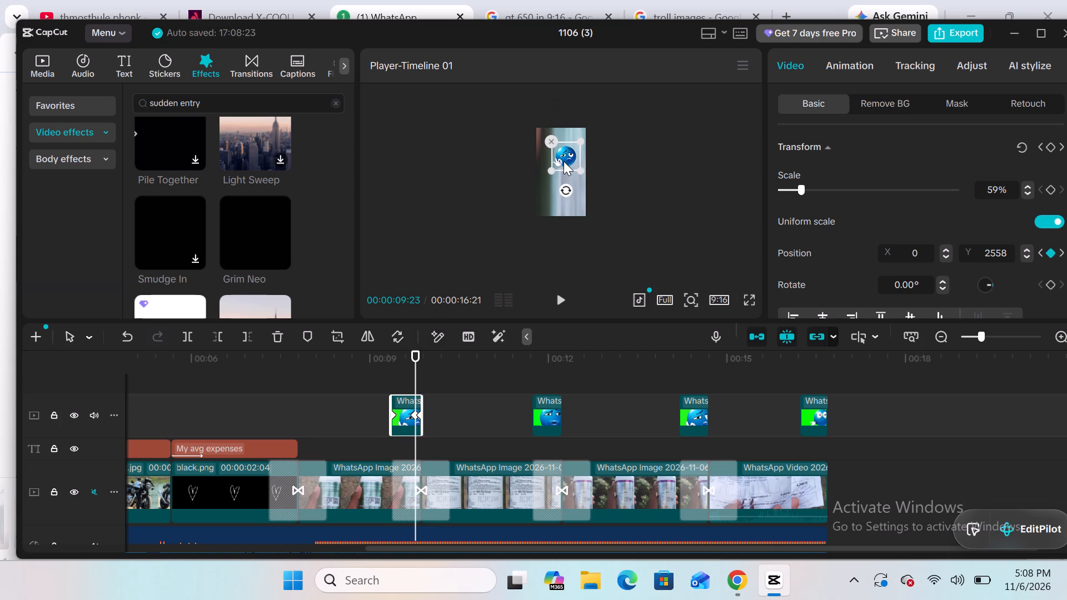
Move the first emoji up near the top of the frame at 00:00:09:23, horizontally centered, at about Y 1282.
drag(564, 161, 563, 146)
Add a position keyframe at the start of the second emoji clip, at 00:00:11:22.
drag(413, 371, 419, 349)
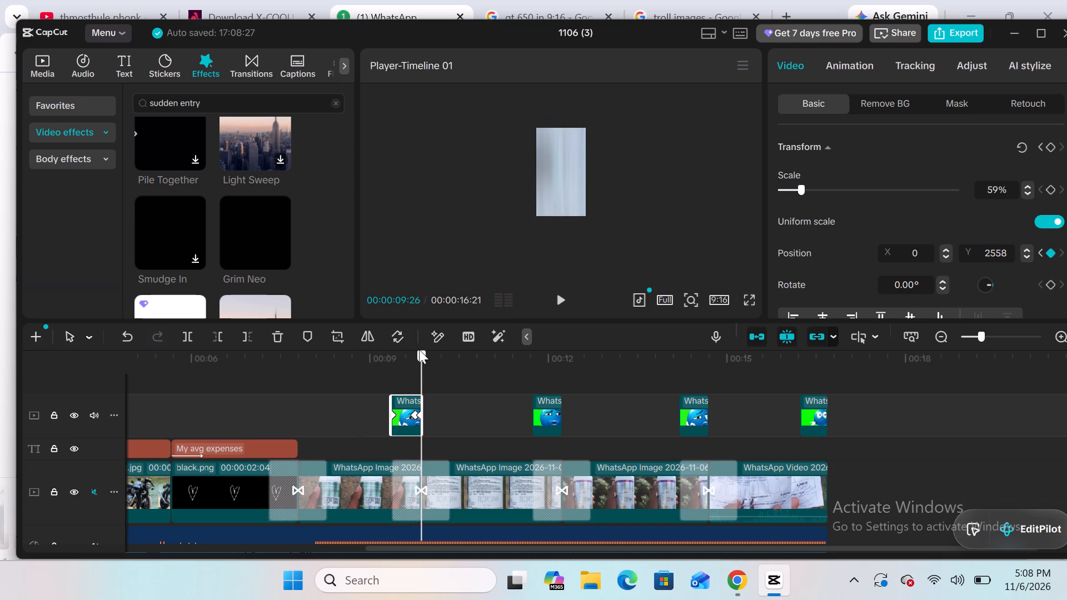
drag(419, 349, 542, 326)
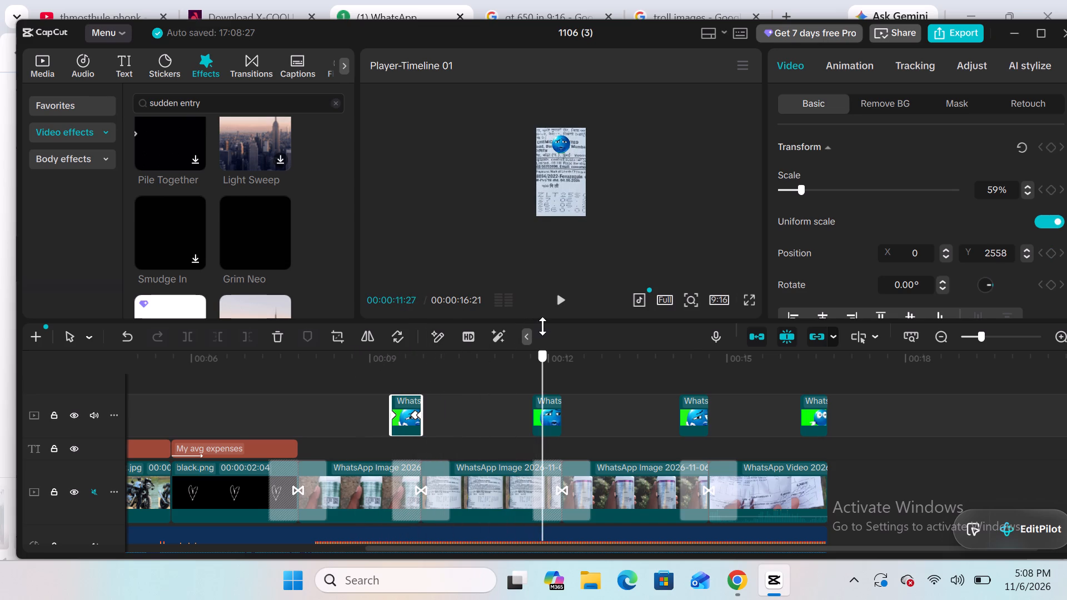
drag(542, 326, 533, 326)
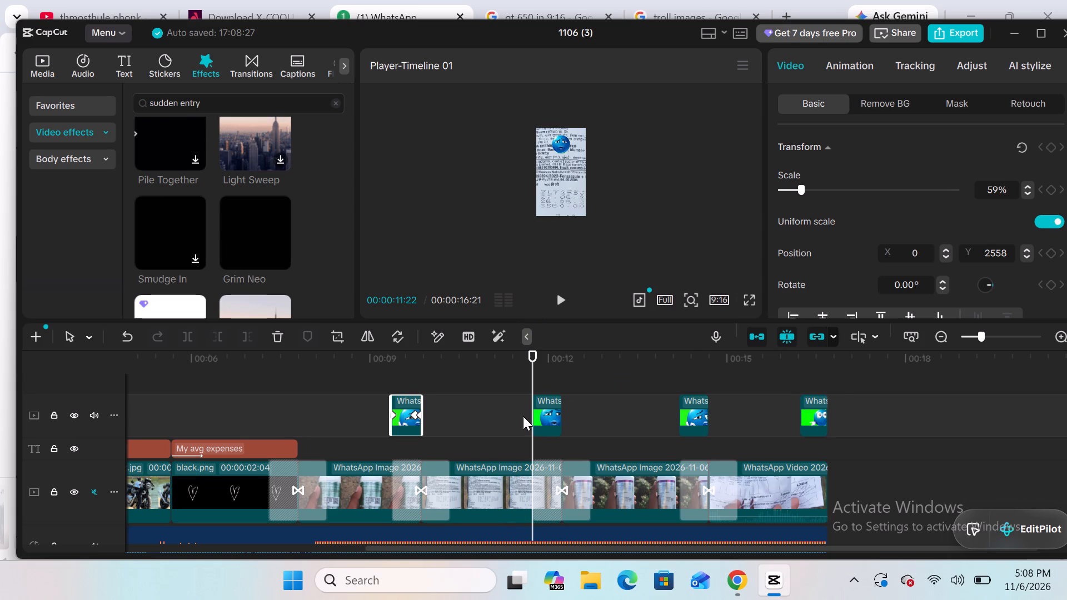
ctrl+scroll(523, 416, up, 3)
scroll(523, 416, up, 6)
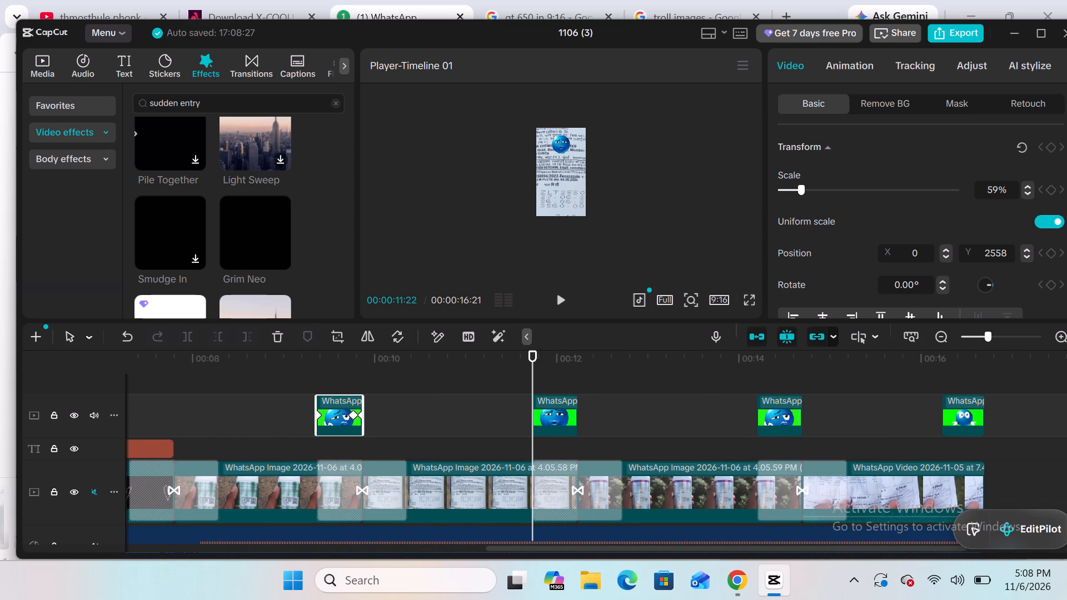
scroll(644, 474, left, 1)
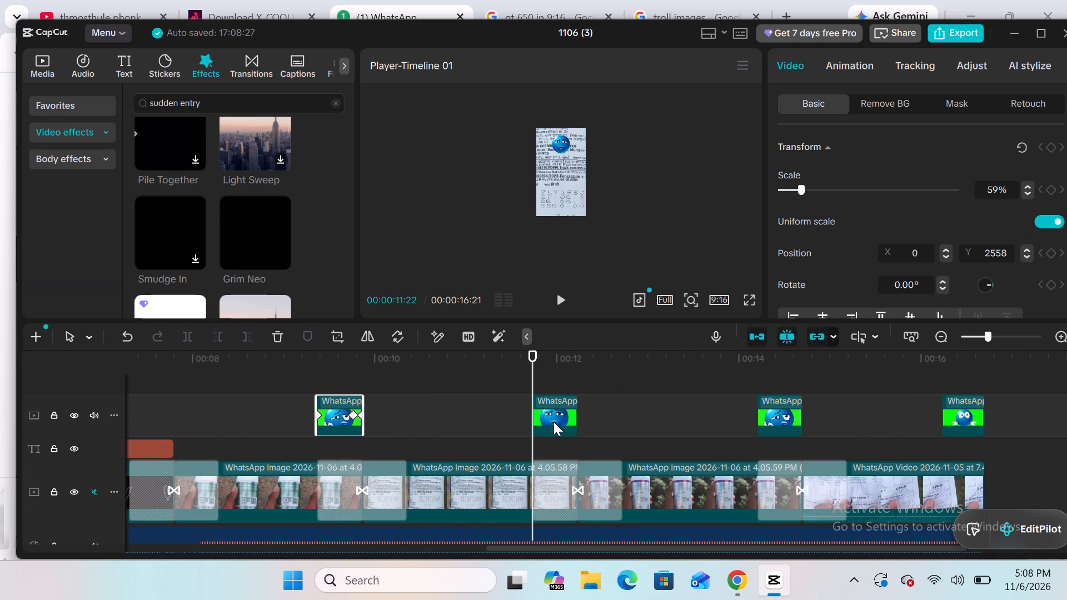
scroll(554, 422, left, 1)
click(554, 422)
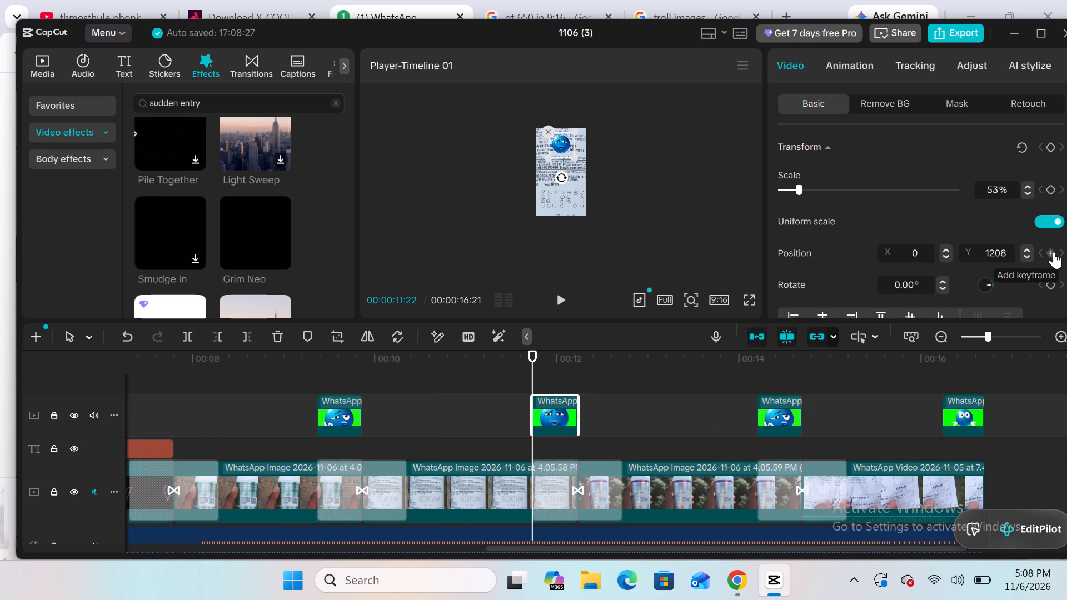
click(1054, 252)
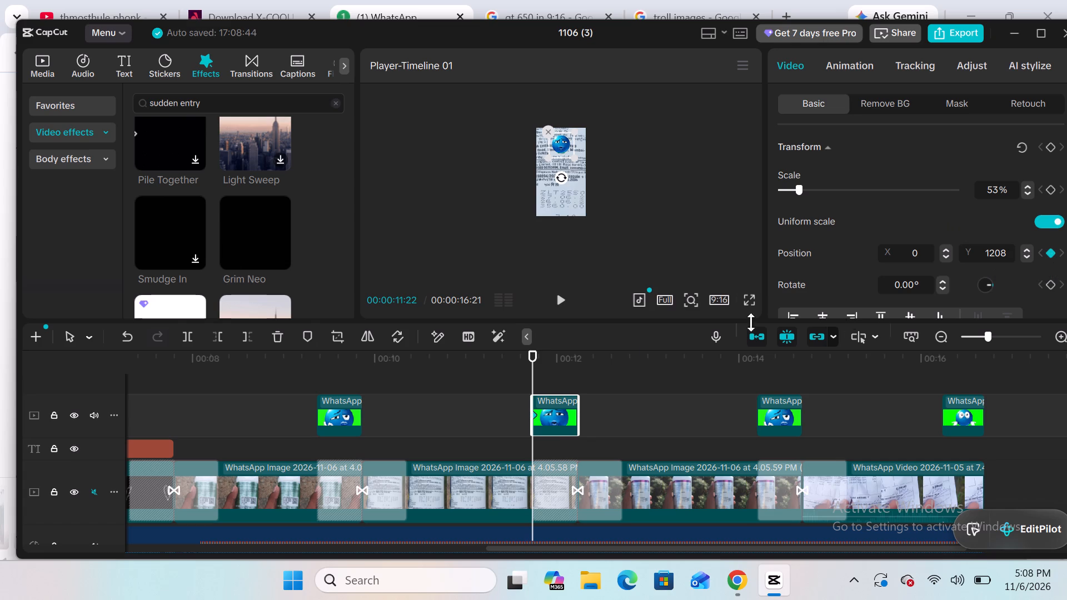
Add a second position keyframe near the end of the second emoji clip, at 00:00:12:06.
drag(532, 385, 572, 384)
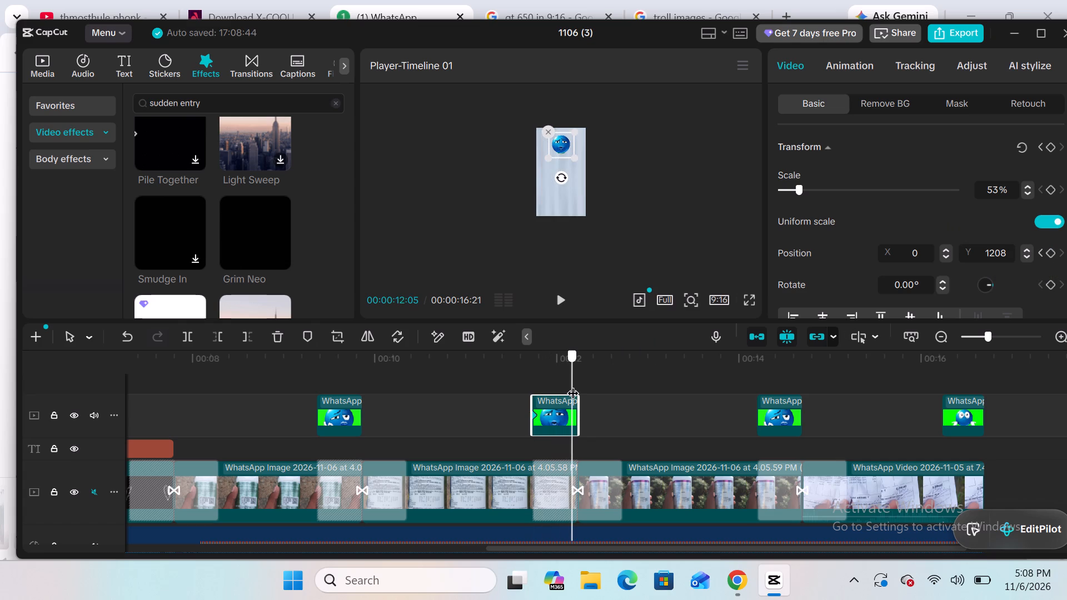
drag(572, 384, 576, 383)
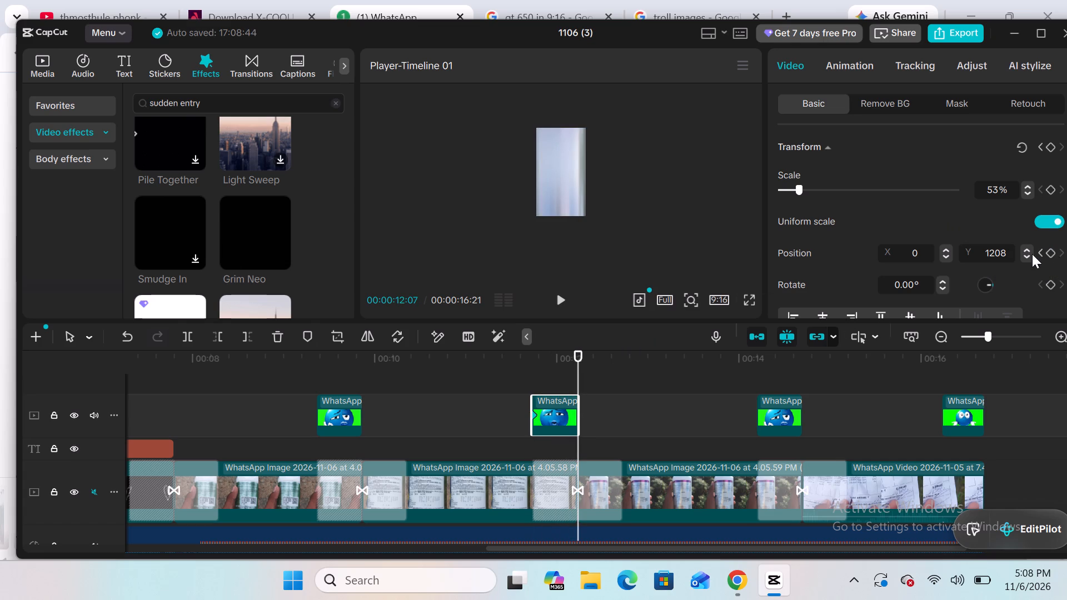
drag(578, 372, 572, 373)
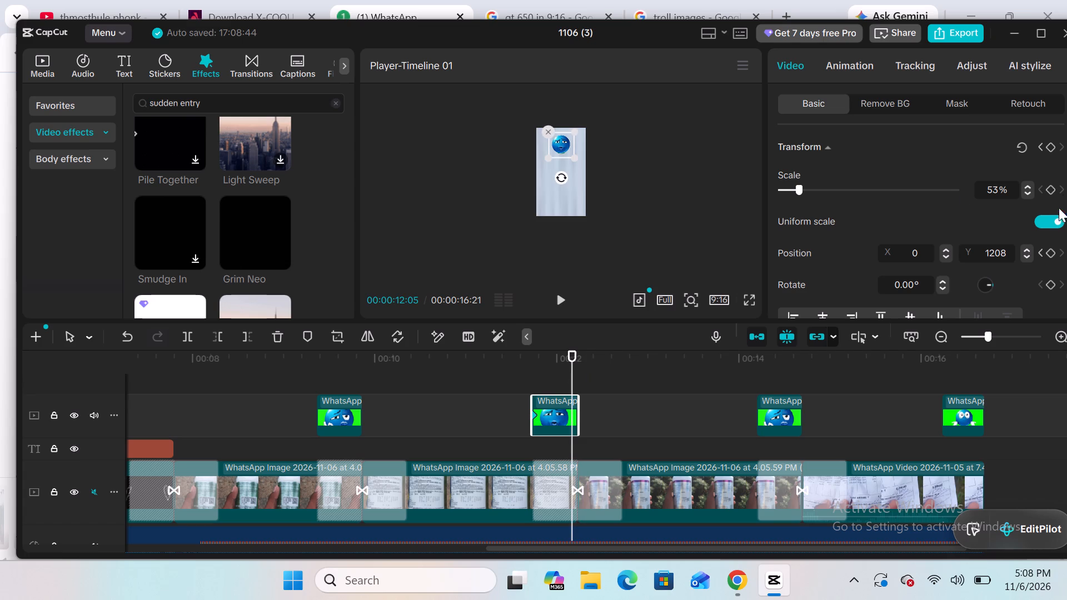
key(Right)
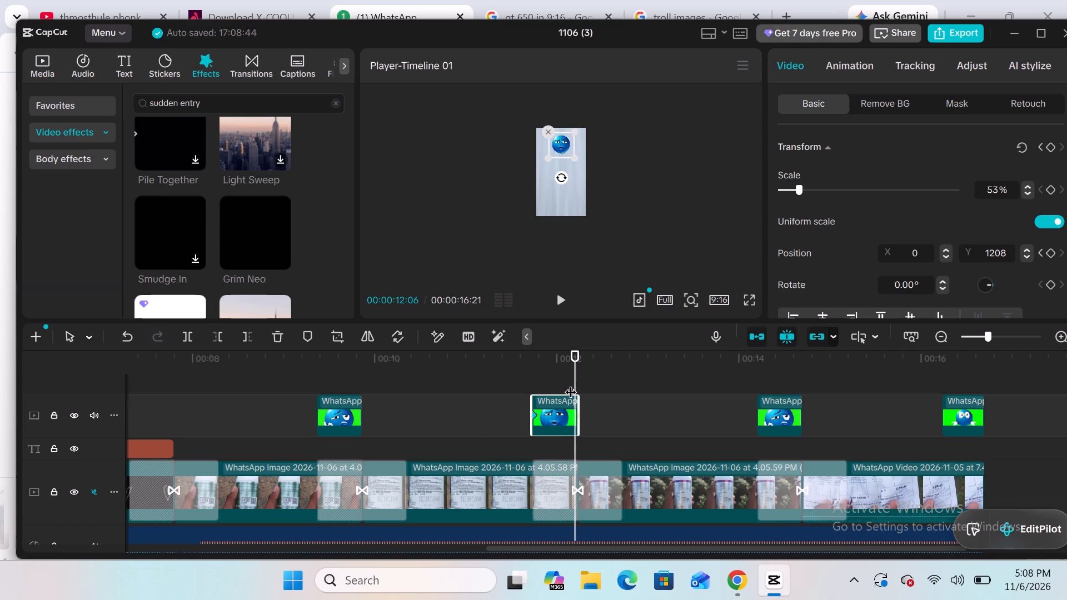
key(Right)
key(Left)
click(1048, 258)
Move the second emoji up to just above the frame at its 00:00:11:22 keyframe, horizontally centered, at about Y 2491.
ctrl+scroll(561, 149, down, 3)
scroll(561, 149, up, 2)
key(Left)
key(Left)
key(Left)
key(Left)
key(Left)
key(Left)
key(Left)
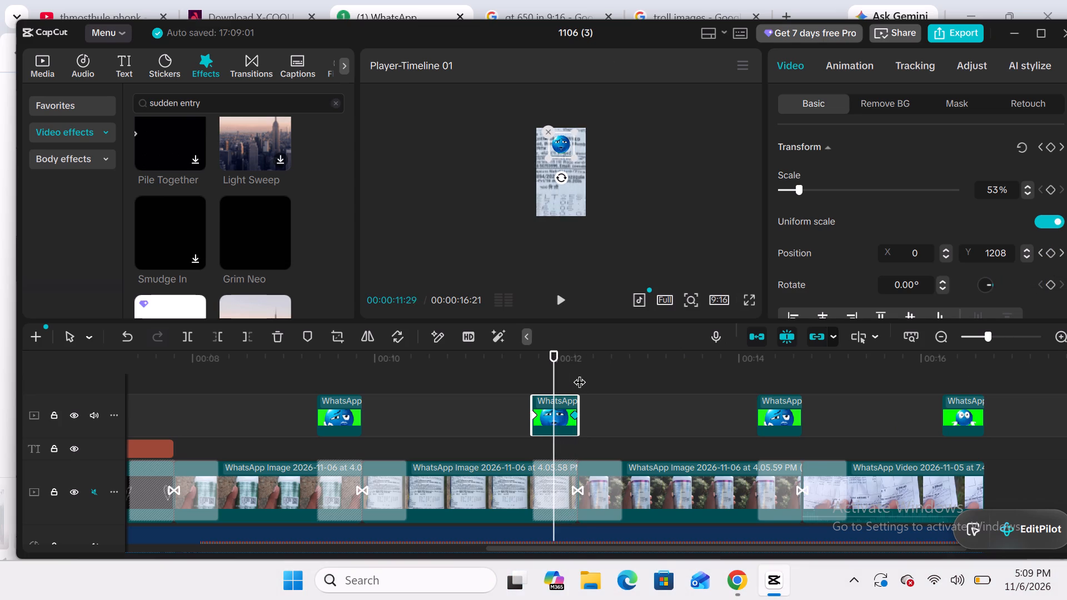
key(Left)
key(Left)
key(Left)
key(Left)
key(Left)
key(Left)
key(Left)
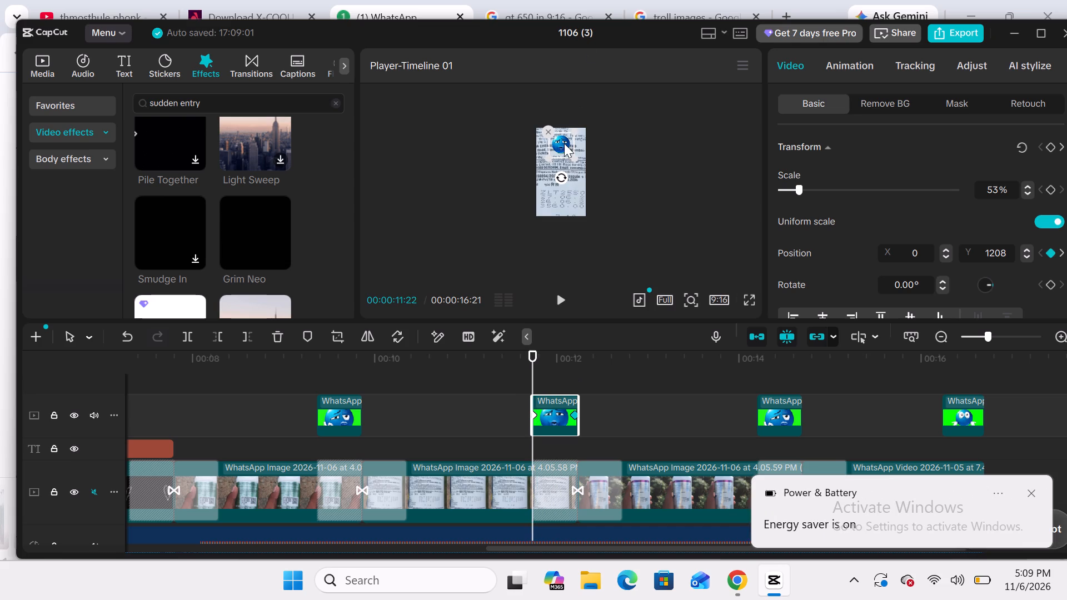
drag(564, 143, 562, 108)
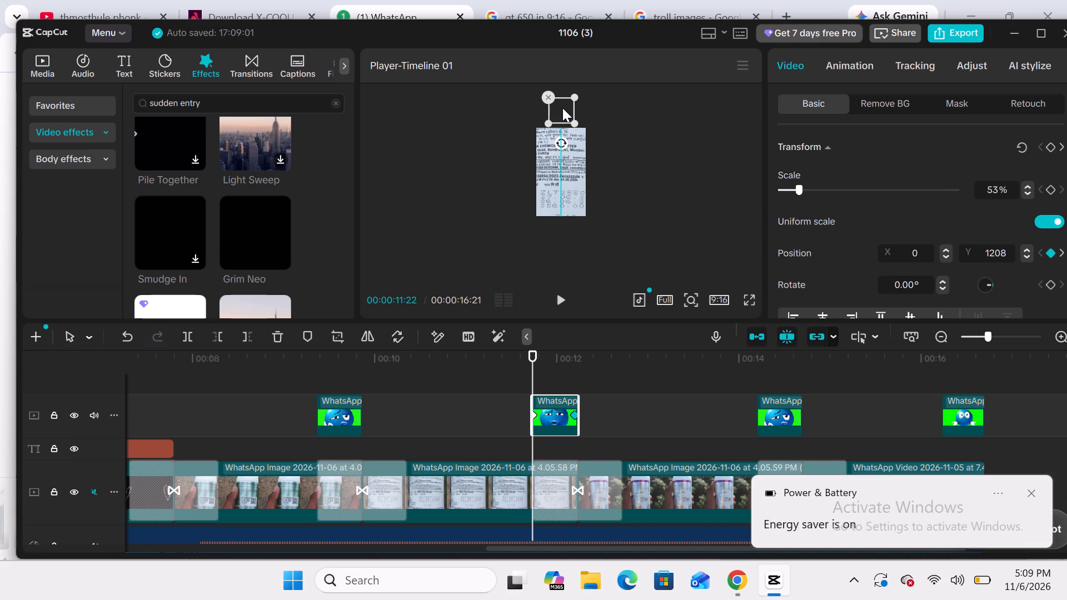
drag(562, 108, 565, 116)
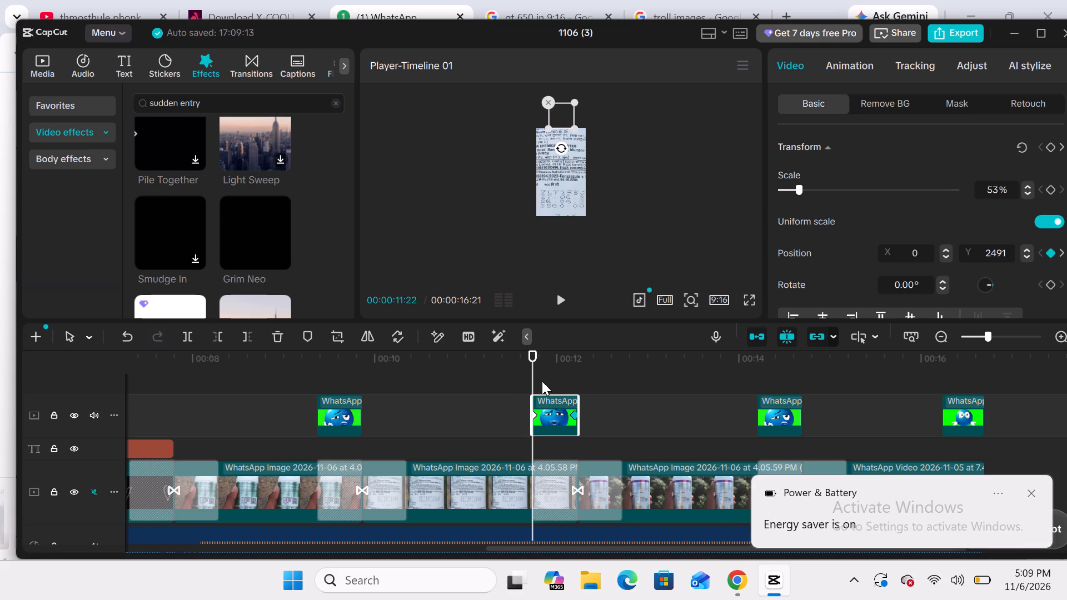
Check the second emoji's slide-in around 00:00:12:00 and shift its clip slightly earlier on the timeline.
drag(532, 379, 566, 377)
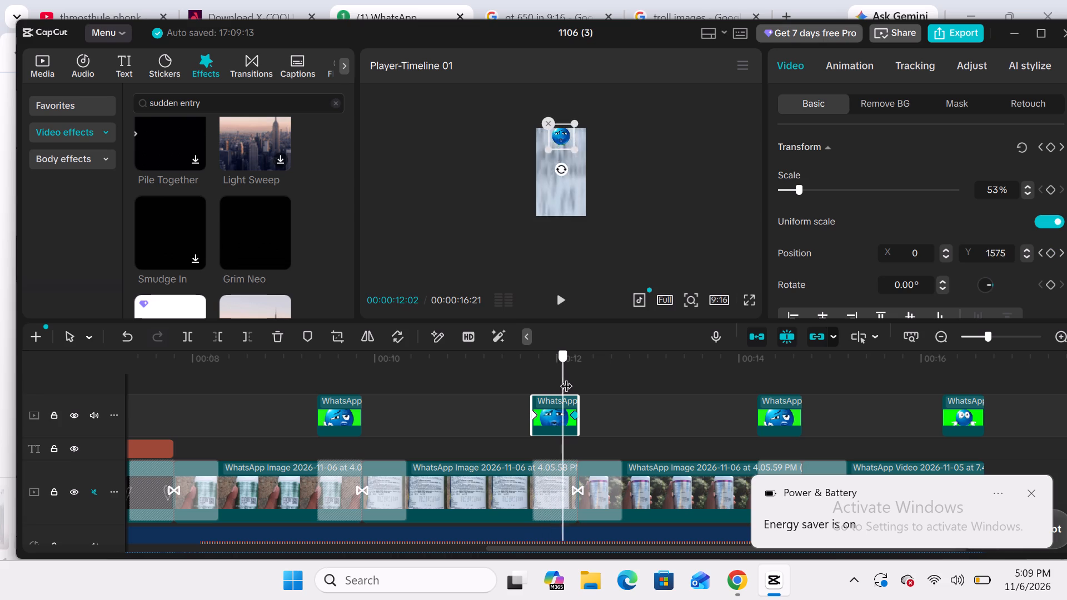
drag(566, 377, 618, 374)
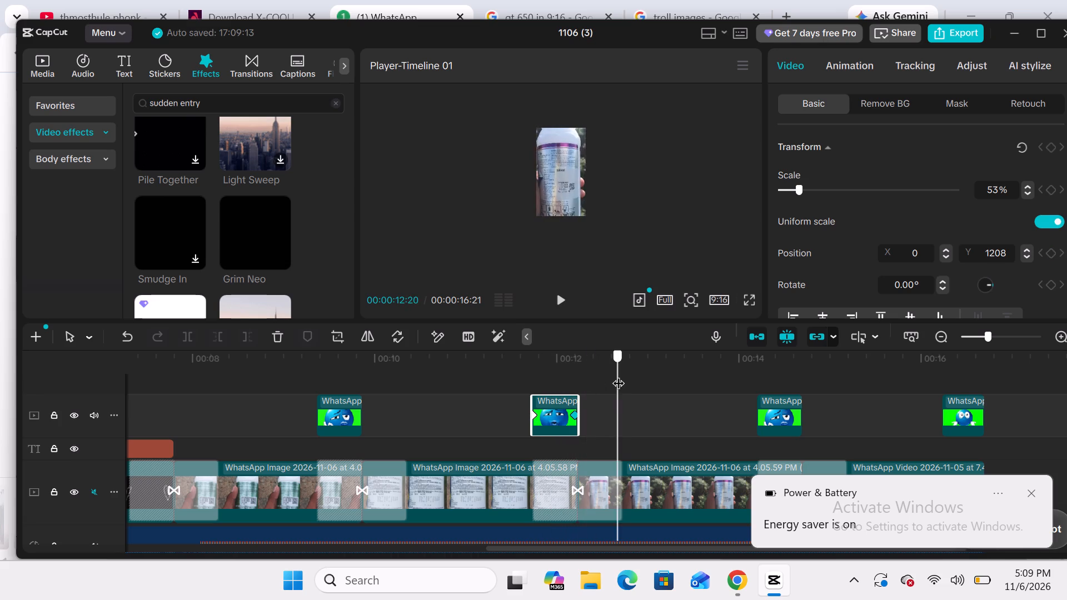
drag(618, 374, 570, 382)
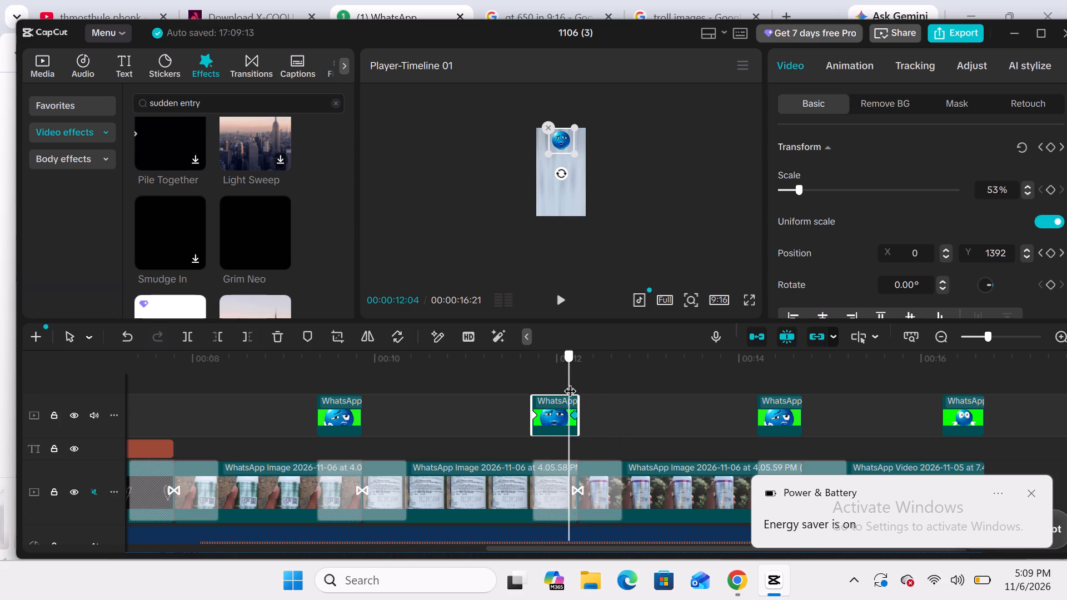
drag(570, 382, 550, 396)
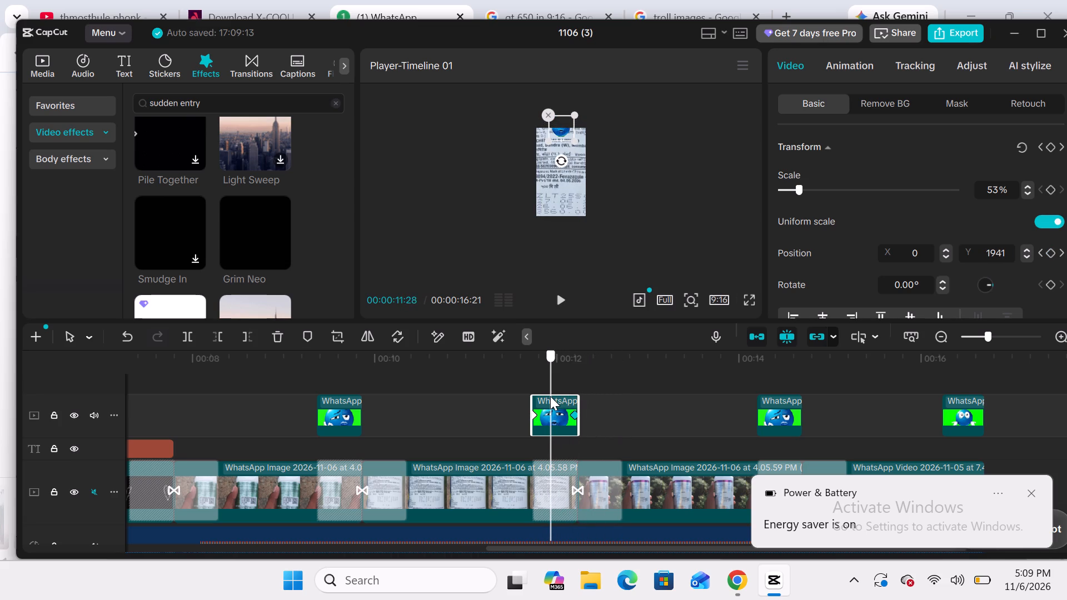
drag(550, 396, 554, 395)
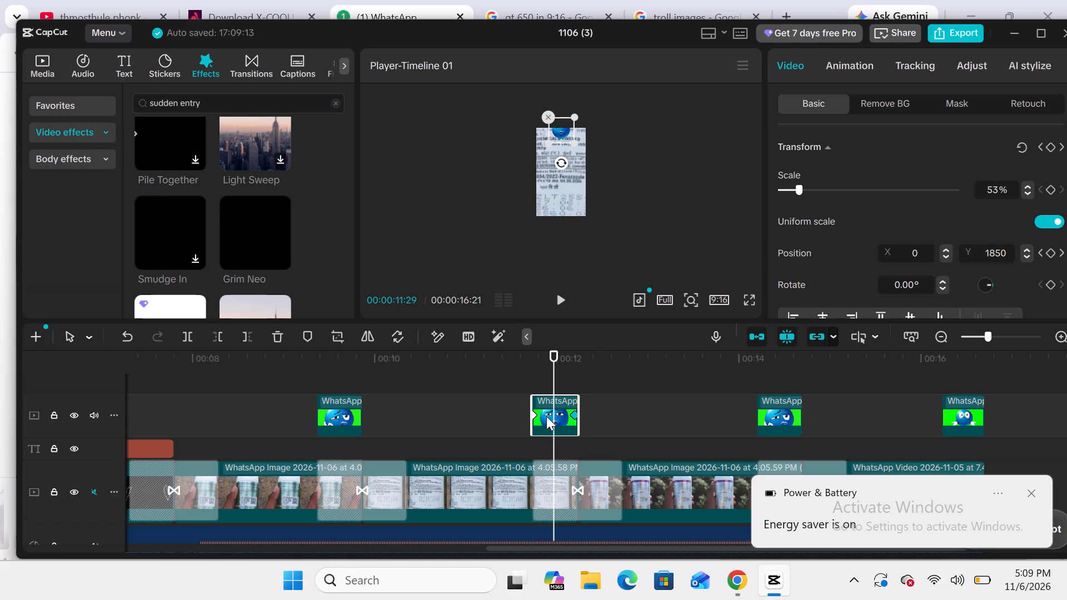
drag(546, 416, 539, 417)
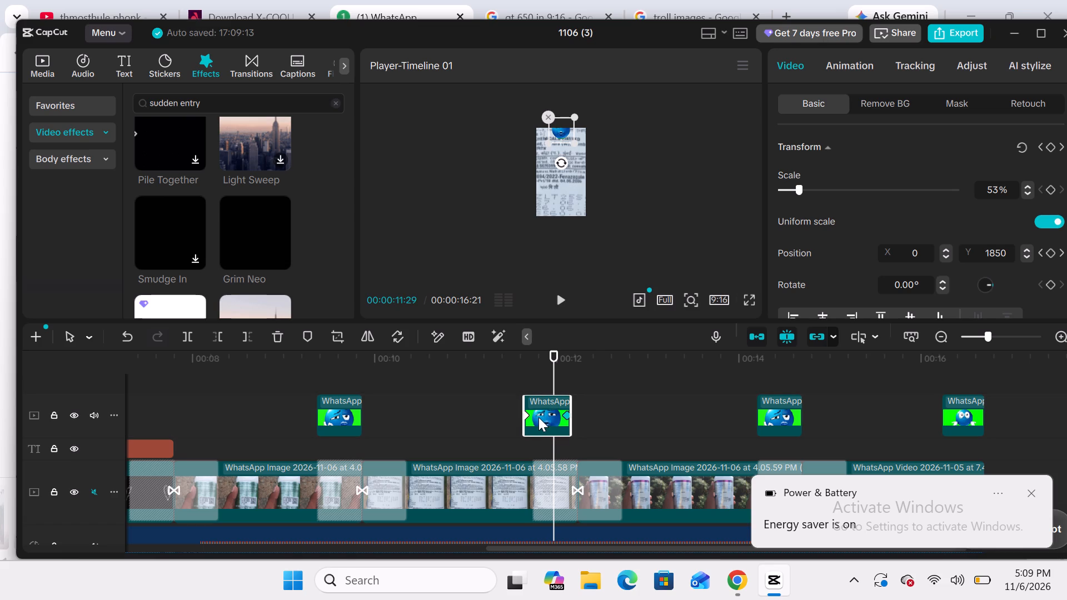
drag(539, 417, 533, 419)
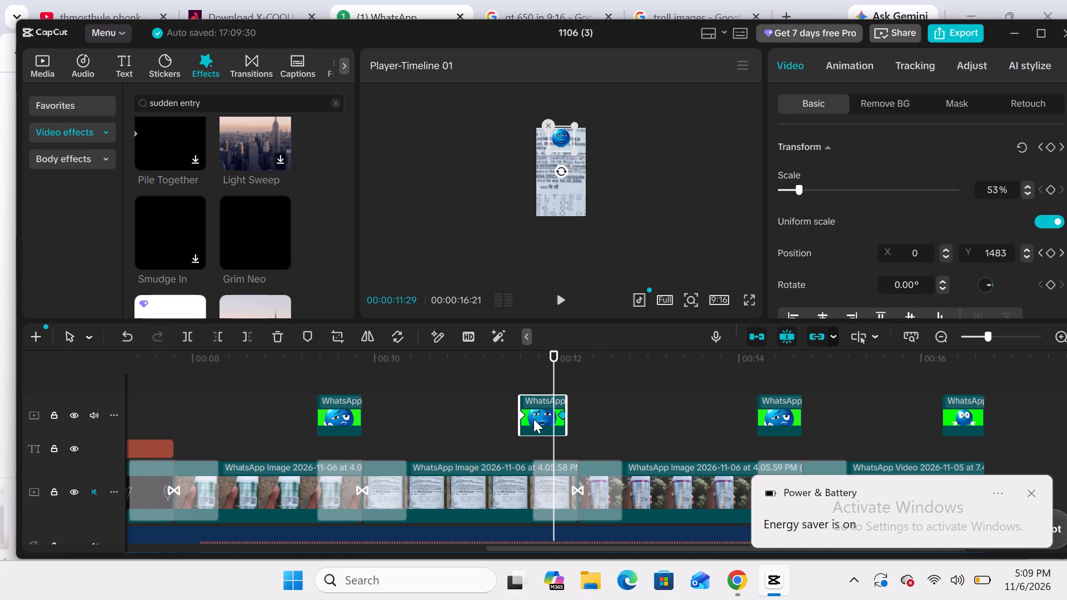
drag(555, 386, 557, 390)
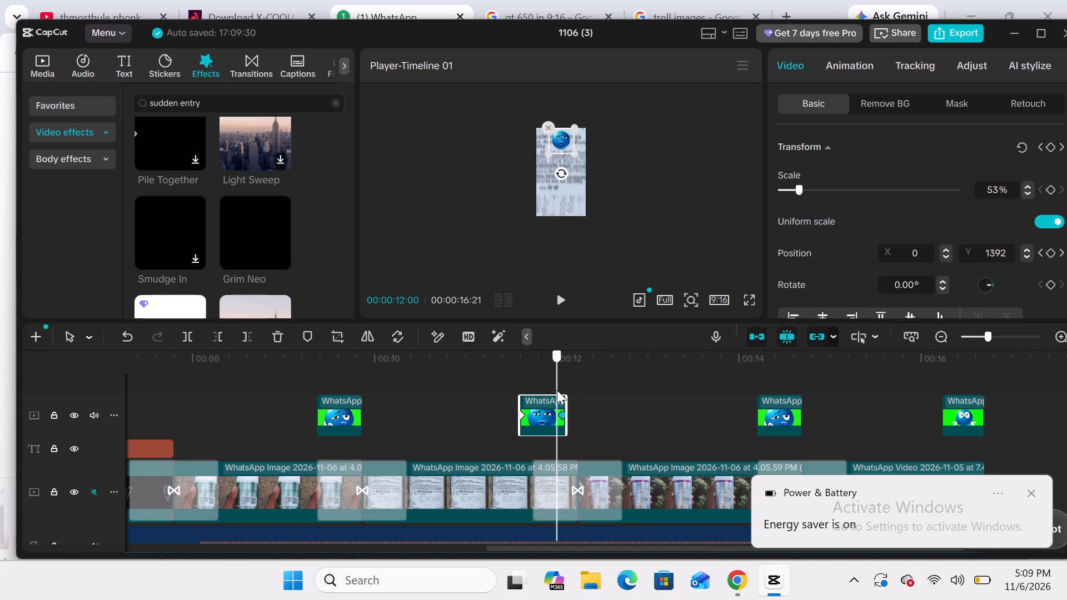
drag(557, 390, 551, 393)
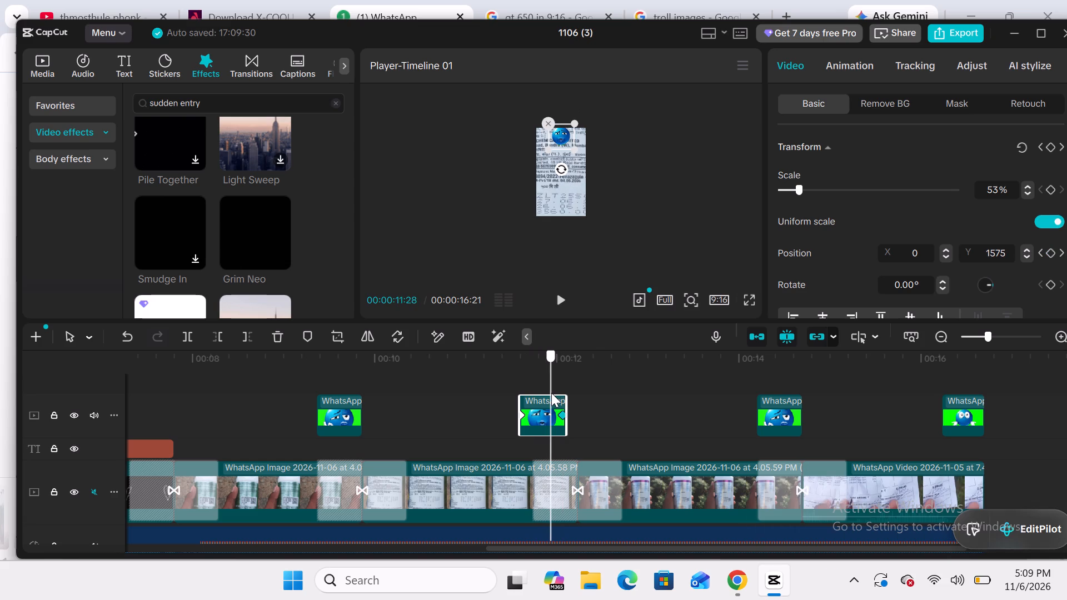
Shift the first emoji clip slightly earlier so its ending position keyframe falls at 00:00:09:20.
drag(551, 393, 277, 426)
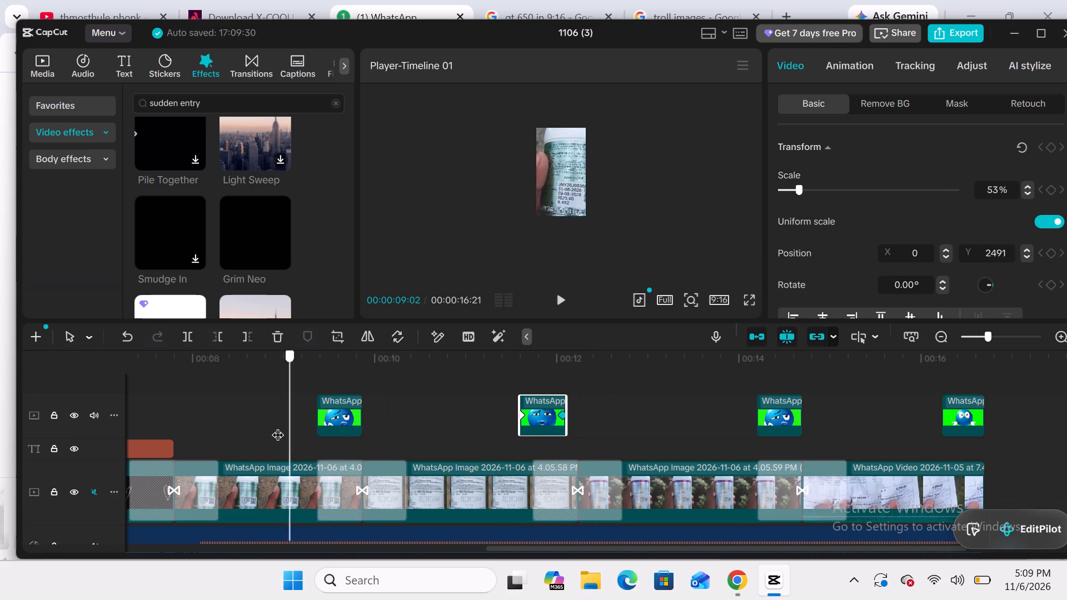
drag(277, 426, 344, 429)
click(333, 417)
drag(333, 417, 325, 417)
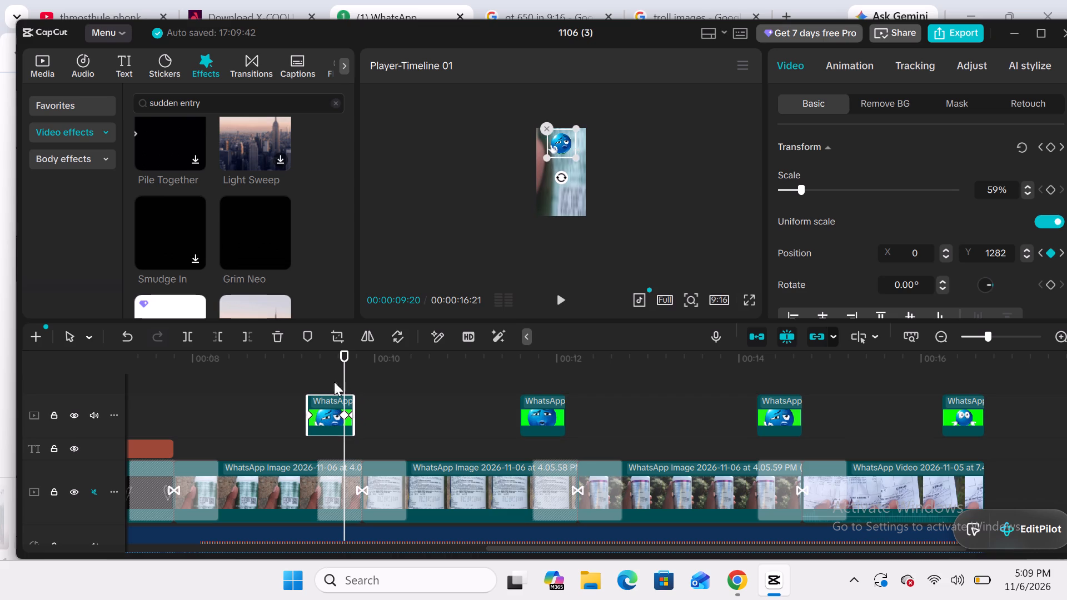
drag(345, 371, 343, 399)
Recheck the second emoji's slide-in and shift its clip further earlier so its ending position keyframe falls at 00:00:11:29.
drag(343, 399, 528, 367)
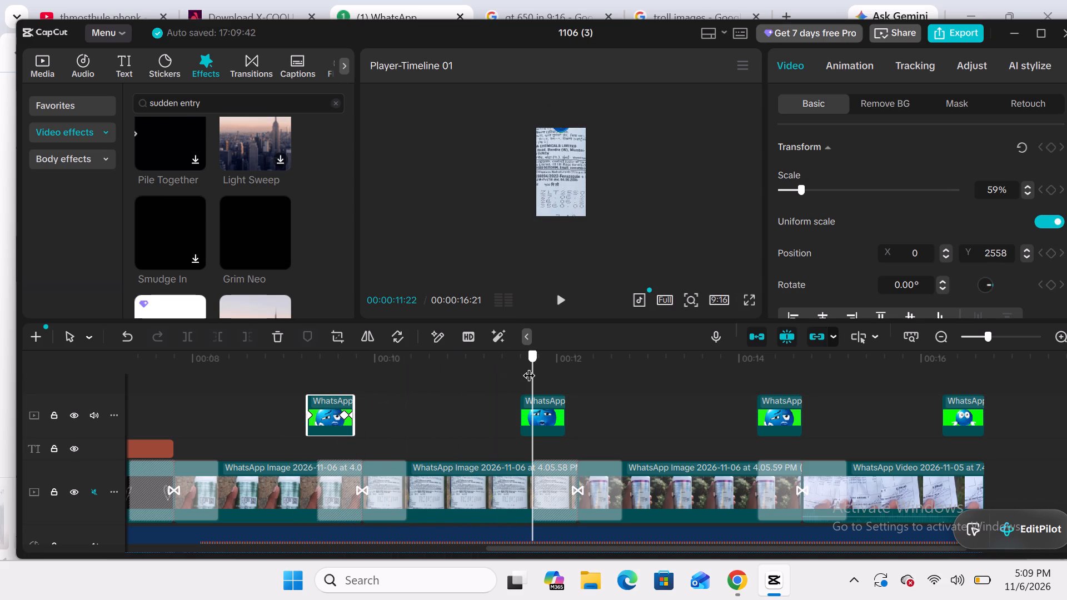
drag(528, 367, 556, 368)
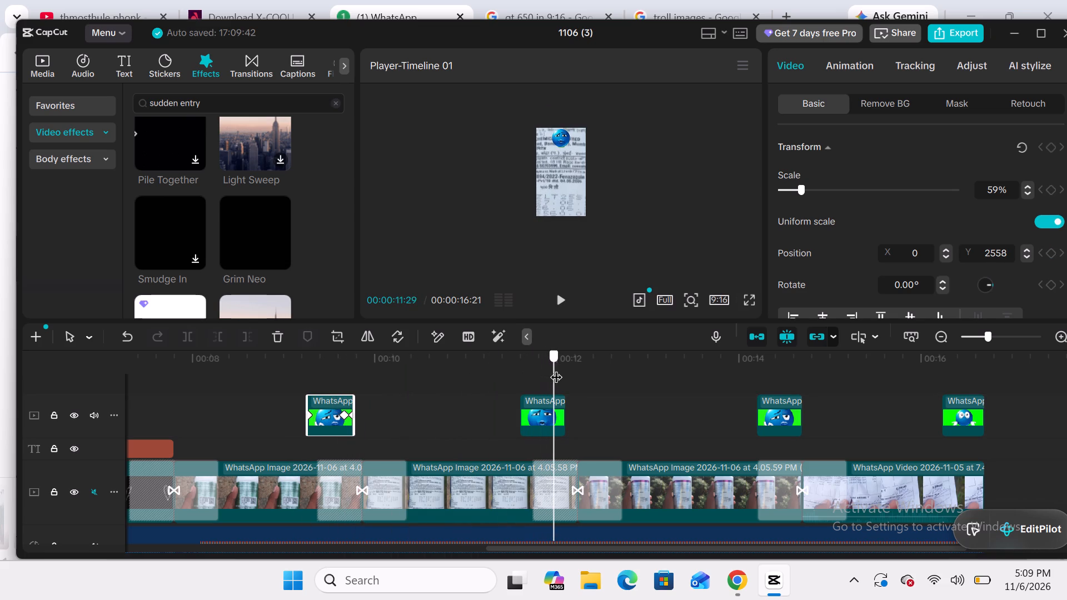
drag(556, 368, 547, 377)
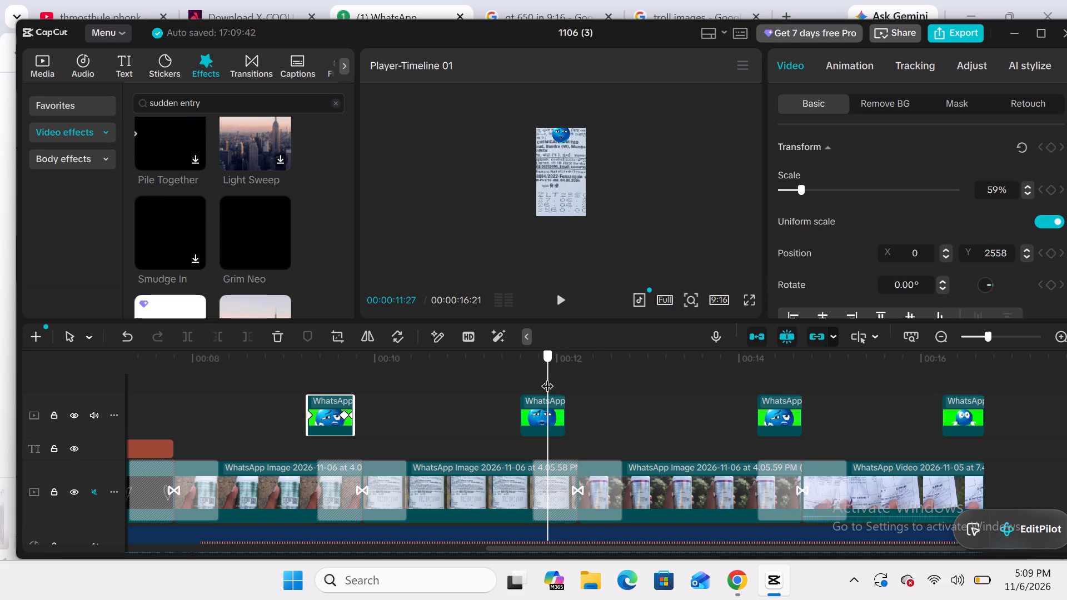
drag(547, 377, 551, 374)
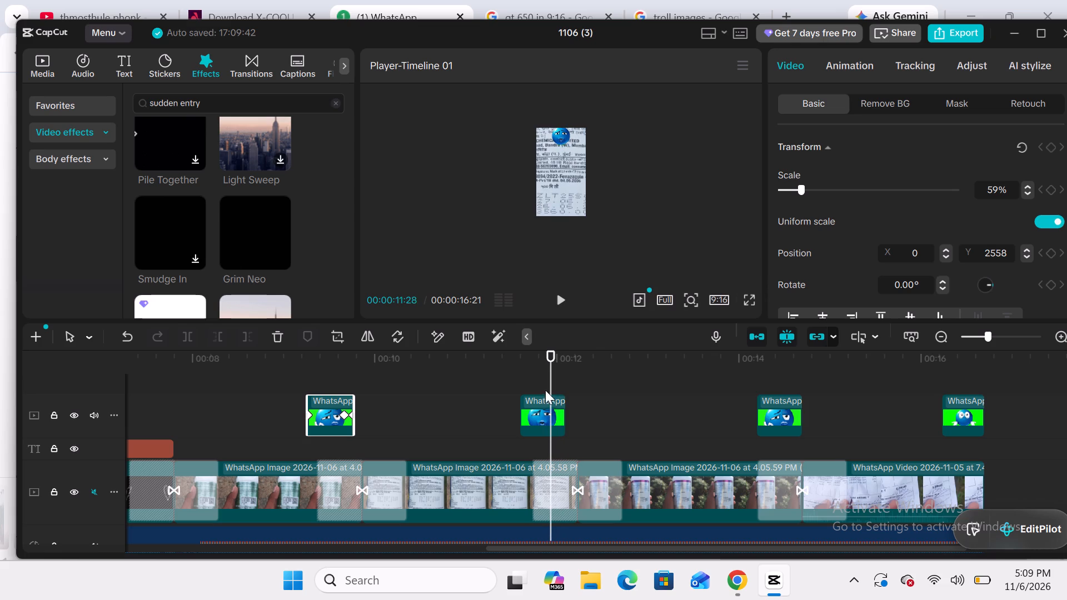
click(536, 409)
click(534, 409)
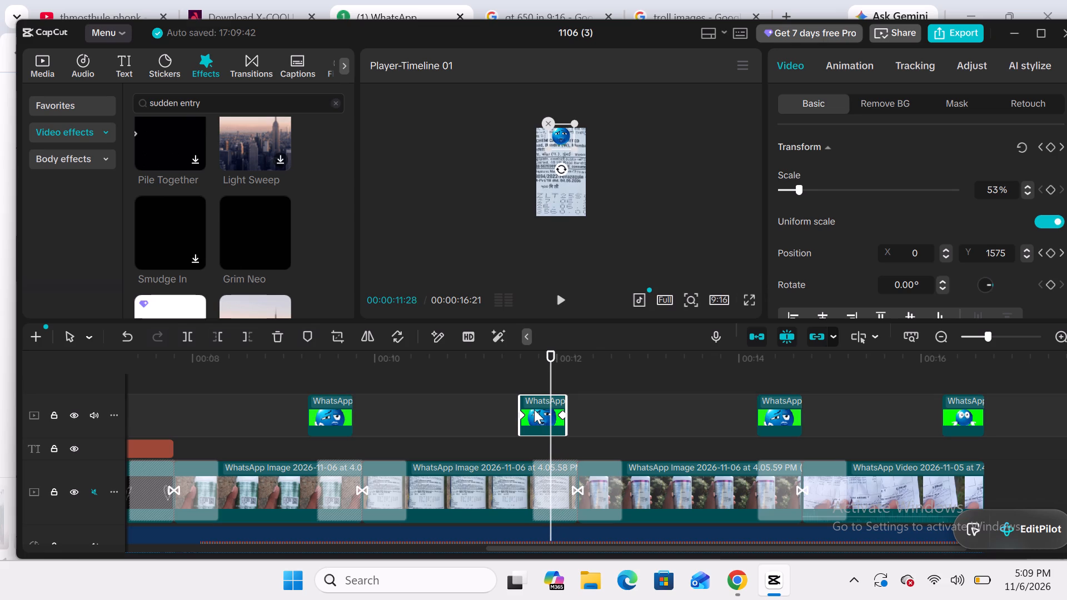
drag(534, 409, 526, 411)
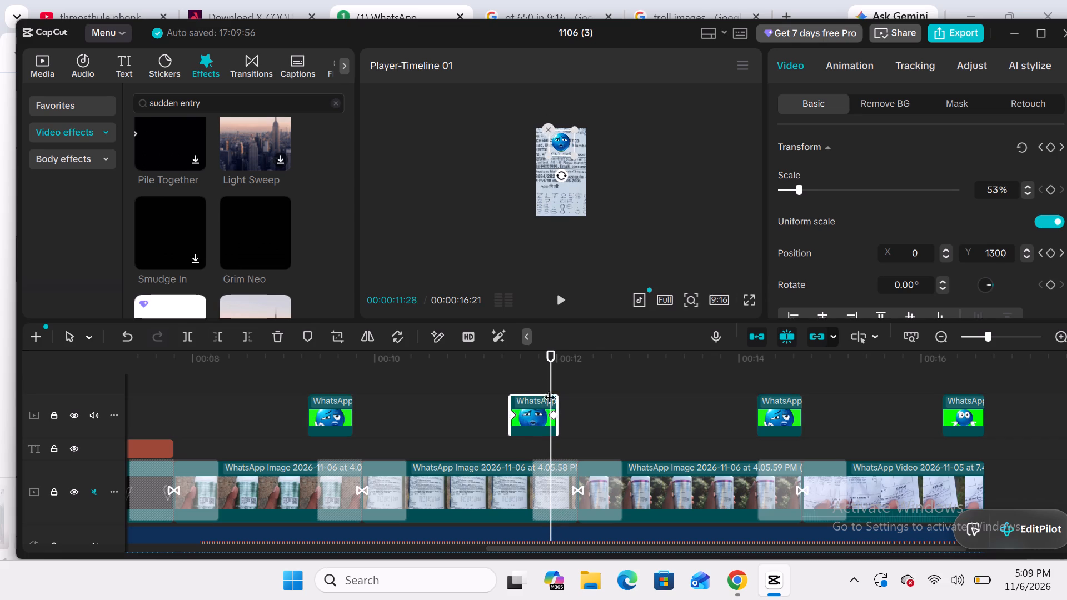
drag(554, 383, 556, 403)
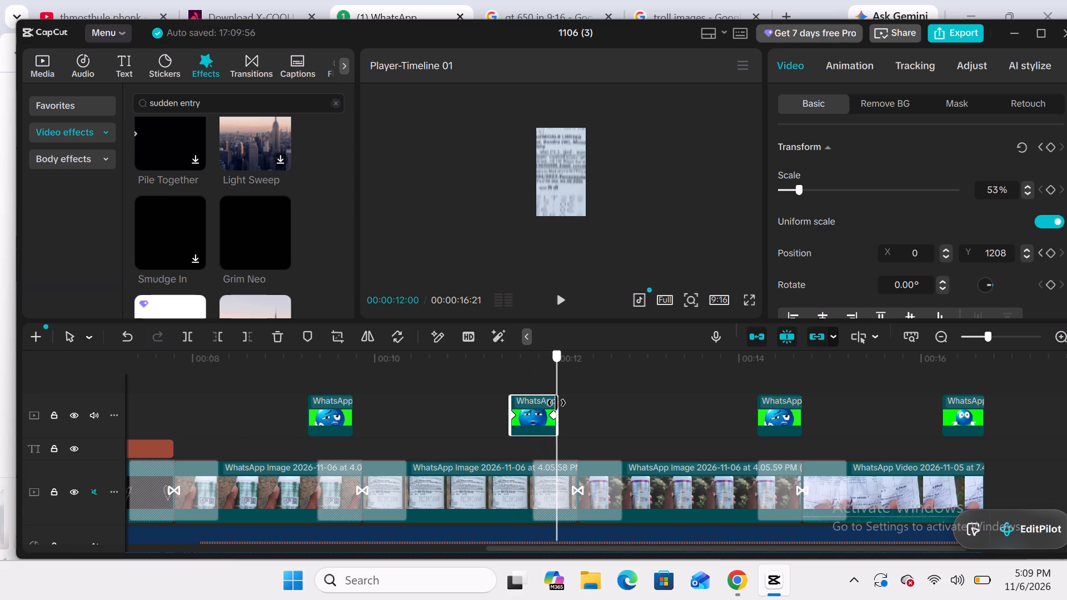
drag(556, 403, 550, 406)
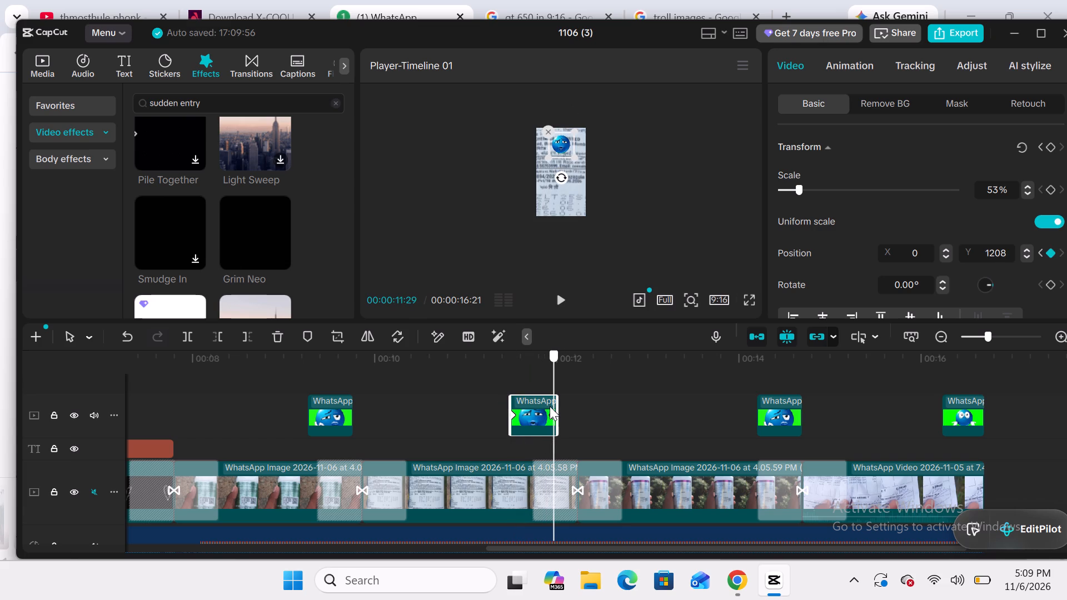
Add a position keyframe to the third emoji clip at 00:00:14:06 and move the emoji up to Y 1282, keeping it centered.
drag(550, 406, 618, 404)
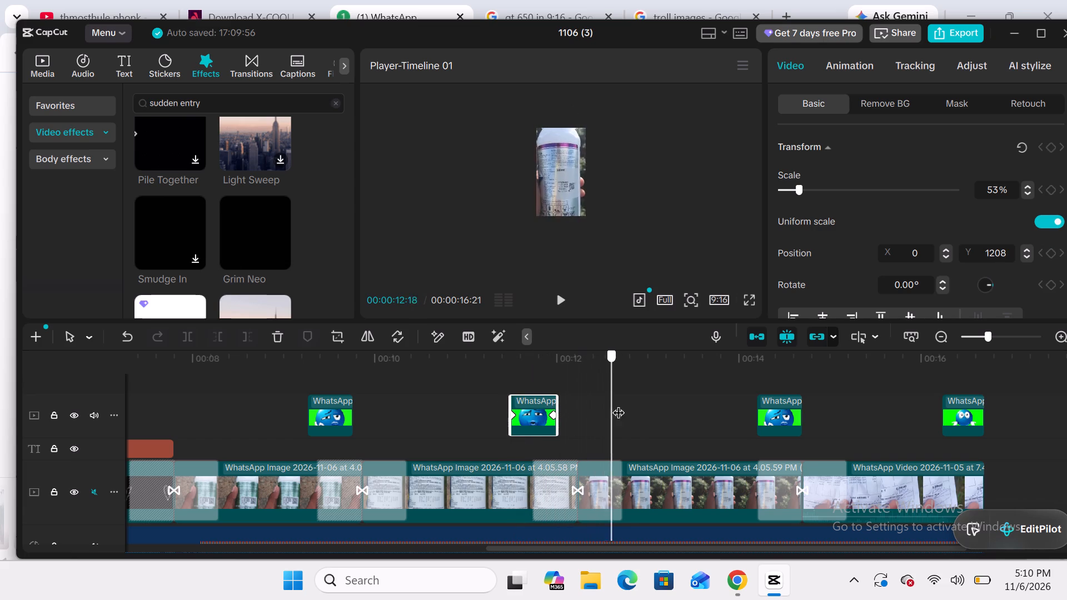
drag(618, 404, 757, 396)
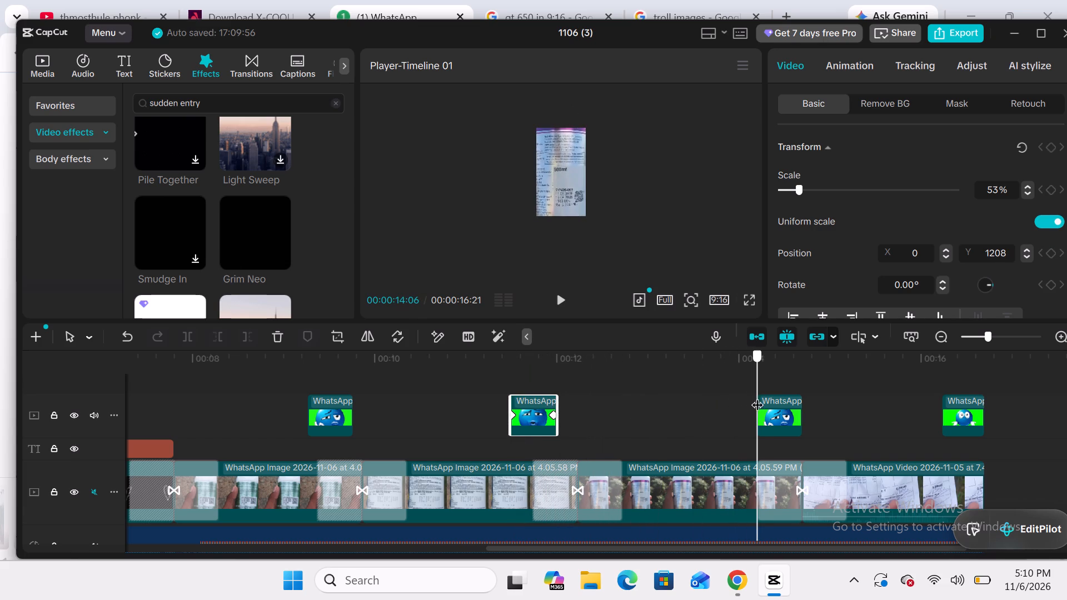
drag(757, 396, 760, 396)
click(769, 403)
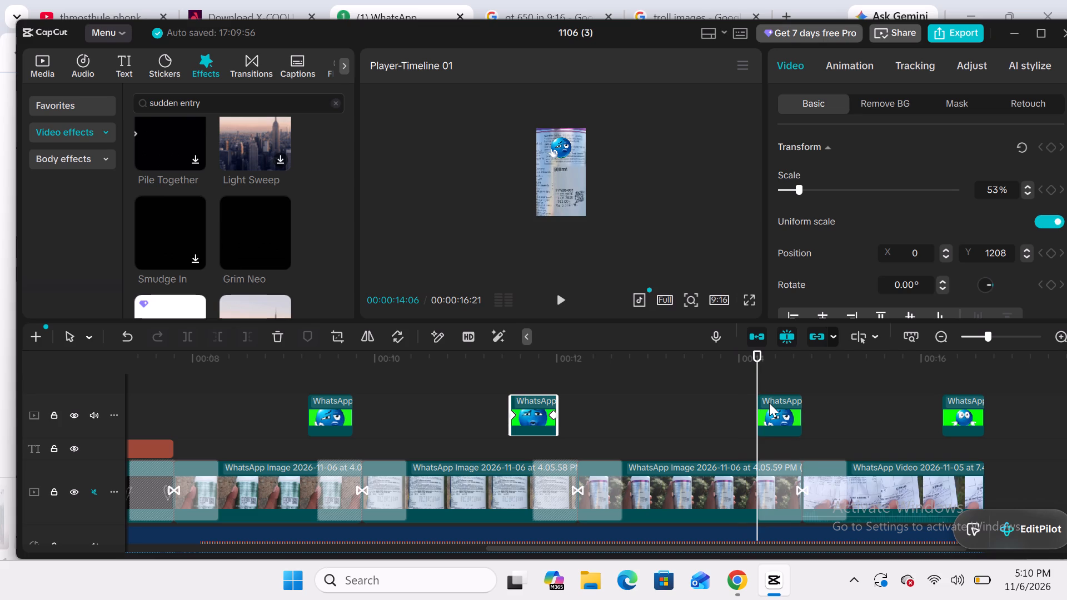
click(1051, 251)
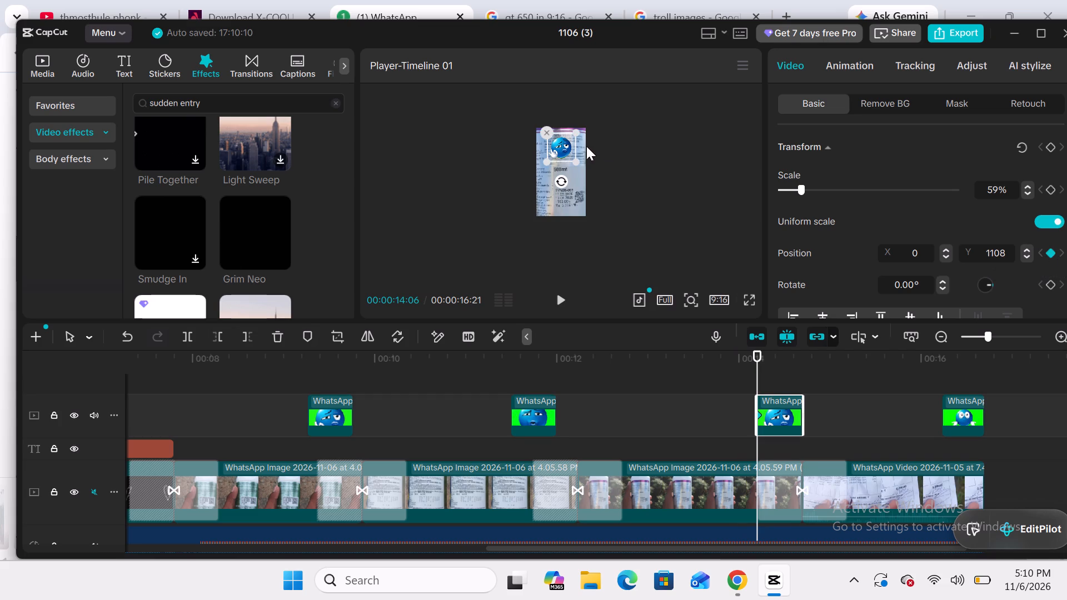
click(570, 144)
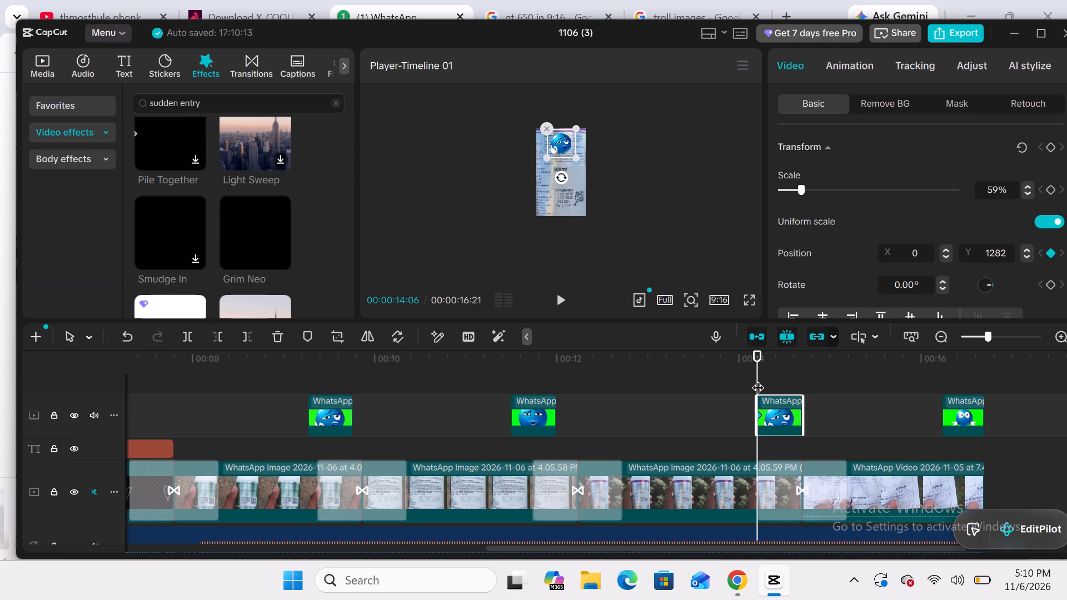
Add an ending position keyframe to the third emoji clip at 00:00:14:20.
drag(757, 379, 800, 379)
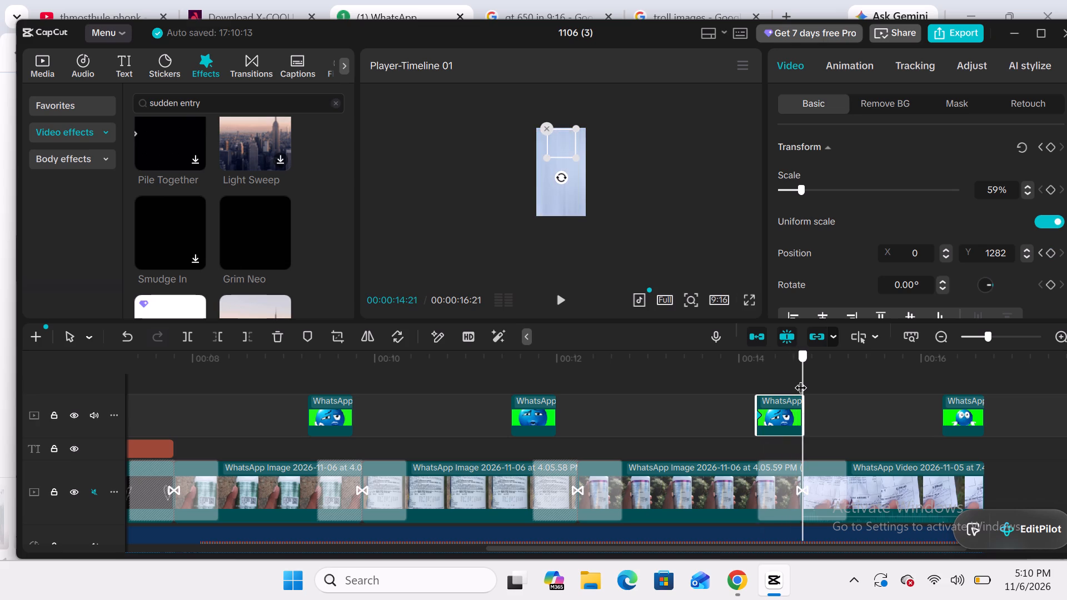
drag(800, 379, 800, 379)
click(800, 379)
key(Left)
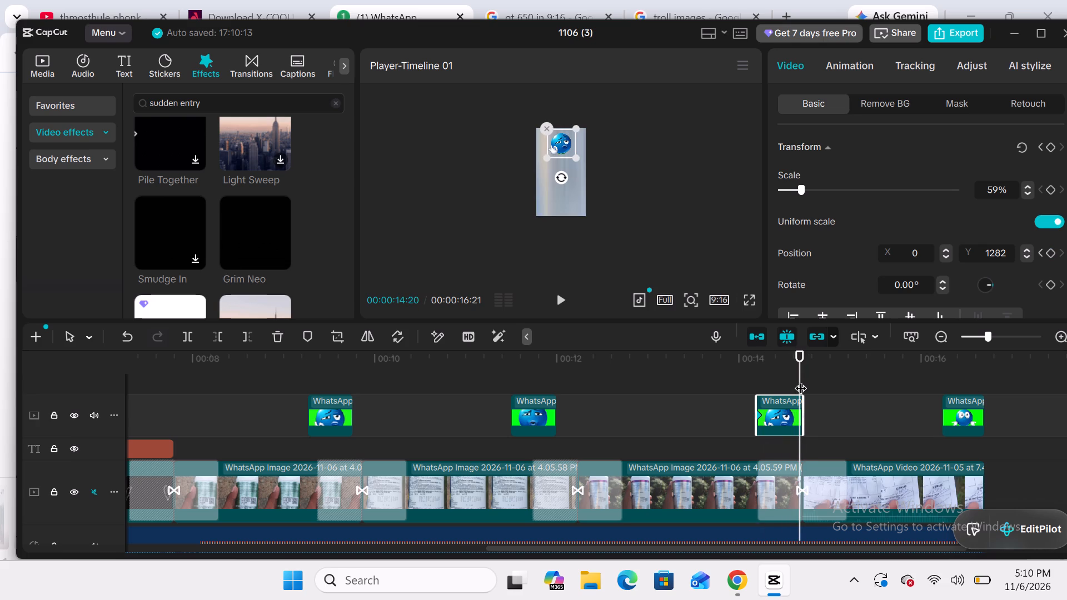
click(1049, 254)
At the third emoji clip's starting position keyframe at 00:00:14:06, move the emoji up out of the frame to Y 2558, keeping it centered.
key(Left)
key(Left)
key(Left)
key(Left)
key(Left)
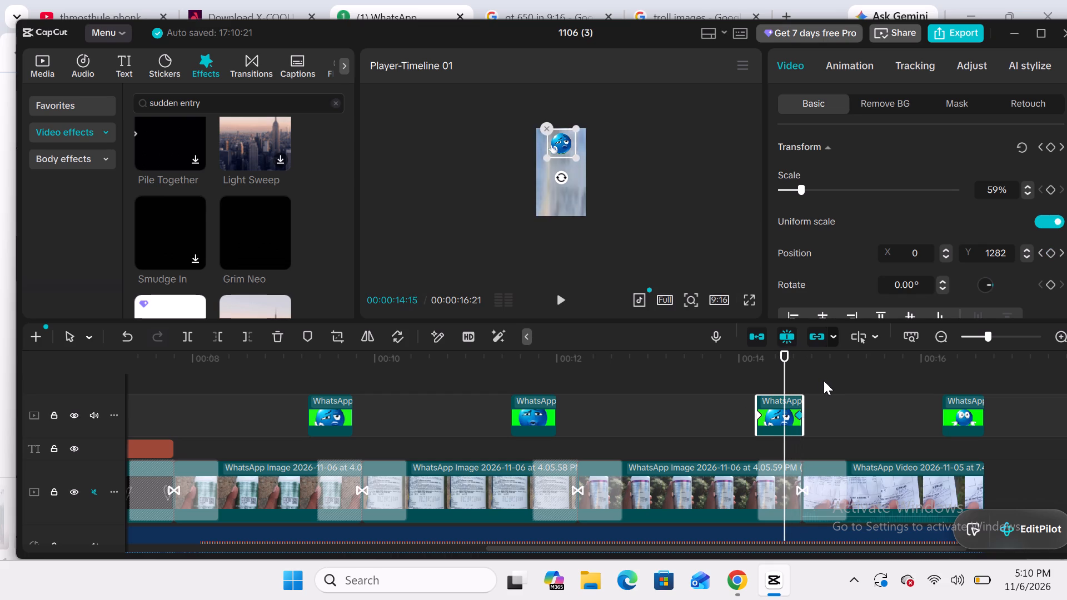
key(Left)
key(Left)
key(Left)
key(Left)
key(Left)
key(Left)
key(Left)
key(Left)
key(Left)
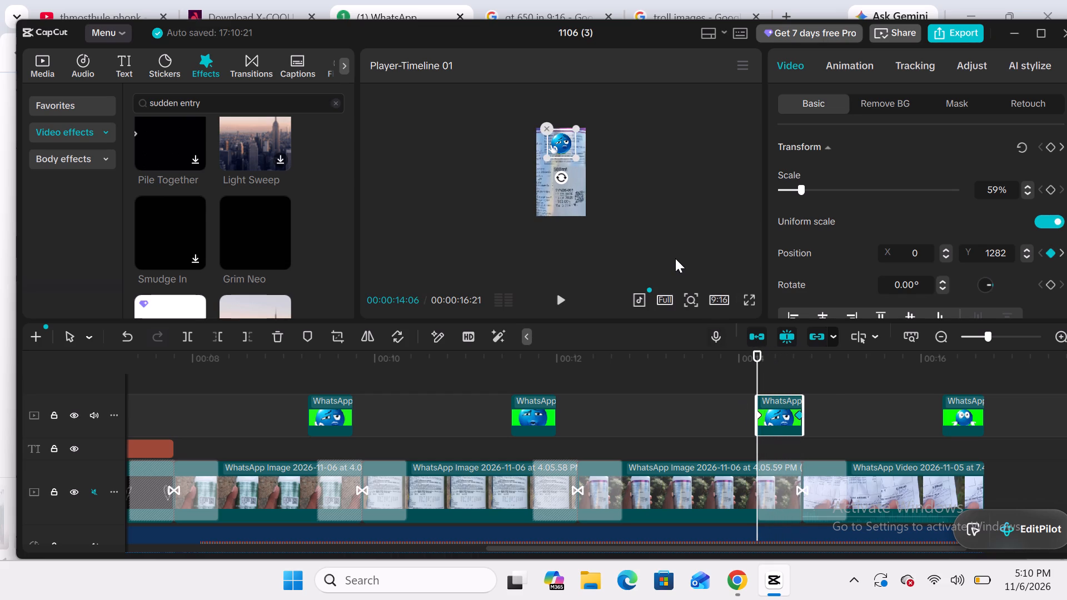
click(568, 147)
drag(568, 147, 568, 124)
drag(565, 133, 568, 106)
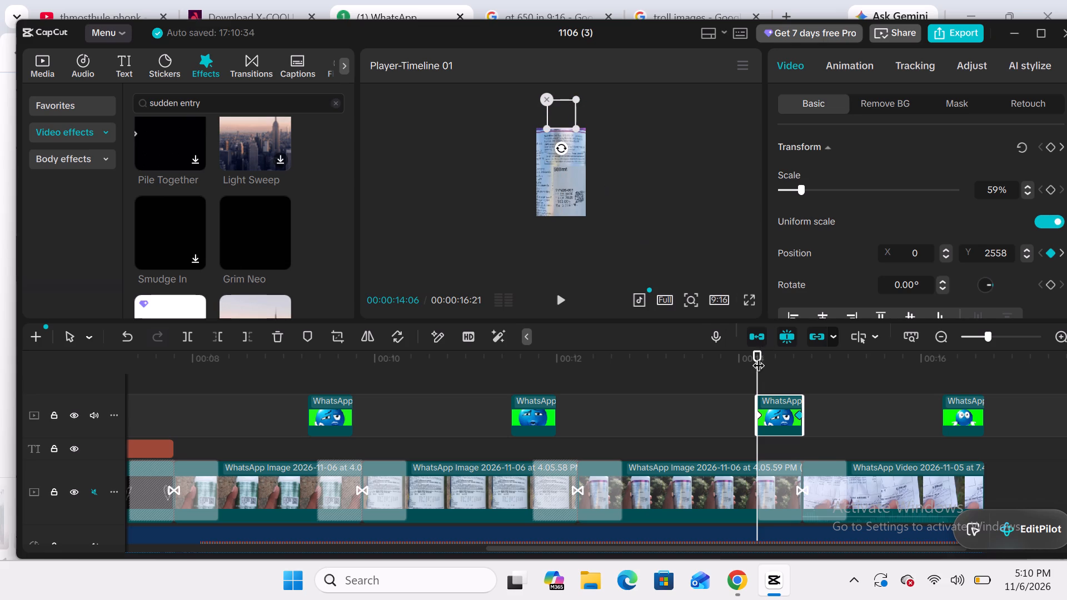
Check the third emoji's slide-in and shift its clip slightly earlier so it ends at about 00:00:14:17.
drag(757, 359, 791, 359)
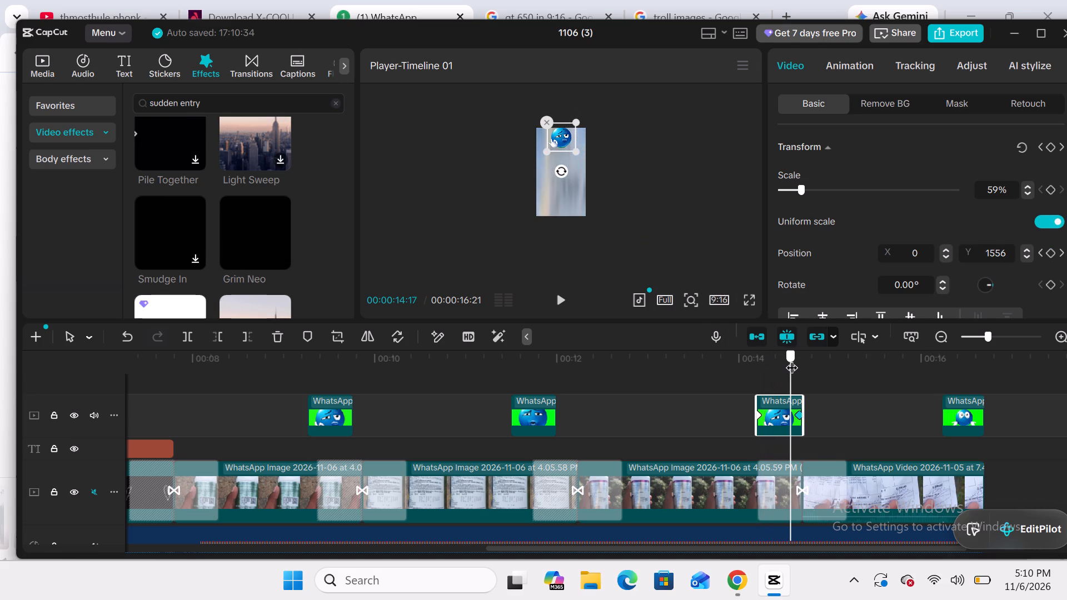
drag(791, 359, 794, 367)
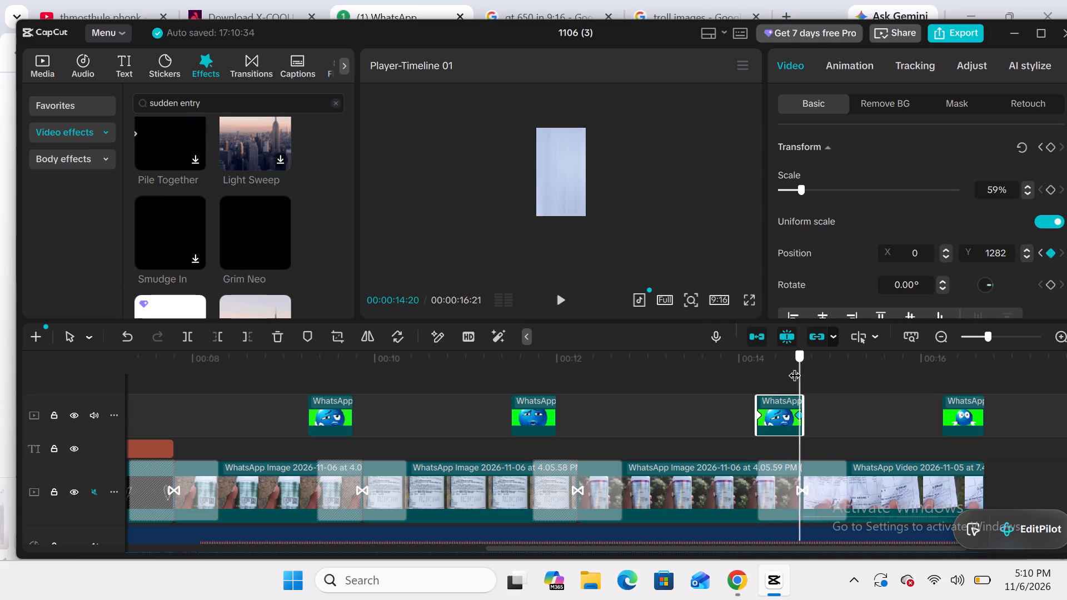
drag(794, 367, 791, 367)
drag(781, 416, 771, 416)
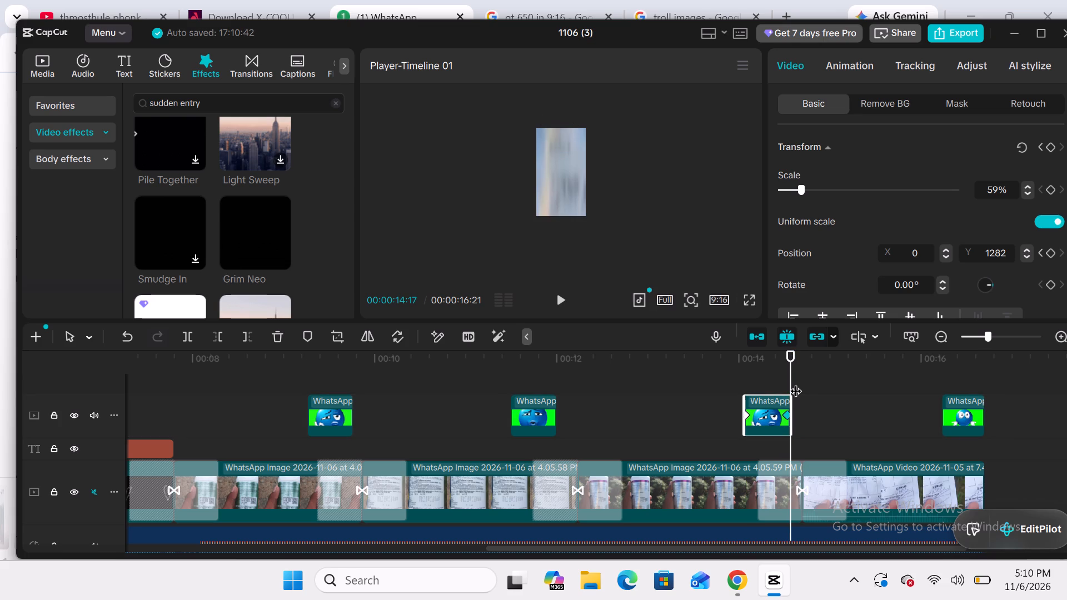
drag(795, 382, 775, 391)
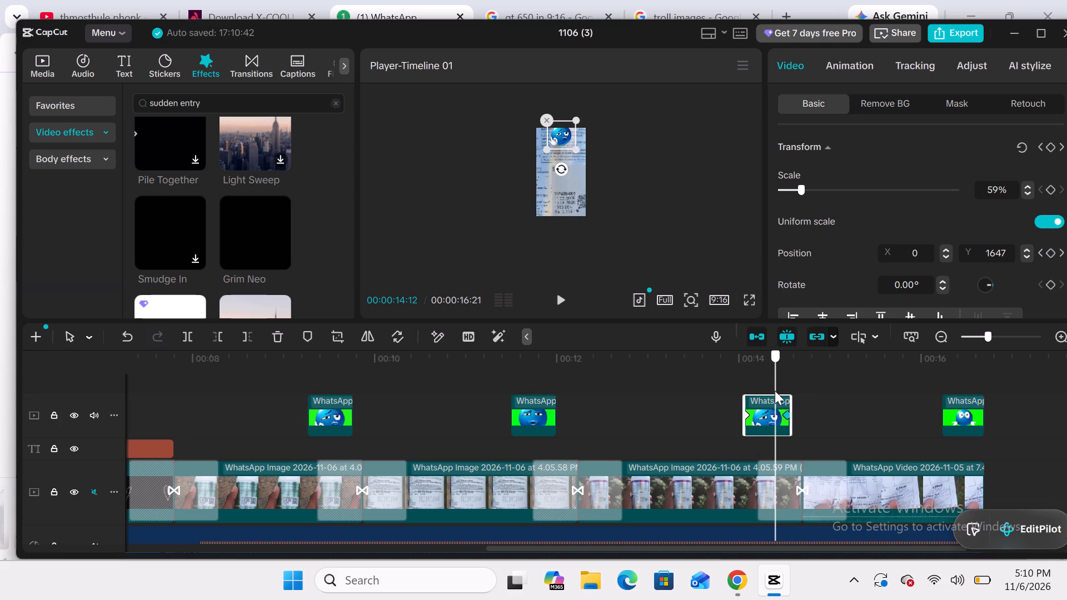
drag(775, 391, 770, 392)
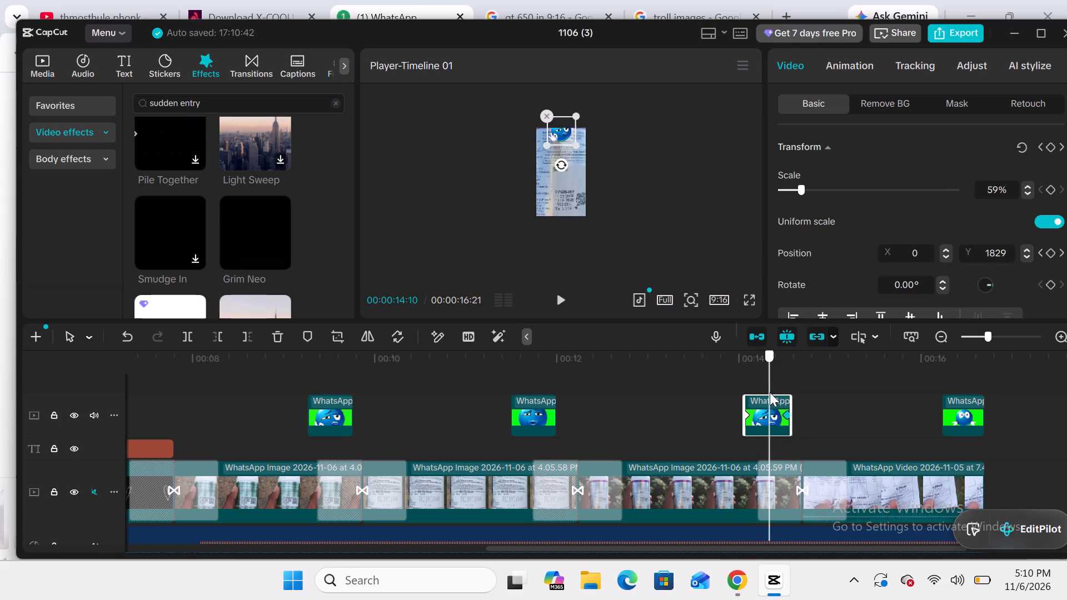
Add an ending position keyframe to the last emoji clip at 00:00:16:21.
drag(770, 392, 955, 392)
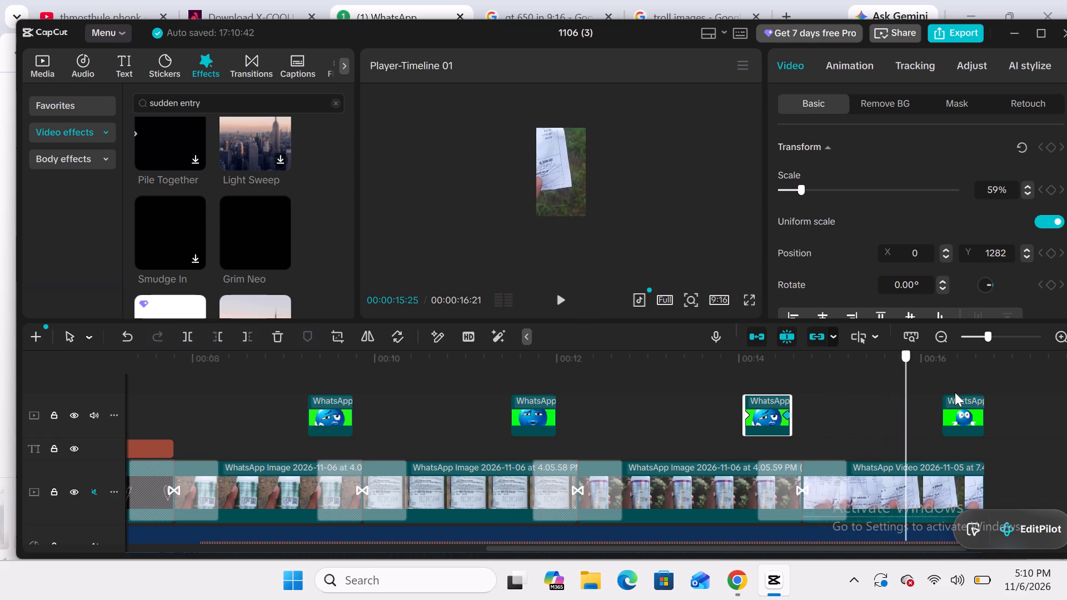
drag(955, 392, 961, 388)
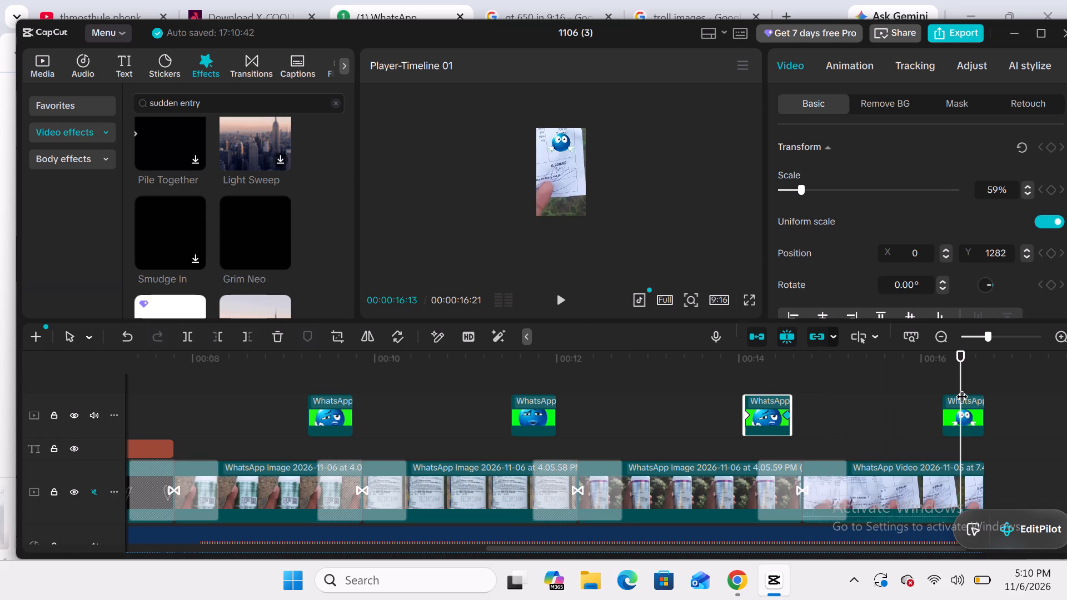
click(948, 407)
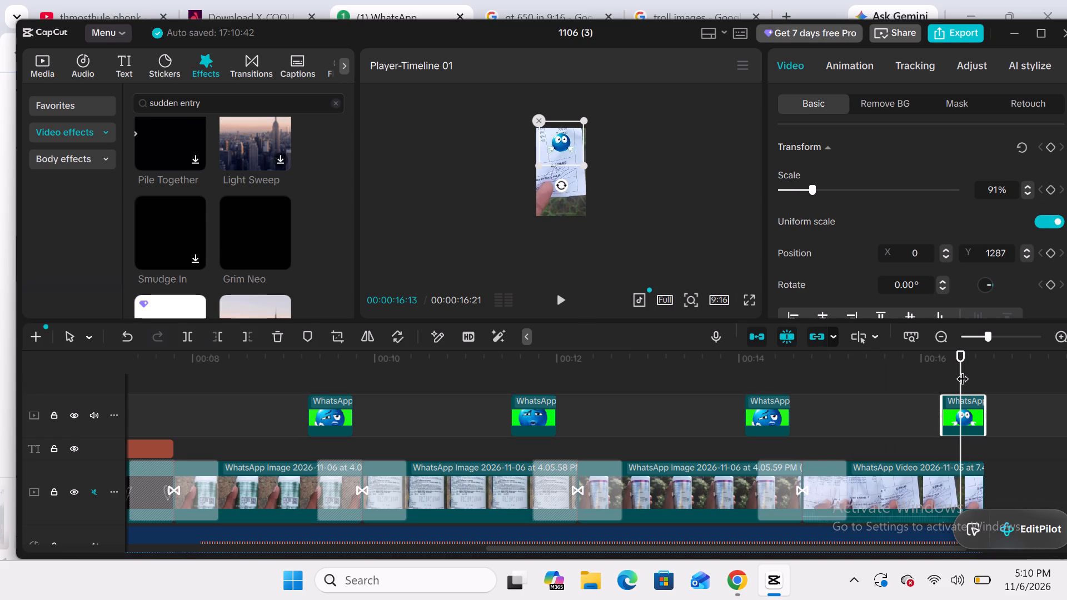
drag(962, 370, 946, 370)
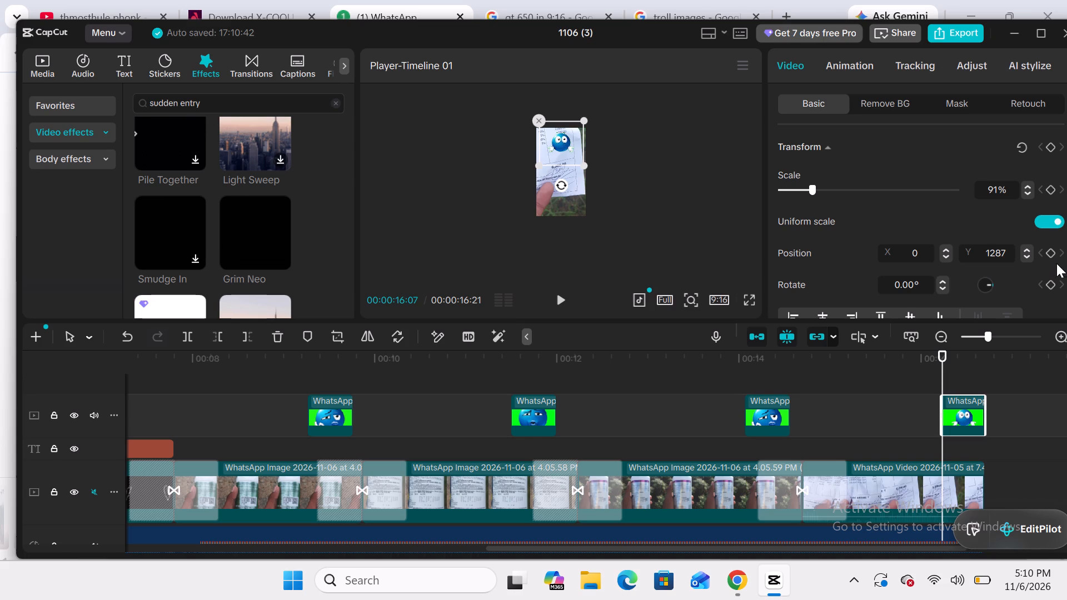
drag(943, 363, 974, 361)
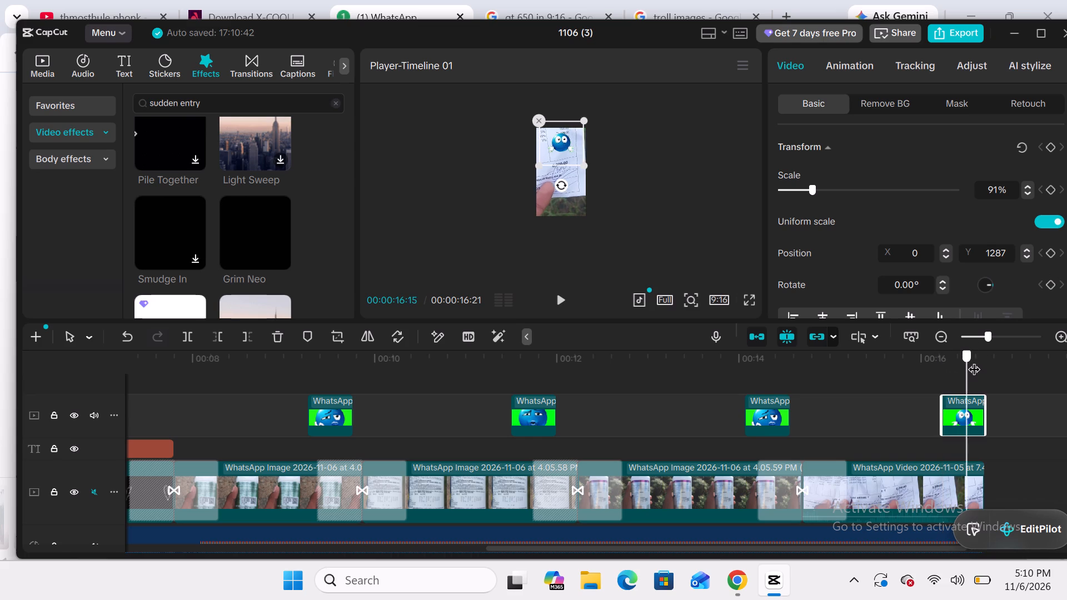
drag(974, 361, 981, 361)
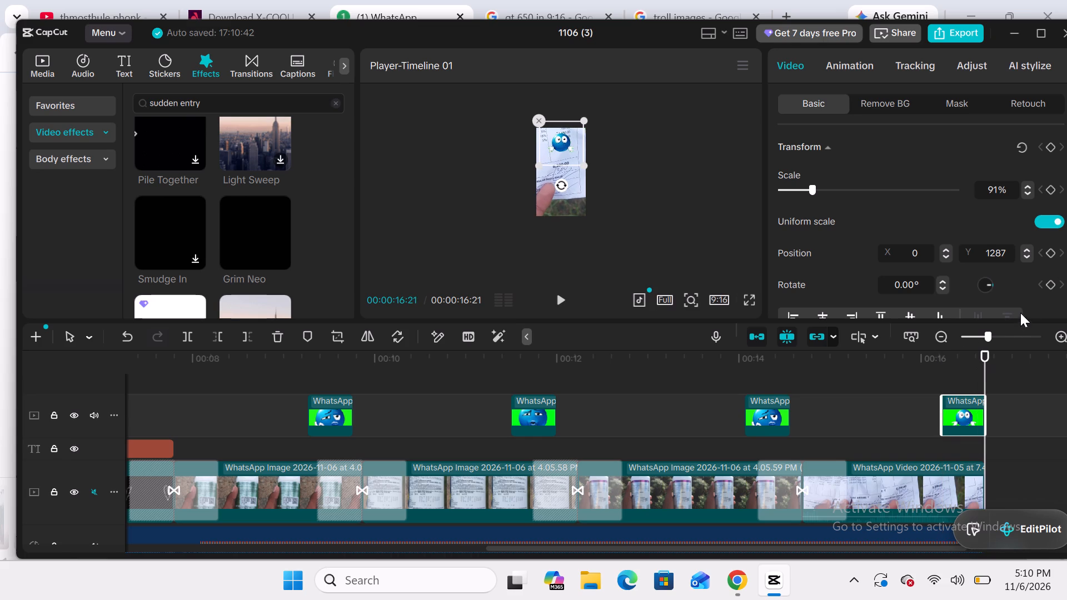
click(1050, 251)
Add a starting position keyframe to the last emoji clip at 00:00:16:07 and move the emoji up to Y 2468, keeping it centered.
drag(983, 367, 942, 370)
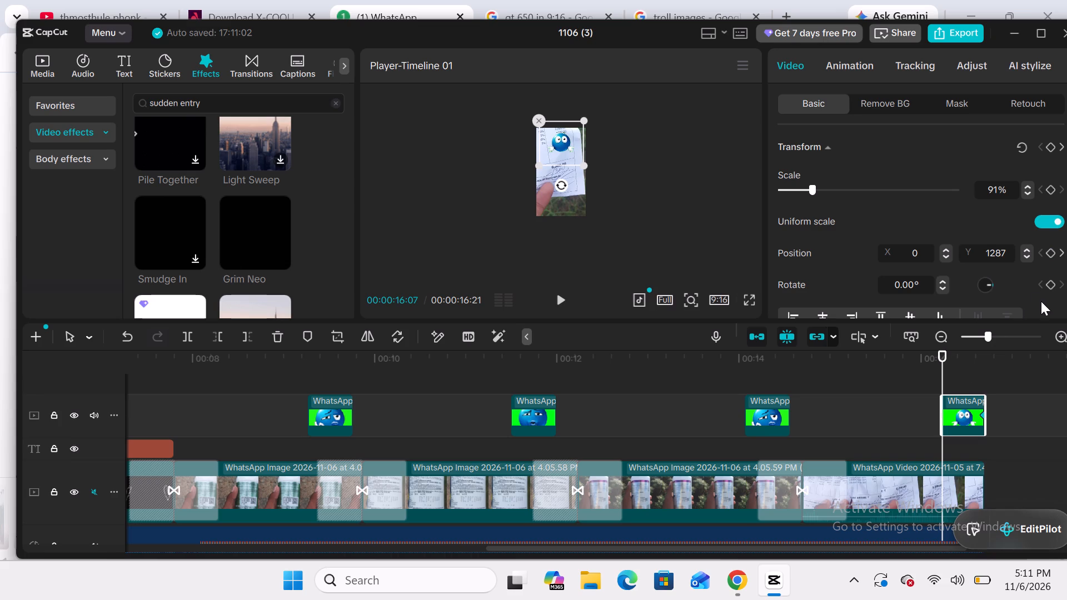
click(1051, 257)
drag(563, 148, 561, 126)
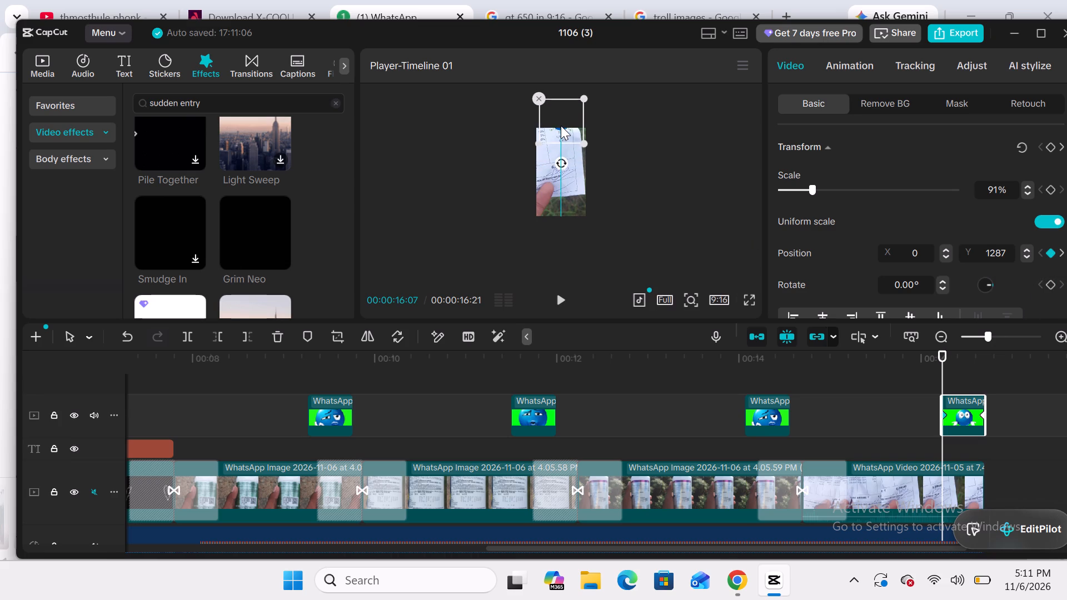
drag(561, 126, 559, 121)
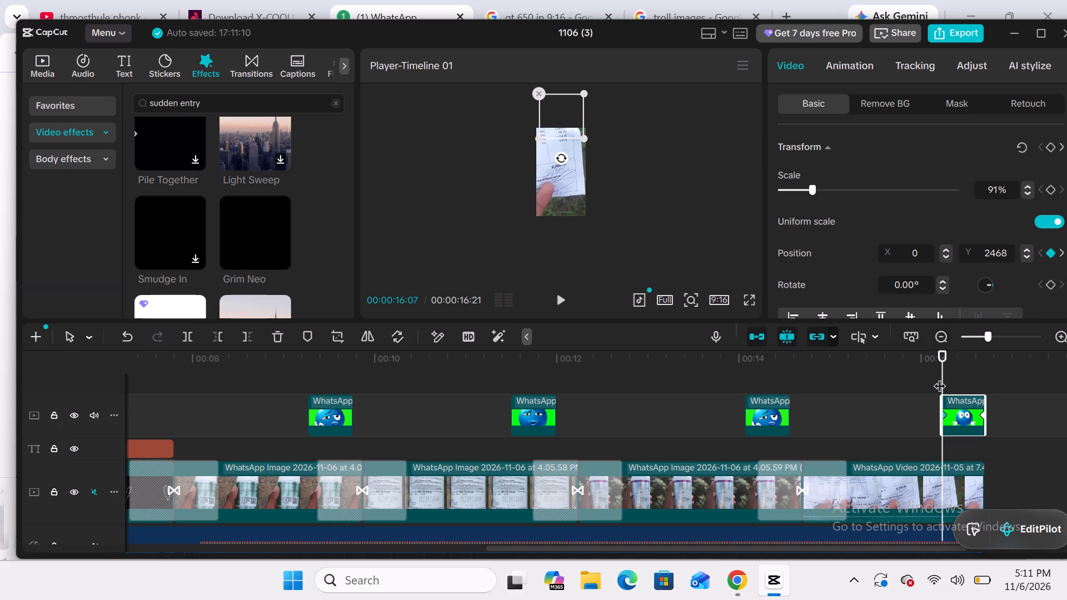
Play the whole video from the beginning to review the edit and emoji slide-ins.
drag(939, 377, 0, 528)
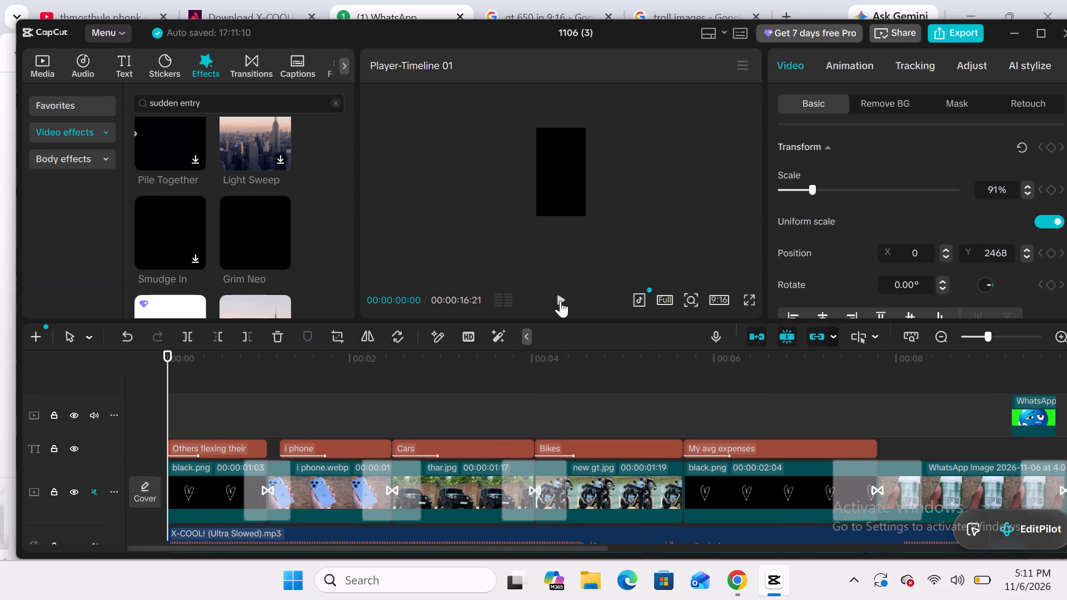
click(560, 301)
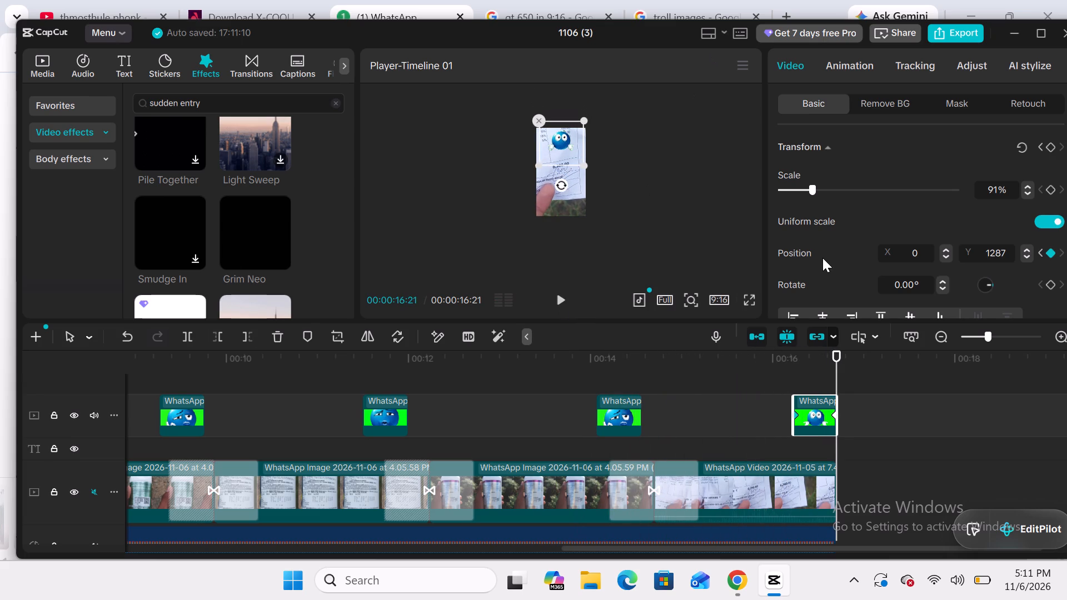
Export the finished video under the name raavvinder1.
click(945, 33)
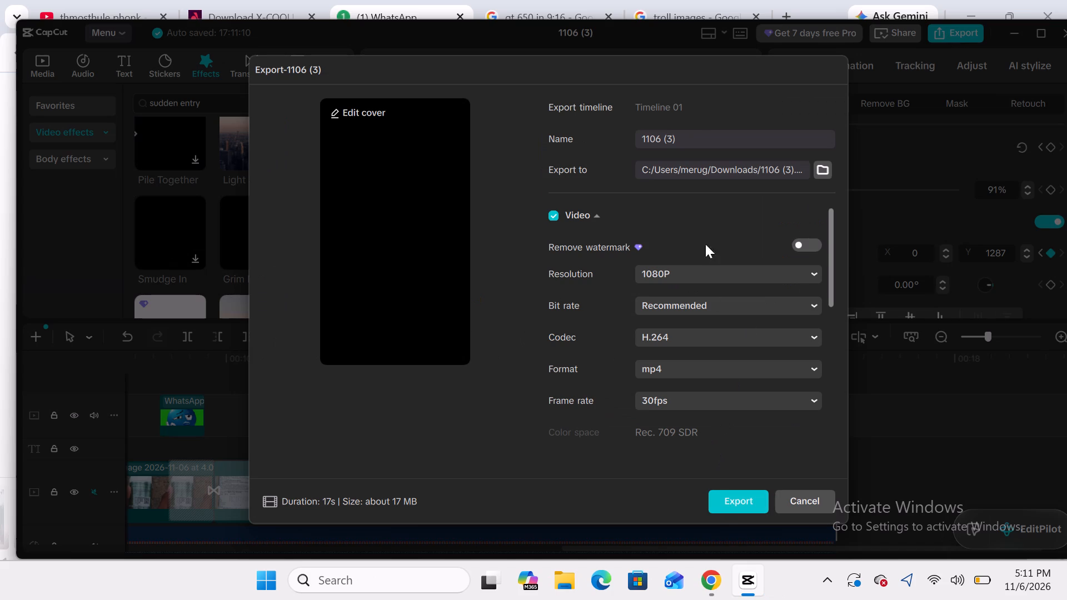
click(700, 142)
key(BackSpace)
key(BackSpace)
key(BackSpace)
key(BackSpace)
key(BackSpace)
key(BackSpace)
key(BackSpace)
key(BackSpace)
key(BackSpace)
key(BackSpace)
key(BackSpace)
key(BackSpace)
key(BackSpace)
key(BackSpace)
key(BackSpace)
key(BackSpace)
key(BackSpace)
key(BackSpace)
text(ra)
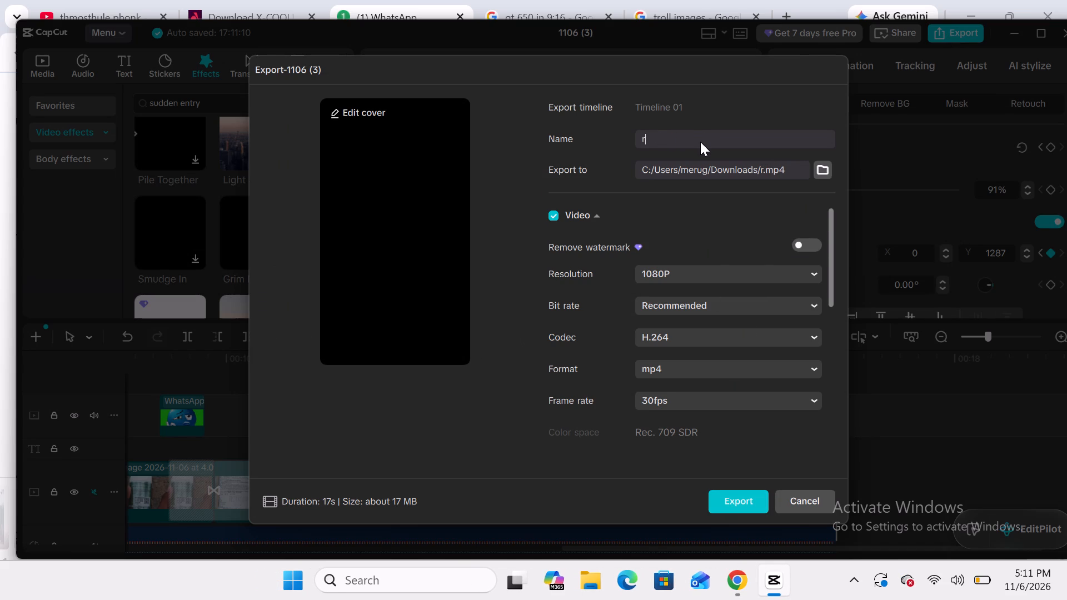
text(av)
text(vinder1)
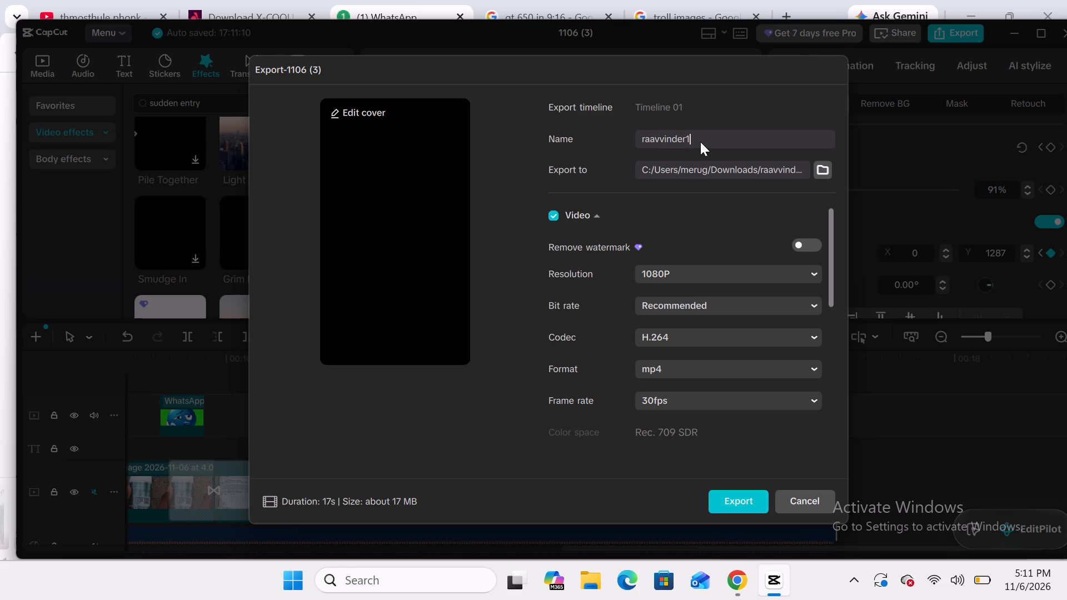
click(719, 497)
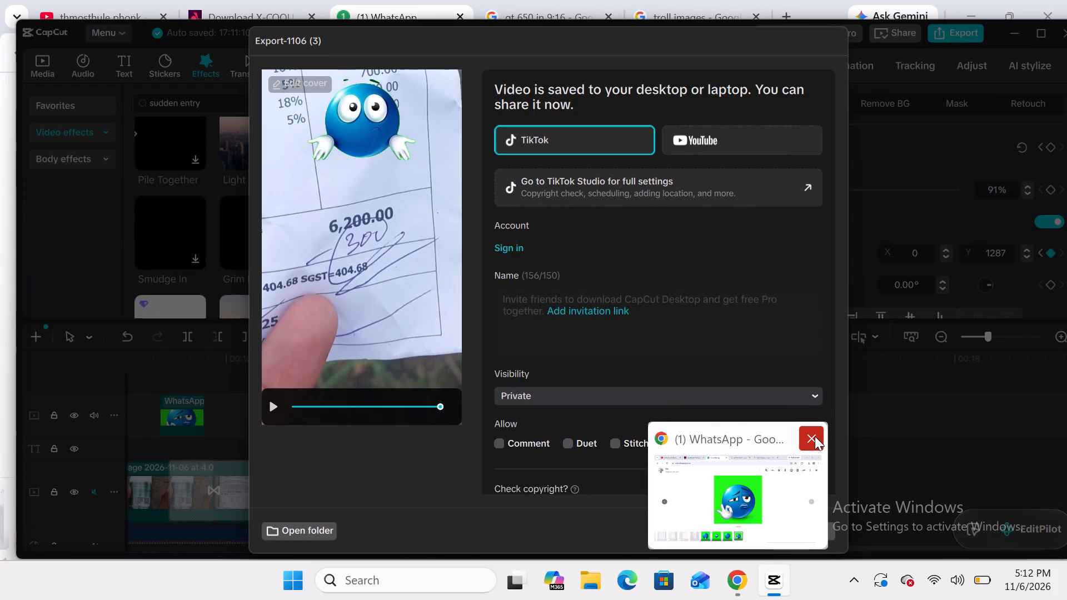
Close the Chrome window that has WhatsApp open.
click(815, 436)
click(807, 446)
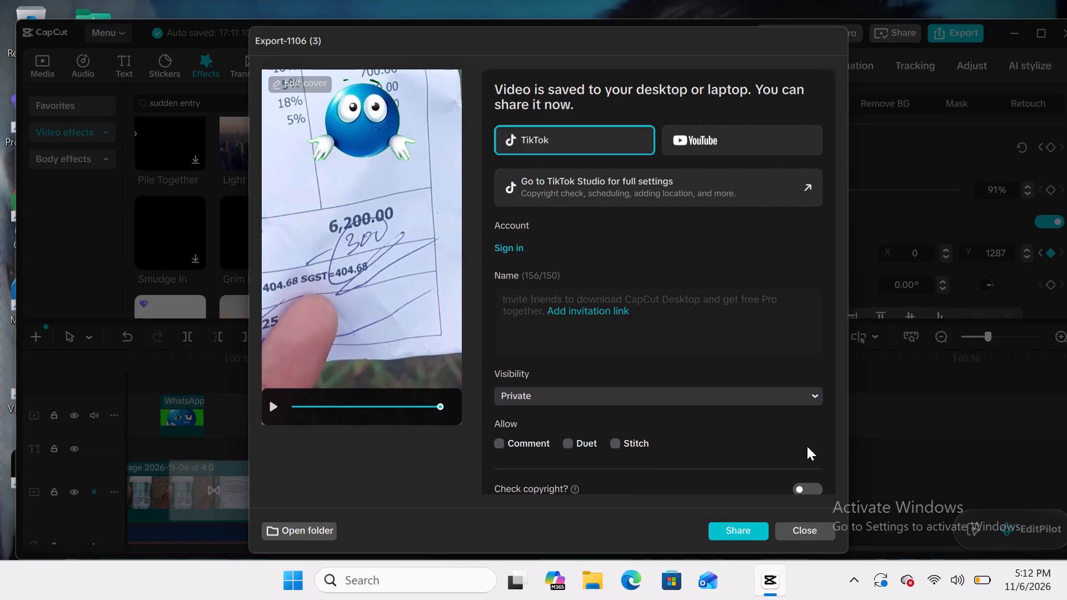
Dismiss the completed export dialog and close the project editor.
click(790, 531)
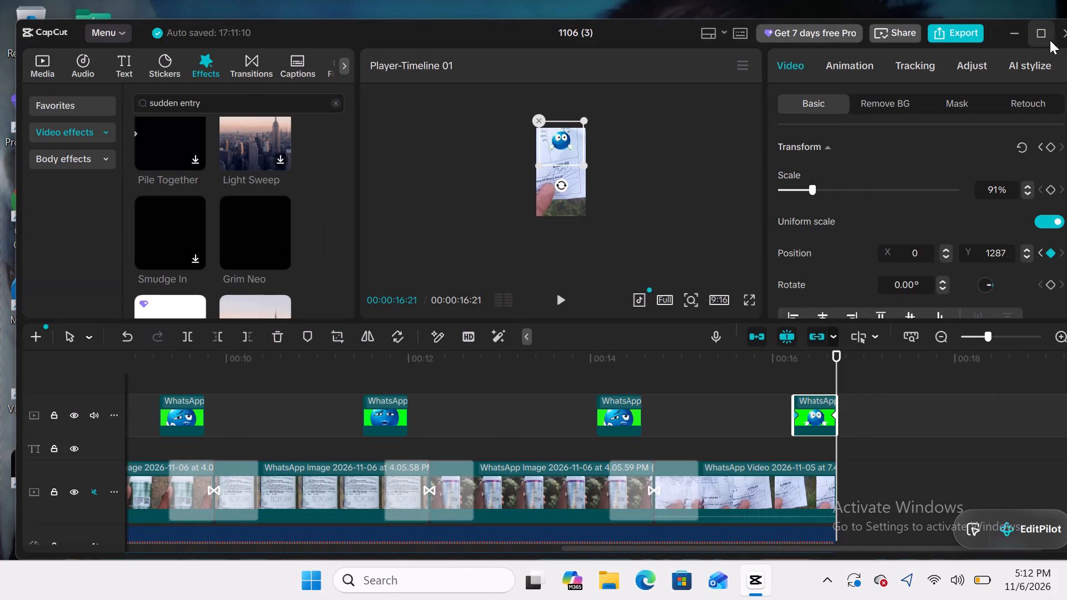
click(1065, 28)
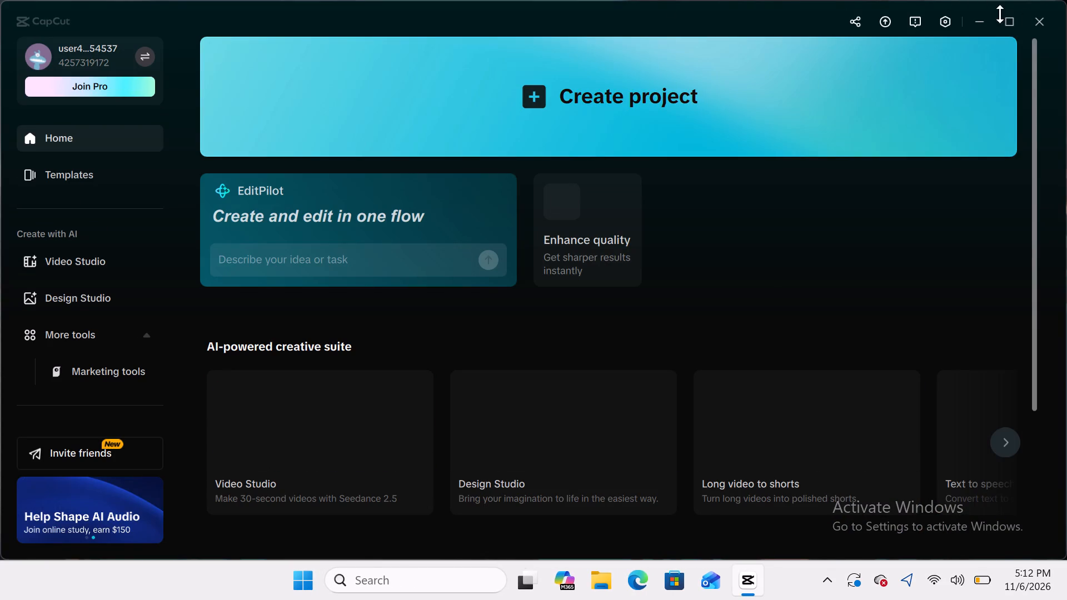
Try to close CapCut from its home screen.
click(1038, 30)
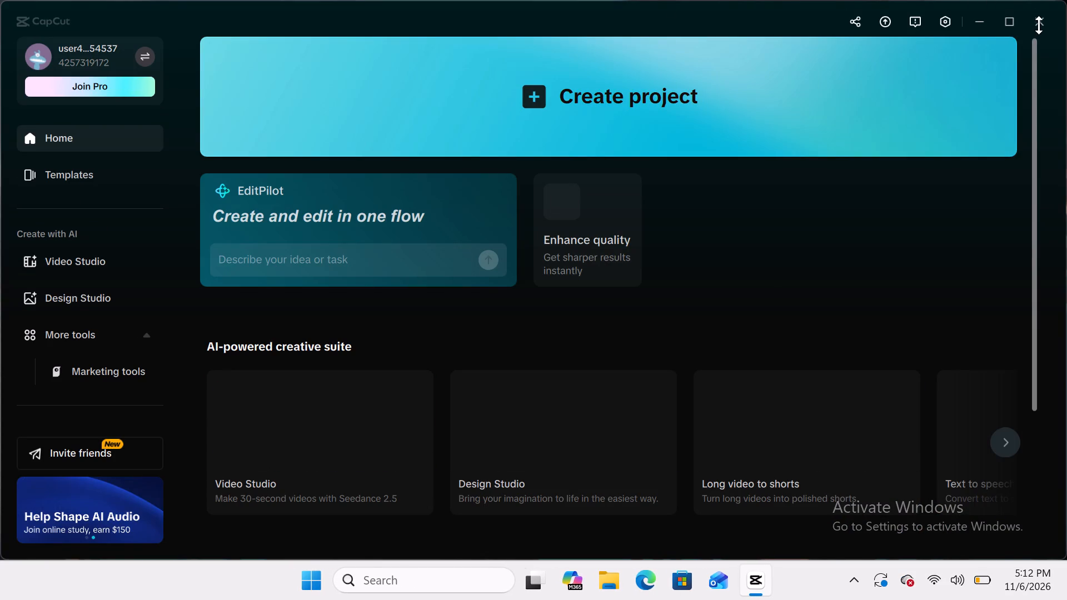
click(1039, 24)
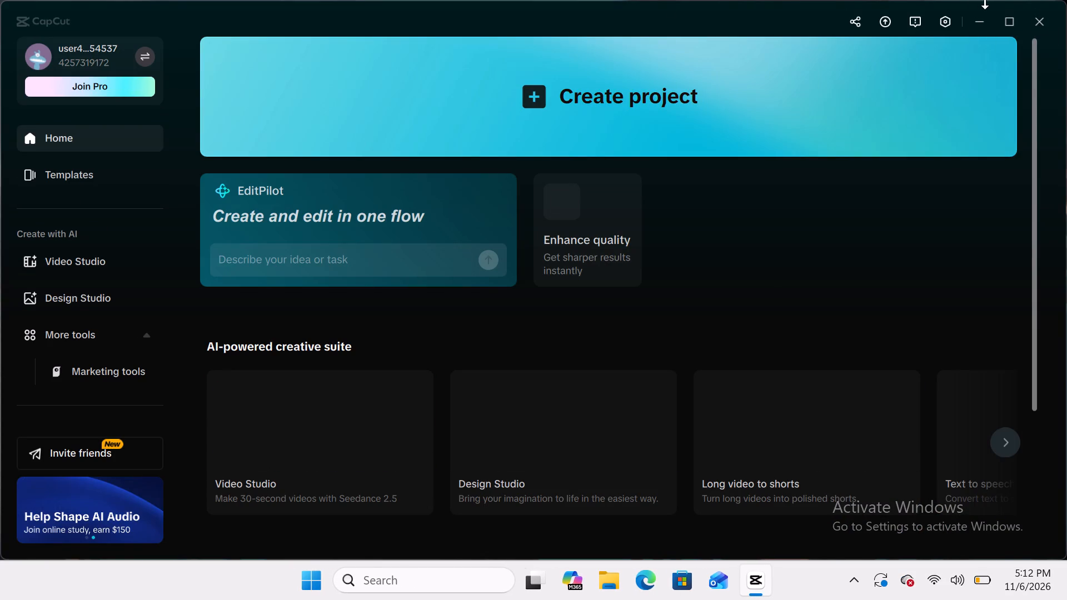
click(985, 0)
click(315, 585)
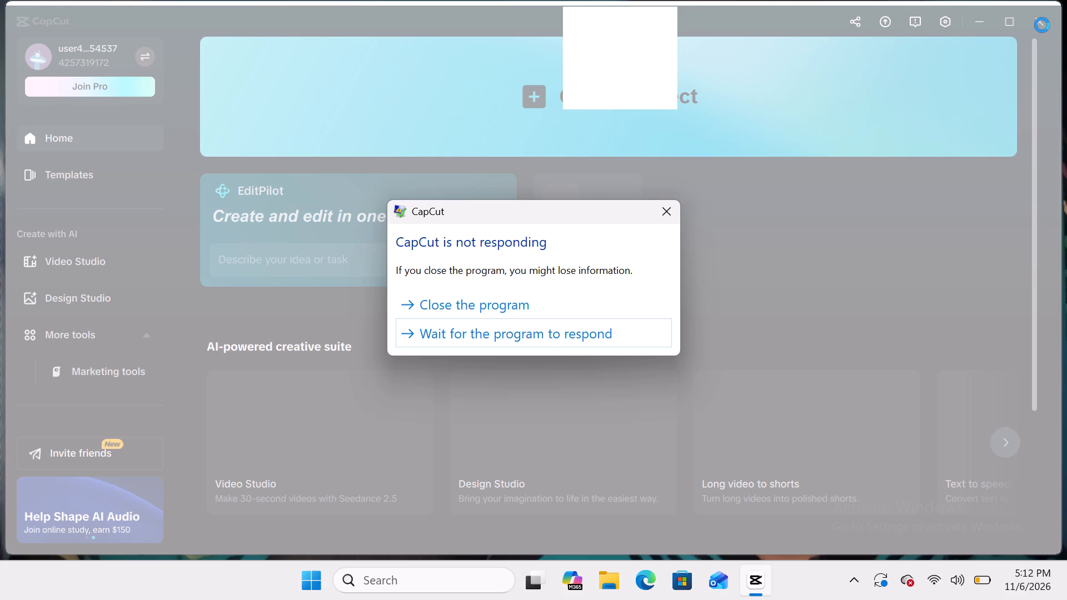
Force the unresponsive CapCut program to close.
click(551, 309)
click(668, 335)
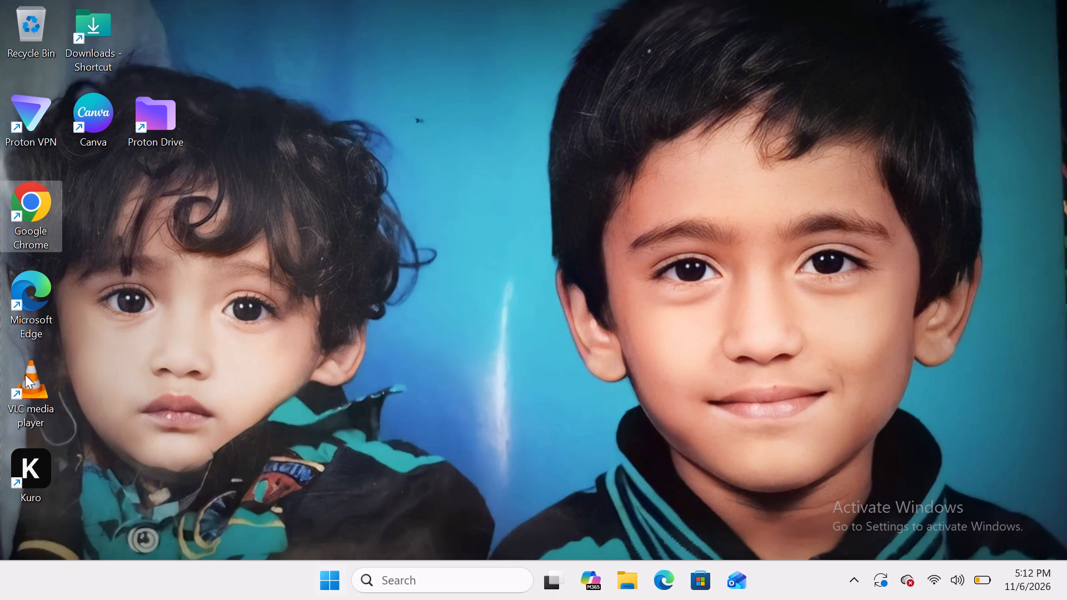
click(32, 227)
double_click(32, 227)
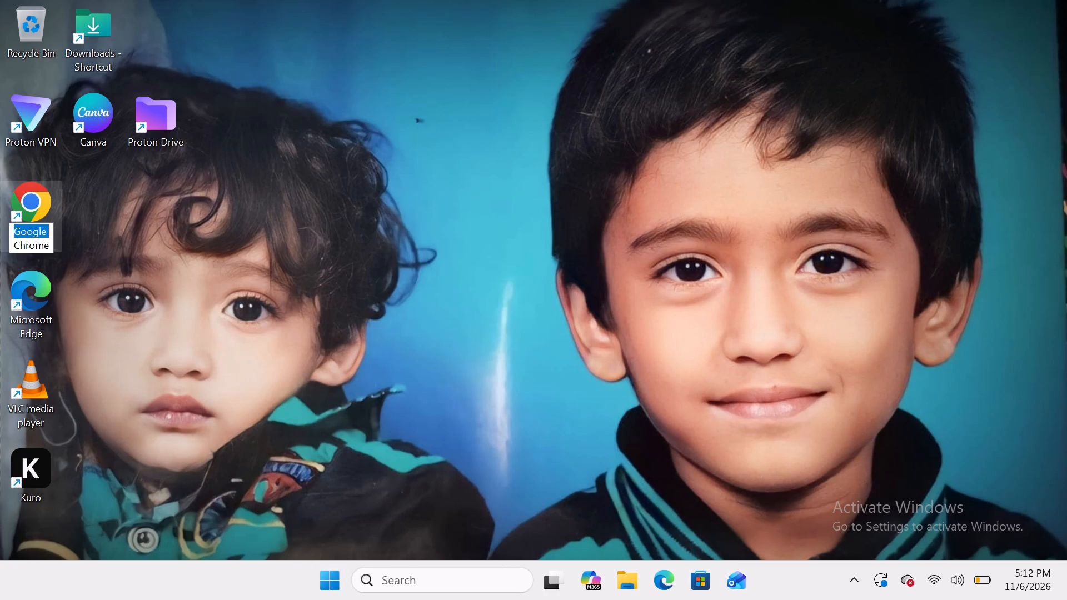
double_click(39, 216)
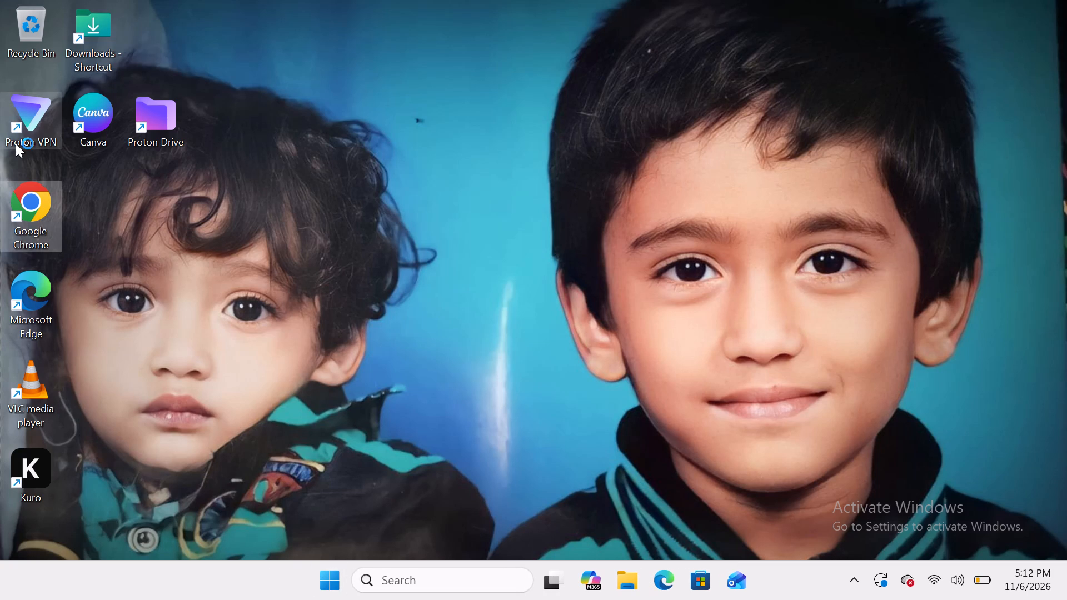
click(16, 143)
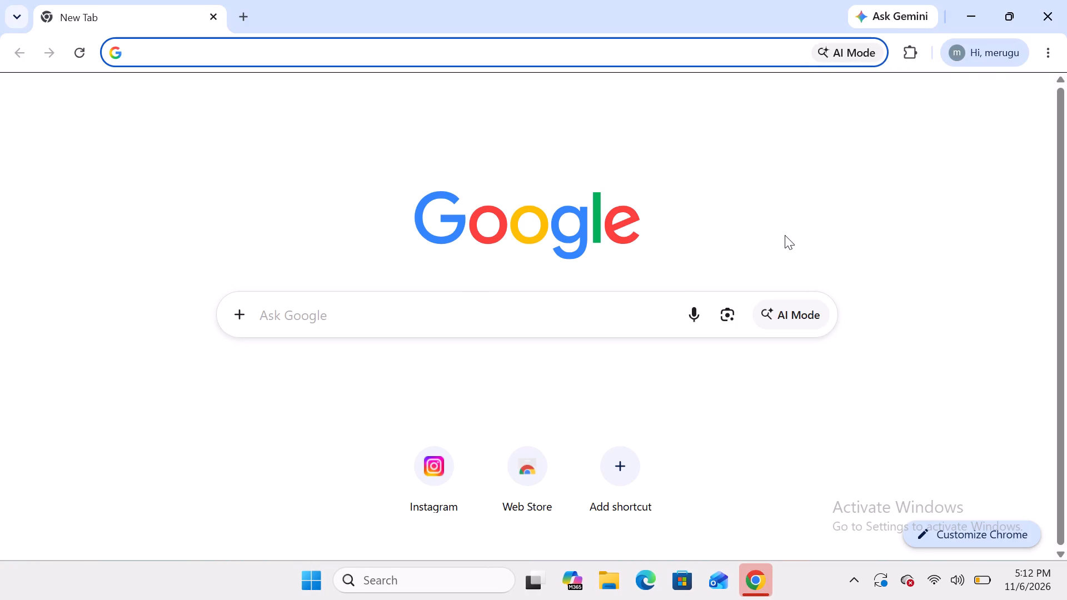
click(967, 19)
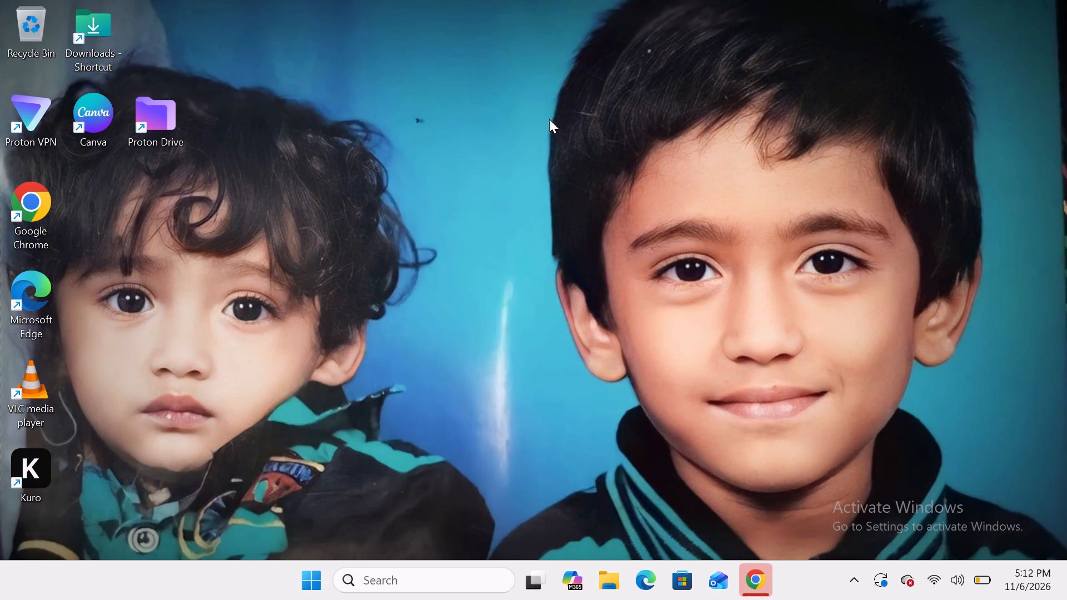
Open Proton VPN, disconnect from the current free server, and close its window.
double_click(0, 107)
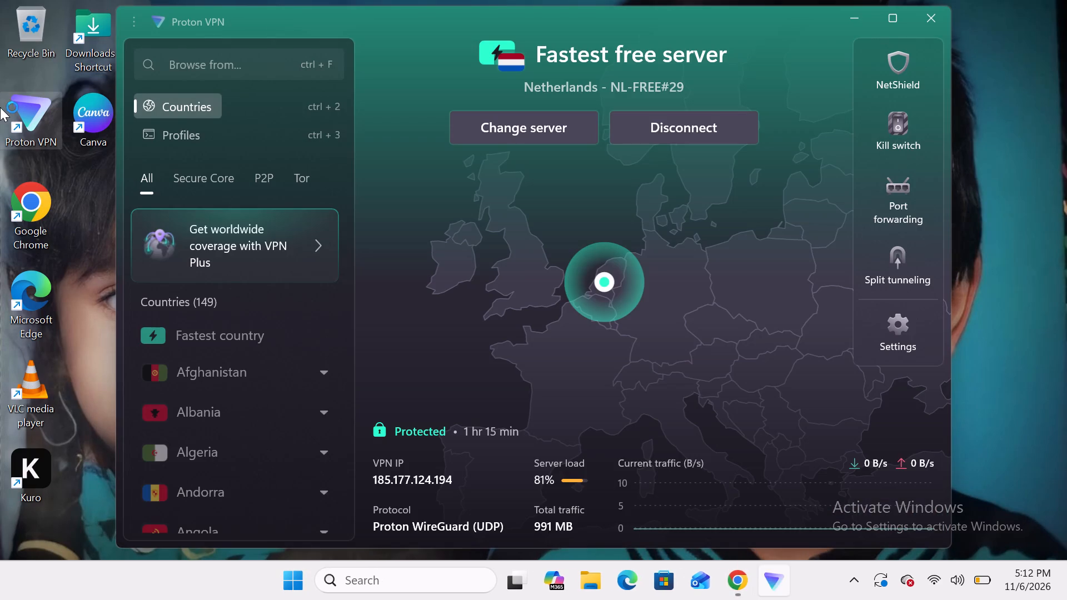
click(615, 116)
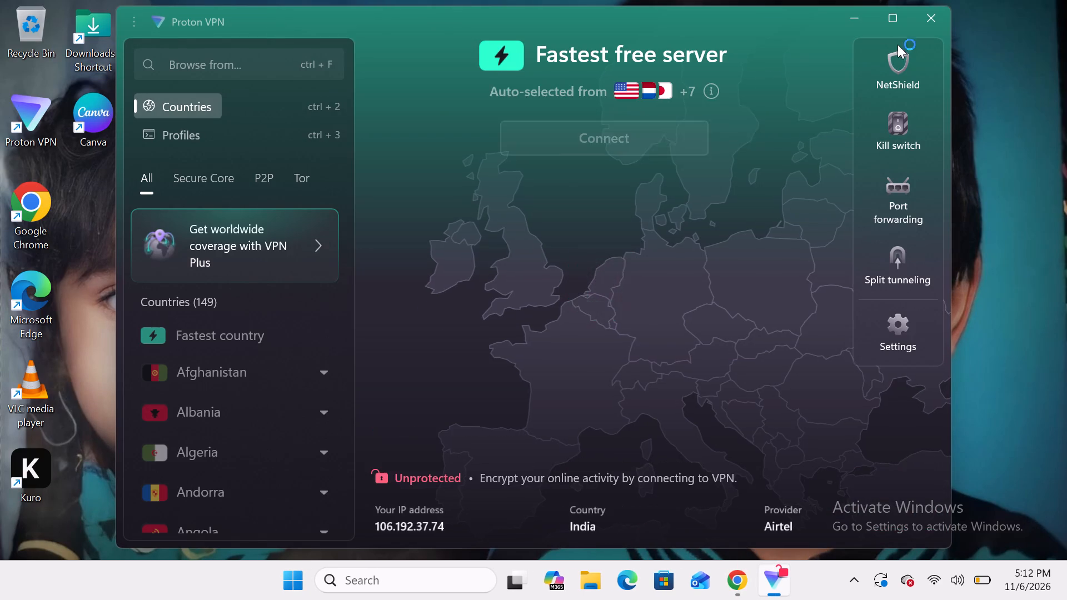
click(919, 16)
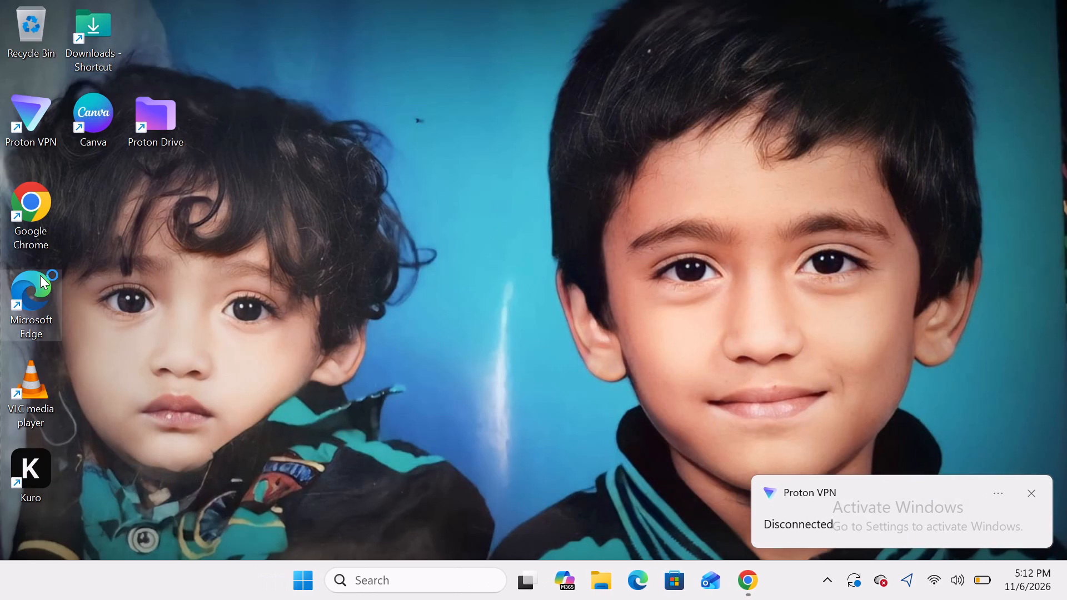
Open a new Google Chrome window and search Google for whatsapp web.
double_click(24, 246)
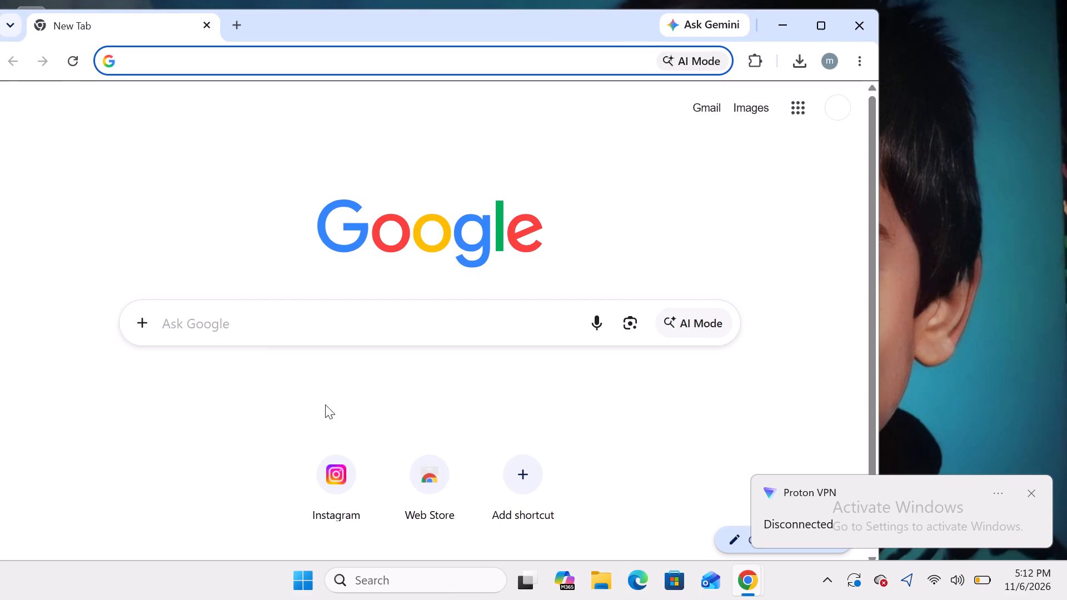
click(321, 339)
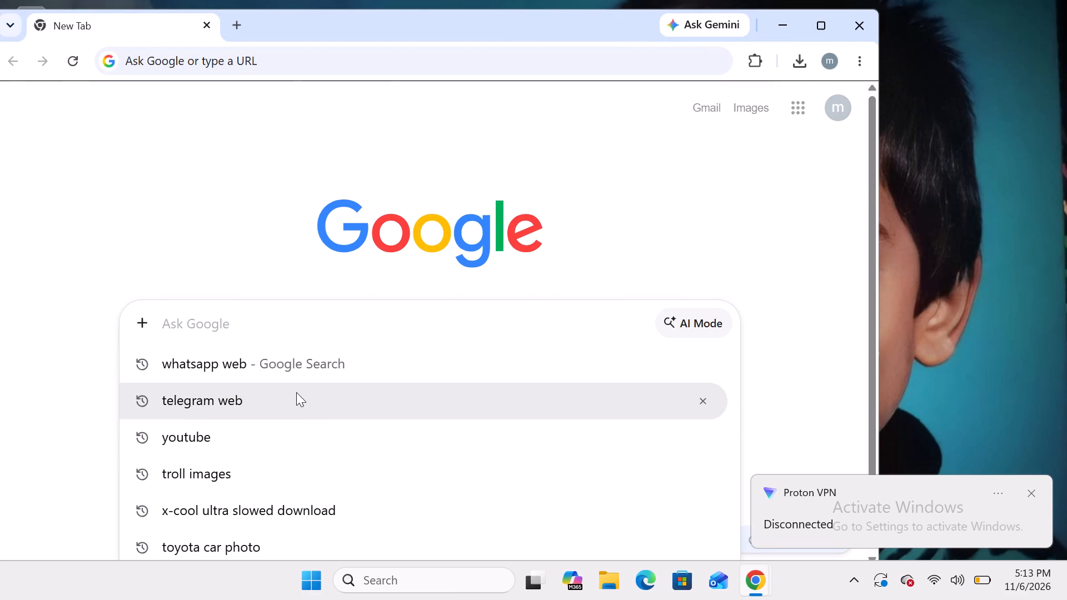
click(319, 377)
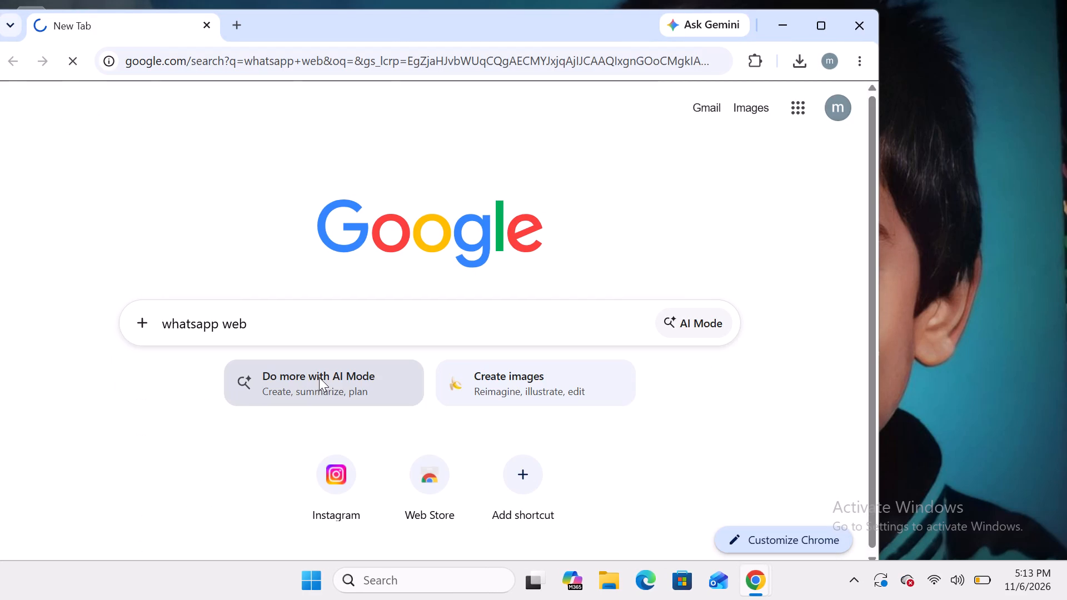